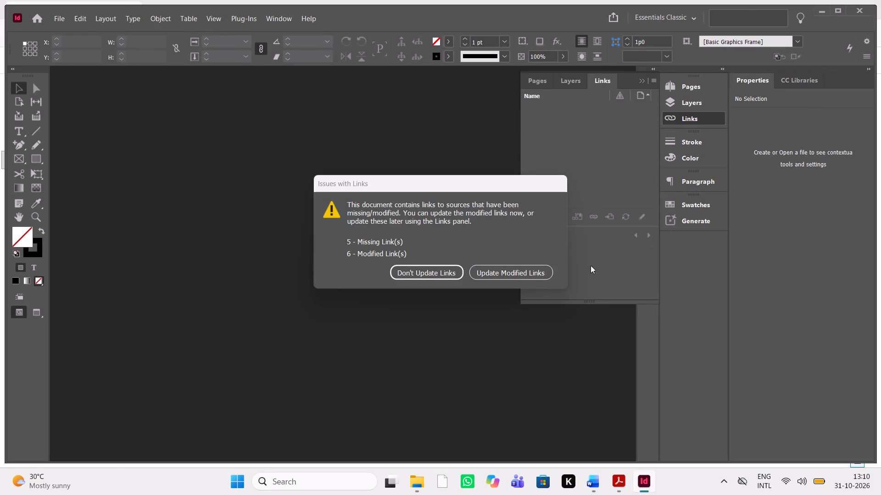
Update the modified links of the OBE_Sci_G8_TG_U10_UO document being opened.
{"action": "left_click", "coordinate": [522, 277]}
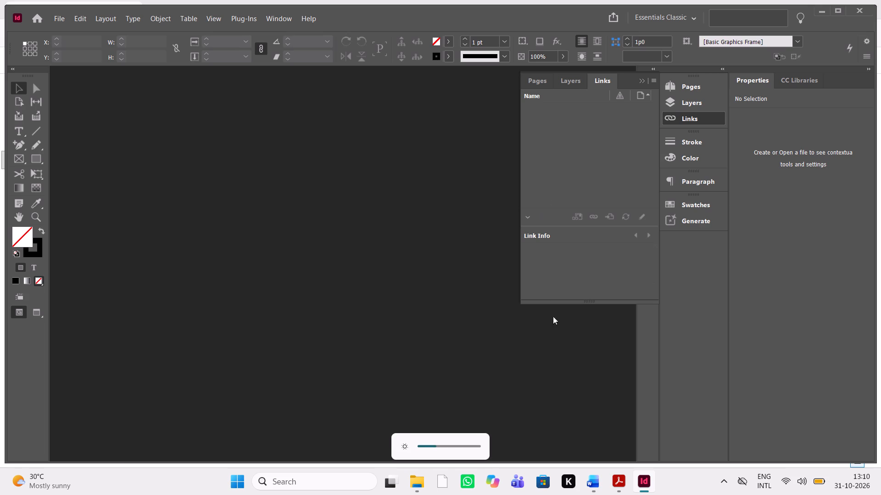
Open the OBE_Sci_G8_TG_U10_L1 InDesign document from its folder in File Explorer and update its modified links.
{"action": "left_click", "coordinate": [422, 481]}
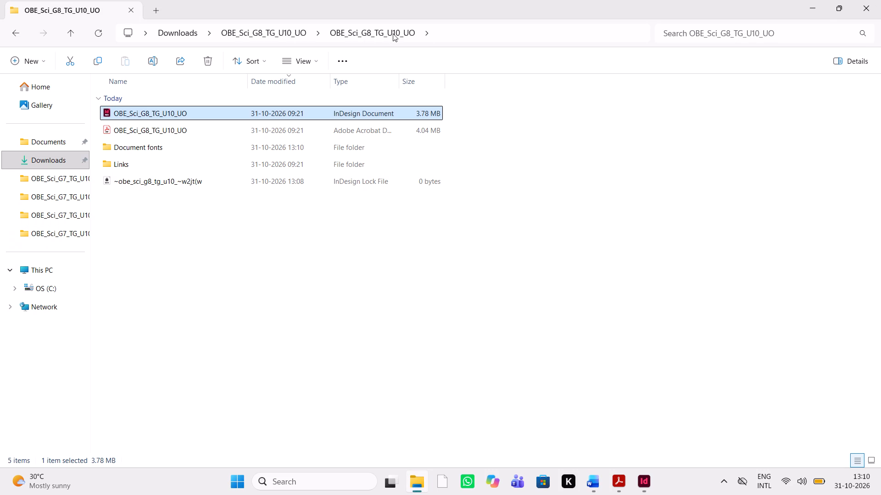
{"action": "double_click", "coordinate": [284, 35]}
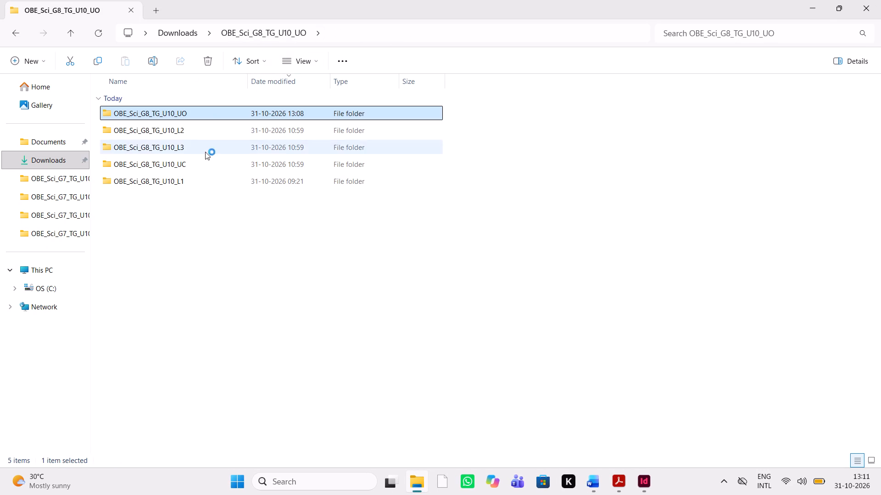
{"action": "double_click", "coordinate": [195, 177]}
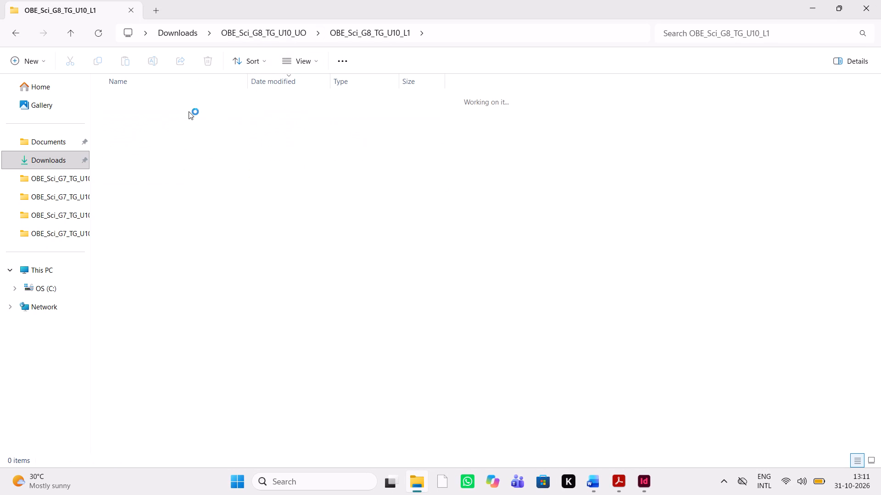
{"action": "left_click", "coordinate": [208, 115]}
{"action": "key", "text": "Return"}
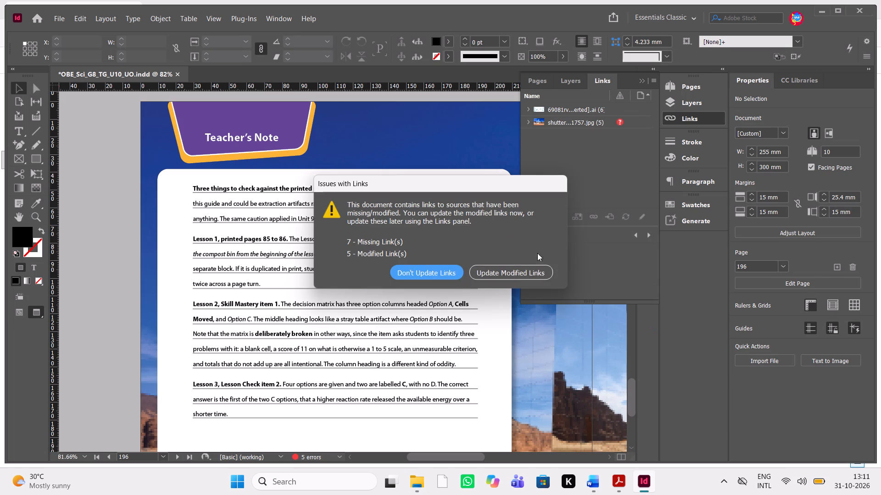
{"action": "left_click", "coordinate": [514, 277]}
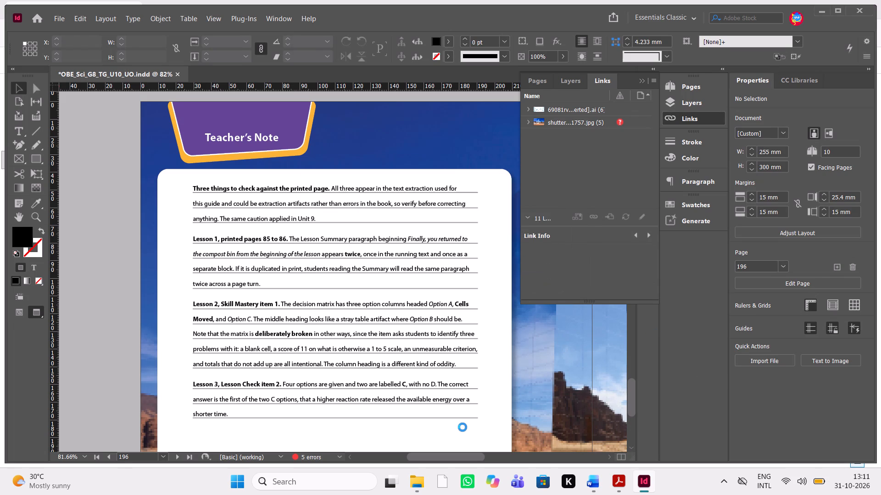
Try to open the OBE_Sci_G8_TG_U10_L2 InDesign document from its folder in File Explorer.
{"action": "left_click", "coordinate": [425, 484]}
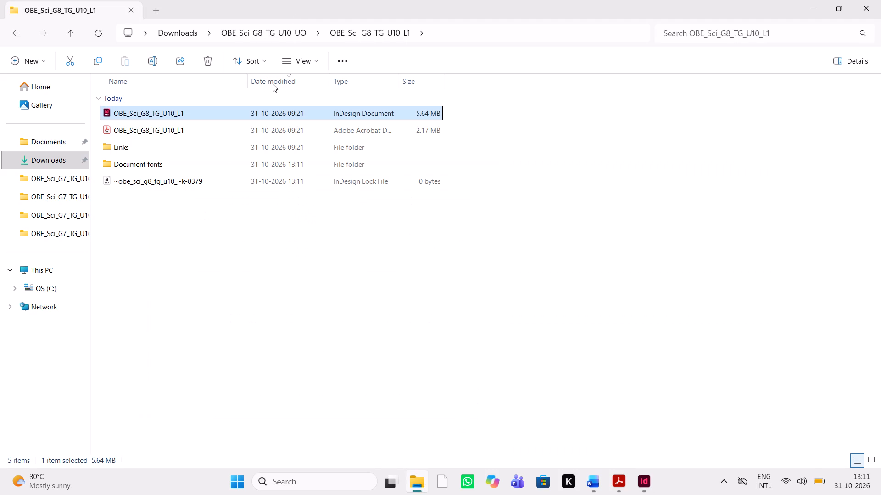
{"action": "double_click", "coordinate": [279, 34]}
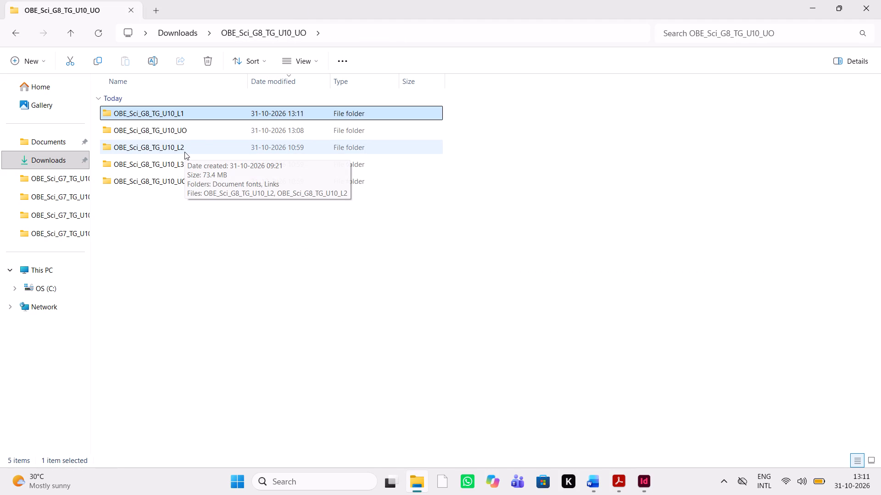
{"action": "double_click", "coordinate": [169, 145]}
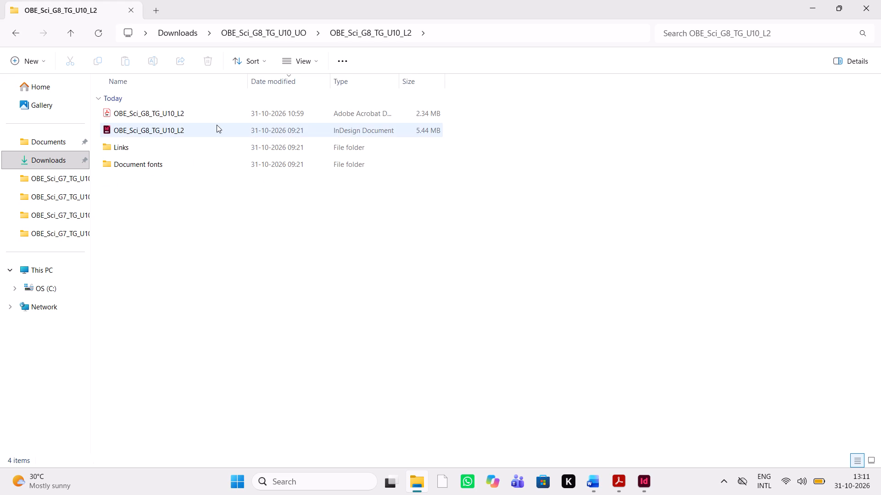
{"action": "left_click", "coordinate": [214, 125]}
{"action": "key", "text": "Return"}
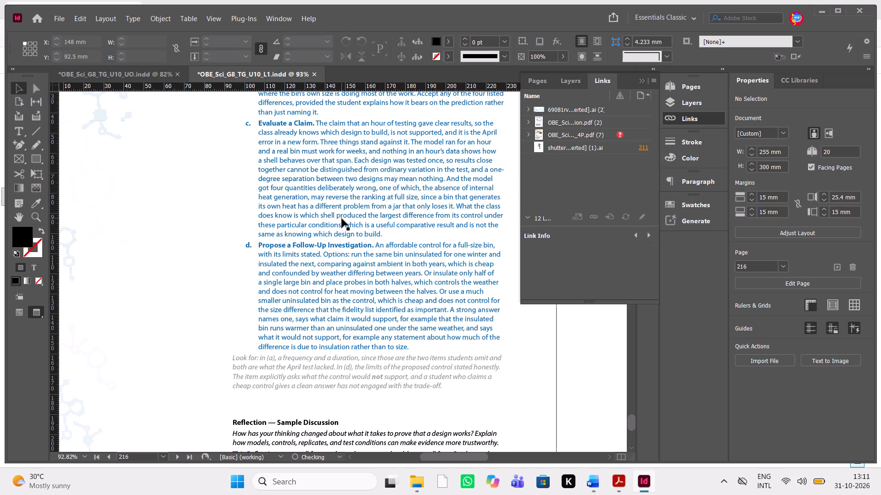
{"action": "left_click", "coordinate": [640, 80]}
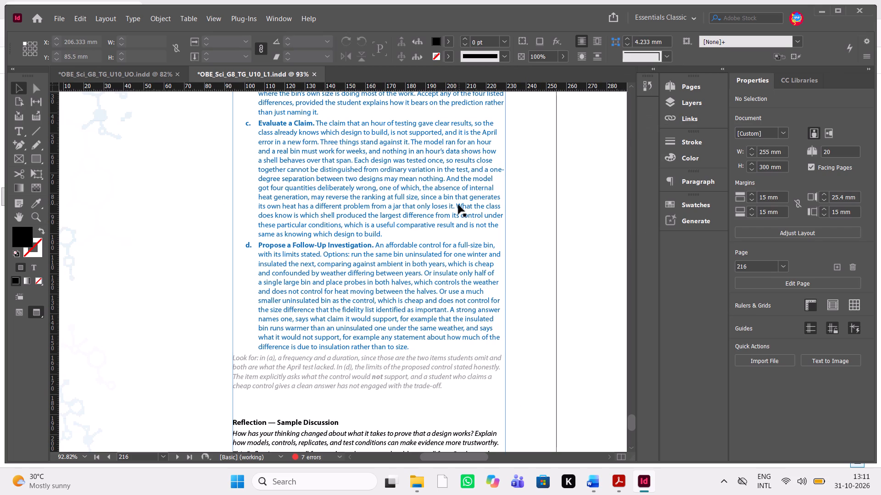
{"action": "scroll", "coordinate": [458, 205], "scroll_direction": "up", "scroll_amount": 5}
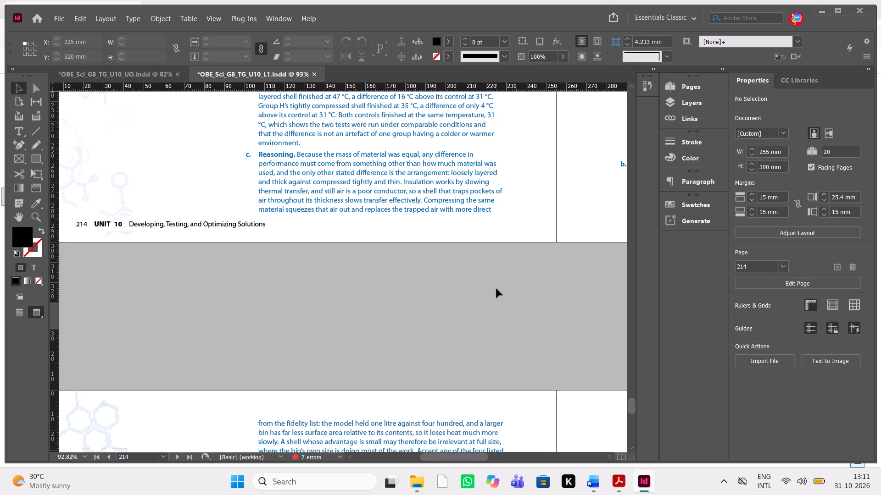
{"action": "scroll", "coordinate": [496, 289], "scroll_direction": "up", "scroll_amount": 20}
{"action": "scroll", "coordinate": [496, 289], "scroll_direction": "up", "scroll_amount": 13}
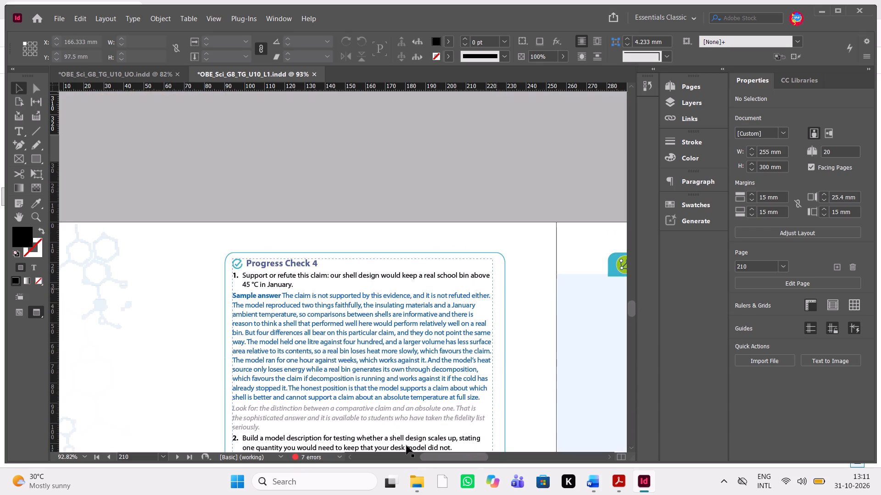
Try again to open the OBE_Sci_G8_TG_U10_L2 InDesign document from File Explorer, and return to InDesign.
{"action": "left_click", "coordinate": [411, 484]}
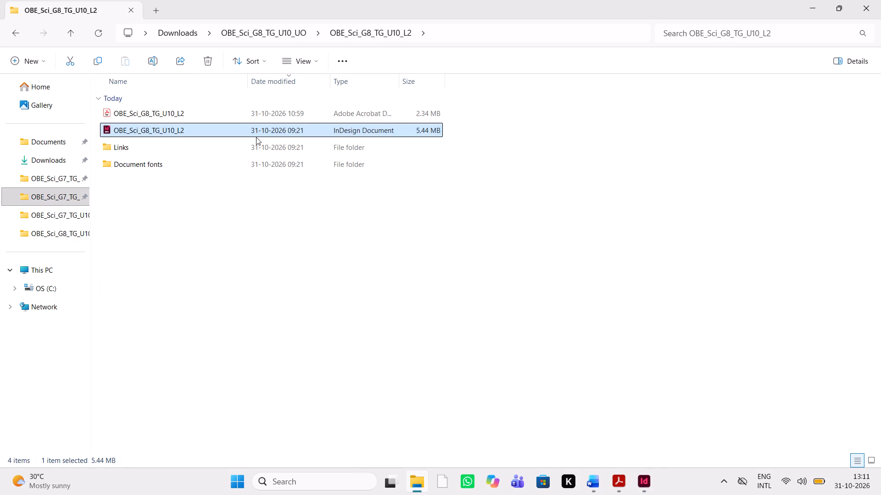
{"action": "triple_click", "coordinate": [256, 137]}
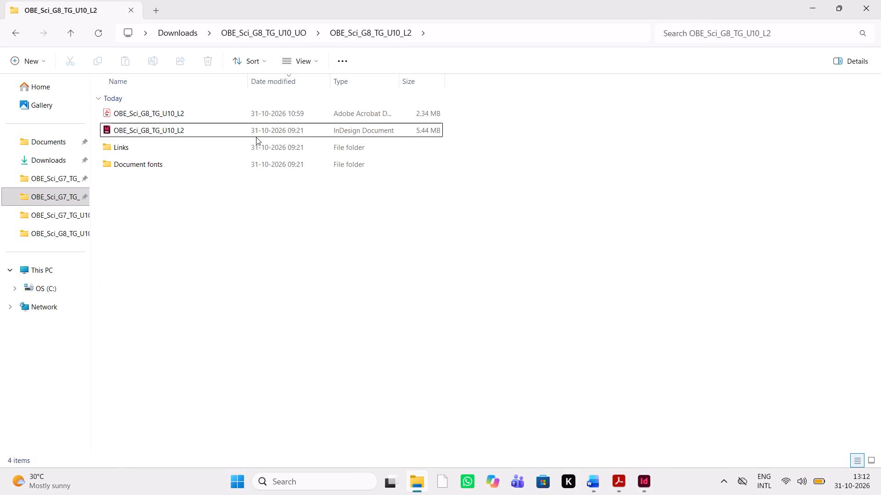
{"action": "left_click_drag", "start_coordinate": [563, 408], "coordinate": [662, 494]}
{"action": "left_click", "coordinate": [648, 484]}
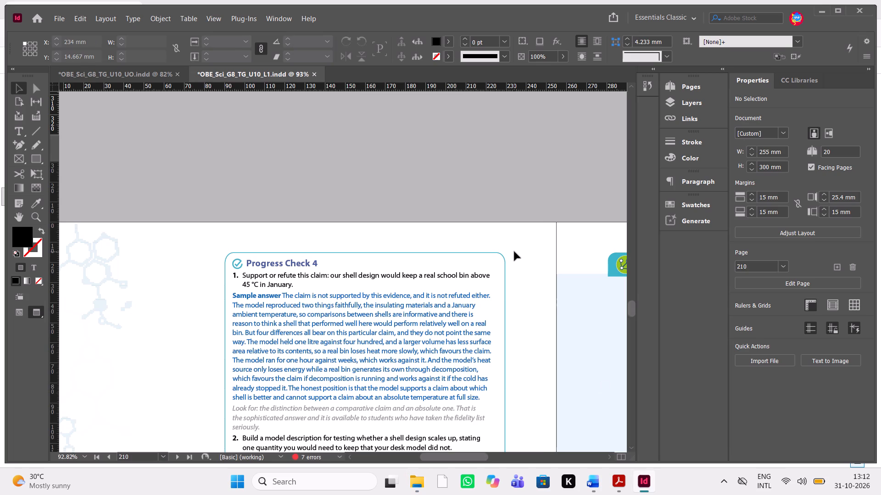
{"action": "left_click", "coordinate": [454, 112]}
From within InDesign, open the OBE_Sci_G8_TG_U10_L2 document in its Downloads subfolder and update its modified links.
{"action": "left_click", "coordinate": [65, 22]}
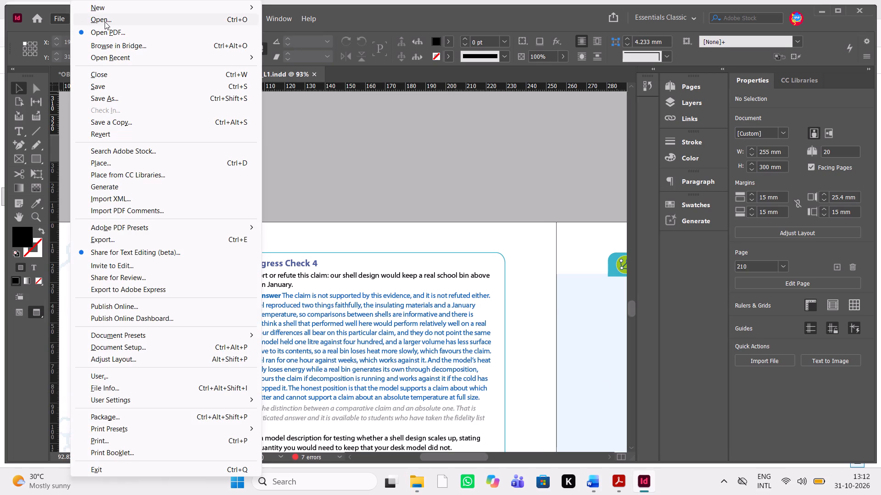
{"action": "double_click", "coordinate": [105, 22]}
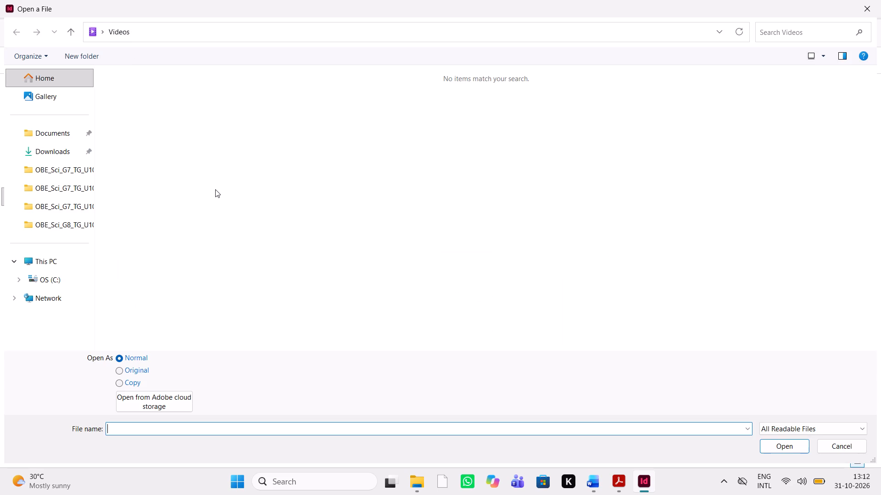
{"action": "double_click", "coordinate": [66, 138]}
{"action": "double_click", "coordinate": [58, 149]}
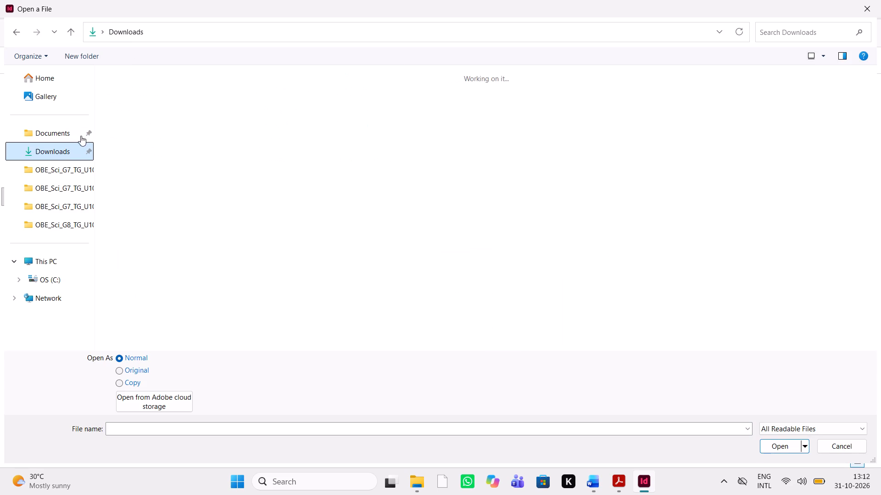
{"action": "double_click", "coordinate": [200, 150]}
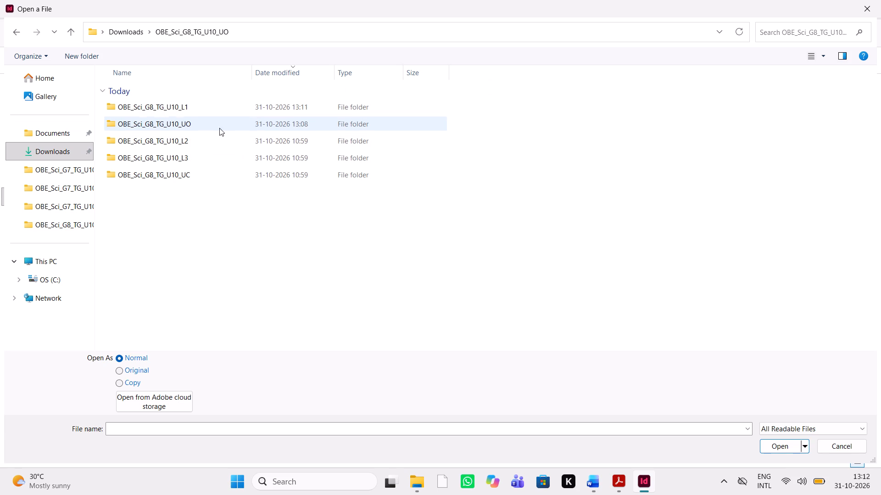
{"action": "double_click", "coordinate": [227, 143]}
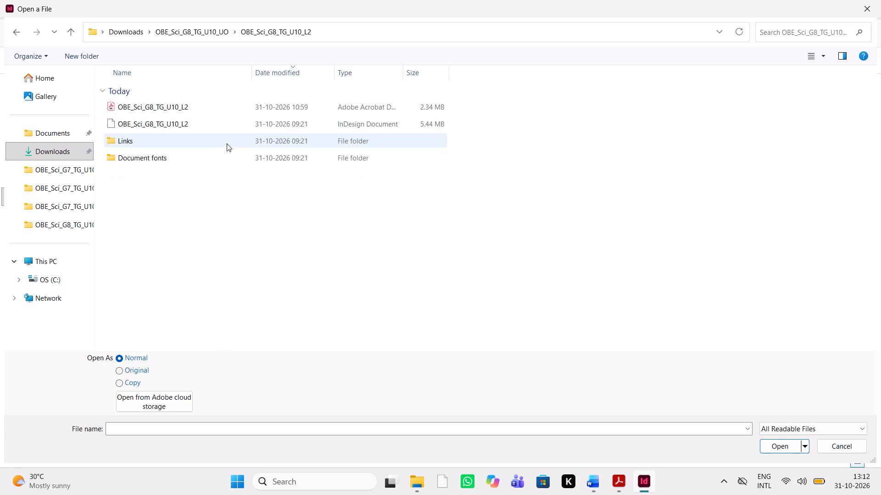
{"action": "left_click", "coordinate": [240, 128]}
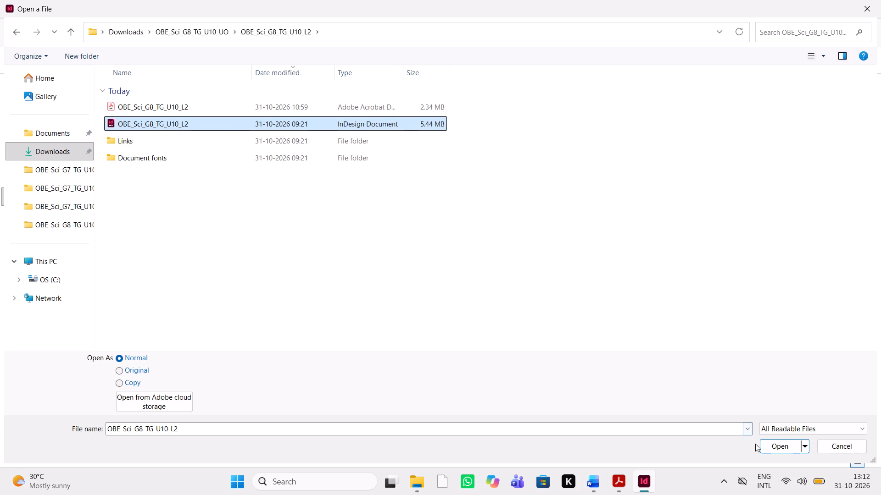
{"action": "left_click", "coordinate": [778, 448]}
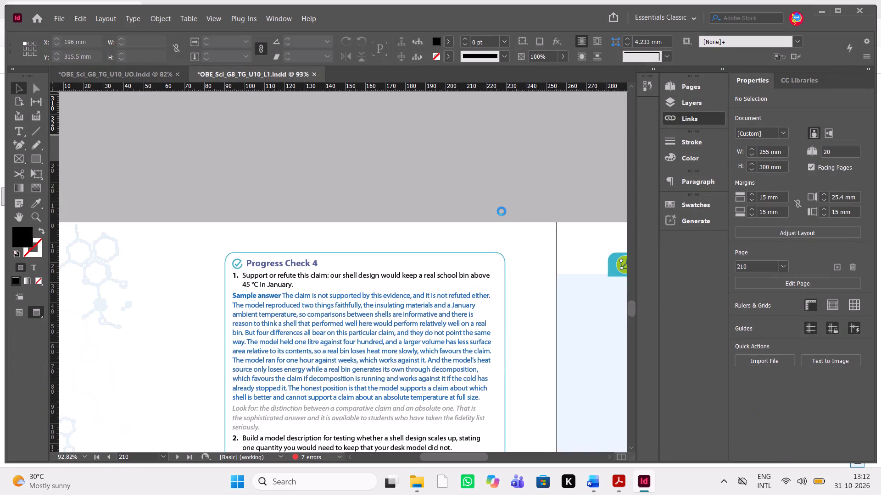
{"action": "left_click", "coordinate": [498, 266]}
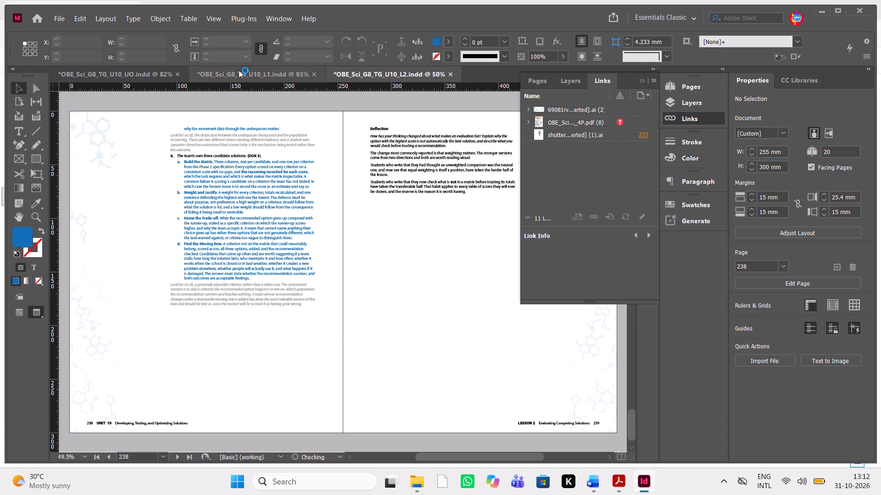
{"action": "left_click", "coordinate": [638, 81]}
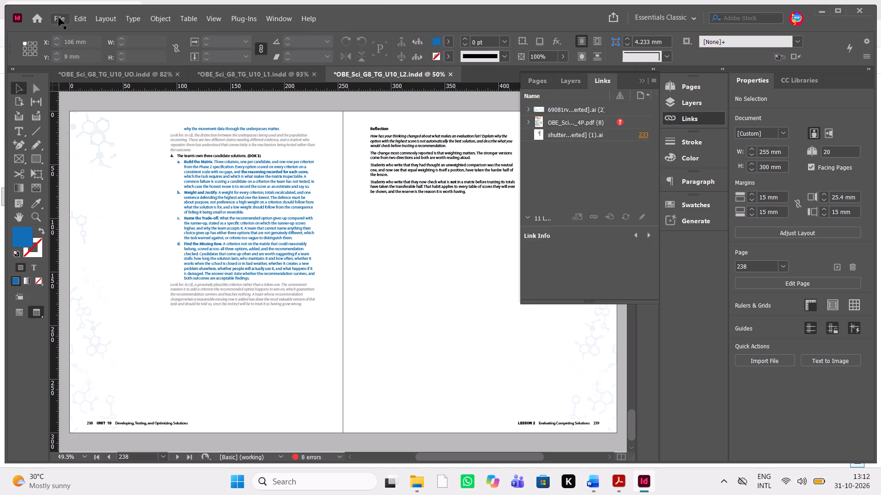
Open the InDesign document OBE_Sci_G8_TG_U10_L3 from the OBE_Sci_G8_TG_U10_L3 folder and update its modified links.
{"action": "left_click", "coordinate": [59, 17]}
{"action": "left_click", "coordinate": [119, 23]}
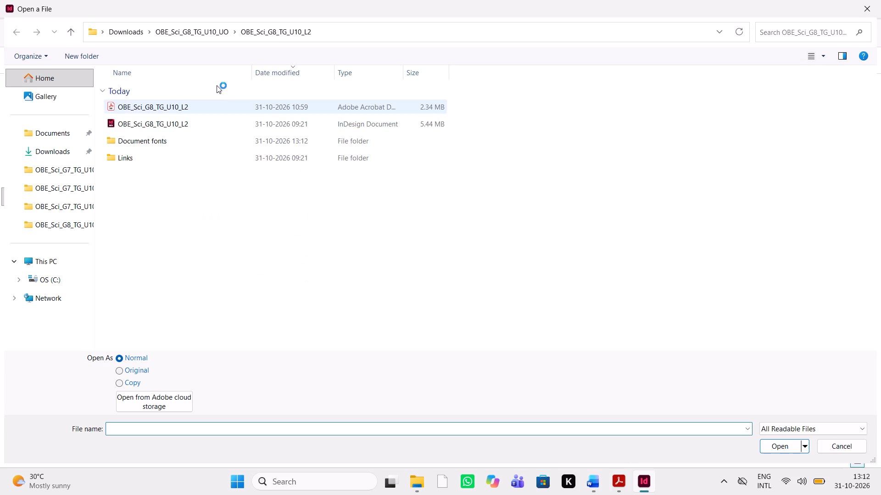
{"action": "left_click", "coordinate": [204, 35]}
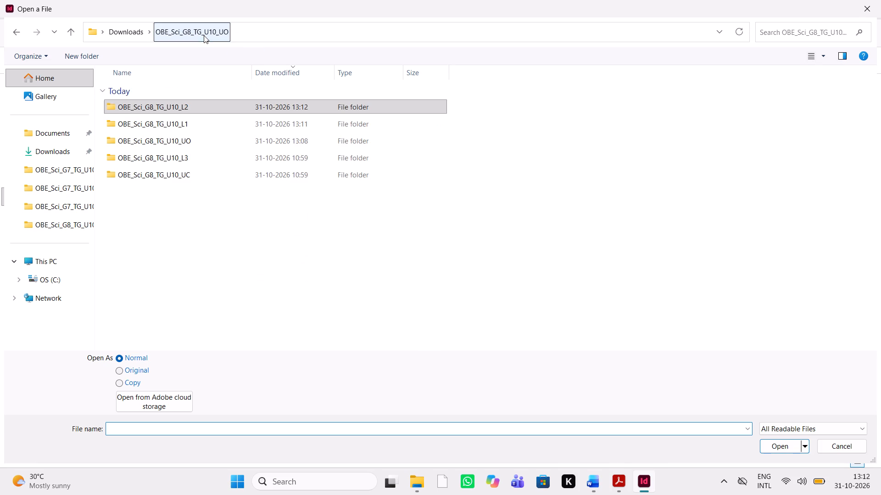
{"action": "double_click", "coordinate": [184, 157]}
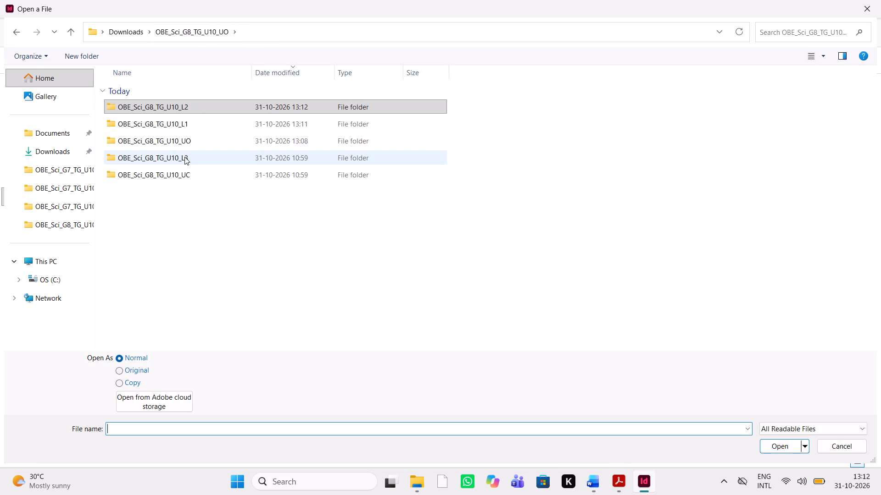
{"action": "left_click", "coordinate": [211, 125]}
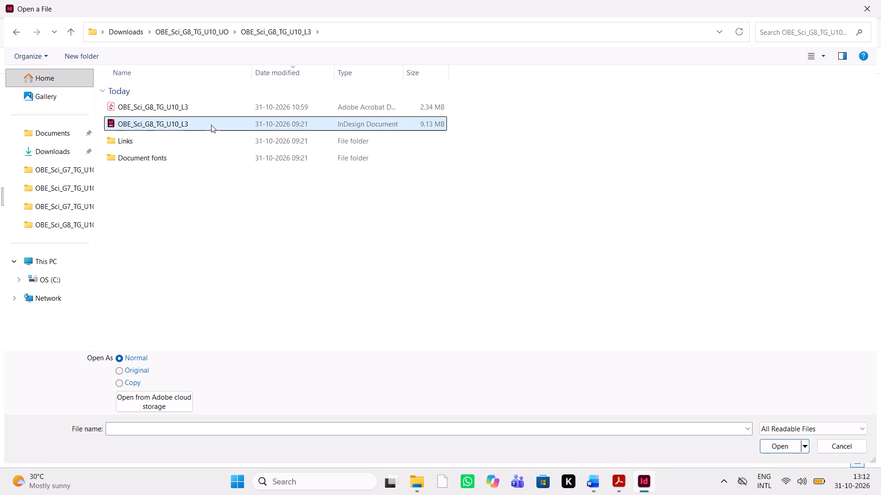
{"action": "left_click", "coordinate": [780, 444]}
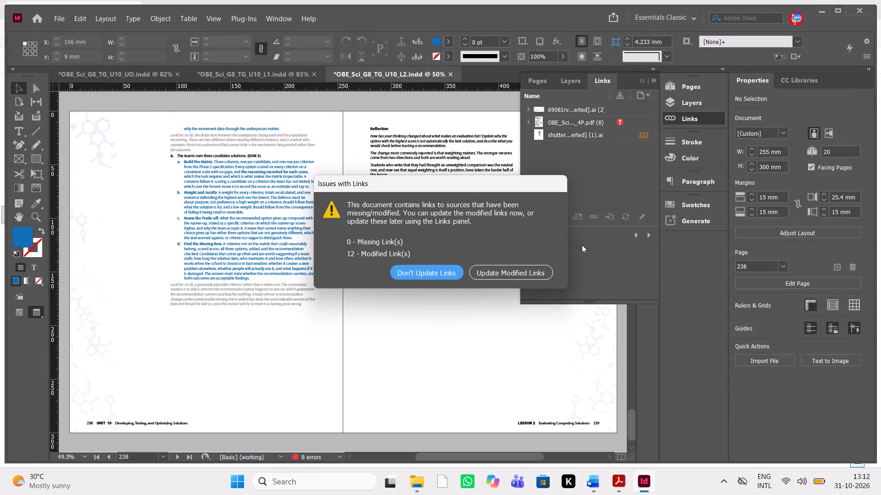
{"action": "left_click", "coordinate": [519, 274]}
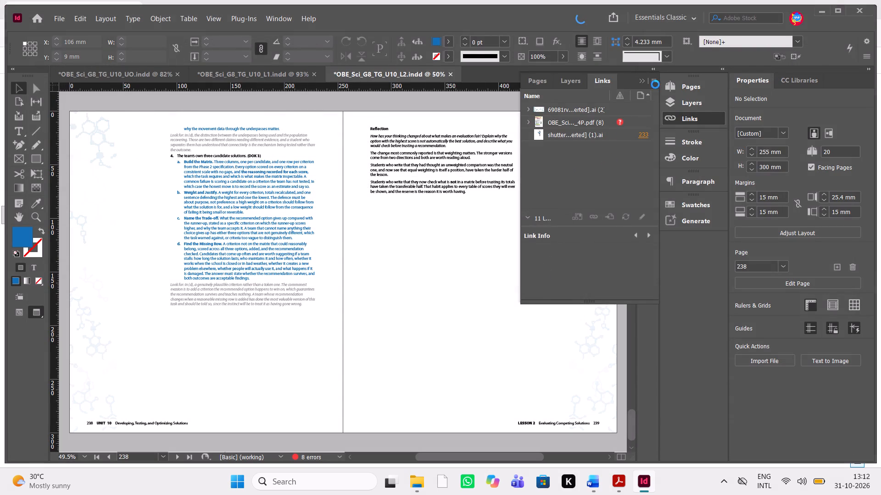
{"action": "left_click", "coordinate": [634, 71]}
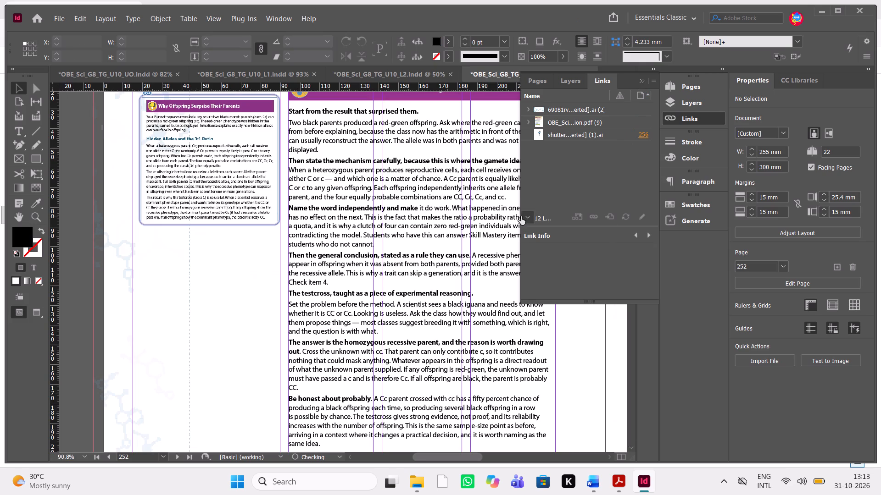
Open the InDesign document OBE_Sci_G8_TG_U10_UC from the OBE_Sci_G8_TG_U10_UC folder and update its modified links.
{"action": "left_click", "coordinate": [641, 82]}
{"action": "left_click", "coordinate": [55, 17]}
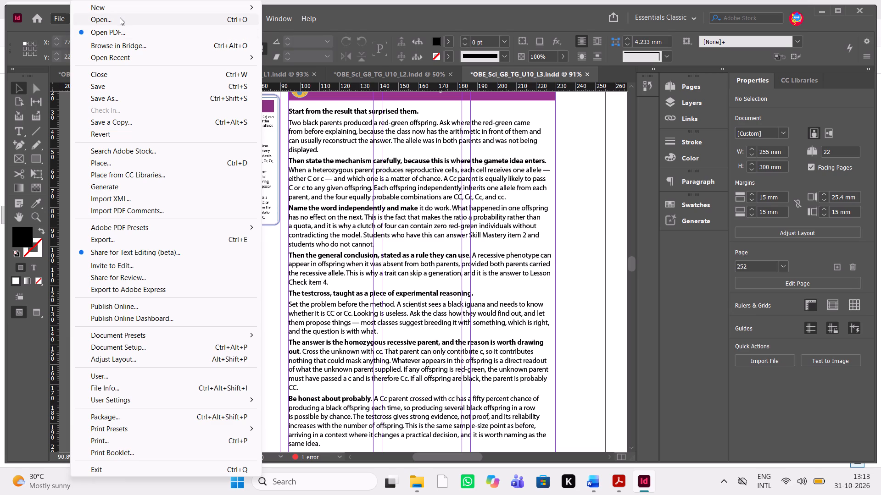
{"action": "left_click", "coordinate": [120, 17]}
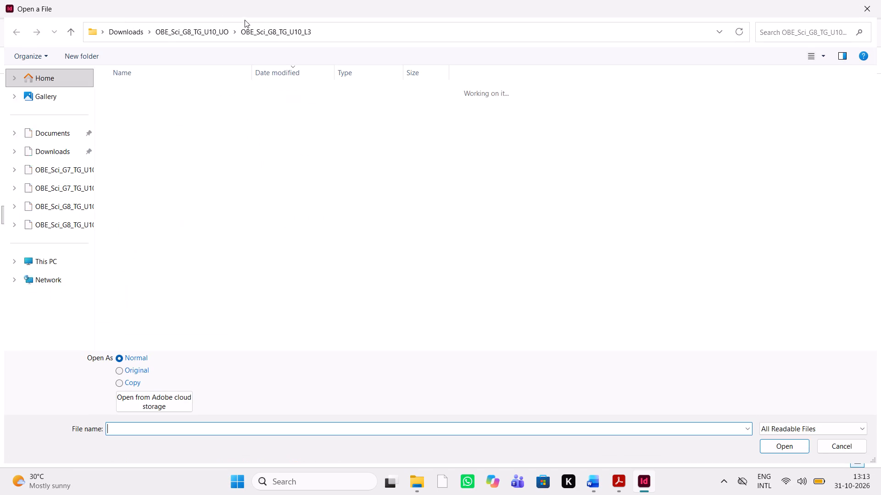
{"action": "left_click", "coordinate": [219, 27]}
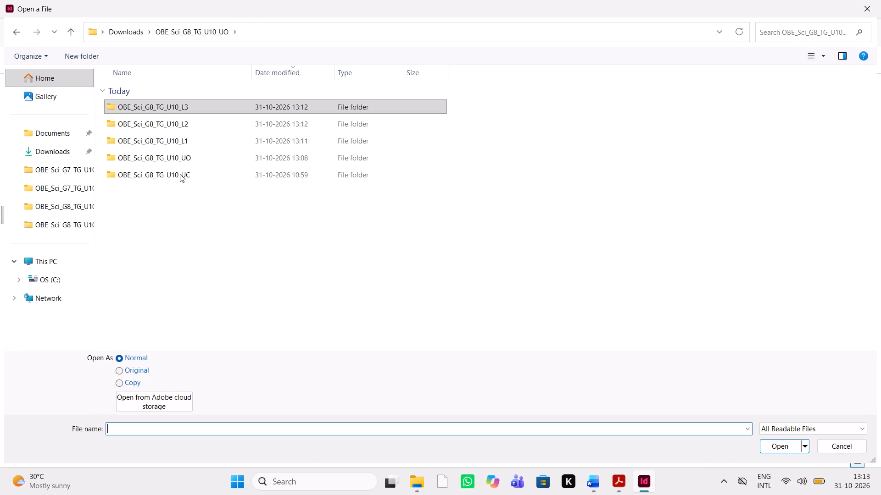
{"action": "double_click", "coordinate": [180, 174]}
{"action": "left_click", "coordinate": [230, 123]}
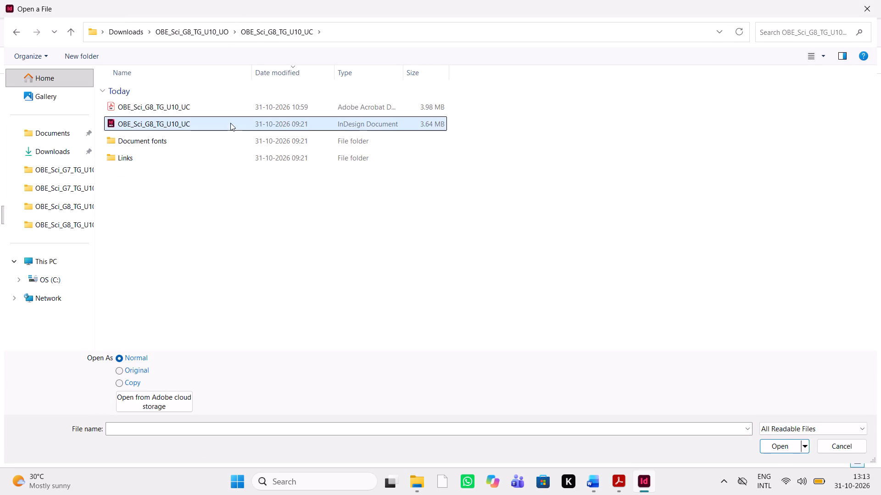
{"action": "left_click", "coordinate": [769, 445]}
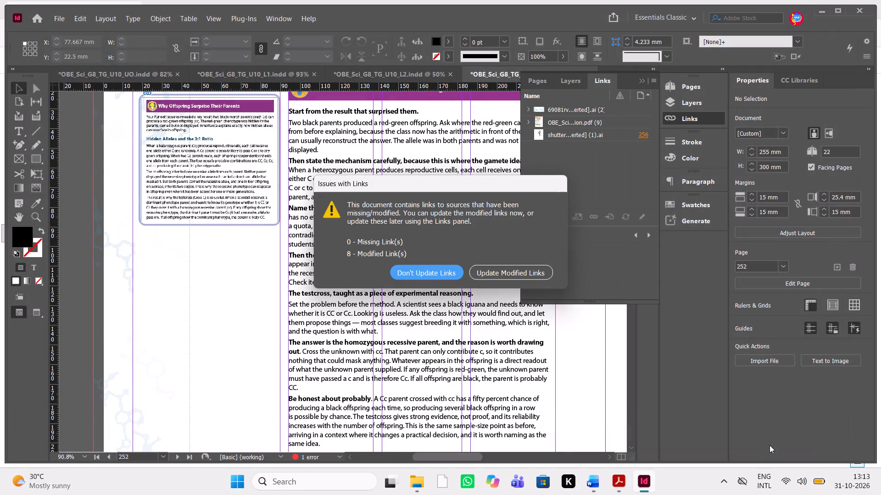
{"action": "left_click", "coordinate": [497, 271]}
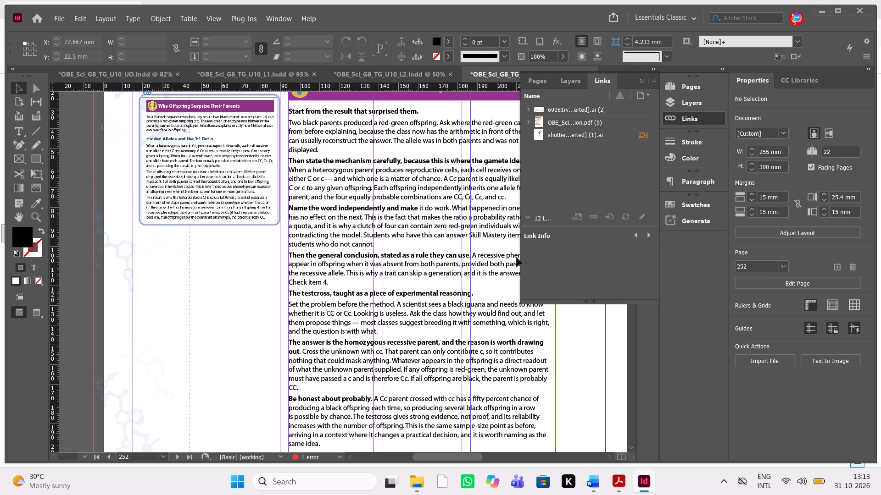
{"action": "scroll", "coordinate": [517, 258], "scroll_direction": "right", "scroll_amount": 1}
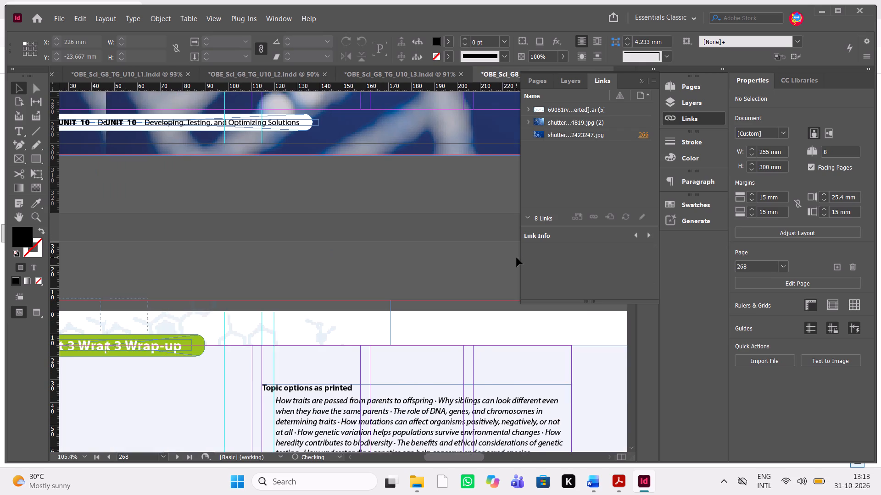
{"action": "scroll", "coordinate": [517, 258], "scroll_direction": "right", "scroll_amount": 1}
{"action": "scroll", "coordinate": [517, 258], "scroll_direction": "up", "scroll_amount": 13}
{"action": "scroll", "coordinate": [517, 258], "scroll_direction": "up", "scroll_amount": 20}
{"action": "scroll", "coordinate": [517, 258], "scroll_direction": "up", "scroll_amount": 20}
{"action": "scroll", "coordinate": [517, 258], "scroll_direction": "up", "scroll_amount": 20}
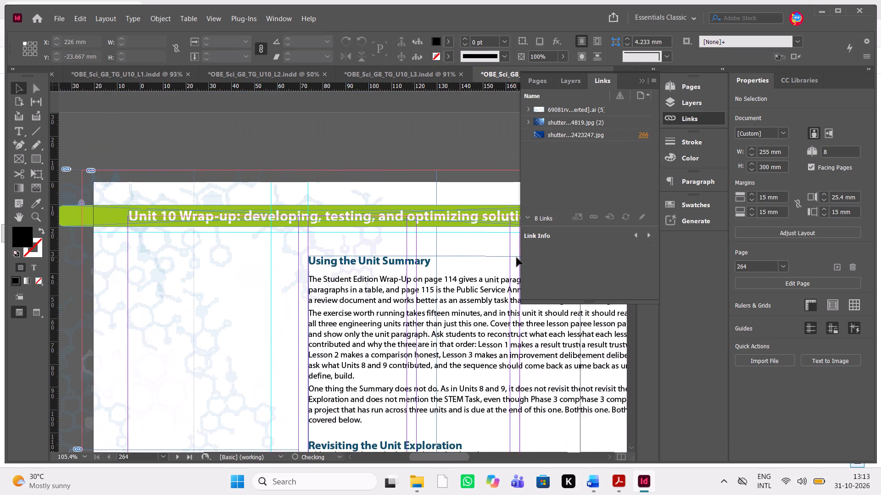
{"action": "scroll", "coordinate": [517, 258], "scroll_direction": "up", "scroll_amount": 20}
{"action": "scroll", "coordinate": [517, 258], "scroll_direction": "up", "scroll_amount": 2}
{"action": "left_click", "coordinate": [641, 82]}
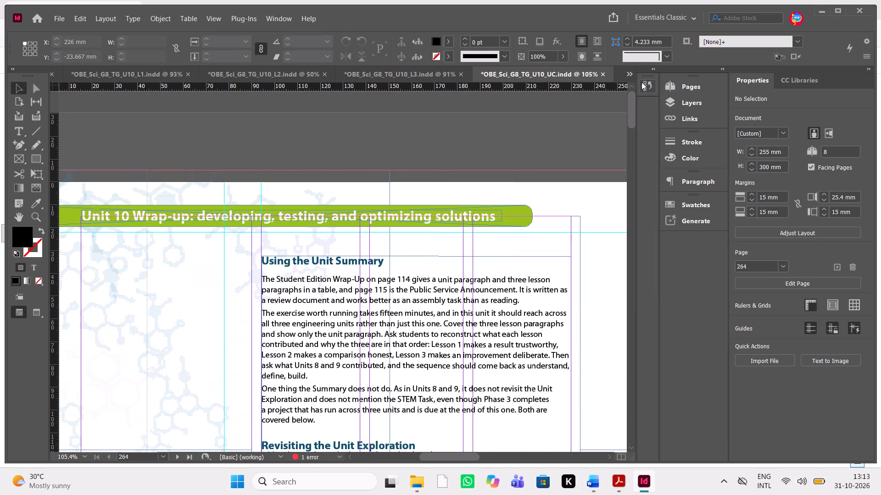
Switch to the OBE_Sci_G8_TG_U10_UO document and show its opener page 188 in normal view with guides and frame edges.
{"action": "left_click", "coordinate": [629, 74]}
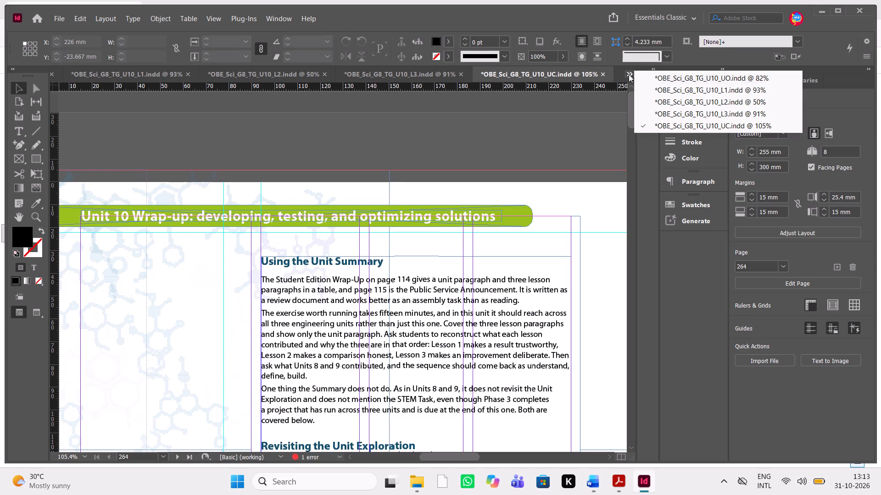
{"action": "left_click", "coordinate": [711, 77]}
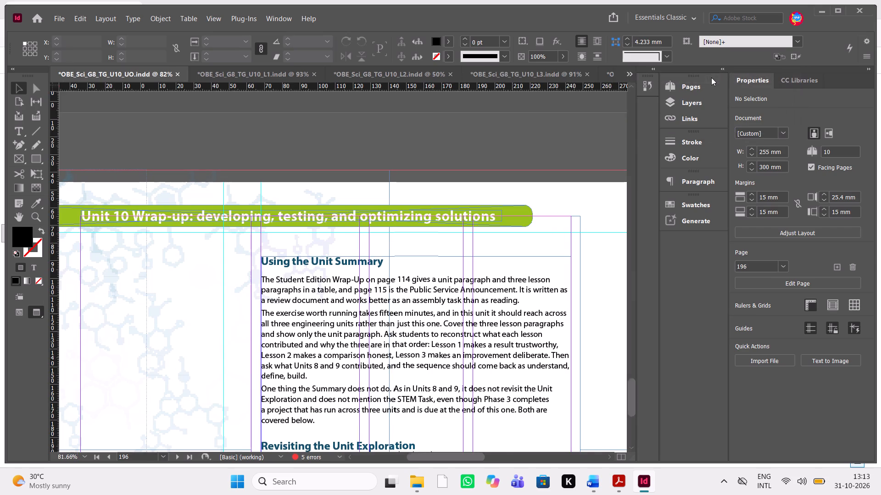
{"action": "scroll", "coordinate": [536, 121], "scroll_direction": "up", "scroll_amount": 20}
{"action": "scroll", "coordinate": [536, 121], "scroll_direction": "up", "scroll_amount": 20}
{"action": "scroll", "coordinate": [536, 121], "scroll_direction": "up", "scroll_amount": 20}
{"action": "scroll", "coordinate": [536, 121], "scroll_direction": "up", "scroll_amount": 4}
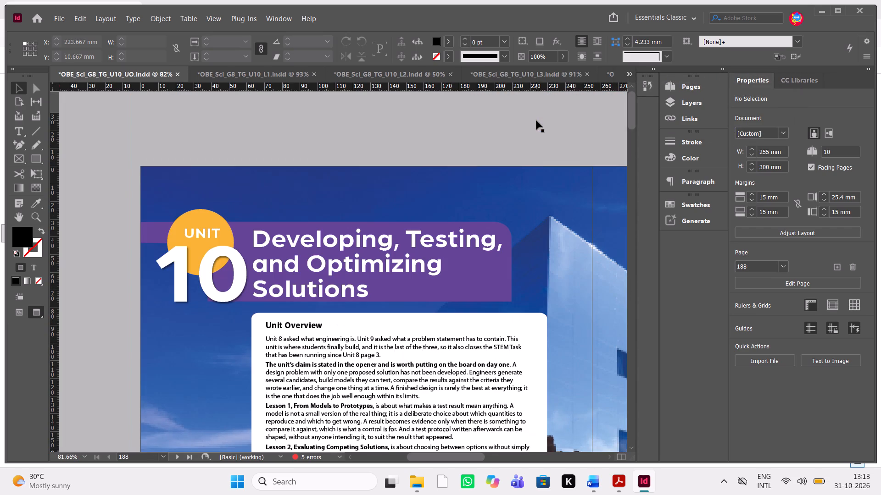
{"action": "scroll", "coordinate": [536, 121], "scroll_direction": "down", "scroll_amount": 1}
{"action": "left_click", "coordinate": [107, 128]}
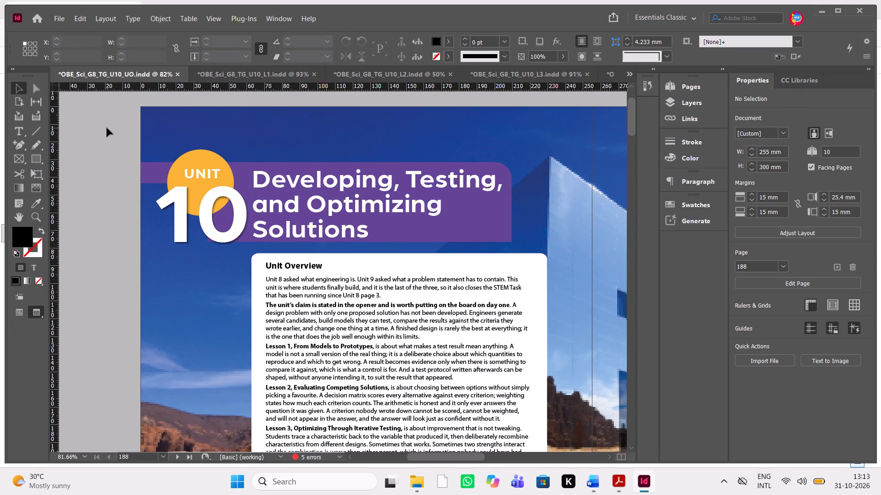
{"action": "key", "text": "w"}
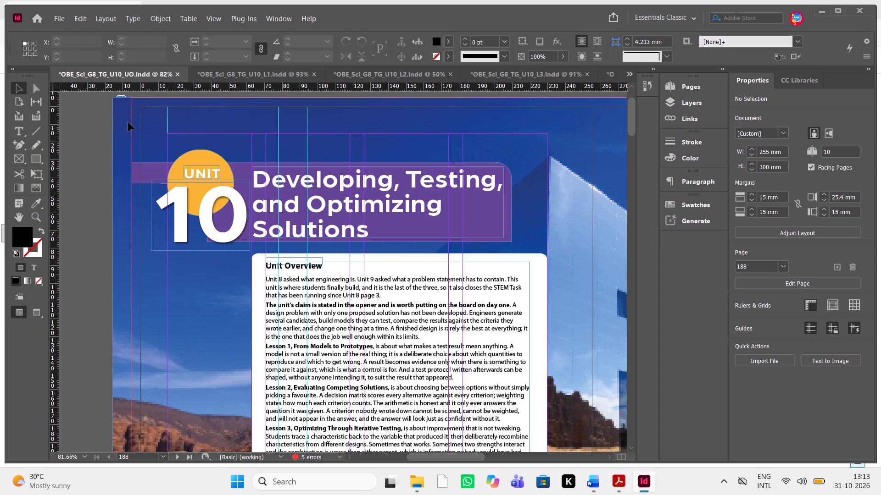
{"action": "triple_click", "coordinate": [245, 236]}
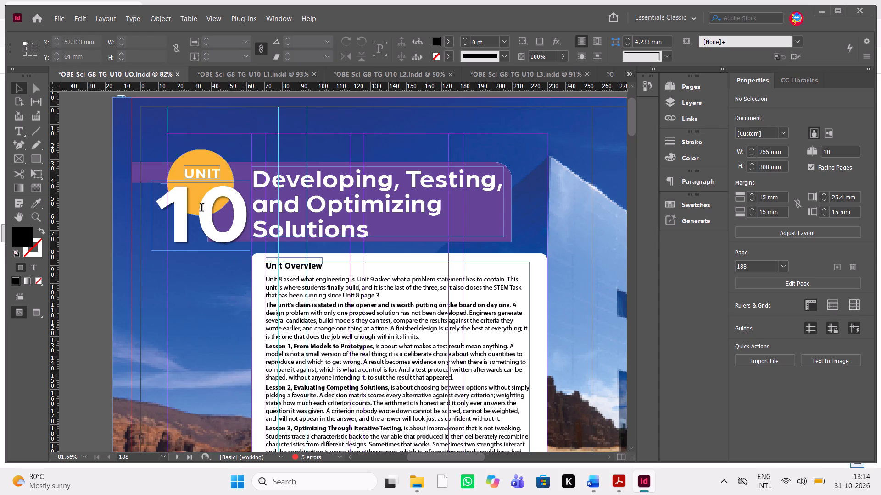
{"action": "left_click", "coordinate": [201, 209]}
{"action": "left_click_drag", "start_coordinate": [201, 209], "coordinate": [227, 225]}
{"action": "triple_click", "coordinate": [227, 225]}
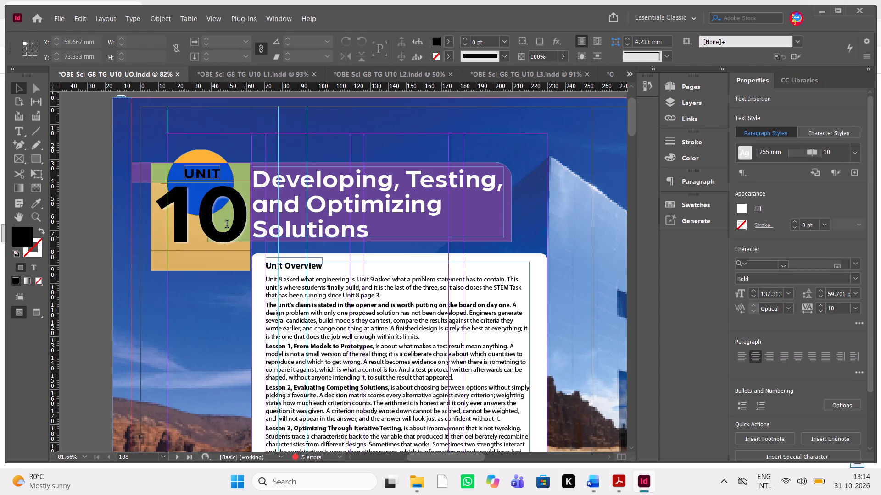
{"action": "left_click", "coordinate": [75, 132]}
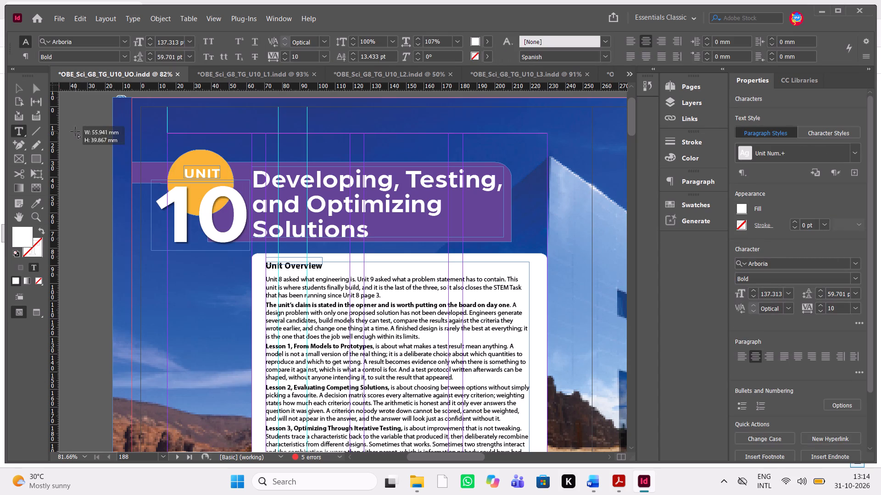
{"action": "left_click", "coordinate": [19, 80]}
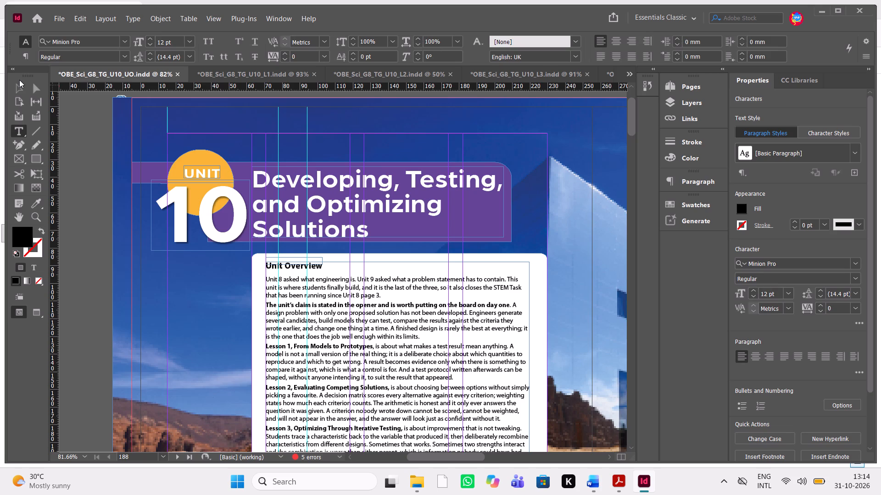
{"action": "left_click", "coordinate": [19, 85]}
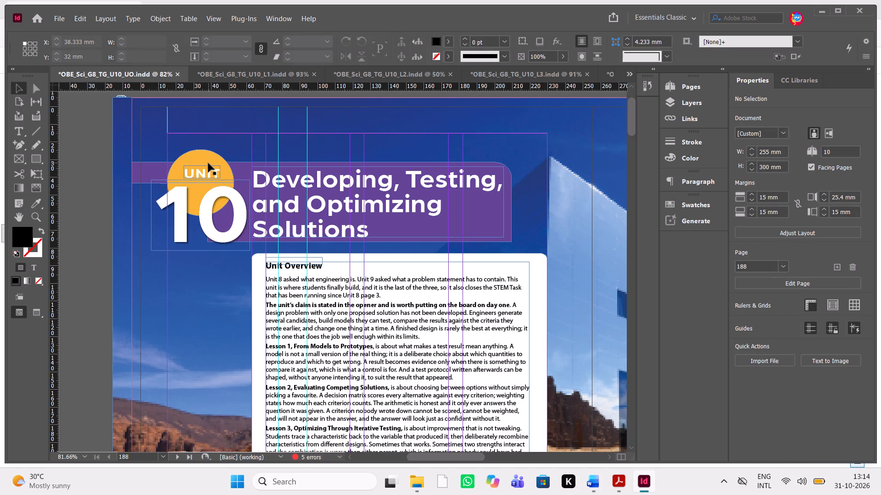
Move the UNIT text frame straight up out of the orange circle to a Y position of about 5.1 mm.
{"action": "left_click", "coordinate": [208, 163]}
{"action": "left_click", "coordinate": [206, 171]}
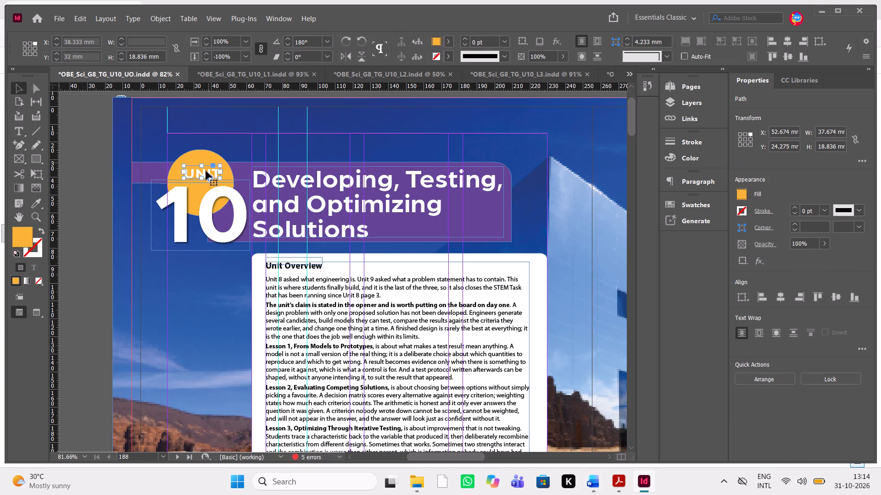
{"action": "key", "text": "shift+Up"}
{"action": "key", "text": "shift+Up"}
{"action": "key", "text": "shift+Up"}
{"action": "key", "text": "shift+Up"}
{"action": "key", "text": "shift+Up"}
{"action": "key", "text": "shift+Up"}
{"action": "key", "text": "shift+Up"}
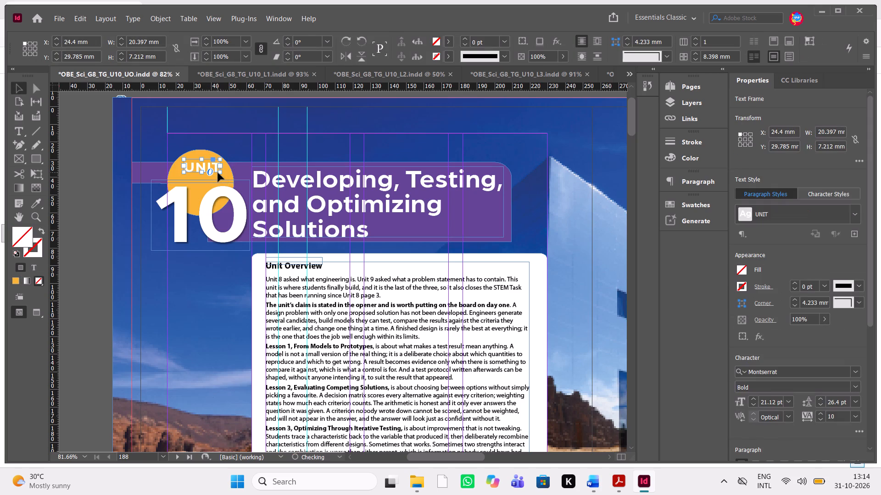
{"action": "key", "text": "shift+Up"}
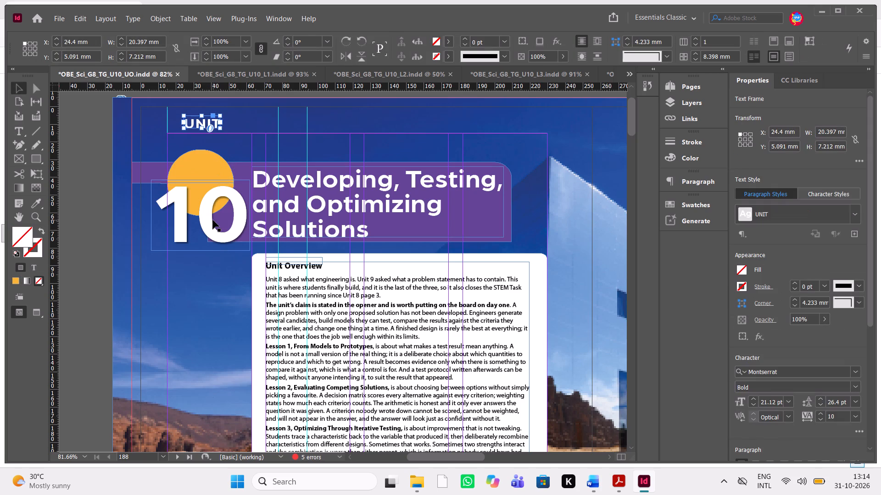
Tighten the tracking of the large unit number 10 on the opener page, trying -25 and settling on -50.
{"action": "triple_click", "coordinate": [213, 220]}
{"action": "double_click", "coordinate": [213, 220]}
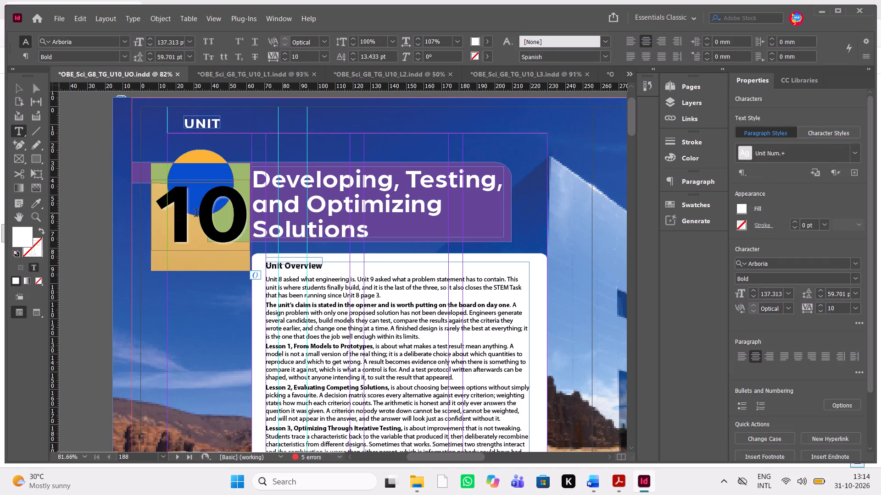
{"action": "triple_click", "coordinate": [196, 214]}
{"action": "left_click", "coordinate": [196, 214]}
{"action": "left_click", "coordinate": [854, 304]}
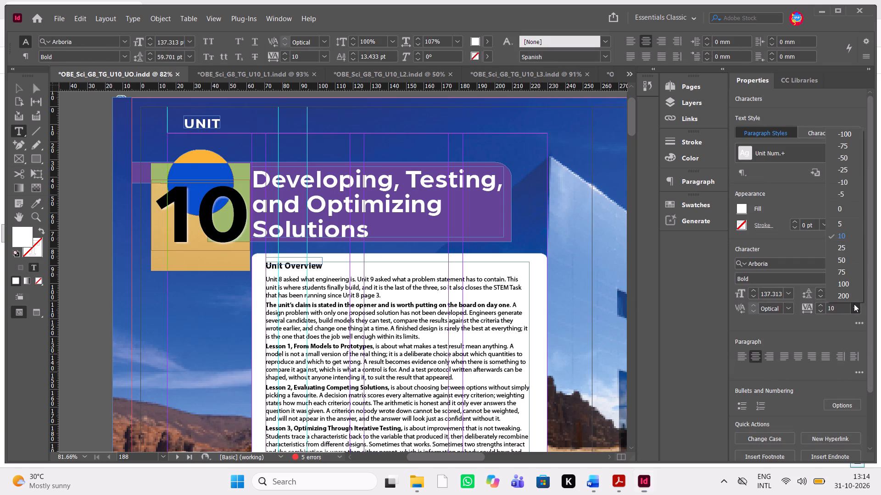
{"action": "left_click", "coordinate": [846, 173]}
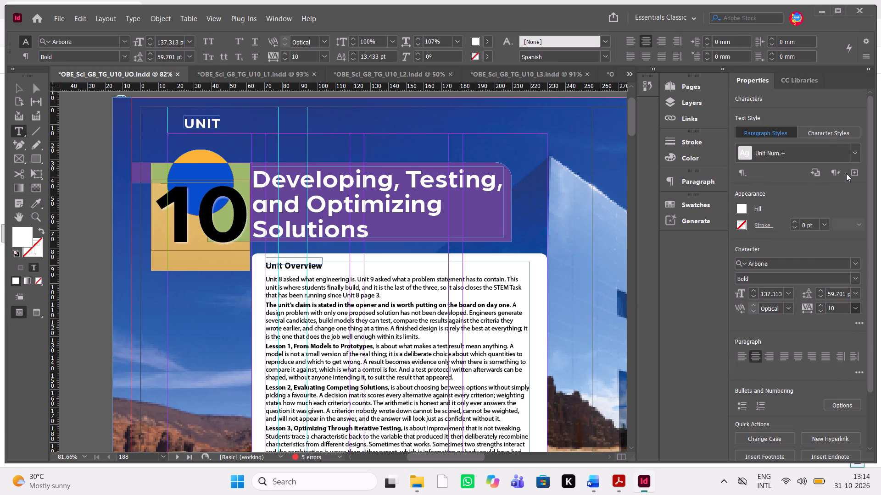
{"action": "left_click", "coordinate": [852, 302]}
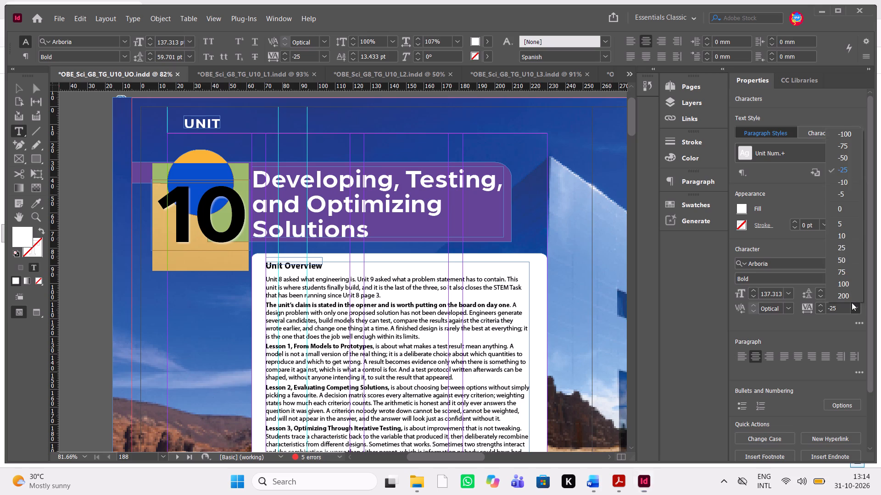
{"action": "left_click", "coordinate": [845, 160]}
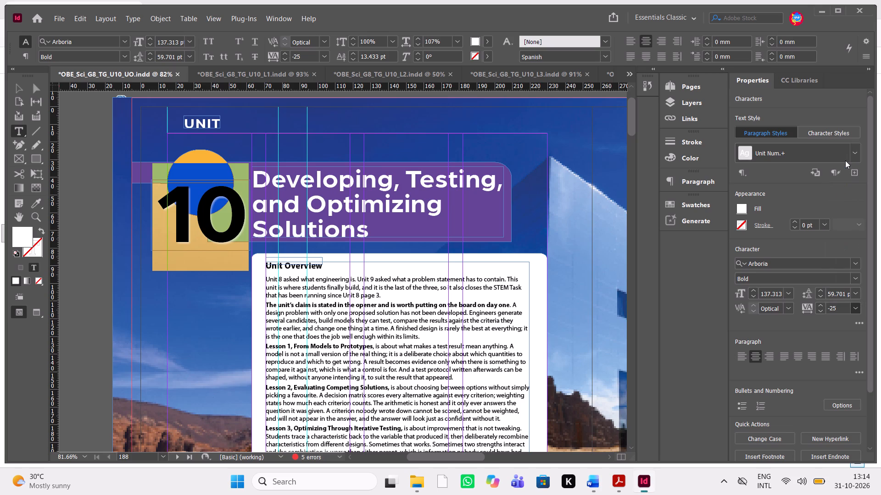
{"action": "left_click", "coordinate": [184, 220]}
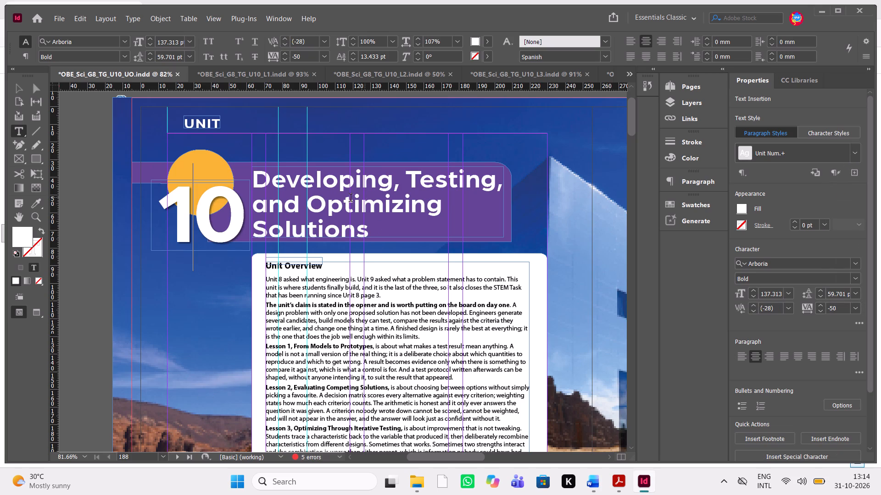
{"action": "key", "text": "Escape"}
Nudge the title frame "Developing, Testing, and Optimizing Solutions" up to Y about 33.4 mm and check the page in preview.
{"action": "left_click", "coordinate": [380, 227]}
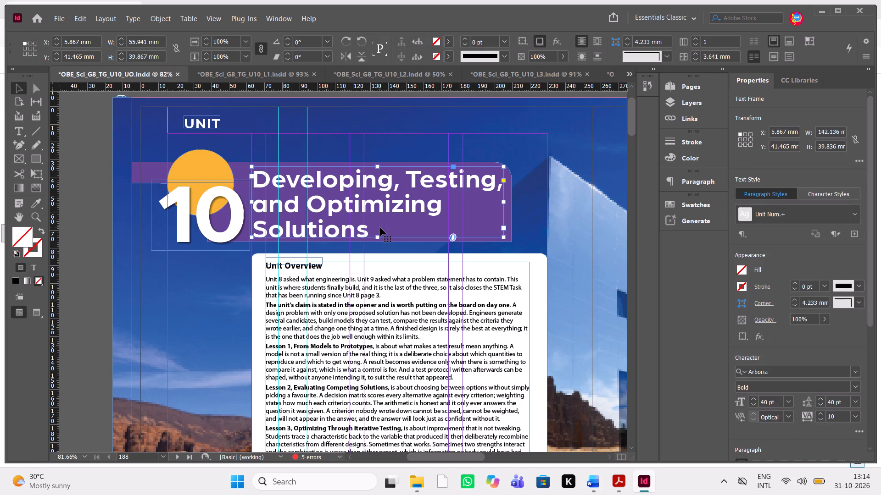
{"action": "key", "text": "Up"}
{"action": "key", "text": "Up"}
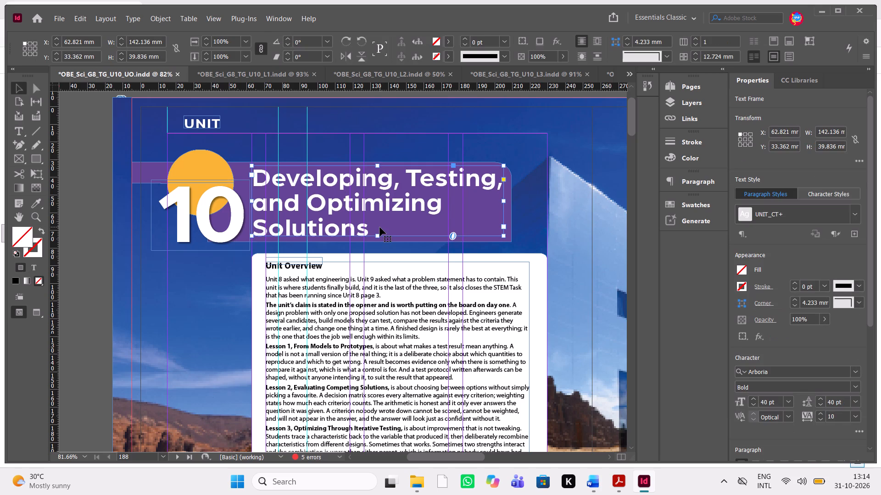
{"action": "left_click", "coordinate": [178, 343]}
{"action": "key", "text": "w"}
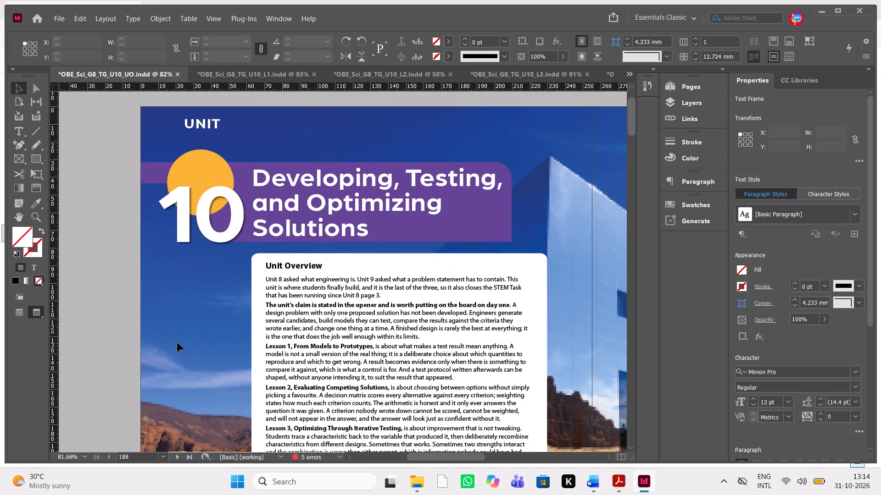
{"action": "key", "text": "w"}
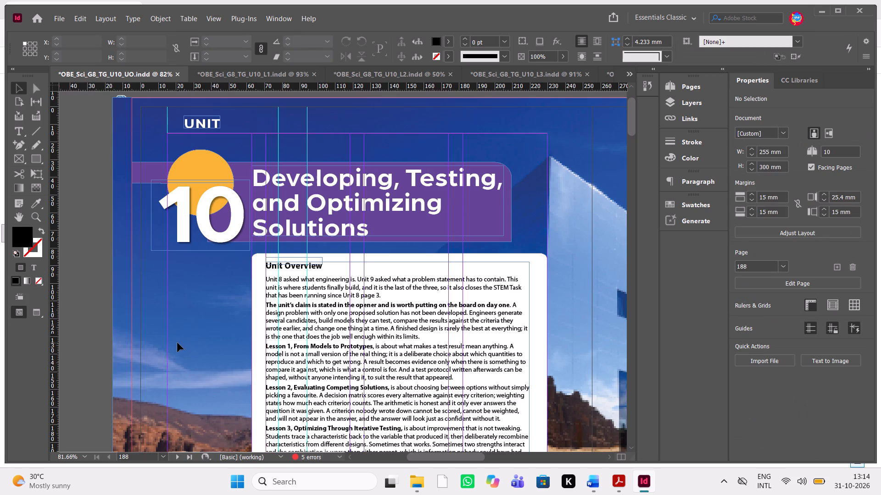
Move the UNIT text frame straight down into the orange circle to Y about 32.6 mm and check the page in preview.
{"action": "left_click", "coordinate": [207, 119]}
{"action": "key", "text": "shift+Down"}
{"action": "key", "text": "shift+Down"}
{"action": "key", "text": "shift+Down"}
{"action": "key", "text": "shift+Down"}
{"action": "key", "text": "shift+Down"}
{"action": "key", "text": "shift+Down"}
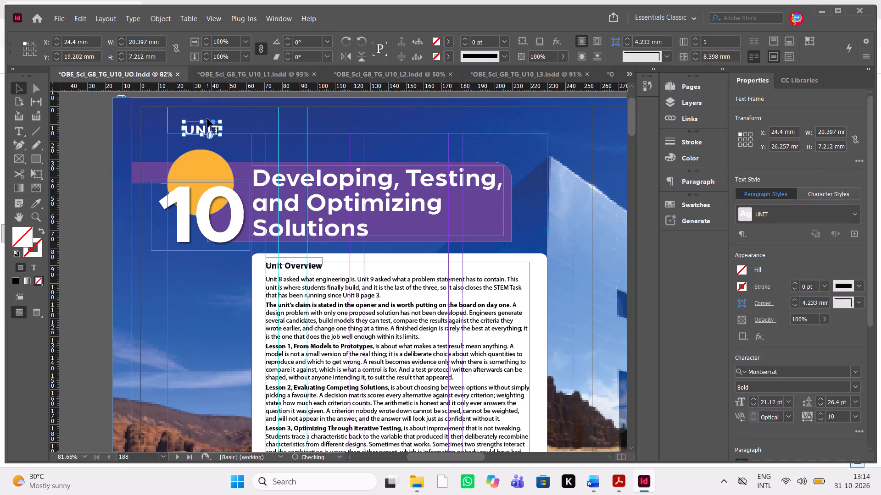
{"action": "key", "text": "shift+Down"}
{"action": "key", "text": "Down"}
{"action": "key", "text": "Down"}
{"action": "key", "text": "Down"}
{"action": "key", "text": "Down"}
{"action": "key", "text": "Down"}
{"action": "key", "text": "Down"}
{"action": "key", "text": "Down"}
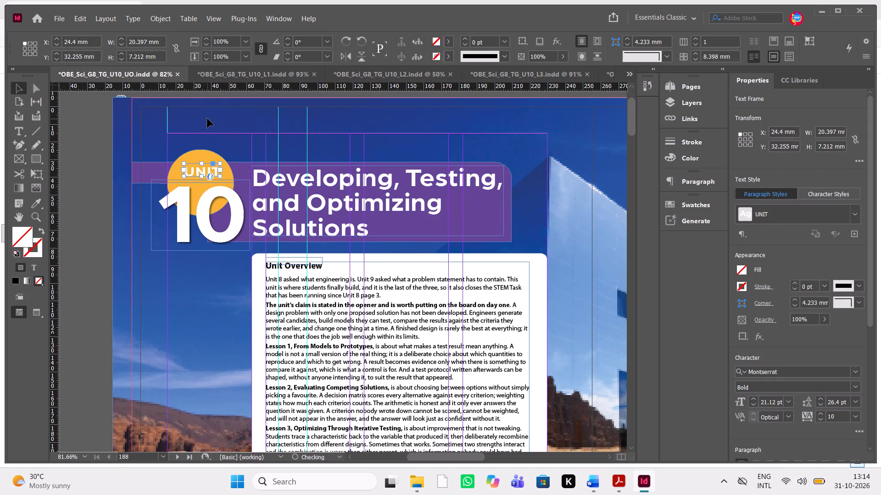
{"action": "key", "text": "Down"}
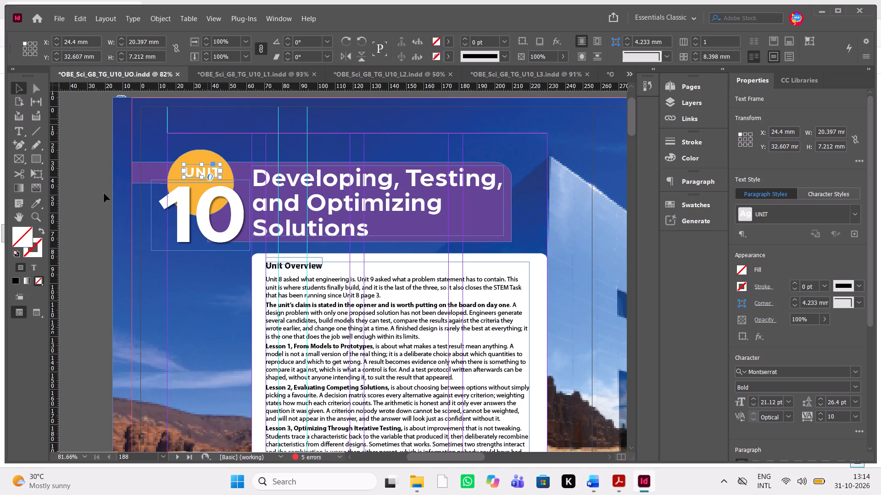
{"action": "left_click", "coordinate": [97, 198]}
{"action": "key", "text": "w"}
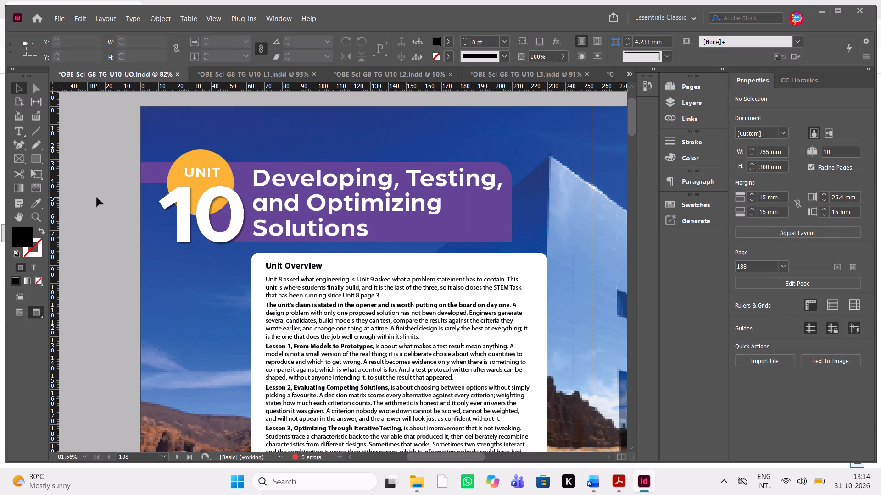
{"action": "type", "text": "ww"}
{"action": "key", "text": "w"}
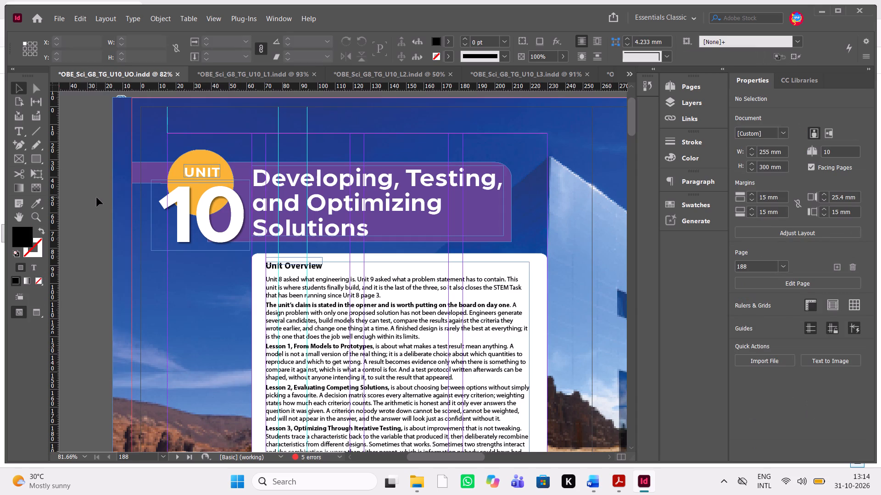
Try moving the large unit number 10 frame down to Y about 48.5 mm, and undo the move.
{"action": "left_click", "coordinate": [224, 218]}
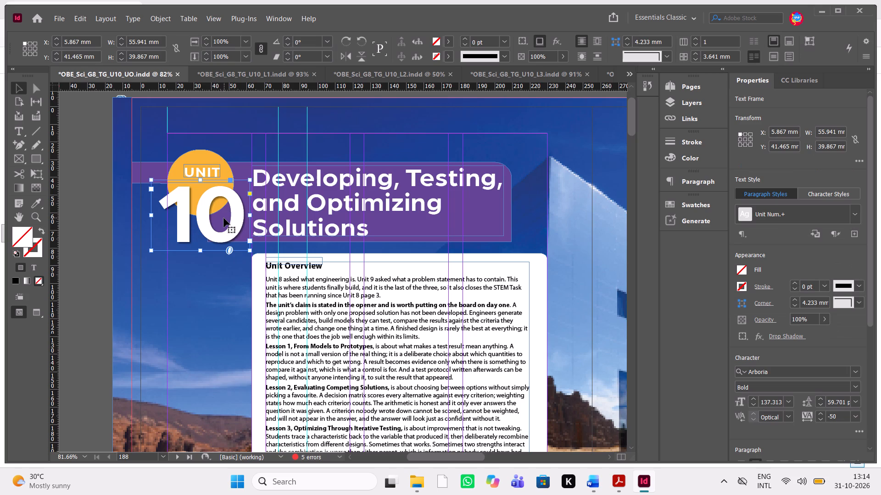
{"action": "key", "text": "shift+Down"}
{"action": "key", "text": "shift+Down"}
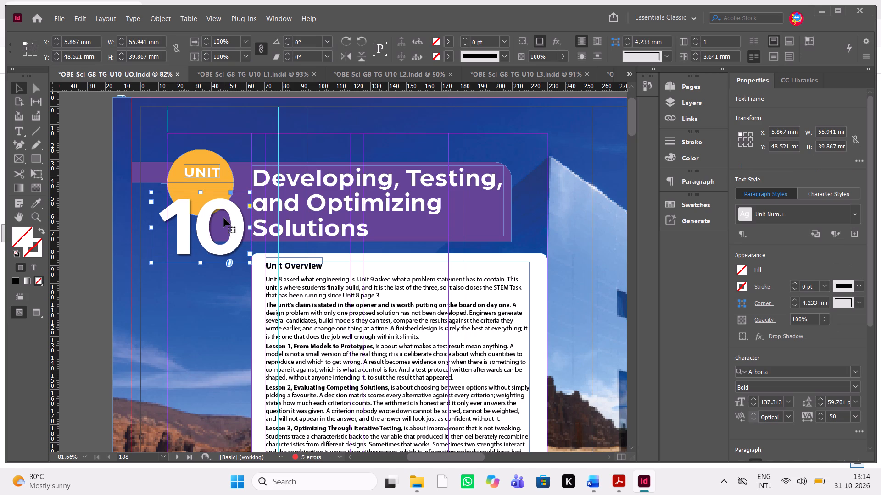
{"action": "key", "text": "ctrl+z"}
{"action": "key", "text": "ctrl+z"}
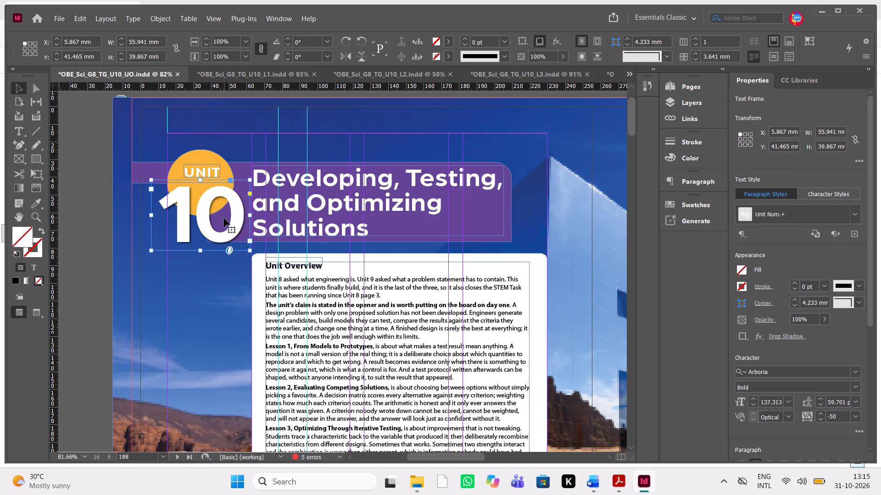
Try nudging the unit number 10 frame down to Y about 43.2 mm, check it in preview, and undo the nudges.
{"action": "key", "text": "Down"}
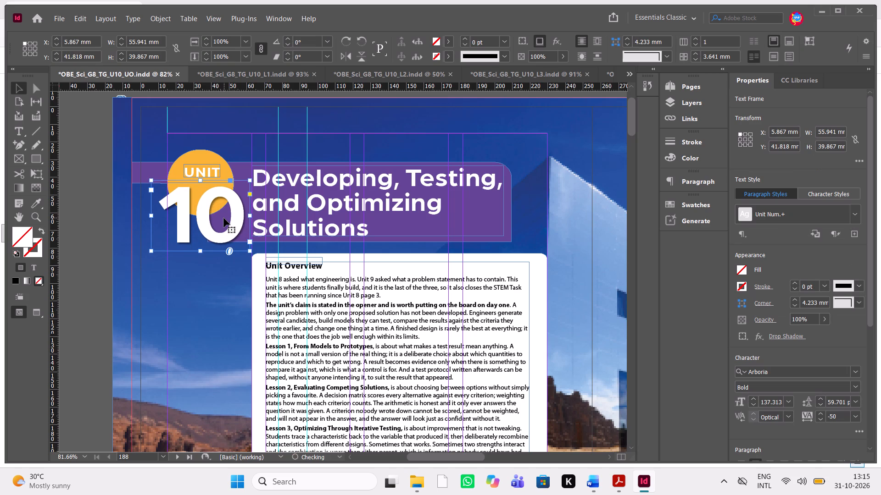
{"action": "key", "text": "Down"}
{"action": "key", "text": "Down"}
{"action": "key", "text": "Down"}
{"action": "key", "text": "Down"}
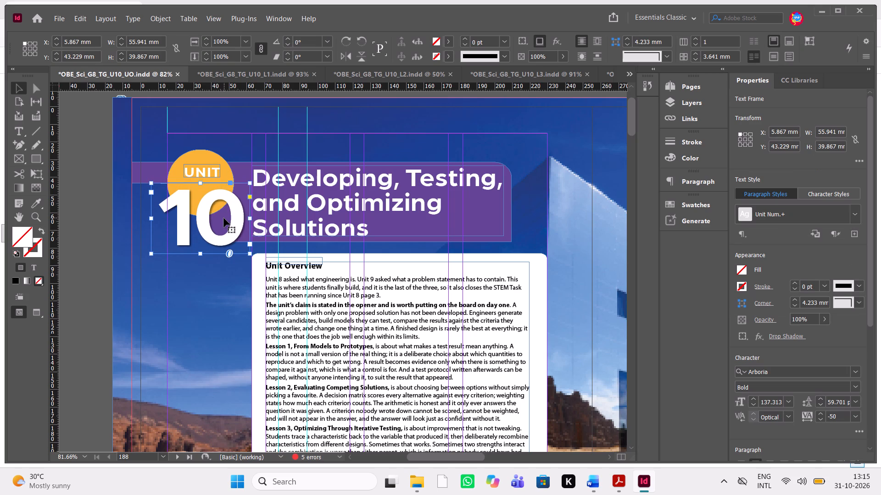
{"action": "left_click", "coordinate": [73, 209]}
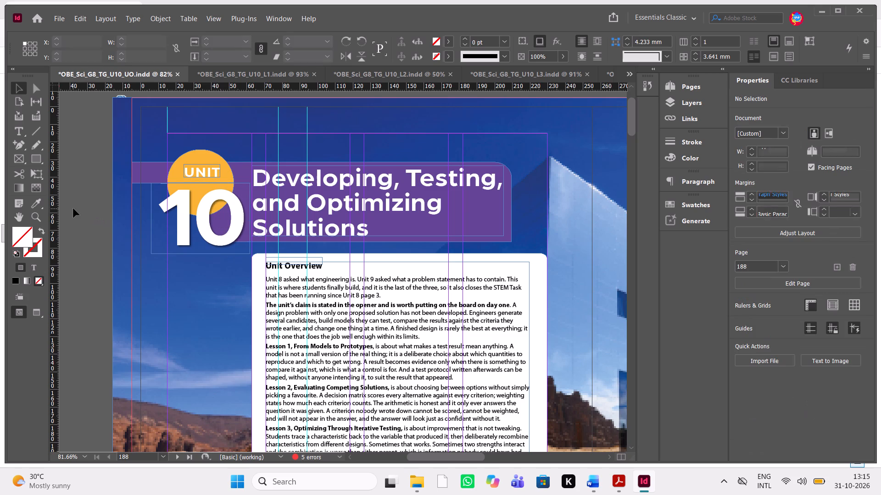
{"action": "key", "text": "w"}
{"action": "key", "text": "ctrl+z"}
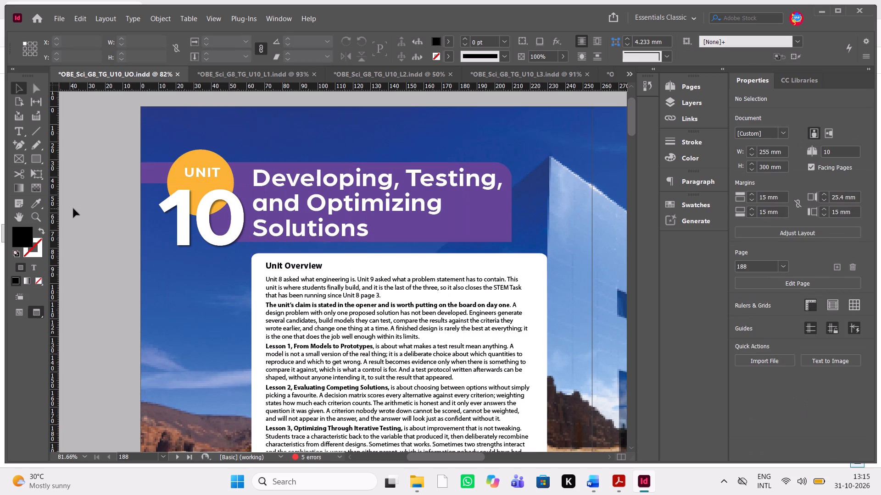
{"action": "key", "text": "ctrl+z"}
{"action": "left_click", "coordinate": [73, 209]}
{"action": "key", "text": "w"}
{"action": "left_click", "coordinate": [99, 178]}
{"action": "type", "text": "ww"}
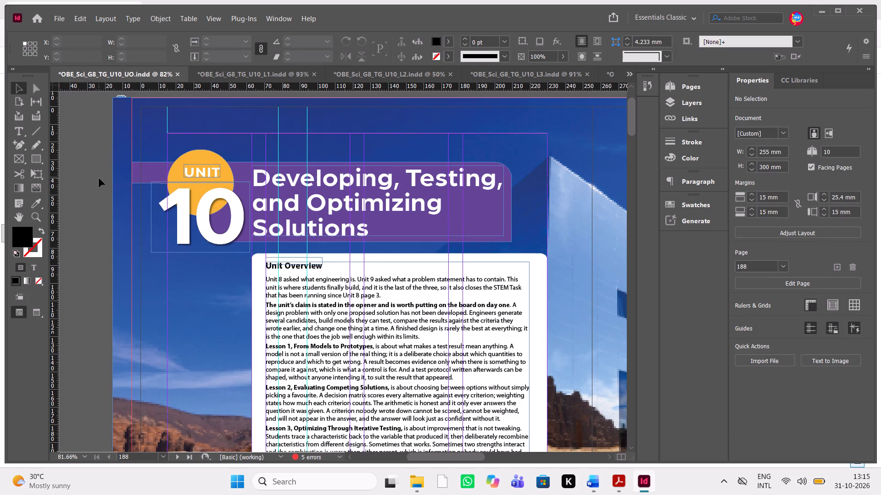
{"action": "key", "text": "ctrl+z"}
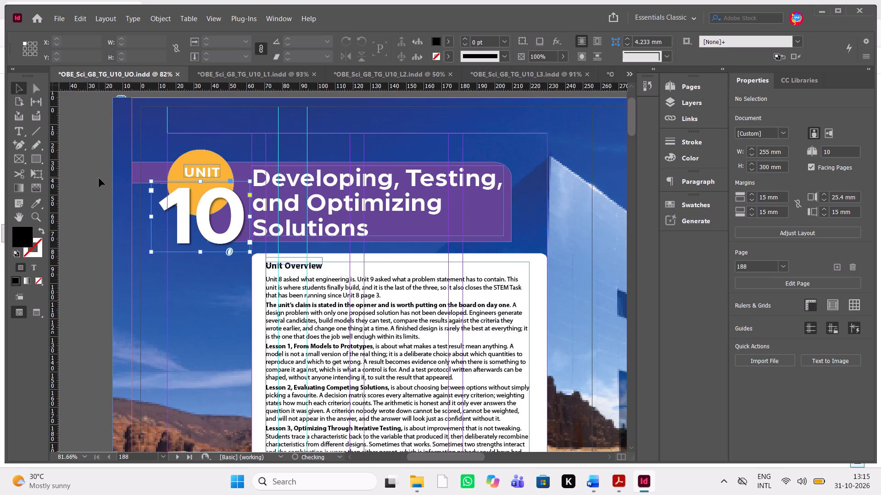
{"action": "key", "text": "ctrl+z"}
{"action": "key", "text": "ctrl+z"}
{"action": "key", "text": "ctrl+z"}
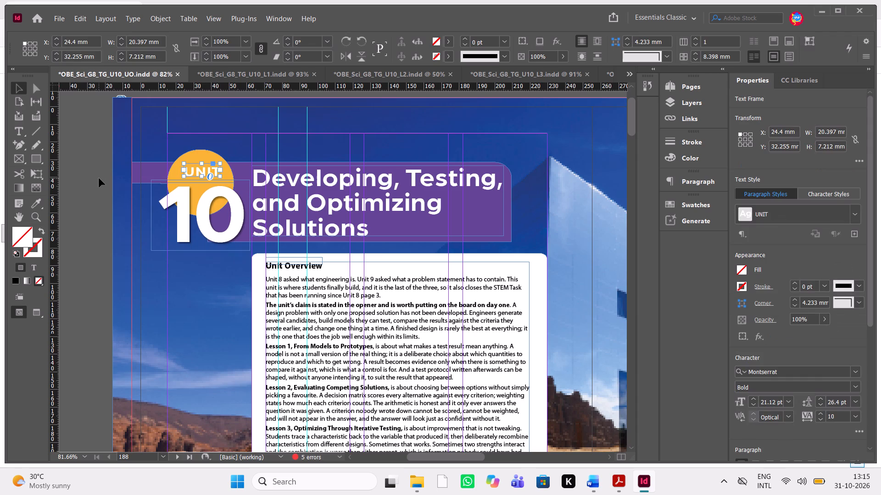
Check the opener heading in preview and nudge the UNIT text frame down to Y about 33 mm.
{"action": "left_click", "coordinate": [68, 122]}
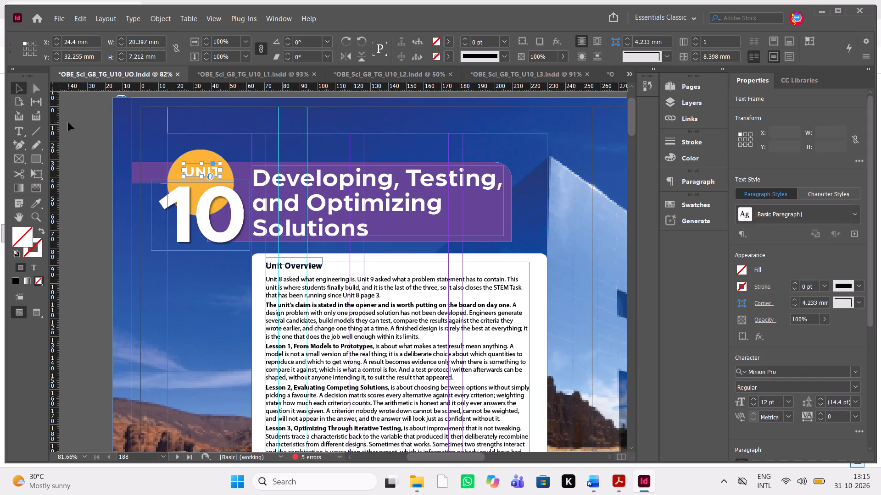
{"action": "key", "text": "w"}
{"action": "key", "text": "w"}
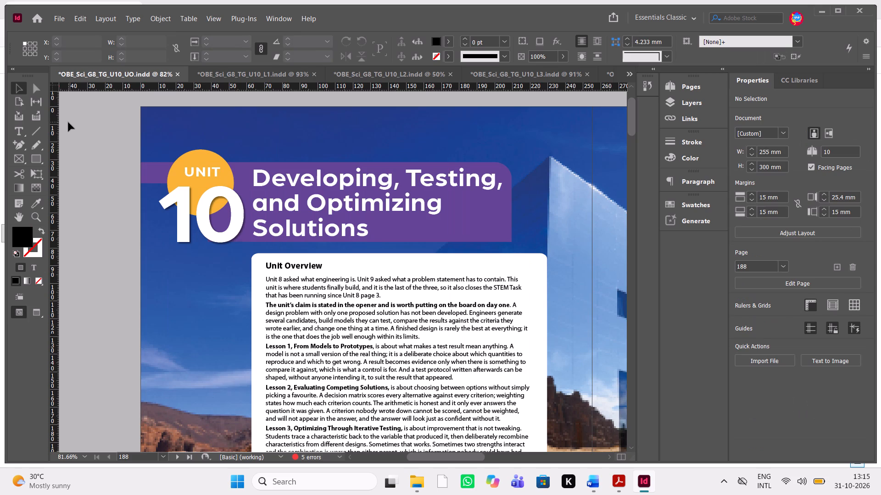
{"action": "left_click", "coordinate": [225, 220]}
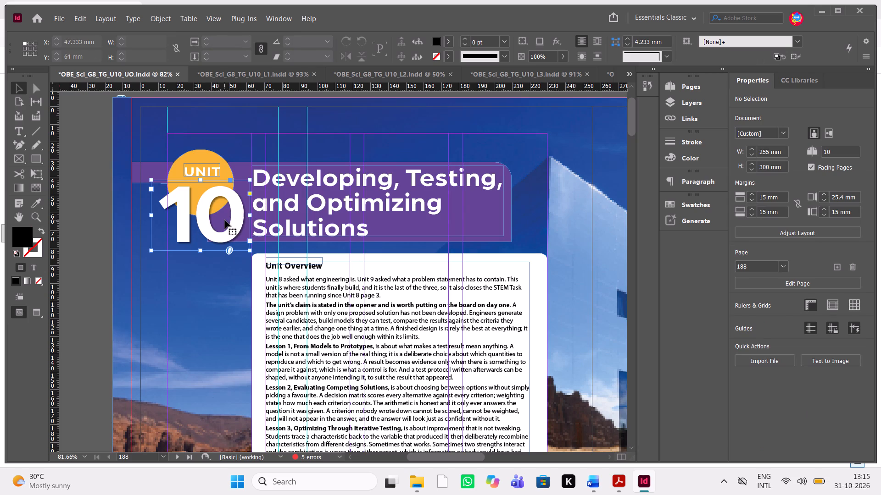
{"action": "left_click", "coordinate": [57, 114]}
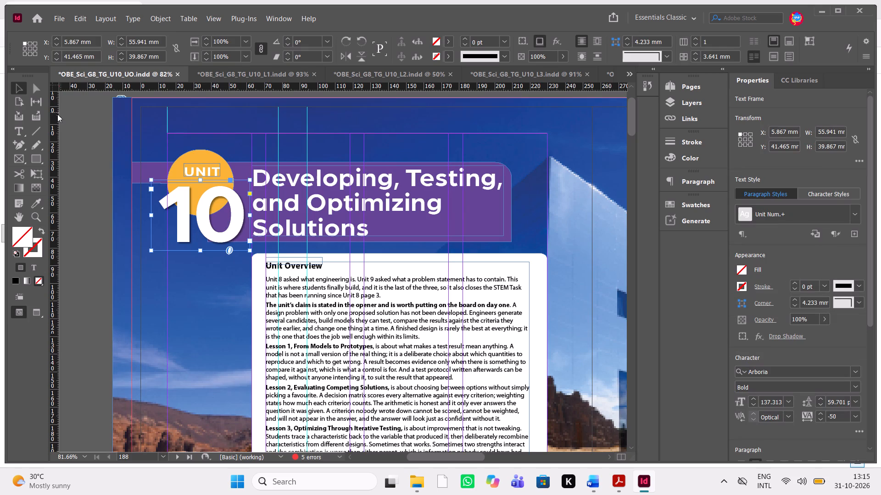
{"action": "key", "text": "w"}
{"action": "left_click", "coordinate": [112, 171]}
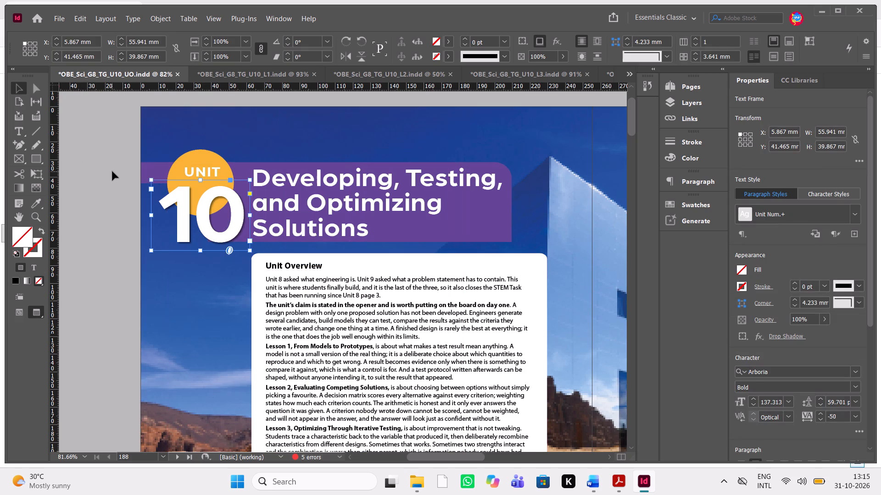
{"action": "left_click", "coordinate": [213, 174]}
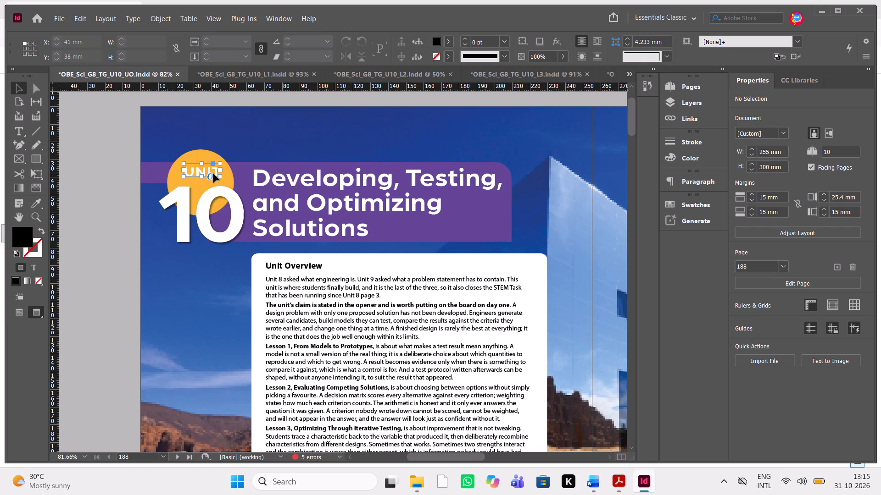
{"action": "key", "text": "Down"}
{"action": "key", "text": "Down"}
{"action": "key", "text": "Down"}
{"action": "key", "text": "Up"}
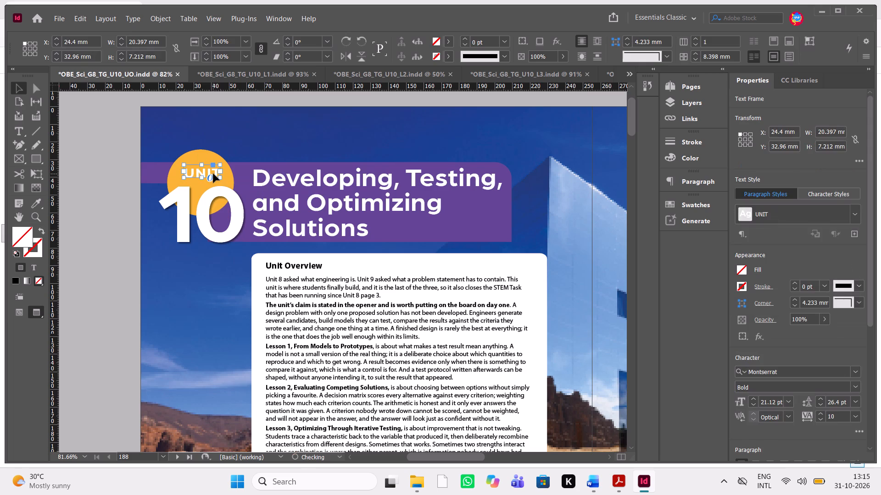
{"action": "key", "text": "Up"}
{"action": "key", "text": "Down"}
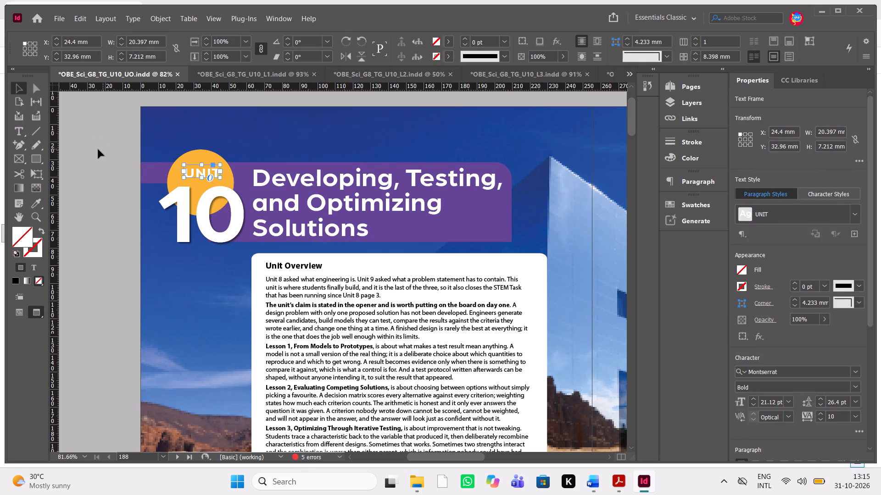
{"action": "left_click", "coordinate": [98, 149]}
Close the OBE_Sci_G8_TG_U10_L2 folder window and switch to the commented PDF in Acrobat to read the review comments on opener page 188.
{"action": "scroll", "coordinate": [346, 361], "scroll_direction": "down", "scroll_amount": 2}
{"action": "key", "text": "alt+Tab"}
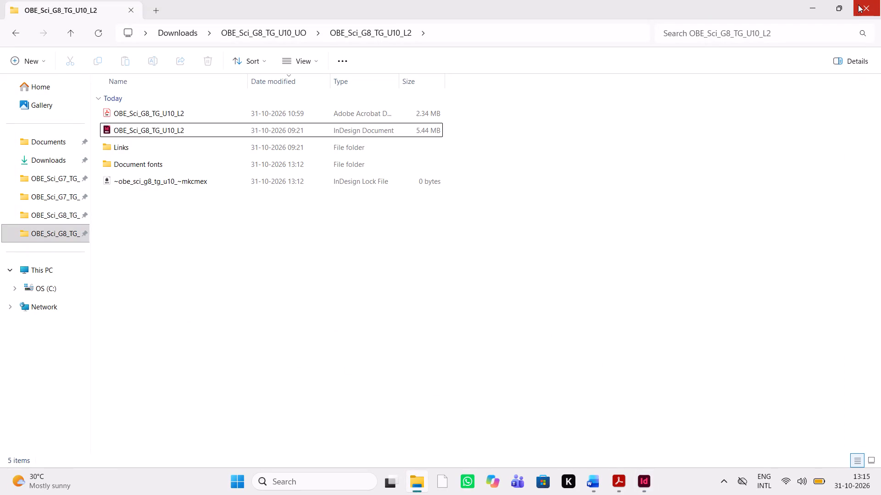
{"action": "left_click", "coordinate": [858, 5]}
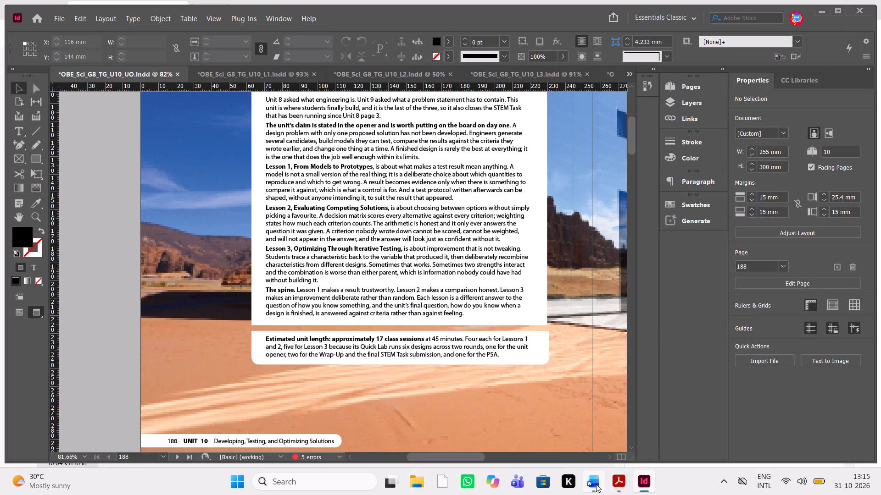
{"action": "left_click", "coordinate": [622, 485]}
{"action": "scroll", "coordinate": [753, 189], "scroll_direction": "up", "scroll_amount": 1}
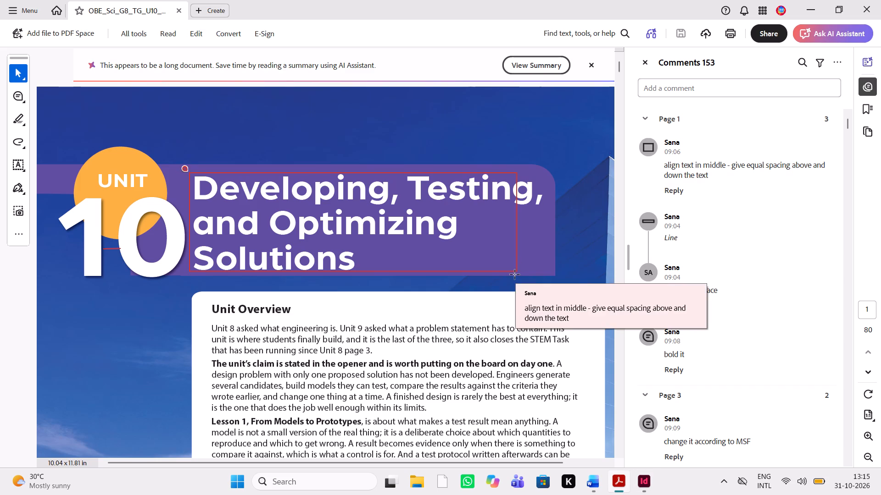
{"action": "scroll", "coordinate": [515, 275], "scroll_direction": "down", "scroll_amount": 3}
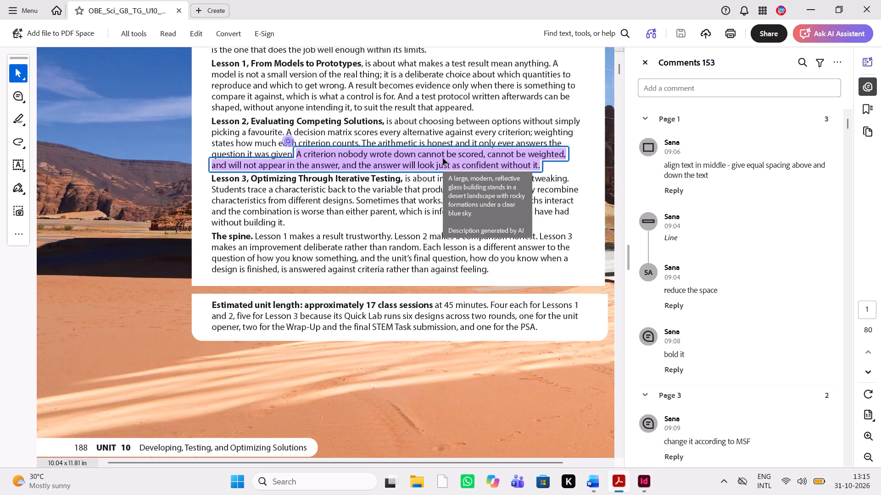
Back in InDesign, make the last sentence of the Unit Overview's Lesson 2 paragraph, "A criterion nobody wrote down… confident without it.", bold.
{"action": "key", "text": "alt+Tab"}
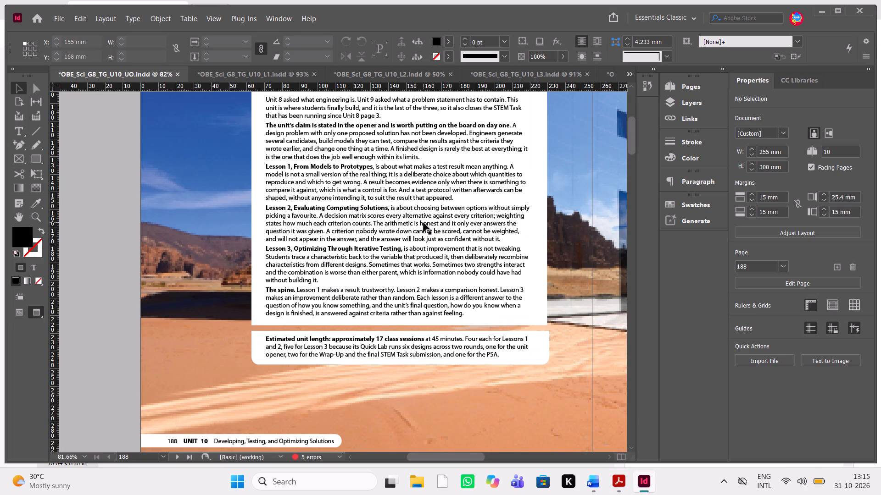
{"action": "left_click", "coordinate": [130, 156]}
{"action": "key", "text": "w"}
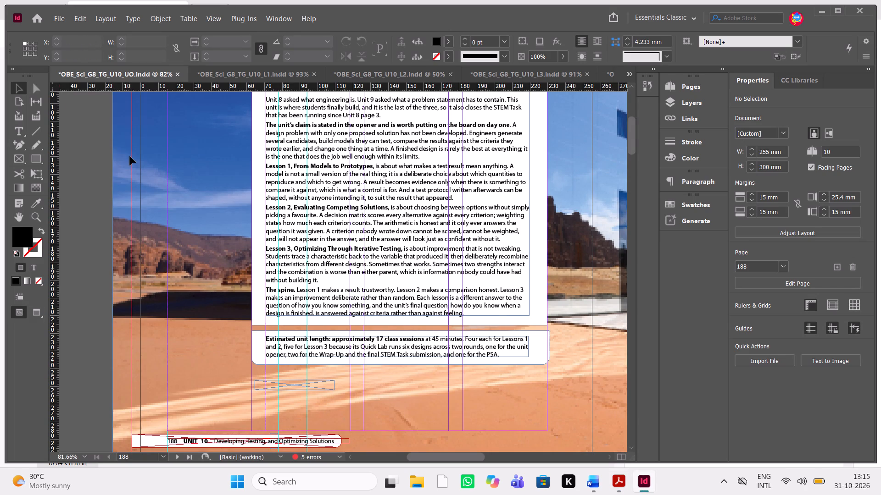
{"action": "key", "text": "ctrl+equal"}
{"action": "key", "text": "ctrl+equal"}
{"action": "key", "text": "ctrl+equal"}
{"action": "scroll", "coordinate": [130, 156], "scroll_direction": "left", "scroll_amount": 1}
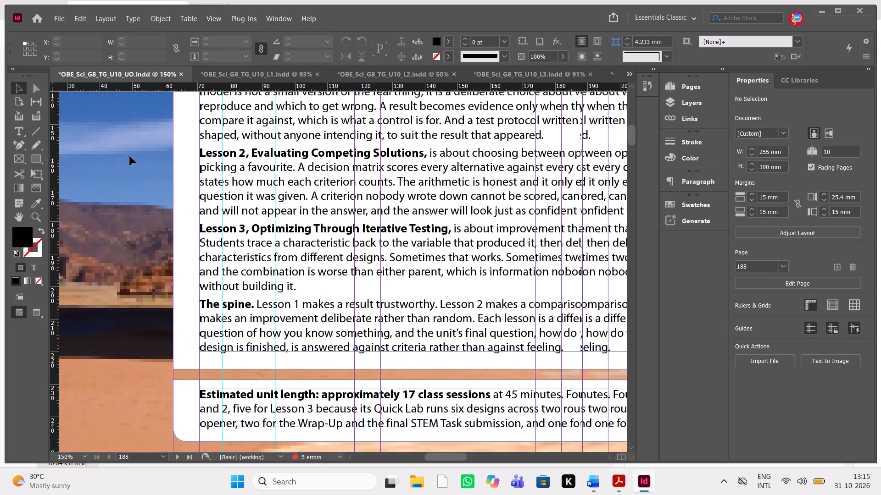
{"action": "double_click", "coordinate": [190, 194]}
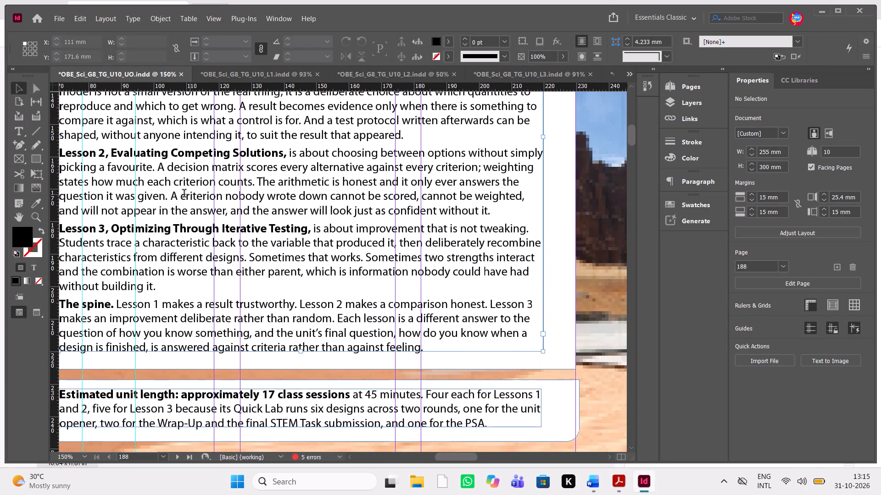
{"action": "left_click_drag", "start_coordinate": [173, 198], "coordinate": [481, 205]}
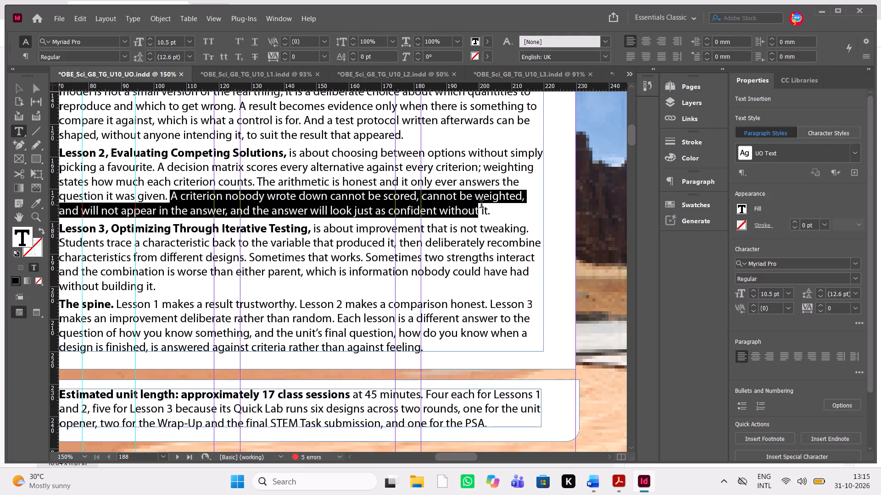
{"action": "left_click_drag", "start_coordinate": [481, 205], "coordinate": [556, 207]}
{"action": "key", "text": "ctrl+shift+b"}
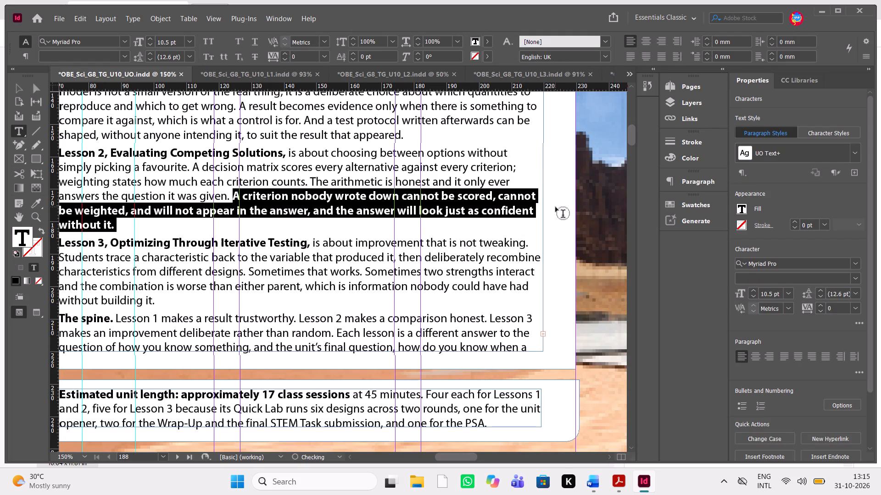
Switch to the commented PDF in Acrobat and review the comments on the Unit Alignment to Standards table.
{"action": "scroll", "coordinate": [324, 258], "scroll_direction": "right", "scroll_amount": 1}
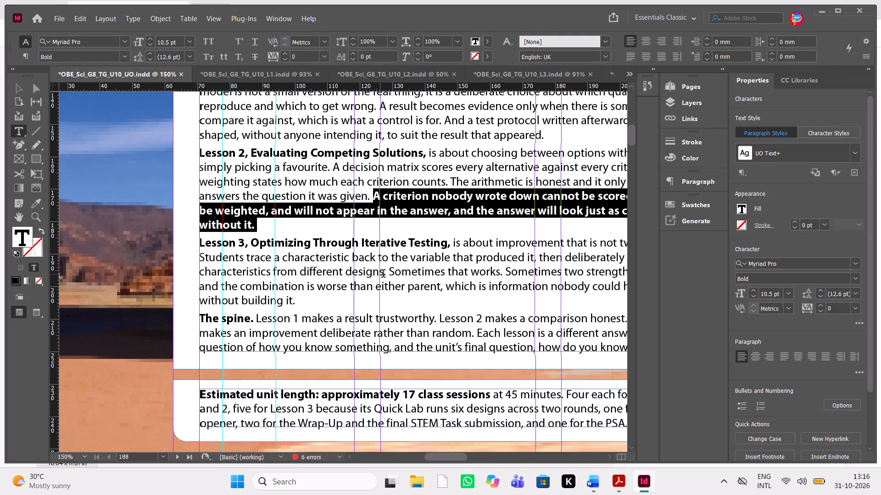
{"action": "left_click", "coordinate": [620, 476]}
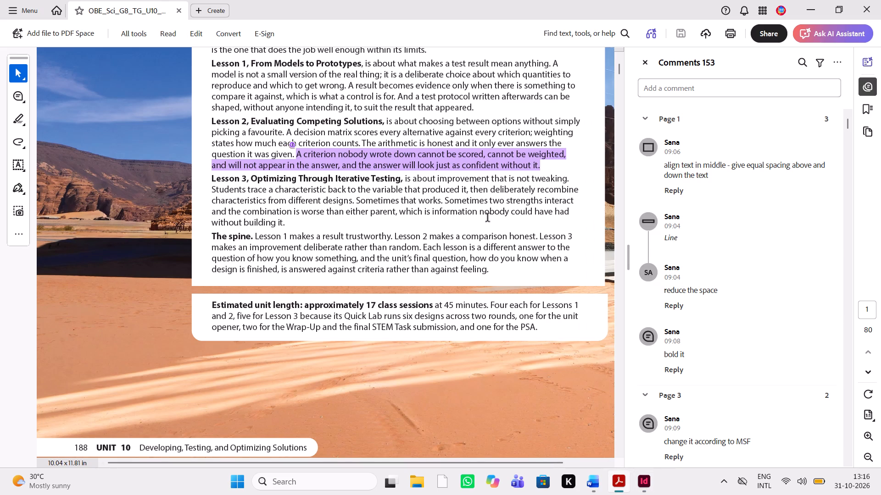
{"action": "scroll", "coordinate": [488, 218], "scroll_direction": "down", "scroll_amount": 1}
{"action": "scroll", "coordinate": [401, 328], "scroll_direction": "down", "scroll_amount": 1}
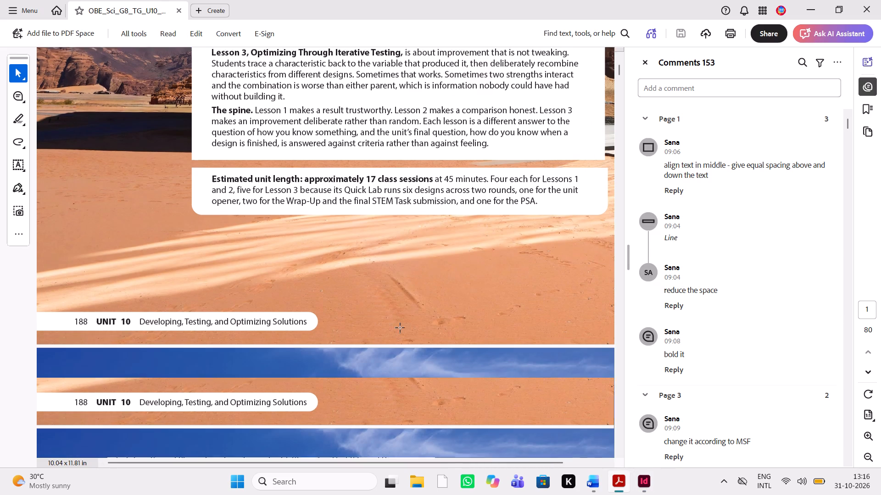
{"action": "scroll", "coordinate": [401, 328], "scroll_direction": "down", "scroll_amount": 9}
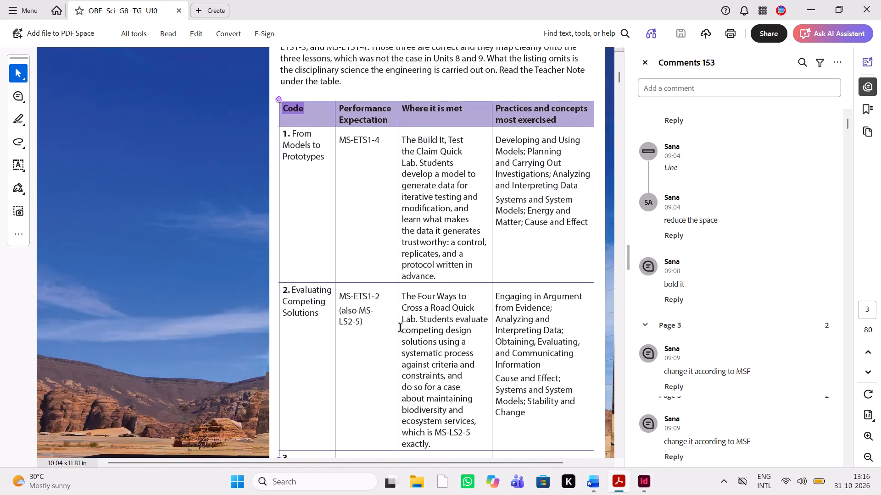
{"action": "scroll", "coordinate": [401, 328], "scroll_direction": "up", "scroll_amount": 1}
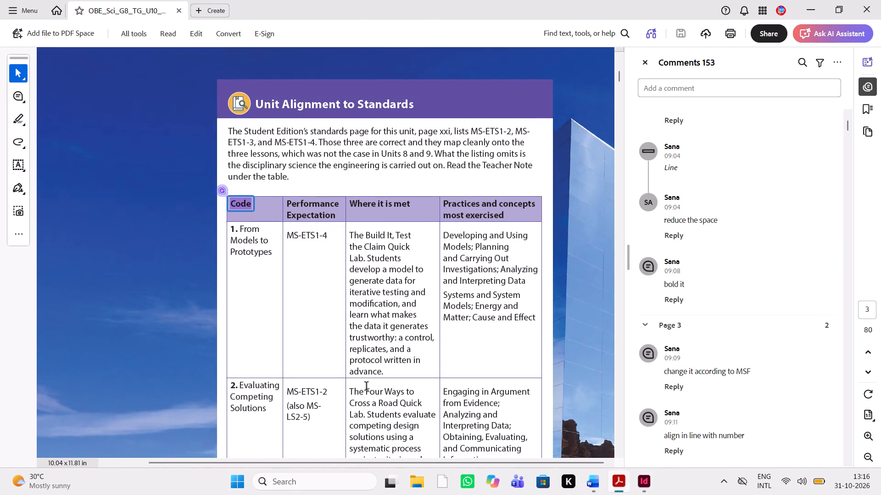
{"action": "scroll", "coordinate": [367, 387], "scroll_direction": "down", "scroll_amount": 2}
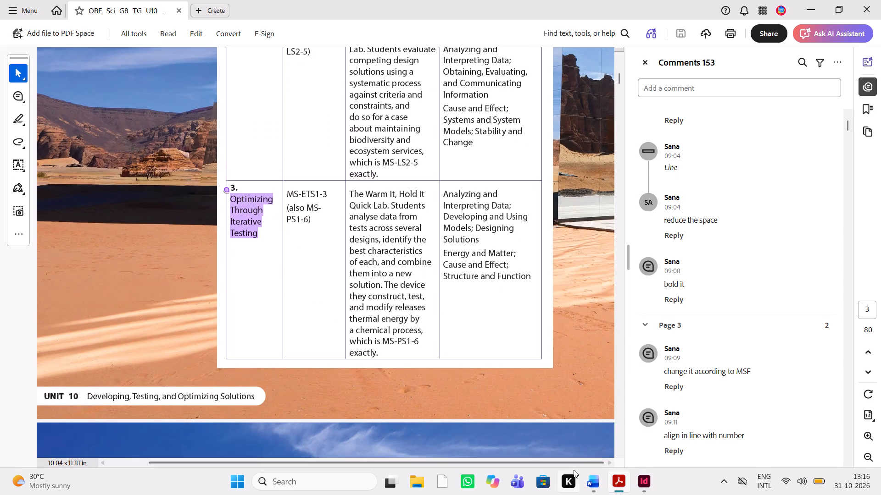
Switch to the Unit 10 Teacher Guide manuscript in Word, look through it for the matching table, and close it.
{"action": "left_click", "coordinate": [588, 484]}
{"action": "scroll", "coordinate": [646, 174], "scroll_direction": "down", "scroll_amount": 5}
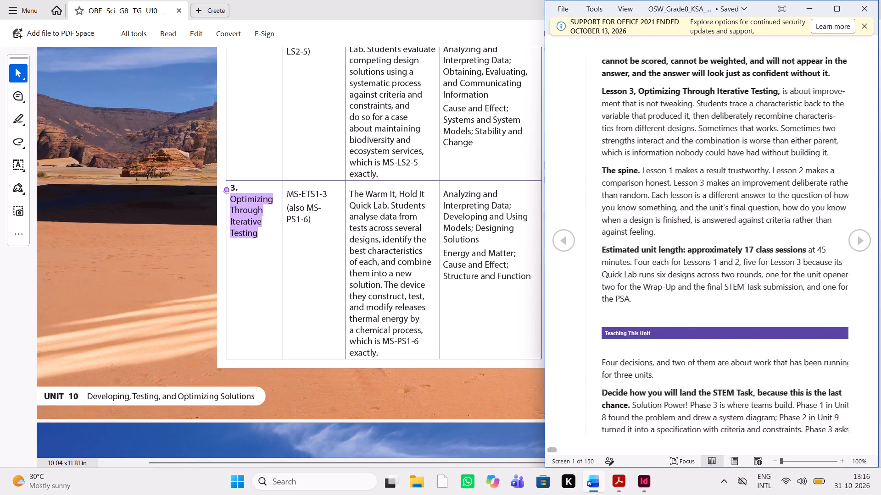
{"action": "scroll", "coordinate": [646, 174], "scroll_direction": "down", "scroll_amount": 12}
{"action": "scroll", "coordinate": [810, 27], "scroll_direction": "up", "scroll_amount": 9}
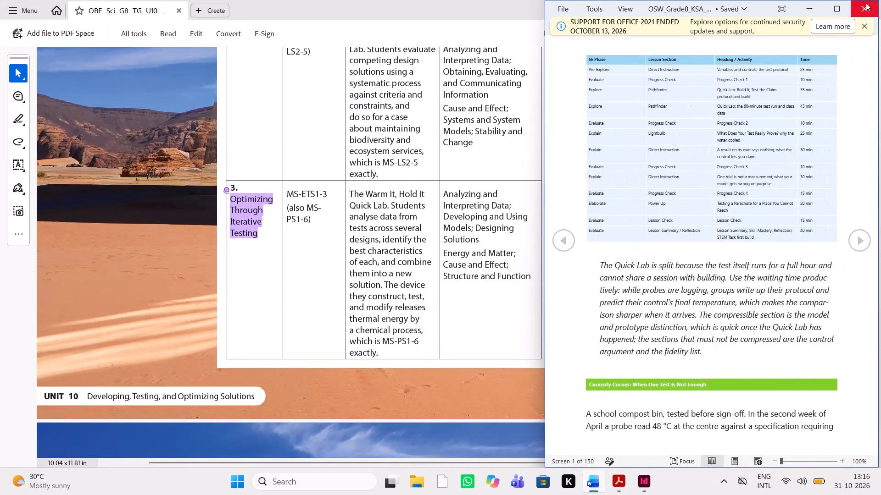
{"action": "left_click", "coordinate": [866, 29]}
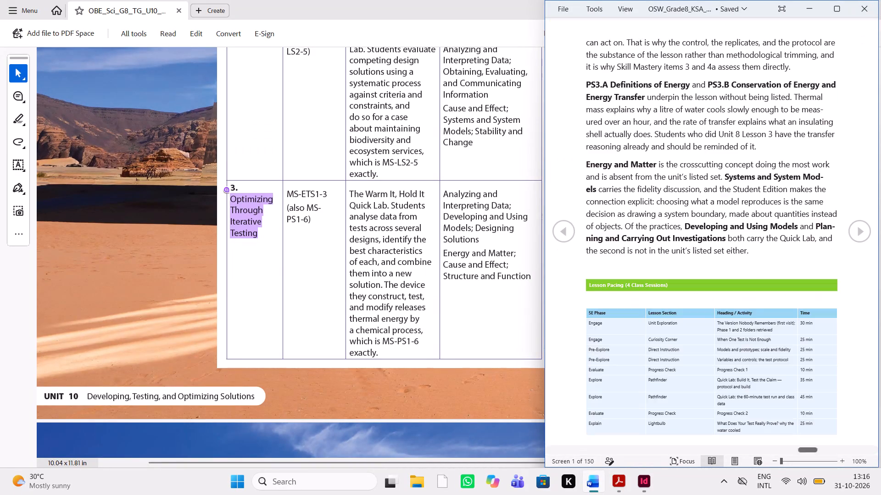
{"action": "scroll", "coordinate": [770, 192], "scroll_direction": "down", "scroll_amount": 5}
{"action": "scroll", "coordinate": [770, 192], "scroll_direction": "up", "scroll_amount": 20}
{"action": "scroll", "coordinate": [770, 192], "scroll_direction": "up", "scroll_amount": 20}
{"action": "scroll", "coordinate": [770, 192], "scroll_direction": "up", "scroll_amount": 20}
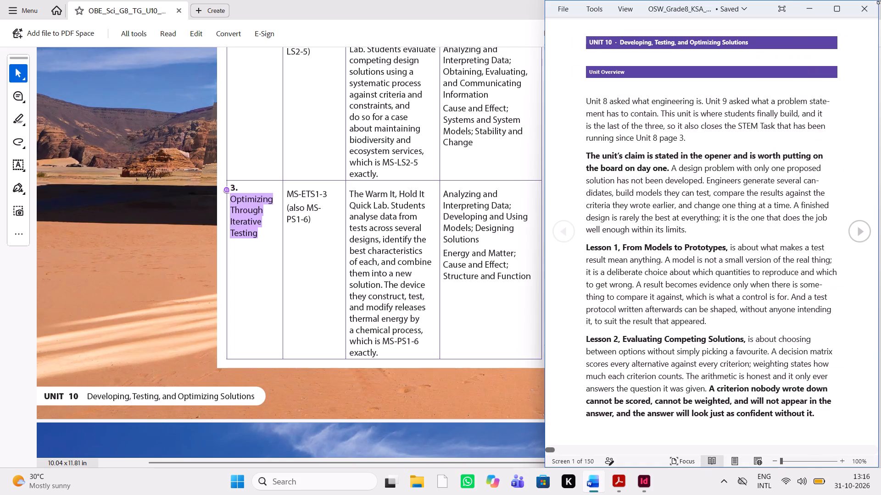
{"action": "scroll", "coordinate": [880, 0], "scroll_direction": "up", "scroll_amount": 20}
{"action": "scroll", "coordinate": [880, 0], "scroll_direction": "up", "scroll_amount": 20}
{"action": "scroll", "coordinate": [880, 0], "scroll_direction": "up", "scroll_amount": 13}
{"action": "left_click", "coordinate": [867, 13]}
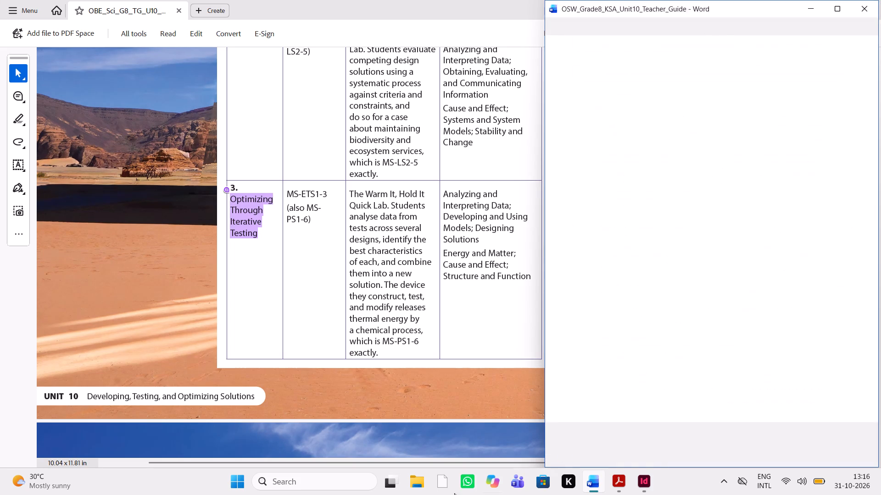
Open OSW_Grade8_KSA_Unit10_Teacher_Guide from the Downloads folder and maximize its window.
{"action": "left_click", "coordinate": [428, 489]}
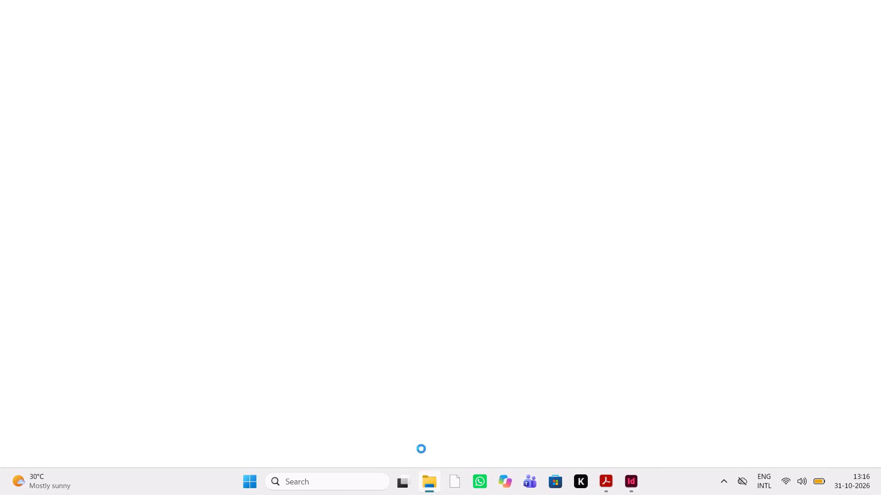
{"action": "double_click", "coordinate": [63, 134]}
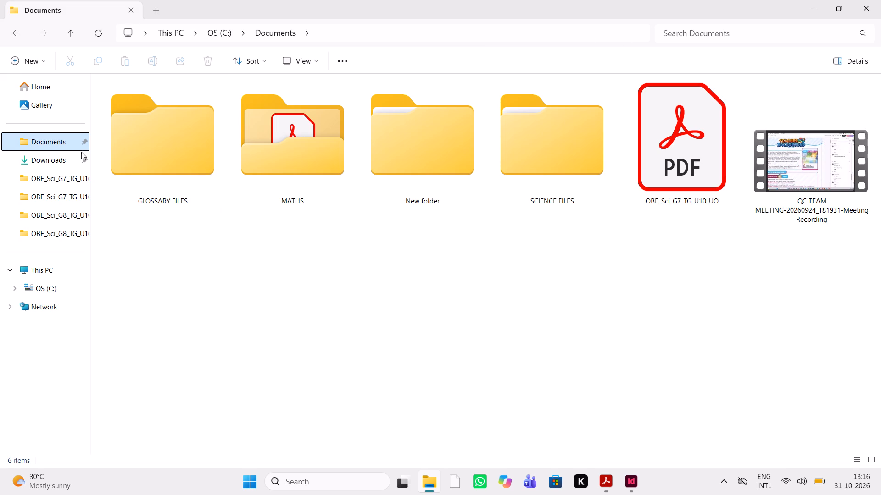
{"action": "left_click", "coordinate": [65, 159]}
{"action": "triple_click", "coordinate": [276, 185]}
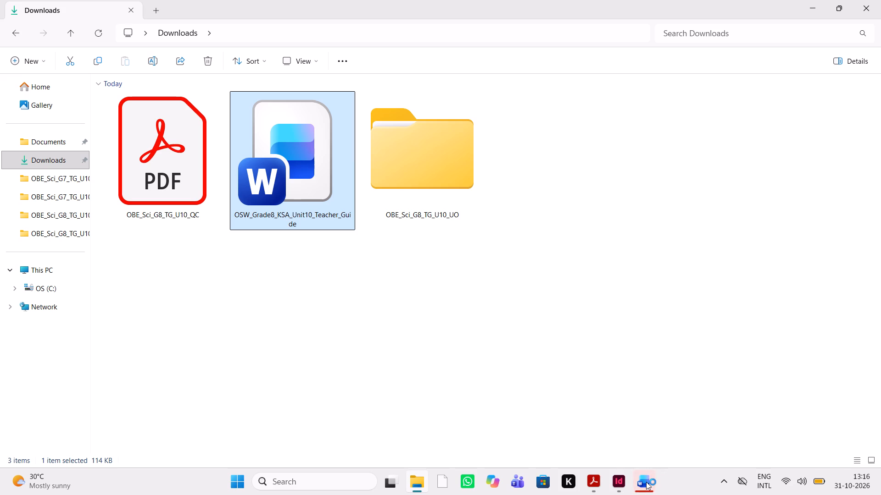
{"action": "left_click", "coordinate": [646, 481]}
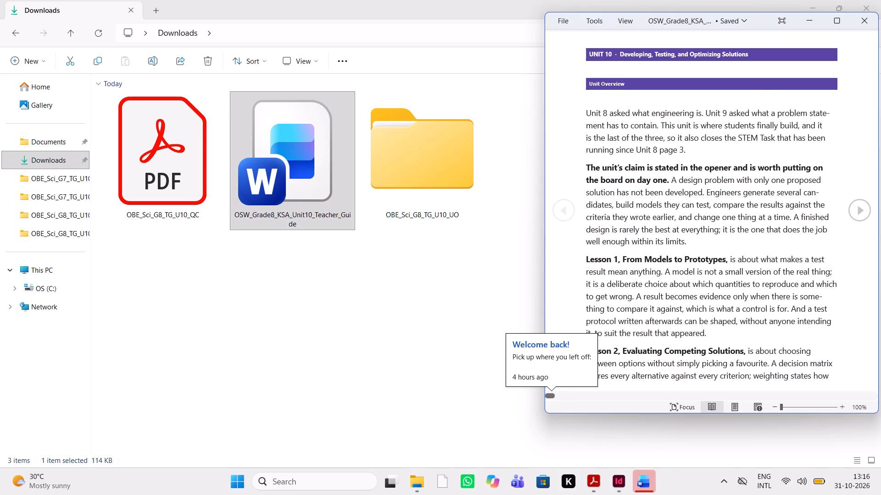
{"action": "scroll", "coordinate": [726, 138], "scroll_direction": "up", "scroll_amount": 7}
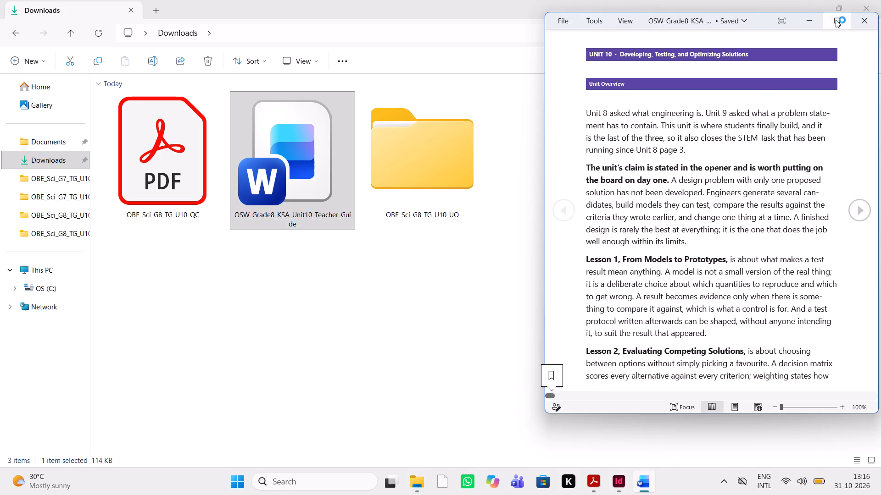
{"action": "left_click", "coordinate": [836, 21]}
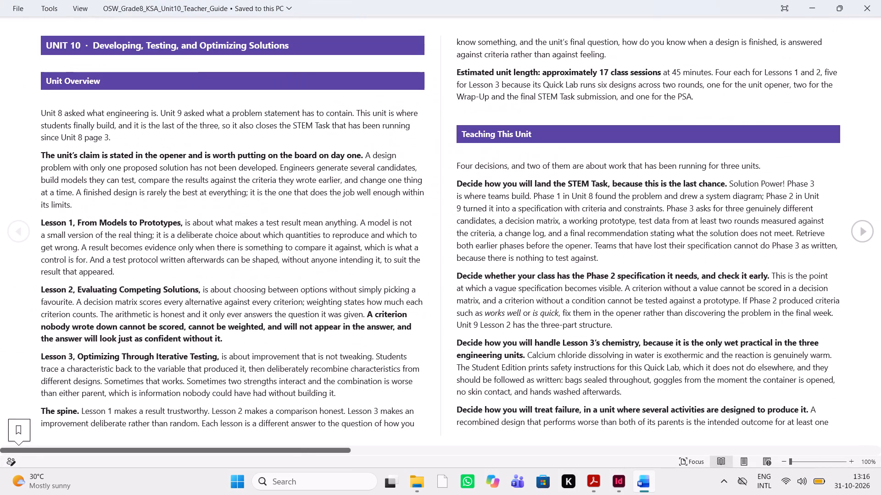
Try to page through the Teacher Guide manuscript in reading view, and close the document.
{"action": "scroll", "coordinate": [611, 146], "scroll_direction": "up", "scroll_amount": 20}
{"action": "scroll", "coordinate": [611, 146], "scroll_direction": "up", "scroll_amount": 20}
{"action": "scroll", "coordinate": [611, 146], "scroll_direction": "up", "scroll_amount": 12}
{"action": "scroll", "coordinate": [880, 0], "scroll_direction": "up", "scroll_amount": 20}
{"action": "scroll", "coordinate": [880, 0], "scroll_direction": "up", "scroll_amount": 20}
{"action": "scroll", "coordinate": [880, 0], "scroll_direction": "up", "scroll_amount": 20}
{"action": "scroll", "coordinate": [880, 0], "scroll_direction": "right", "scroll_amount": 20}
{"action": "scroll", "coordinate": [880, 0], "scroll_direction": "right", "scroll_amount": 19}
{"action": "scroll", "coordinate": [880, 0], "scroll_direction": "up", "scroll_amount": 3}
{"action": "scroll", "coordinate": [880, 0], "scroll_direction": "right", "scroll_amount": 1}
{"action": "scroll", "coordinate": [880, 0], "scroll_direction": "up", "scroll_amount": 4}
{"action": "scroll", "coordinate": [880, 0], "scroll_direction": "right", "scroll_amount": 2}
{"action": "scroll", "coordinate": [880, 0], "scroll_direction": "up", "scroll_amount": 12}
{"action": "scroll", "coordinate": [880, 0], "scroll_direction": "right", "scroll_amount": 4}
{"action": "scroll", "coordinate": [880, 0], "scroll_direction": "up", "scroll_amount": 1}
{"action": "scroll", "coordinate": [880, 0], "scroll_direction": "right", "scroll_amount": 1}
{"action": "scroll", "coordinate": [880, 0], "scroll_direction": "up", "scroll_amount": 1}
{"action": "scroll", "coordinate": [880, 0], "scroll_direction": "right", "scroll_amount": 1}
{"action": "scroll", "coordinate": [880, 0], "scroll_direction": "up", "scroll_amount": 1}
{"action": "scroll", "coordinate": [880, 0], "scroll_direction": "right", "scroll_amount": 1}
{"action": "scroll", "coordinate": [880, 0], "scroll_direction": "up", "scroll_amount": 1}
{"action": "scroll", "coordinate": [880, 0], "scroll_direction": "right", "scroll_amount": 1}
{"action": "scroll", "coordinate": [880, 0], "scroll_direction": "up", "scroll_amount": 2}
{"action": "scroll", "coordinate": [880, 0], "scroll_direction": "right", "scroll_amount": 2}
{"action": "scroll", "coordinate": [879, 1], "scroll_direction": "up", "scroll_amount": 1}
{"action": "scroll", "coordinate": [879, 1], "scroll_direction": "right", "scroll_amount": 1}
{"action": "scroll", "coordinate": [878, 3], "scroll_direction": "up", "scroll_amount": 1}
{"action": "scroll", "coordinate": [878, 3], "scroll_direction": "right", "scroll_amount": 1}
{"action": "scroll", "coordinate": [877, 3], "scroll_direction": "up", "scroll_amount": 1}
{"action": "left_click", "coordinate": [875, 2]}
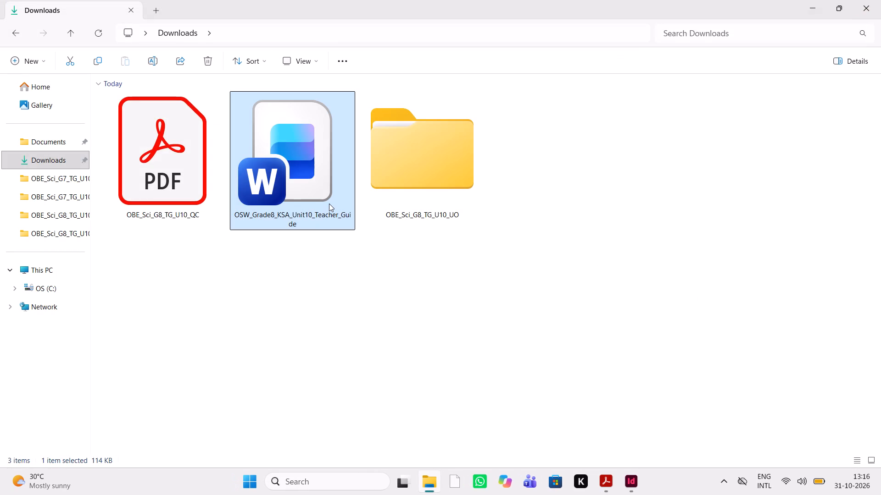
Reopen OSW_Grade8_KSA_Unit10_Teacher_Guide from the Downloads folder, choosing Word as the app.
{"action": "right_click", "coordinate": [329, 203]}
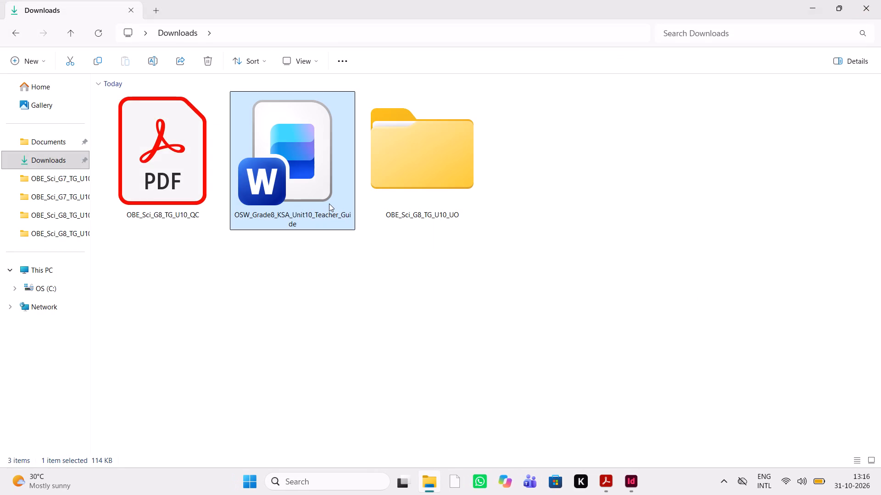
{"action": "right_click", "coordinate": [329, 203]}
{"action": "left_click", "coordinate": [381, 147]}
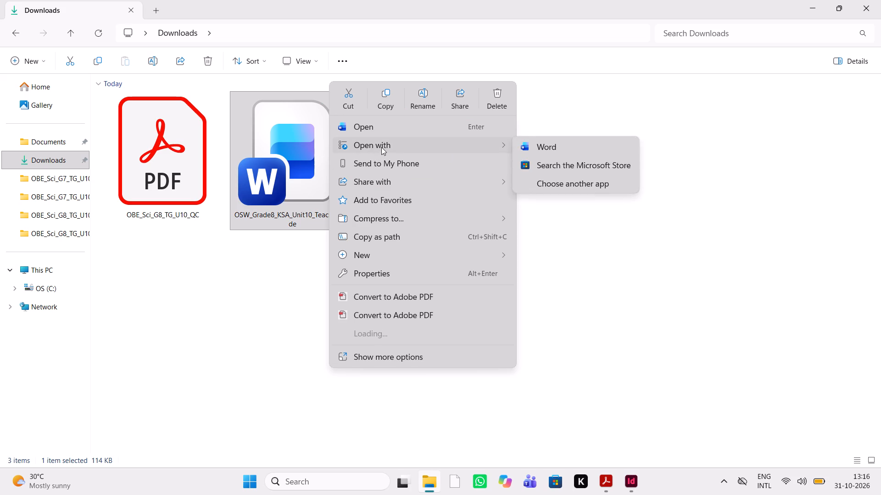
{"action": "left_click", "coordinate": [541, 146]}
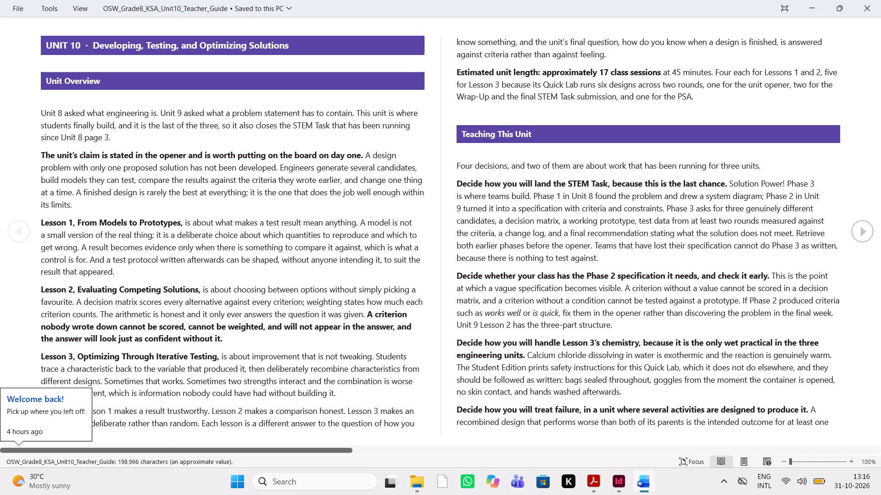
Copy the first column heading, "Lesson", from the manuscript's Unit Alignment to Standards table, and close the Downloads folder window.
{"action": "scroll", "coordinate": [541, 146], "scroll_direction": "down", "scroll_amount": 16}
{"action": "scroll", "coordinate": [541, 146], "scroll_direction": "left", "scroll_amount": 3}
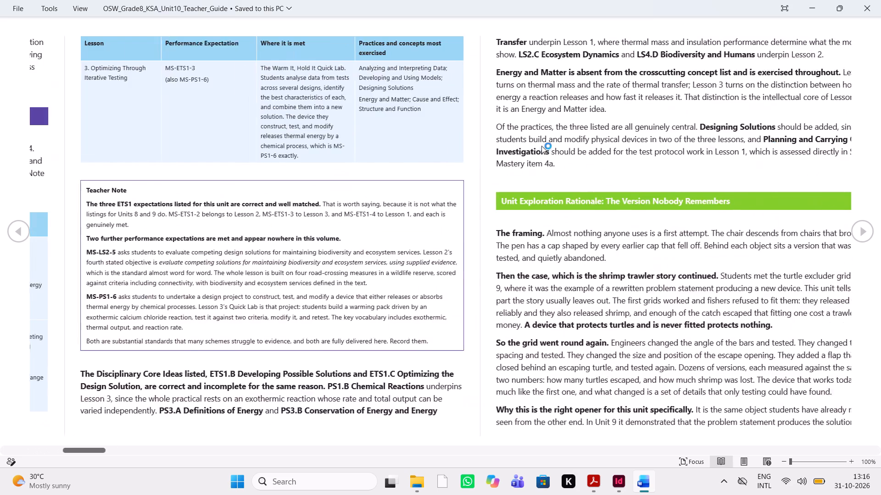
{"action": "scroll", "coordinate": [541, 146], "scroll_direction": "right", "scroll_amount": 8}
{"action": "scroll", "coordinate": [541, 146], "scroll_direction": "left", "scroll_amount": 9}
{"action": "scroll", "coordinate": [541, 146], "scroll_direction": "right", "scroll_amount": 20}
{"action": "scroll", "coordinate": [541, 146], "scroll_direction": "right", "scroll_amount": 9}
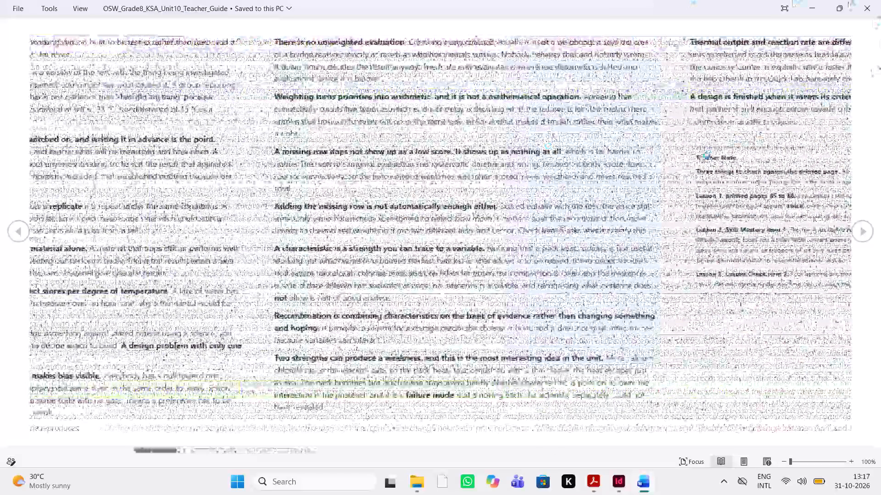
{"action": "scroll", "coordinate": [690, 165], "scroll_direction": "left", "scroll_amount": 5}
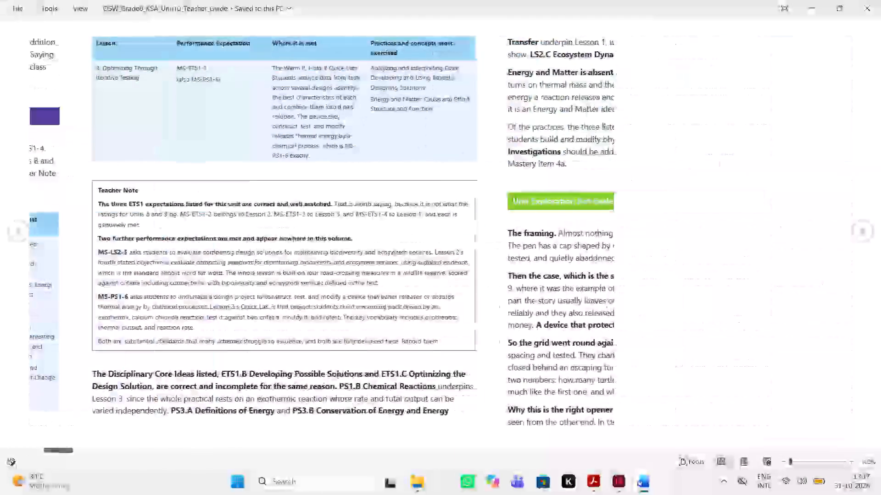
{"action": "scroll", "coordinate": [690, 165], "scroll_direction": "right", "scroll_amount": 15}
{"action": "scroll", "coordinate": [690, 165], "scroll_direction": "right", "scroll_amount": 7}
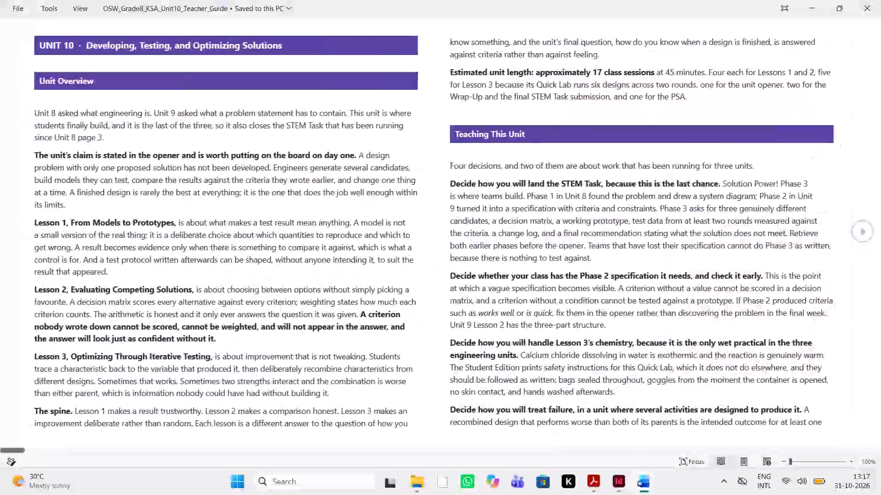
{"action": "scroll", "coordinate": [690, 165], "scroll_direction": "left", "scroll_amount": 3}
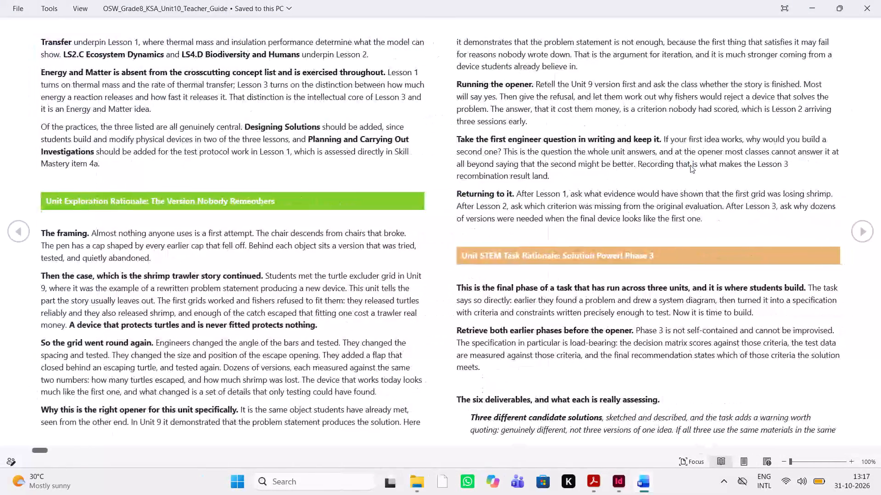
{"action": "scroll", "coordinate": [690, 165], "scroll_direction": "right", "scroll_amount": 6}
{"action": "key", "text": "Right"}
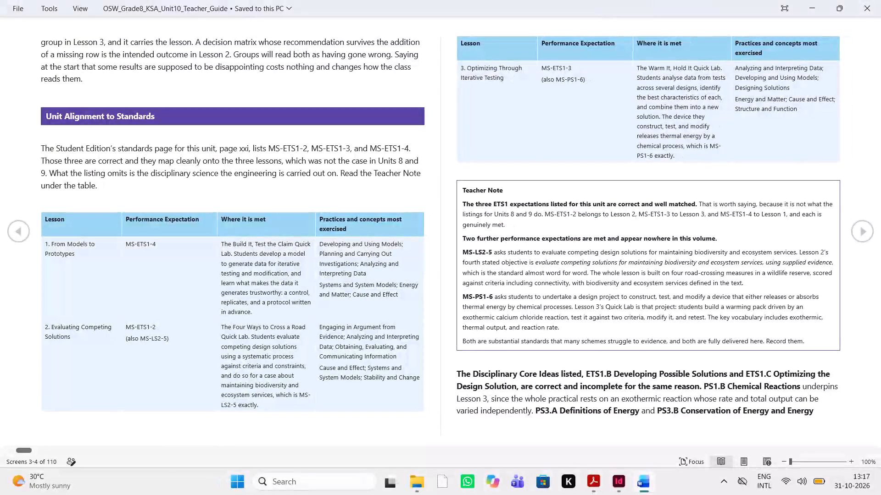
{"action": "left_click_drag", "start_coordinate": [72, 219], "coordinate": [41, 217]}
{"action": "key", "text": "ctrl+c"}
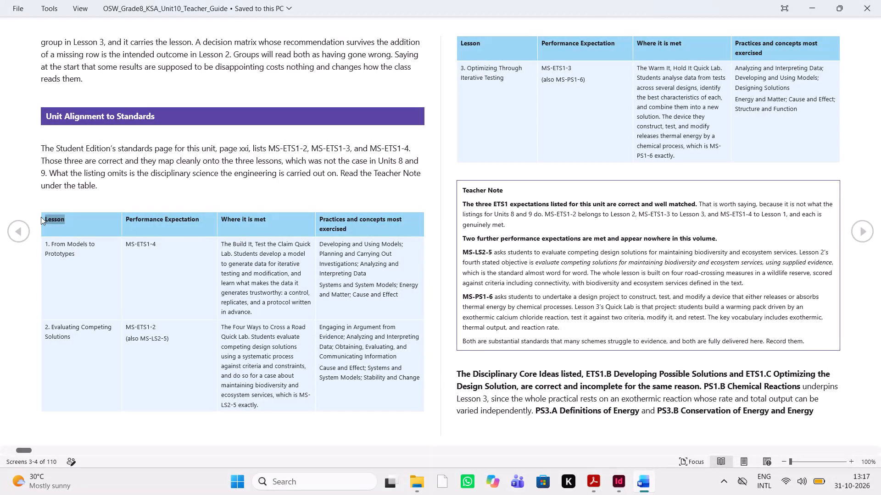
{"action": "key", "text": "ctrl+c"}
{"action": "key", "text": "alt+Tab"}
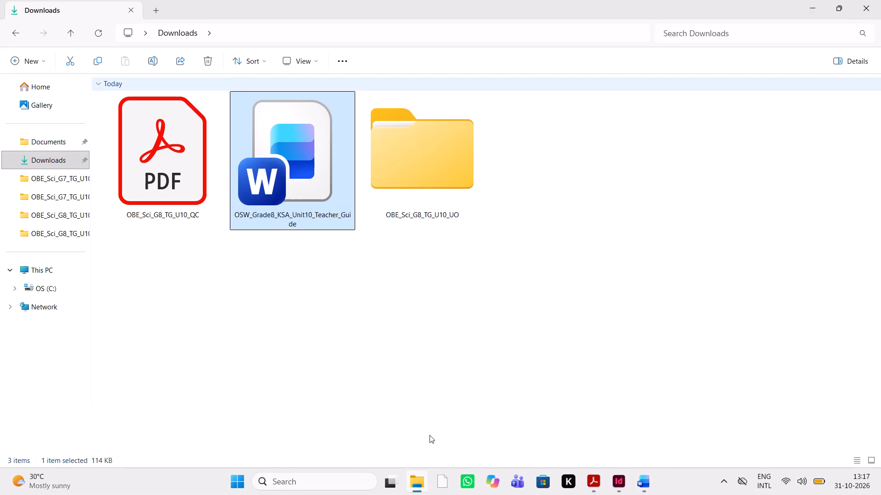
{"action": "left_click", "coordinate": [877, 1]}
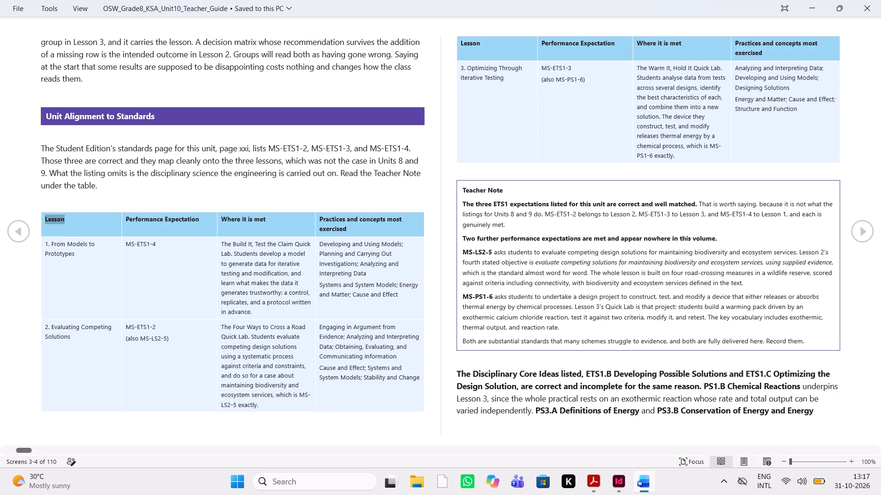
In InDesign, replace the "Code" heading of the Unit Alignment to Standards table on page 190 with the copied "Lesson".
{"action": "left_click", "coordinate": [612, 478]}
{"action": "scroll", "coordinate": [275, 248], "scroll_direction": "down", "scroll_amount": 1}
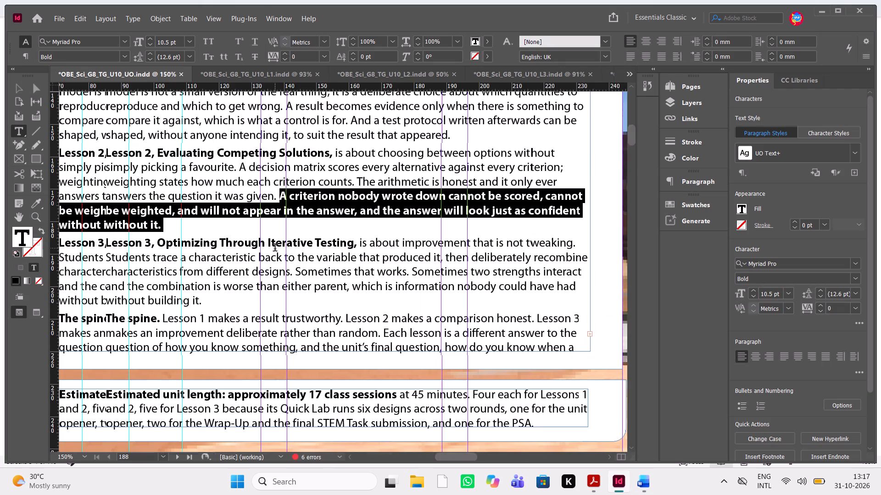
{"action": "scroll", "coordinate": [275, 248], "scroll_direction": "down", "scroll_amount": 4}
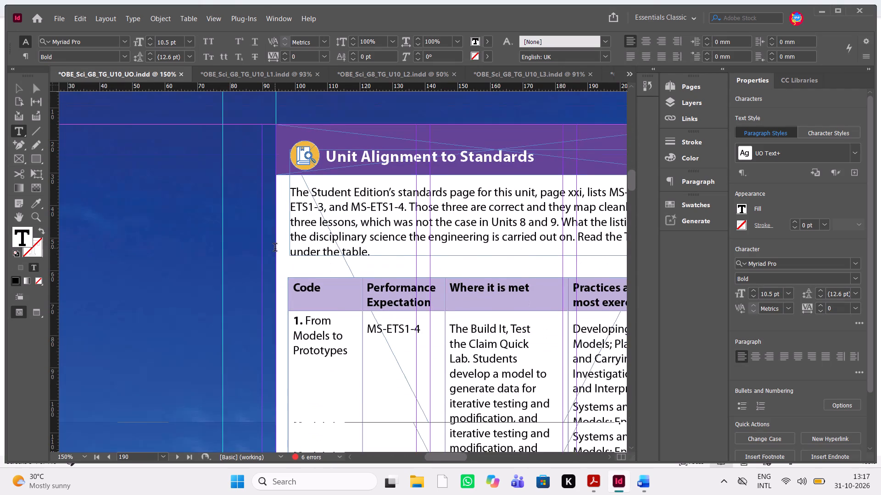
{"action": "left_click_drag", "start_coordinate": [328, 290], "coordinate": [284, 289]}
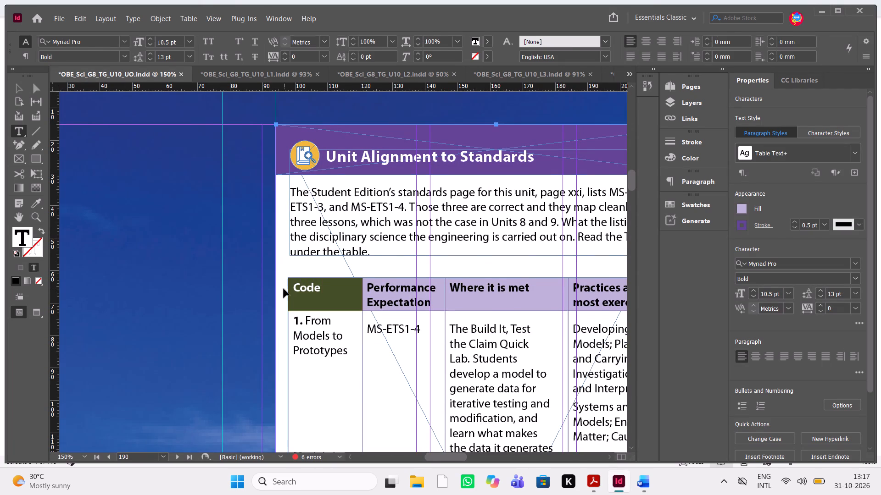
{"action": "key", "text": "ctrl+v"}
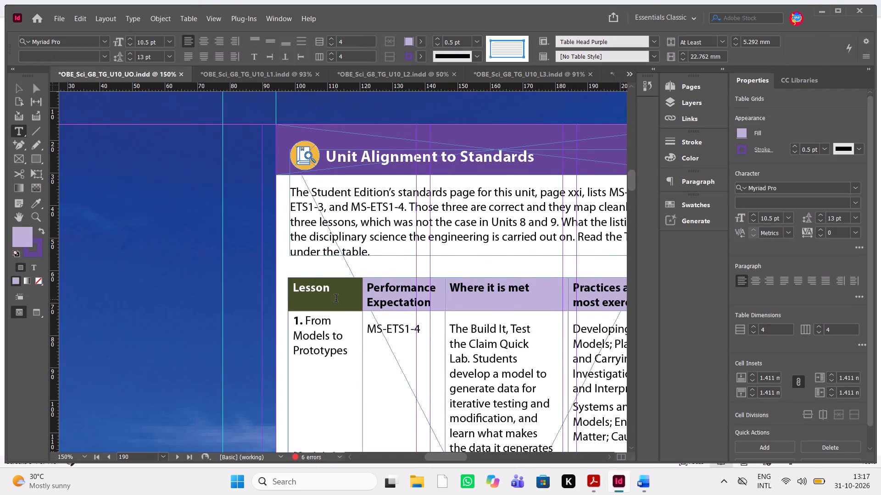
Open the OBE_Sci_G6_TG_U10_UO InDesign document from its UO folder under GRADE -10 in Documents > SCIENCE FILES.
{"action": "left_click", "coordinate": [428, 491]}
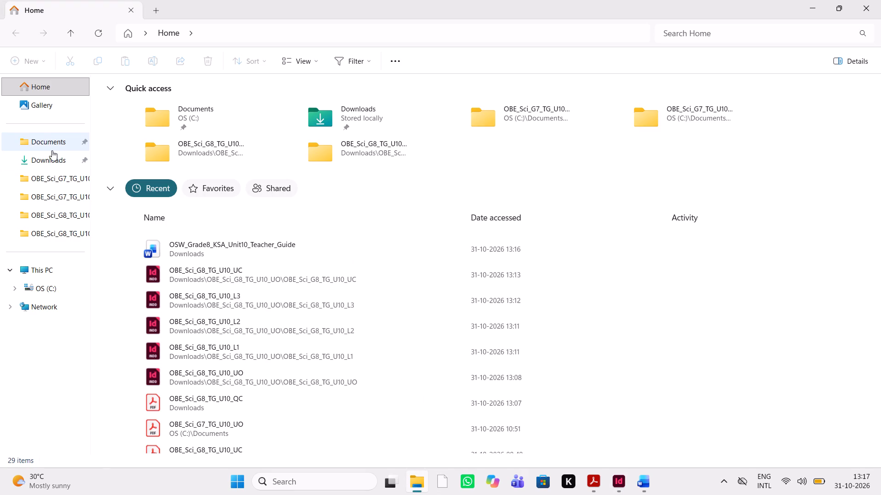
{"action": "double_click", "coordinate": [52, 150]}
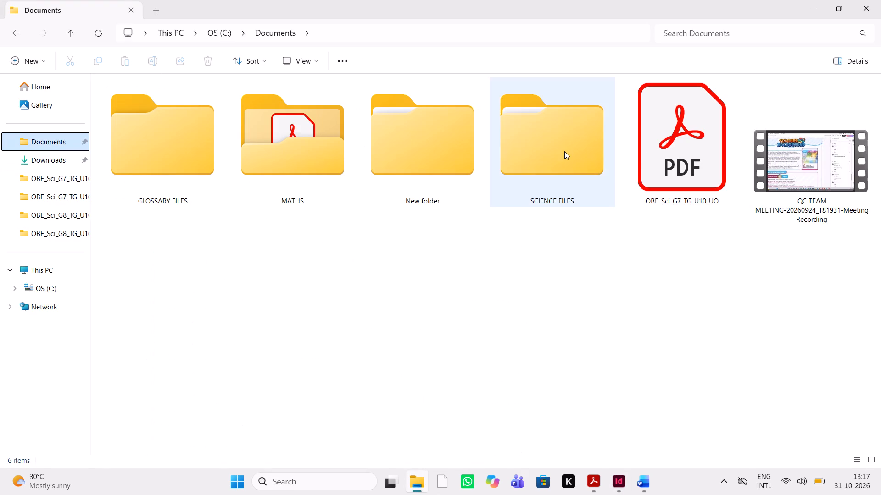
{"action": "double_click", "coordinate": [564, 151]}
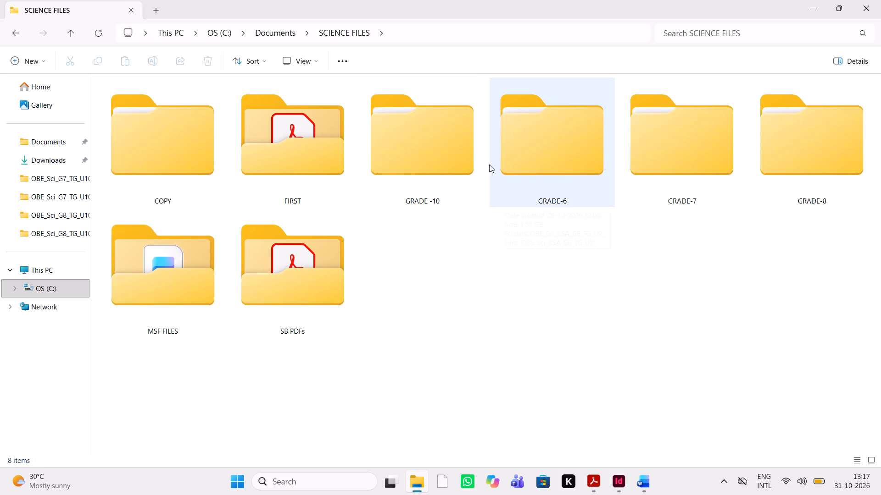
{"action": "double_click", "coordinate": [463, 169]}
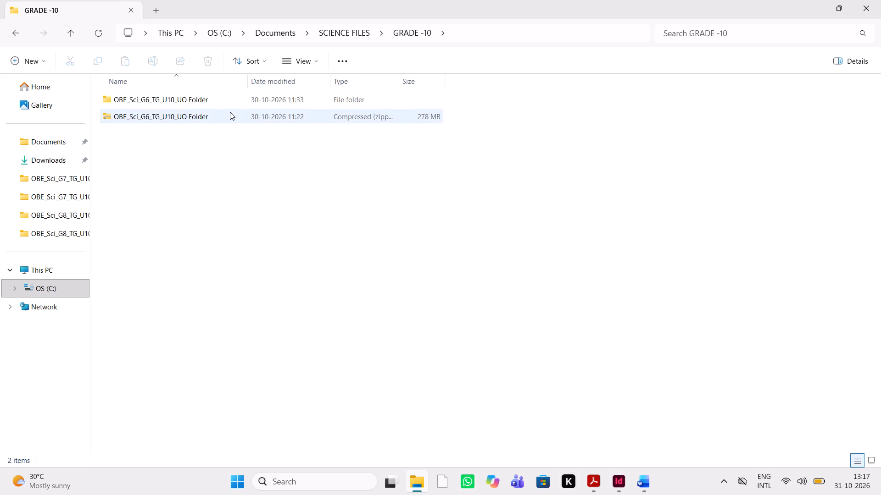
{"action": "left_click", "coordinate": [222, 107]}
{"action": "left_click_drag", "start_coordinate": [222, 107], "coordinate": [223, 107]}
{"action": "left_click_drag", "start_coordinate": [223, 107], "coordinate": [228, 106]}
{"action": "double_click", "coordinate": [247, 99]}
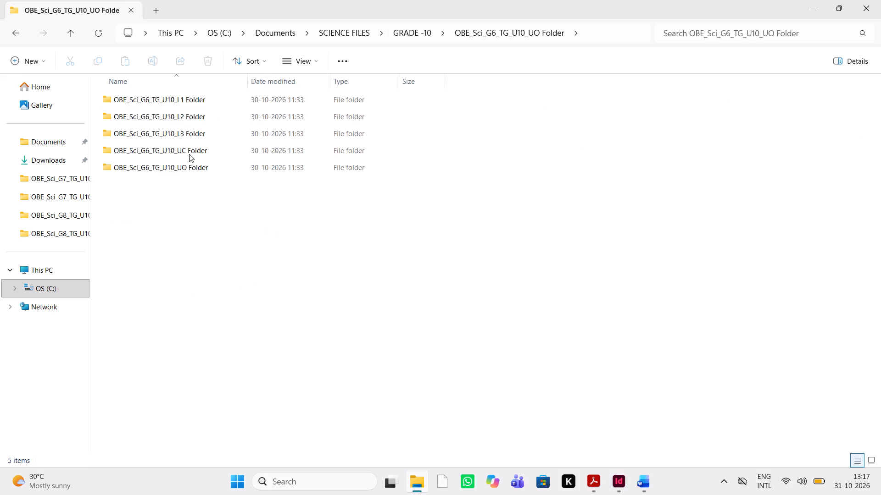
{"action": "double_click", "coordinate": [181, 170]}
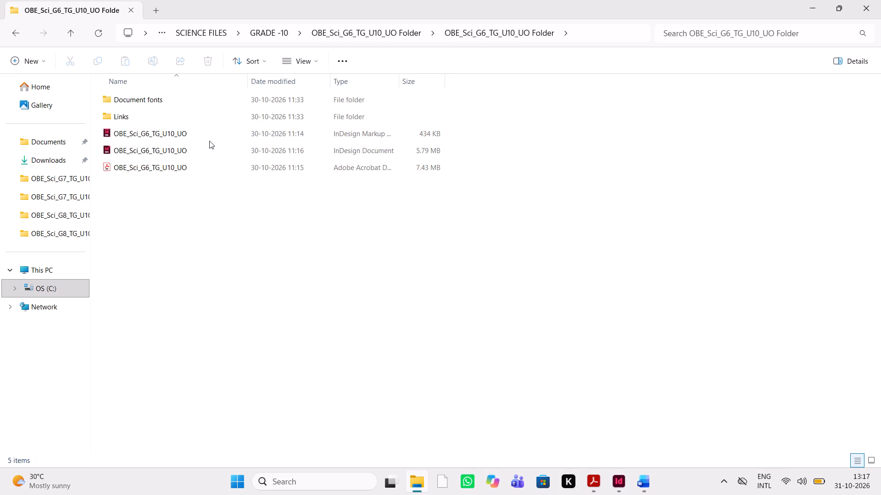
{"action": "left_click", "coordinate": [204, 145]}
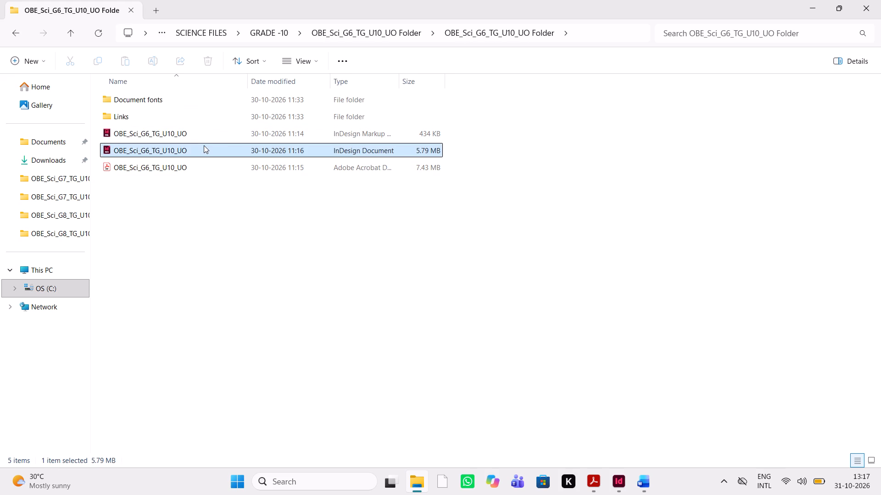
{"action": "key", "text": "Return"}
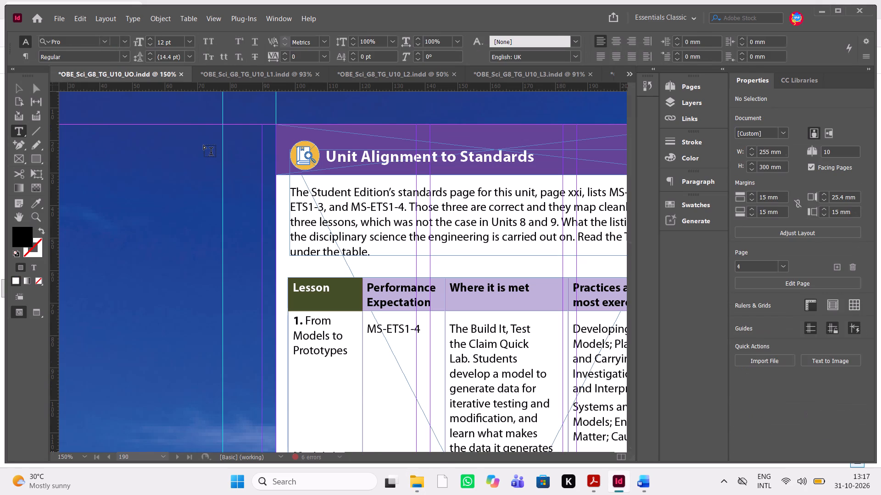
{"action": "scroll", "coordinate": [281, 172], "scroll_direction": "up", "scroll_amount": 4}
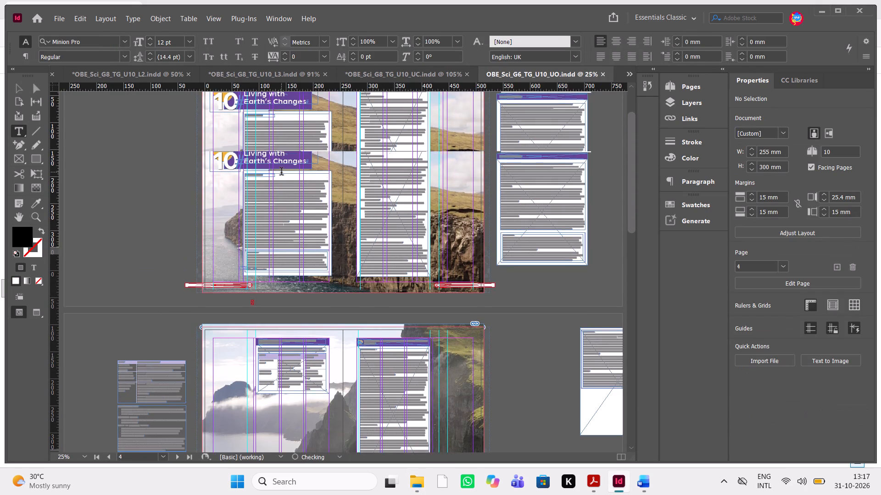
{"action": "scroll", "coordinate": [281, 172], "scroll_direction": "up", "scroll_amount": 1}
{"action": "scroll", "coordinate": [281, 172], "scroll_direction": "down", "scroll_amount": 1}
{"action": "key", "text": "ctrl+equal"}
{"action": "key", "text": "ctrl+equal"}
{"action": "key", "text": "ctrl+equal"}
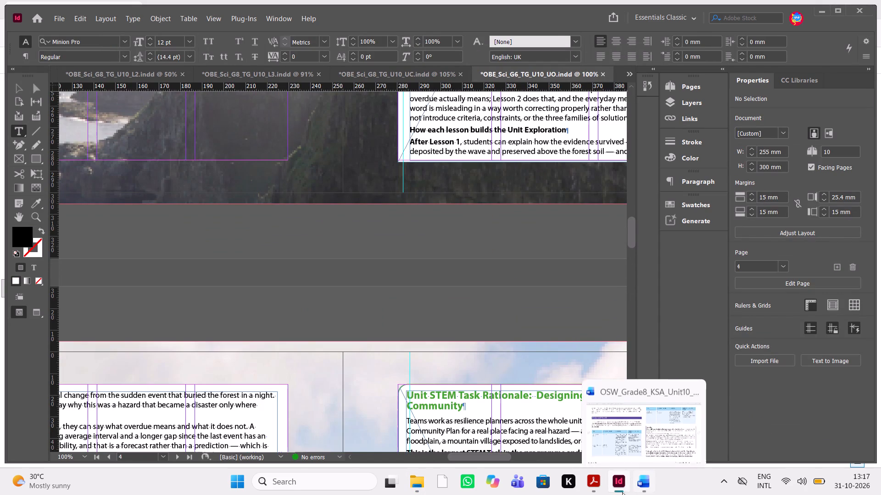
Switch to Acrobat to check the reviewer's page 3 comments on the Grade 8 Unit 10 PDF.
{"action": "left_click", "coordinate": [594, 482]}
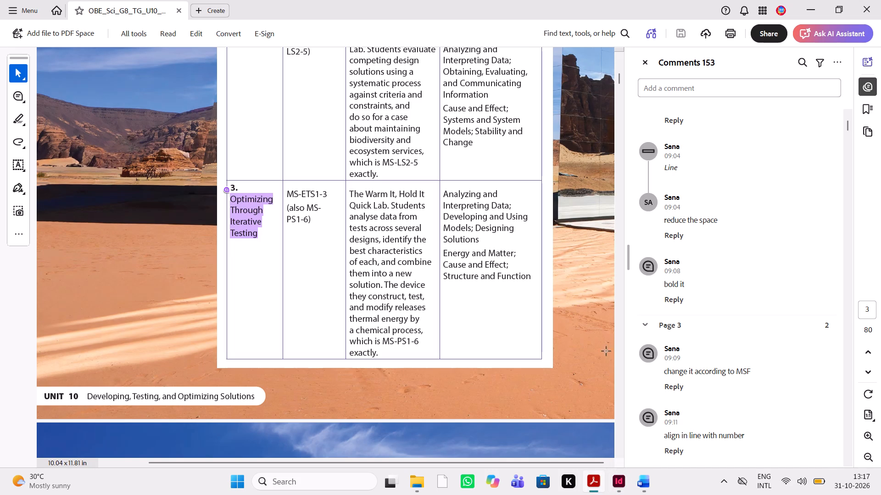
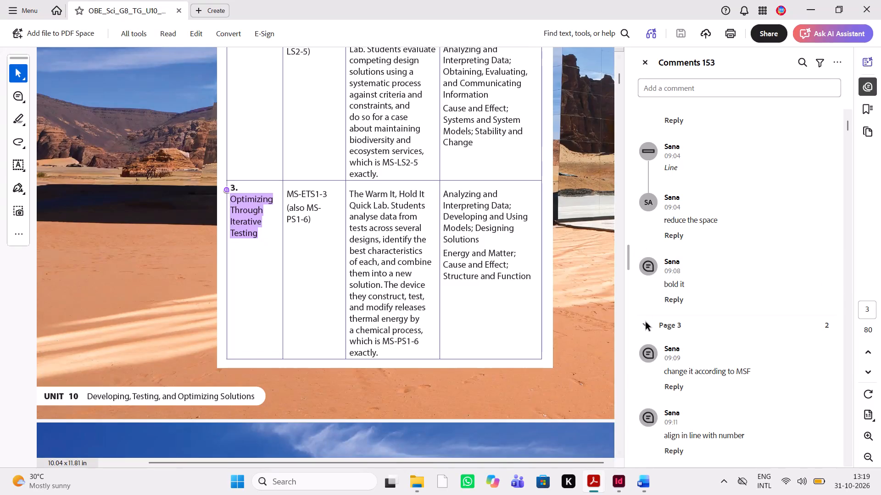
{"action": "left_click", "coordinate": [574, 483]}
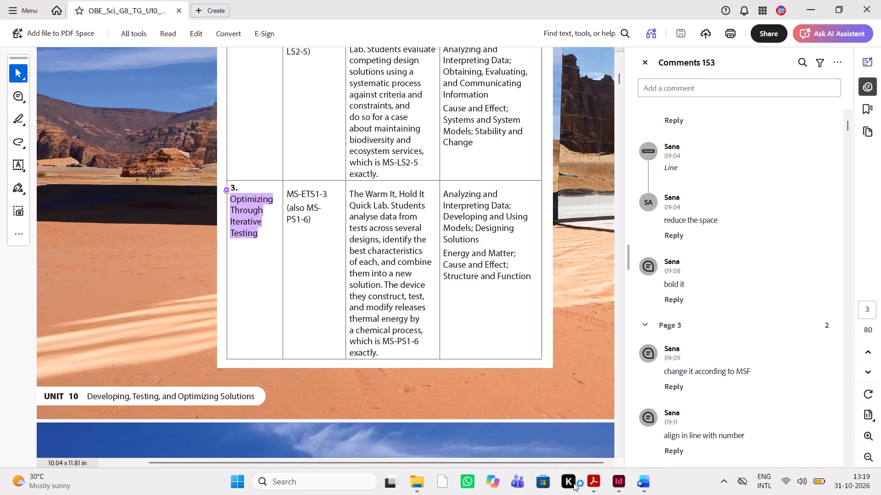
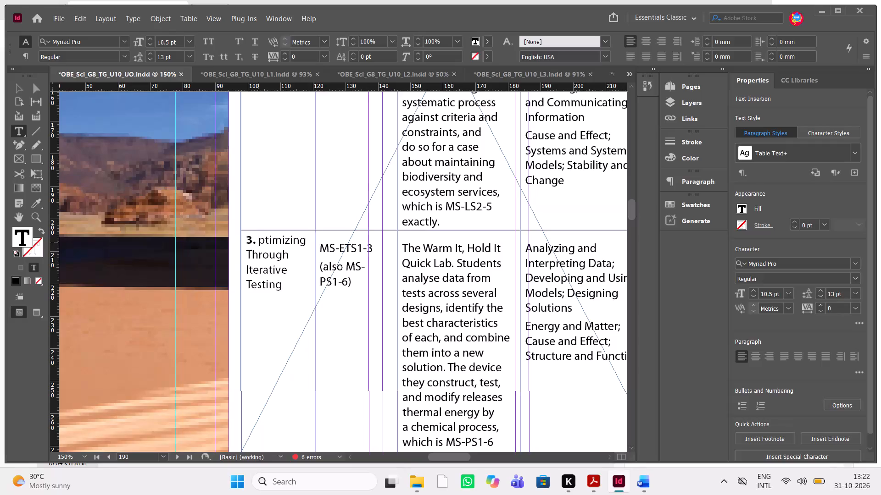
Restore the capital "O" at the start of "Optimizing" in row 3 of the standards alignment table.
{"action": "key", "text": "shift+o"}
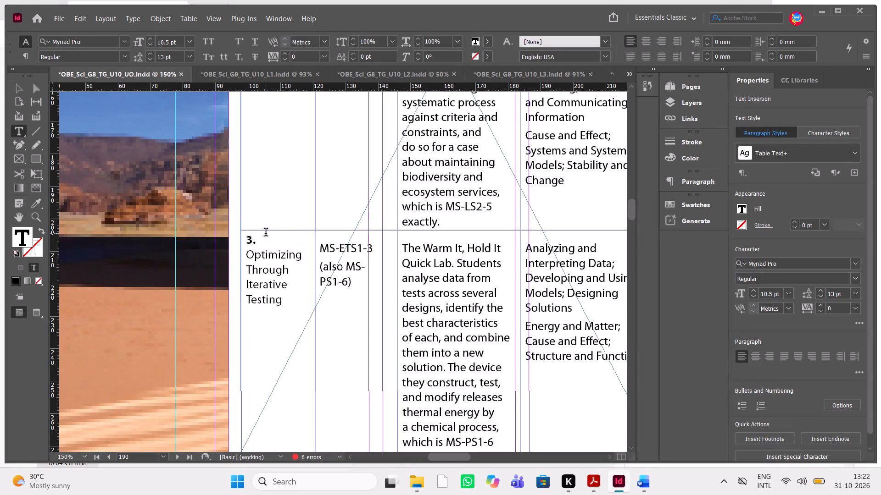
Widen the lesson-title column of the standards alignment table so that "3. Optimizing" fits on one line.
{"action": "scroll", "coordinate": [267, 244], "scroll_direction": "up", "scroll_amount": 2}
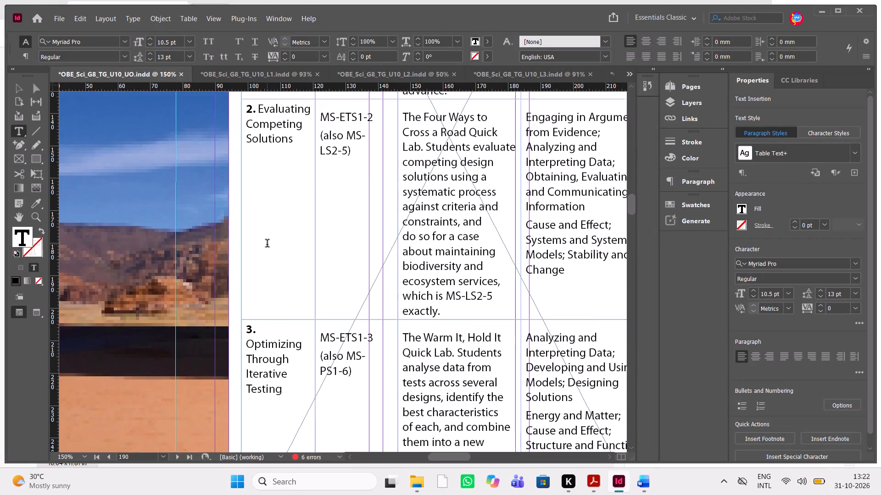
{"action": "scroll", "coordinate": [267, 244], "scroll_direction": "up", "scroll_amount": 1}
{"action": "scroll", "coordinate": [267, 244], "scroll_direction": "down", "scroll_amount": 2}
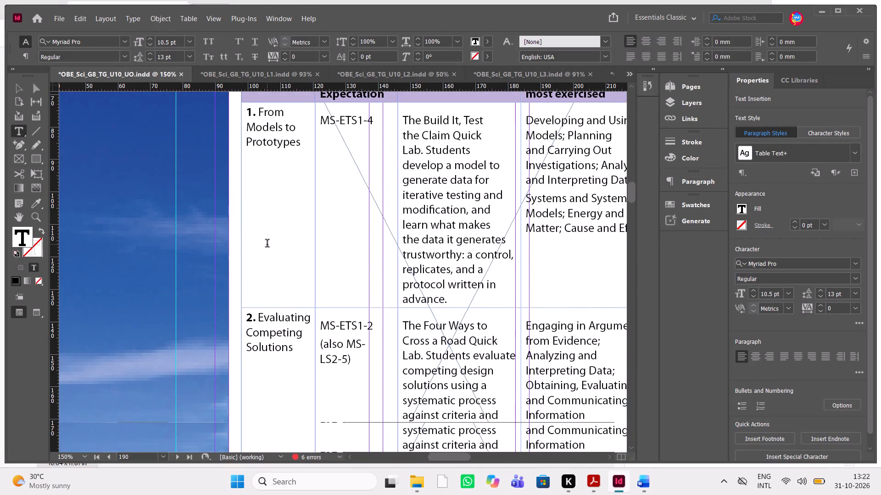
{"action": "scroll", "coordinate": [267, 244], "scroll_direction": "down", "scroll_amount": 3}
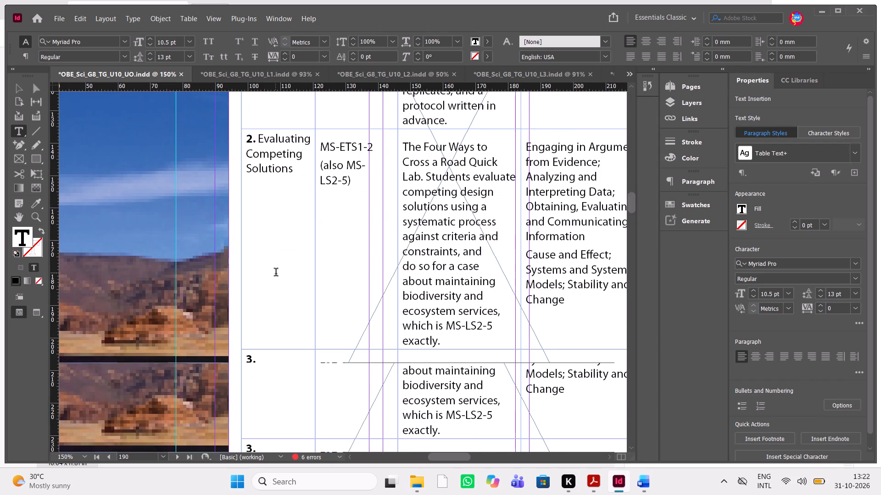
{"action": "scroll", "coordinate": [276, 273], "scroll_direction": "down", "scroll_amount": 2}
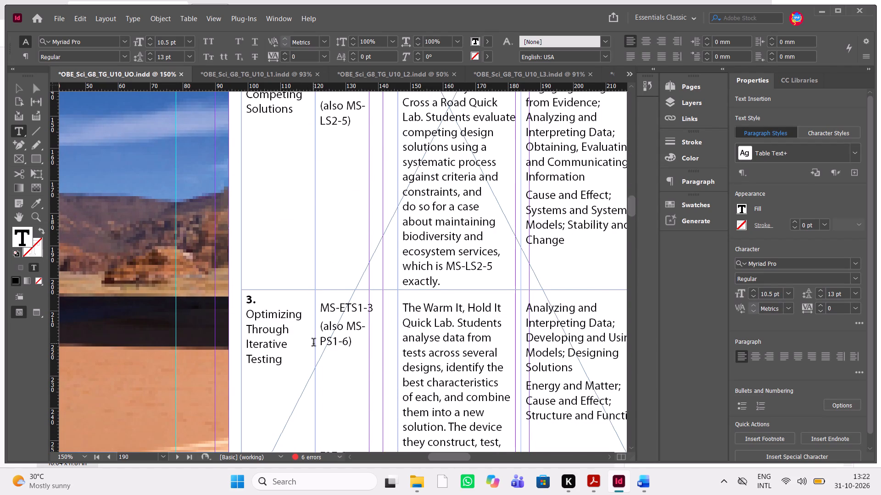
{"action": "left_click_drag", "start_coordinate": [314, 345], "coordinate": [323, 343]}
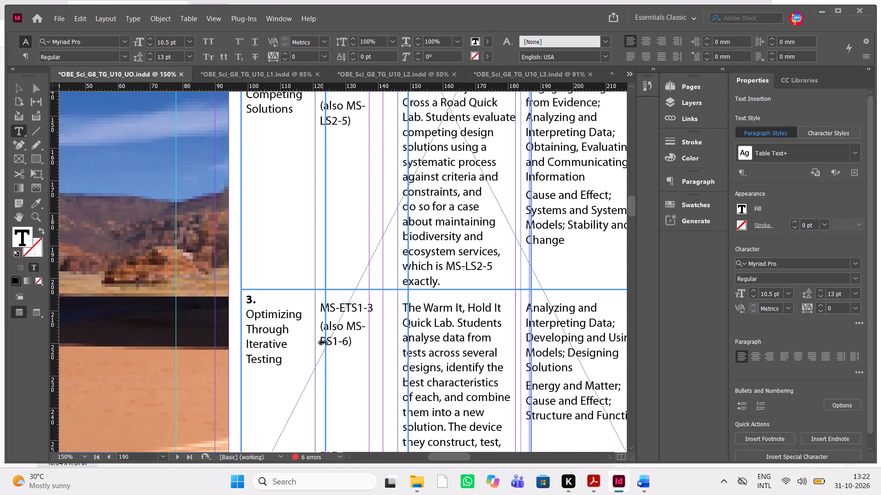
{"action": "left_click_drag", "start_coordinate": [323, 343], "coordinate": [324, 343]}
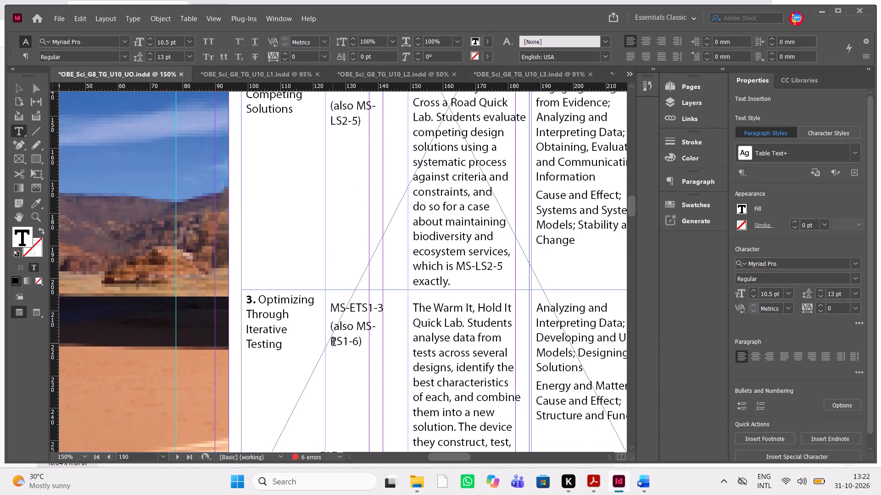
{"action": "scroll", "coordinate": [334, 343], "scroll_direction": "up", "scroll_amount": 5}
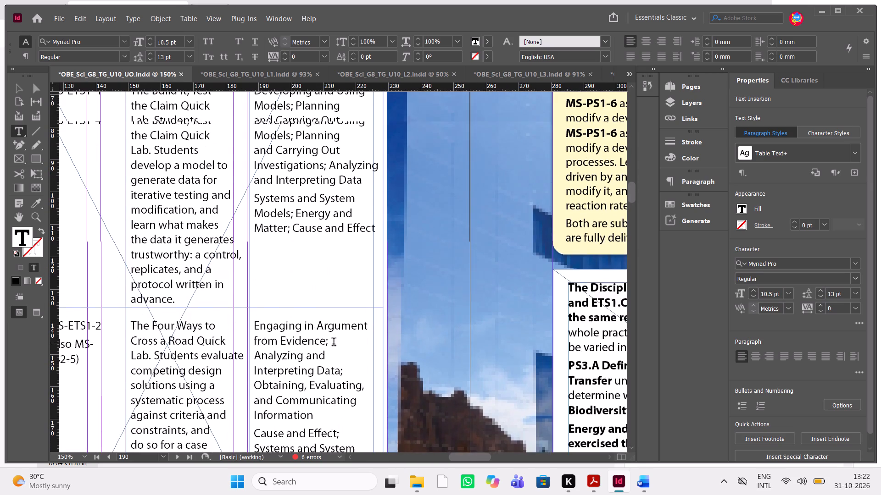
{"action": "scroll", "coordinate": [334, 343], "scroll_direction": "up", "scroll_amount": 4}
{"action": "scroll", "coordinate": [334, 343], "scroll_direction": "down", "scroll_amount": 3}
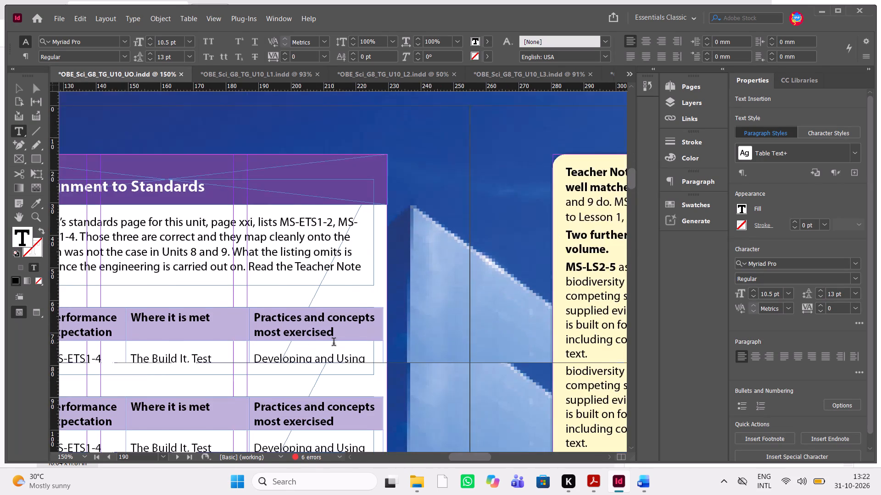
{"action": "scroll", "coordinate": [334, 343], "scroll_direction": "down", "scroll_amount": 8}
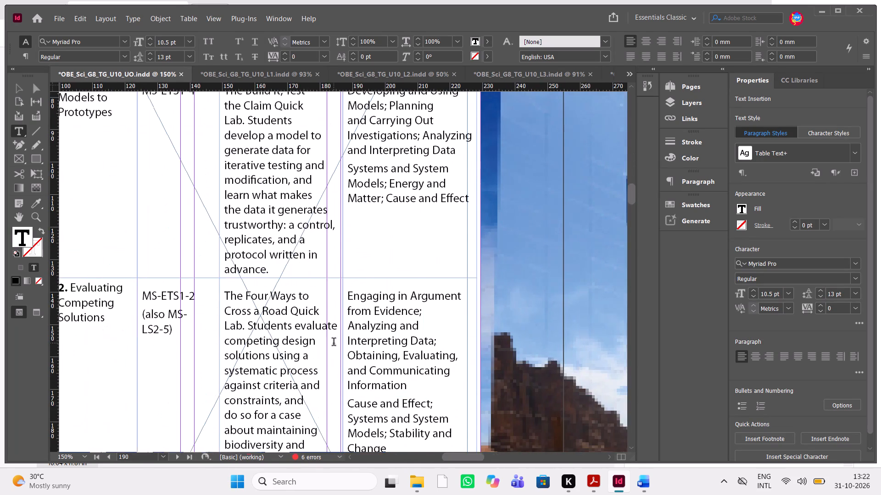
{"action": "scroll", "coordinate": [334, 343], "scroll_direction": "down", "scroll_amount": 2}
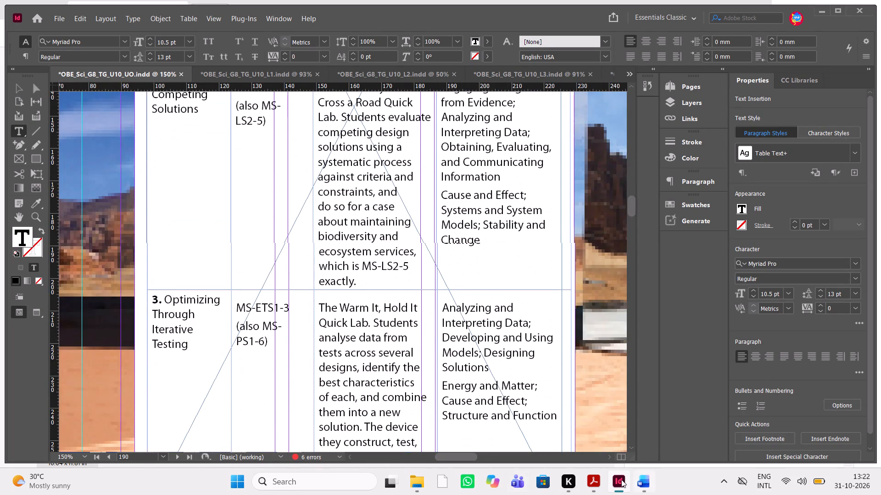
Switch to the PDF in Acrobat, examine the reviewer's page 4 comments on the Teacher Note and Disciplinary Core Ideas text, and return to InDesign.
{"action": "left_click", "coordinate": [597, 486]}
{"action": "scroll", "coordinate": [459, 341], "scroll_direction": "down", "scroll_amount": 5}
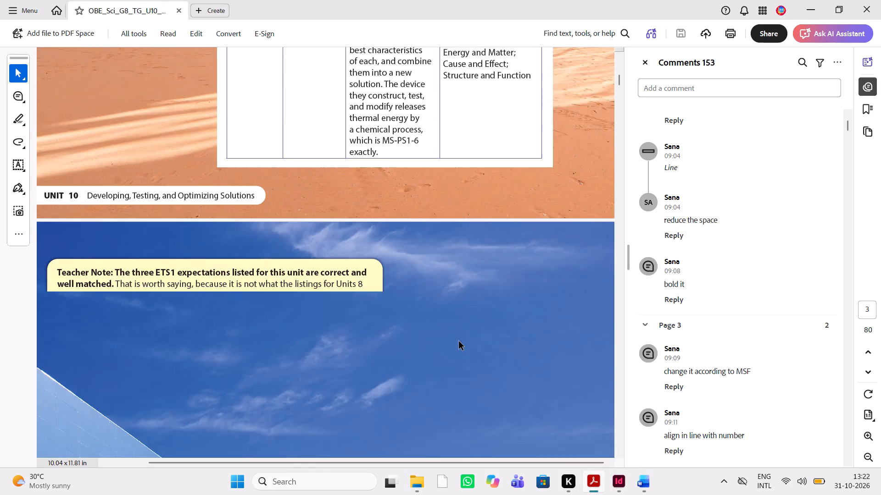
{"action": "scroll", "coordinate": [459, 341], "scroll_direction": "down", "scroll_amount": 6}
{"action": "scroll", "coordinate": [459, 341], "scroll_direction": "right", "scroll_amount": 1}
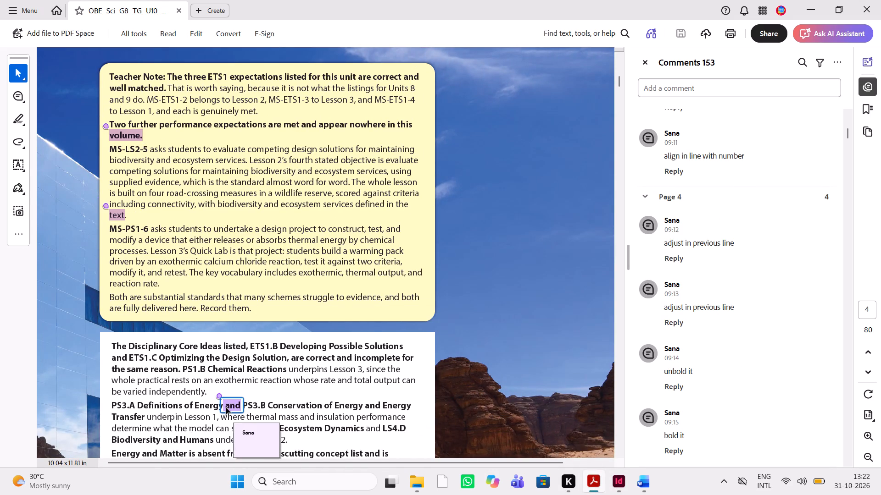
{"action": "scroll", "coordinate": [624, 321], "scroll_direction": "down", "scroll_amount": 3}
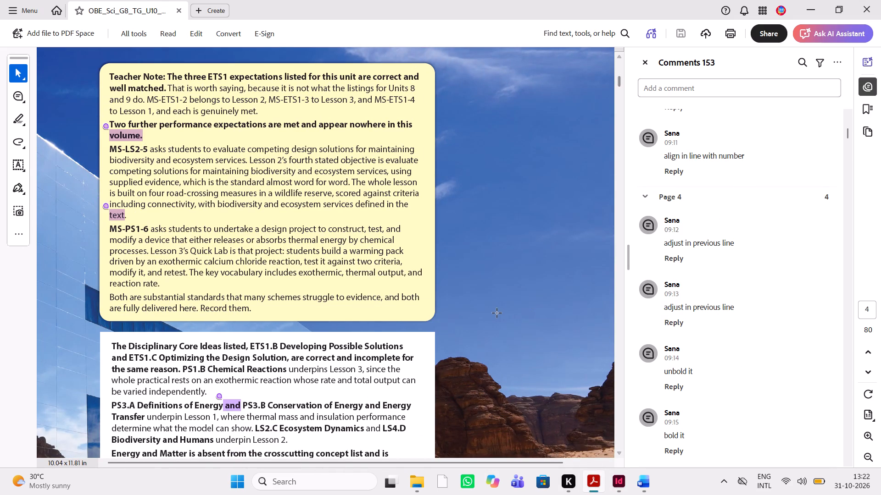
{"action": "scroll", "coordinate": [497, 313], "scroll_direction": "down", "scroll_amount": 2}
{"action": "scroll", "coordinate": [497, 313], "scroll_direction": "up", "scroll_amount": 1}
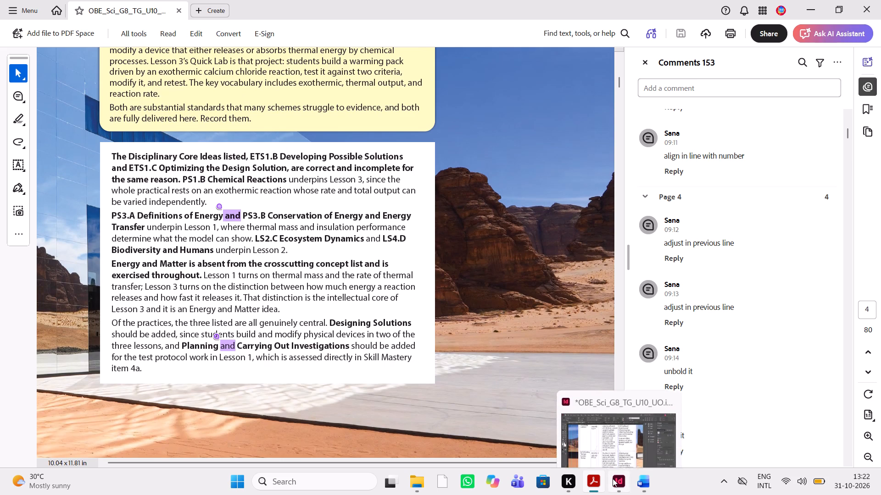
{"action": "left_click", "coordinate": [613, 478]}
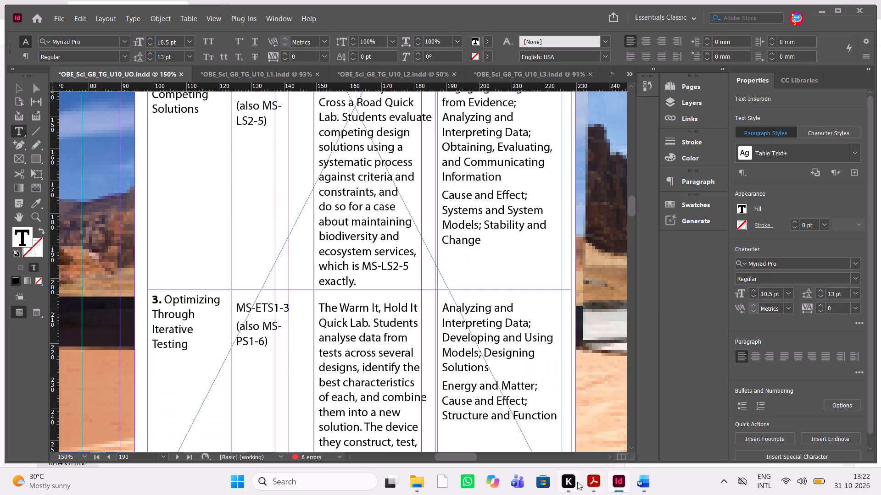
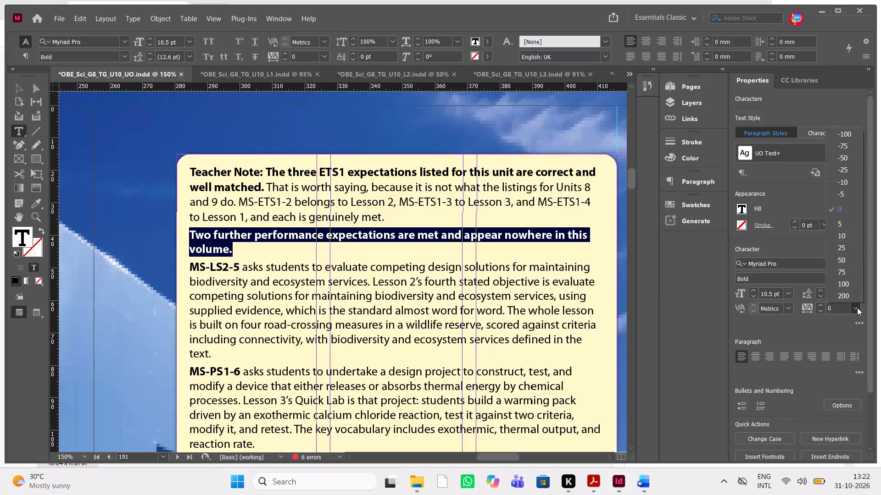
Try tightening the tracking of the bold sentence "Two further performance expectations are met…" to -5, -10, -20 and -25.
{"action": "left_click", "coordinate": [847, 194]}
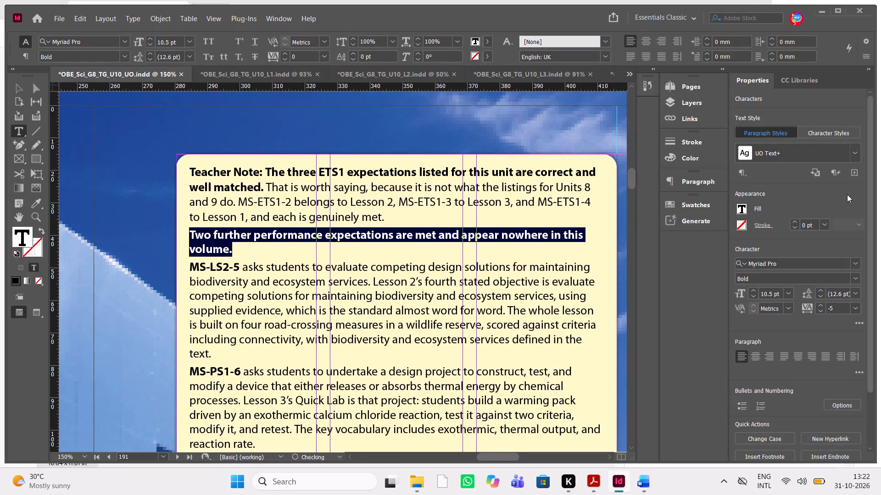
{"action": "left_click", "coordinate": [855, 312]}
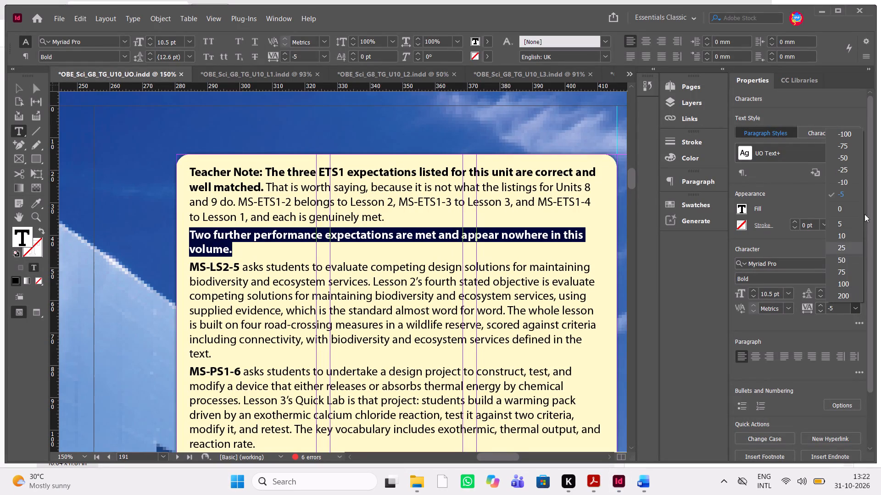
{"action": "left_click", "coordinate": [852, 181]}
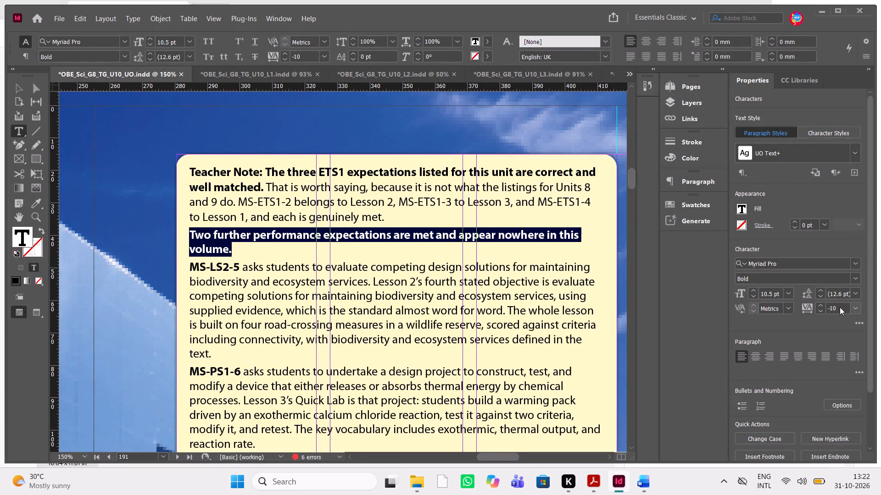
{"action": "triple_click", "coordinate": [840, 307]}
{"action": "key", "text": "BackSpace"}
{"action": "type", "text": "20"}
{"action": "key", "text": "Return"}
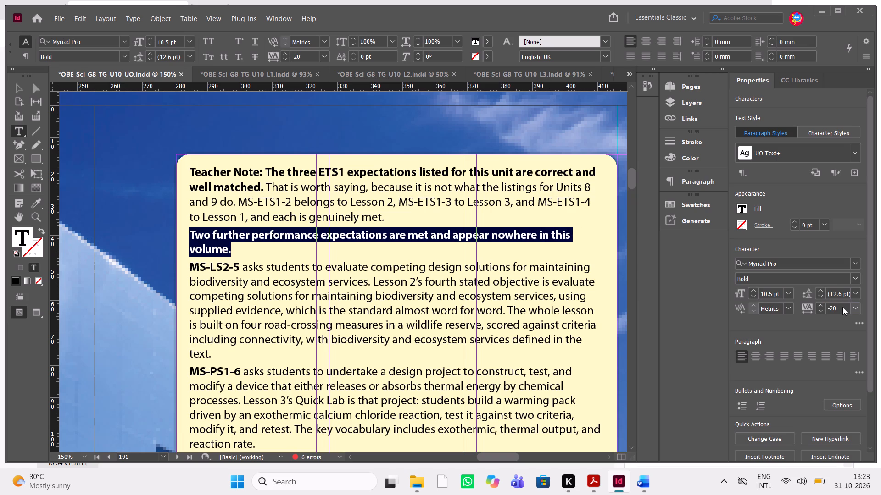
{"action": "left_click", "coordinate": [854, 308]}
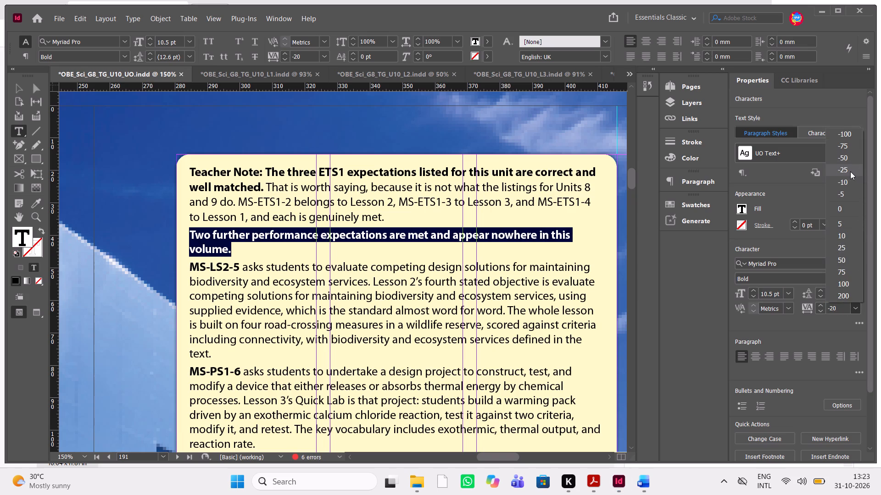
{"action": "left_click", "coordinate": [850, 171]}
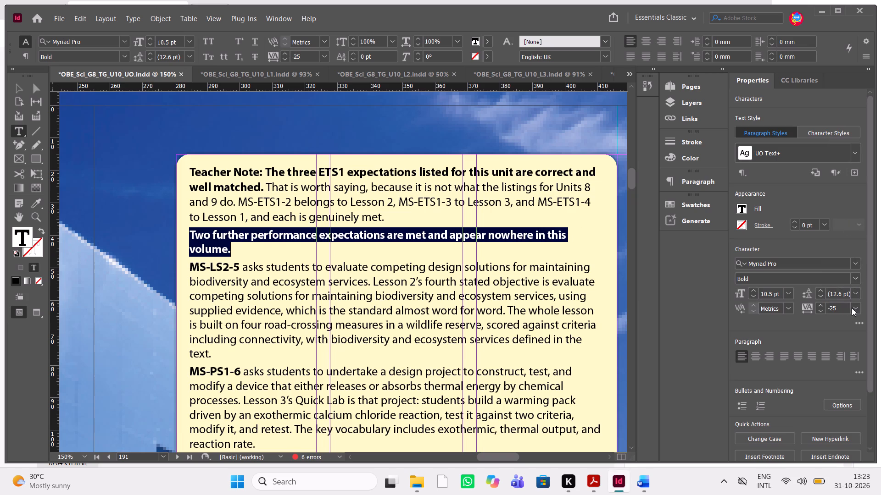
Set the tracking of the bold "Two further performance expectations…" sentence to 20 so "volume." does not stand alone on its last line.
{"action": "left_click", "coordinate": [856, 305]}
{"action": "left_click", "coordinate": [843, 232]}
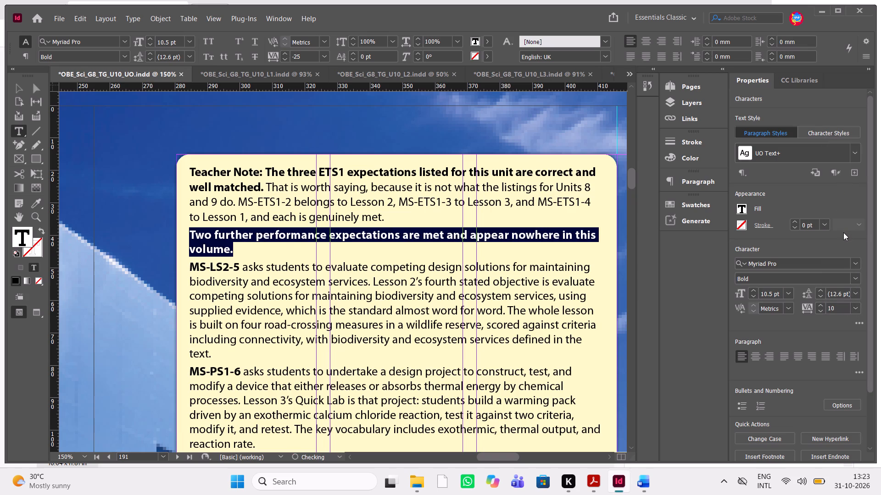
{"action": "left_click", "coordinate": [856, 305]}
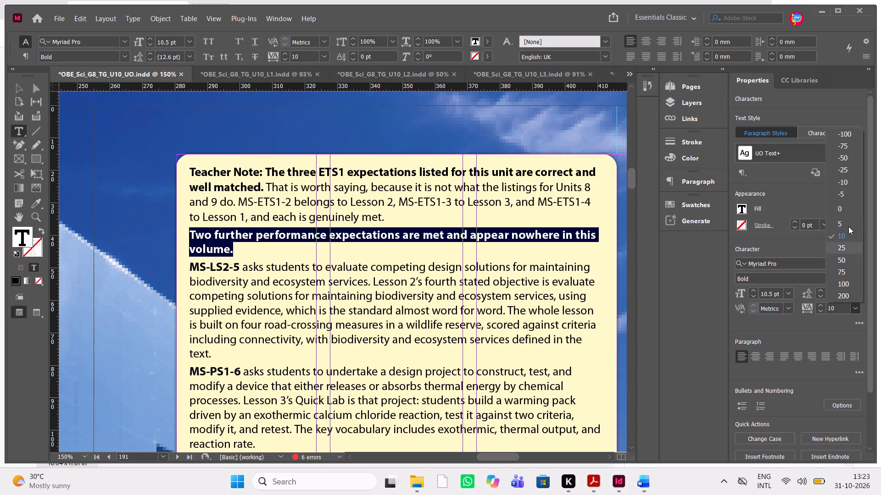
{"action": "triple_click", "coordinate": [841, 309]}
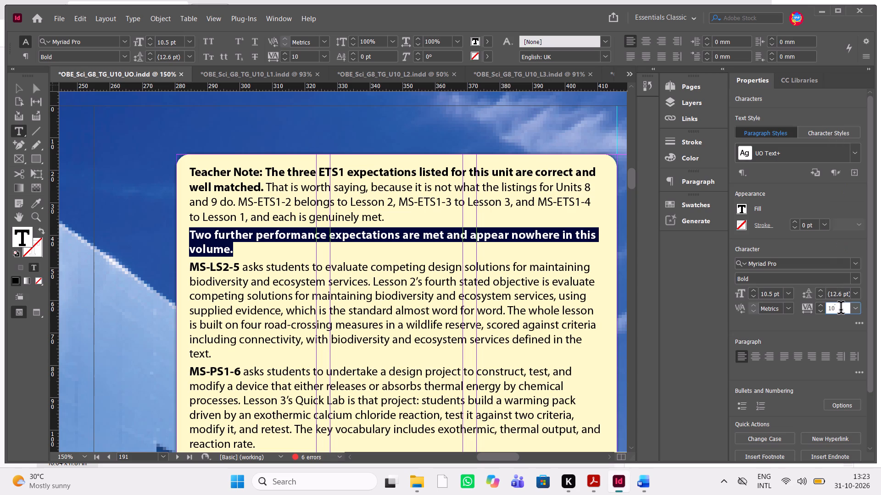
{"action": "key", "text": "BackSpace"}
{"action": "type", "text": "20"}
{"action": "key", "text": "Return"}
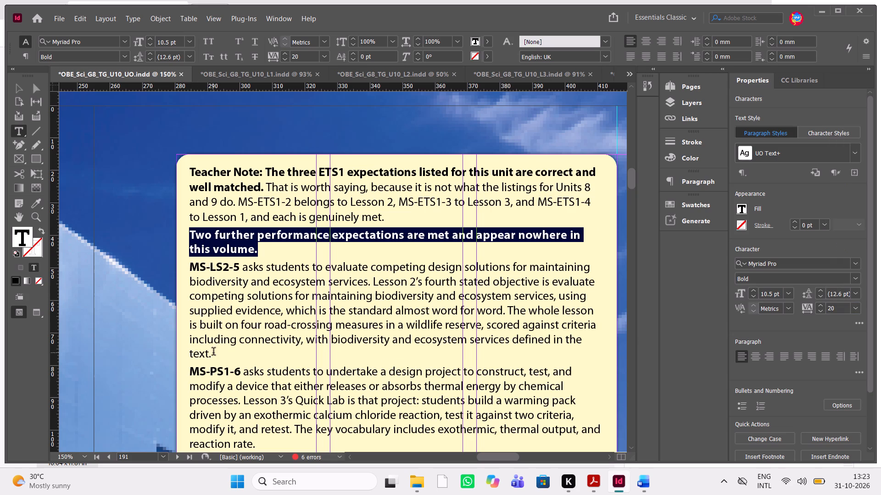
Set the tracking of the MS-LS2-5 paragraph to -5 to pull its last word "text." into the previous line.
{"action": "left_click_drag", "start_coordinate": [214, 355], "coordinate": [182, 271]}
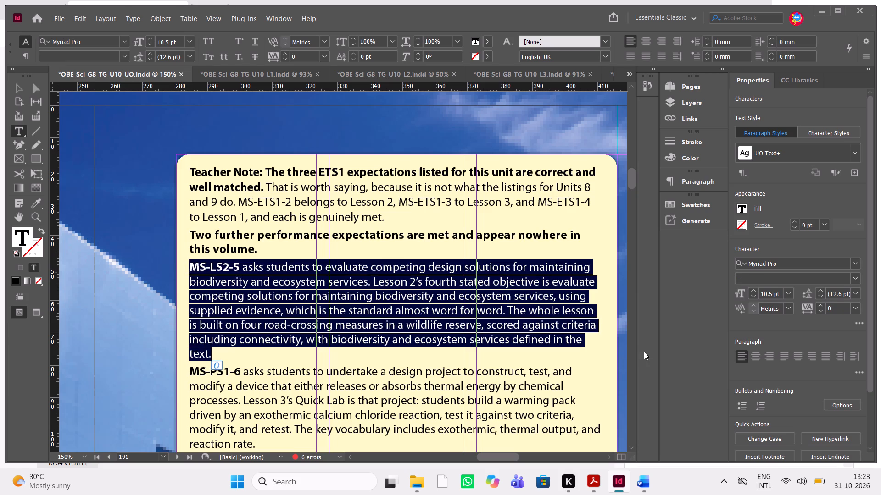
{"action": "left_click", "coordinate": [857, 312]}
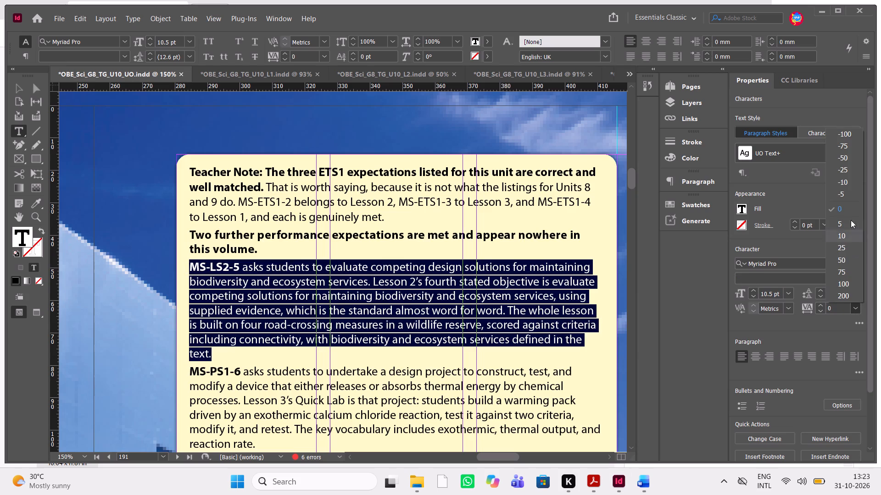
{"action": "left_click", "coordinate": [840, 191]}
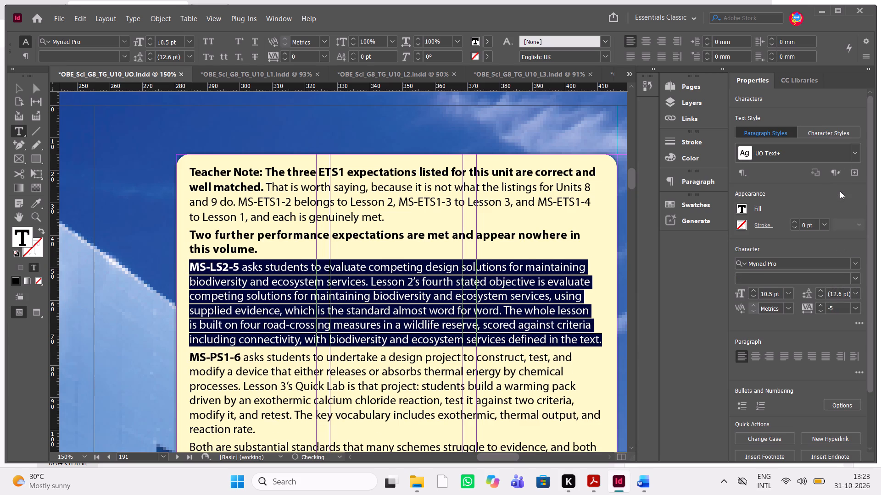
{"action": "left_click", "coordinate": [412, 314]}
Check the page 4 comments in the Acrobat PDF and, in InDesign, unbold "and" between "PS3.A Definitions of Energy" and "PS3.B Conservation of Energy".
{"action": "scroll", "coordinate": [412, 314], "scroll_direction": "down", "scroll_amount": 2}
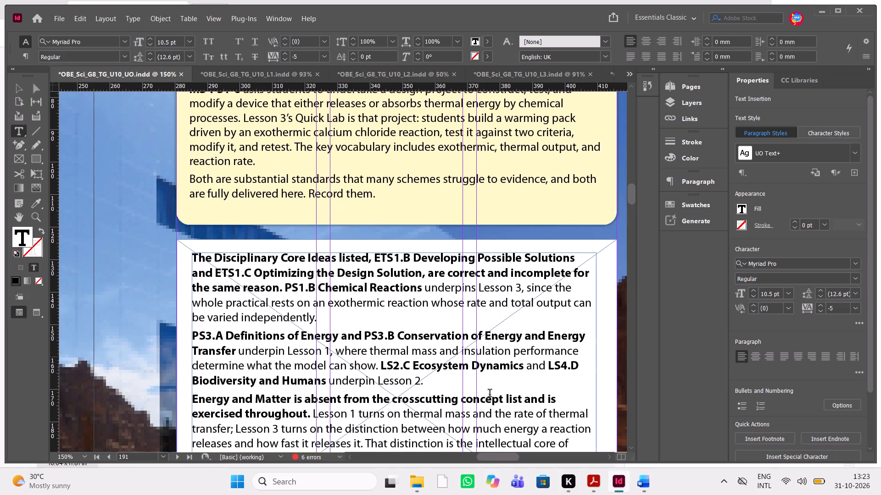
{"action": "left_click", "coordinate": [637, 478]}
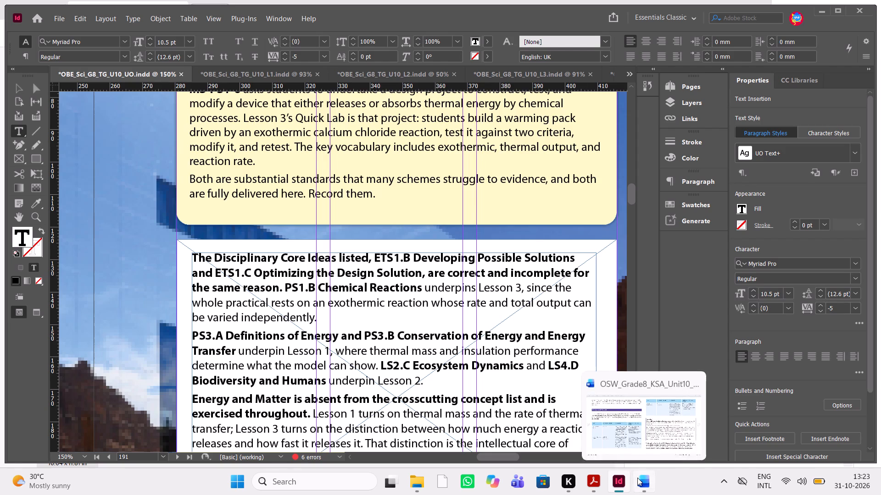
{"action": "left_click", "coordinate": [637, 476]}
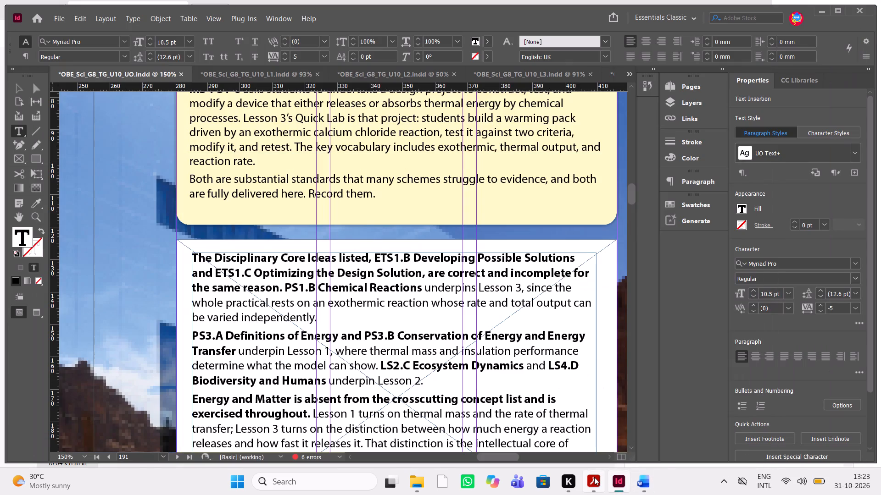
{"action": "left_click", "coordinate": [594, 477]}
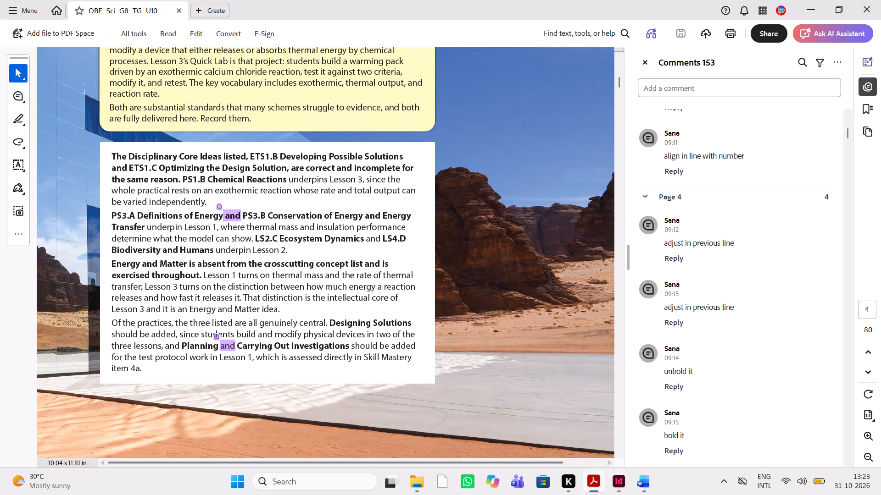
{"action": "left_click", "coordinate": [620, 480]}
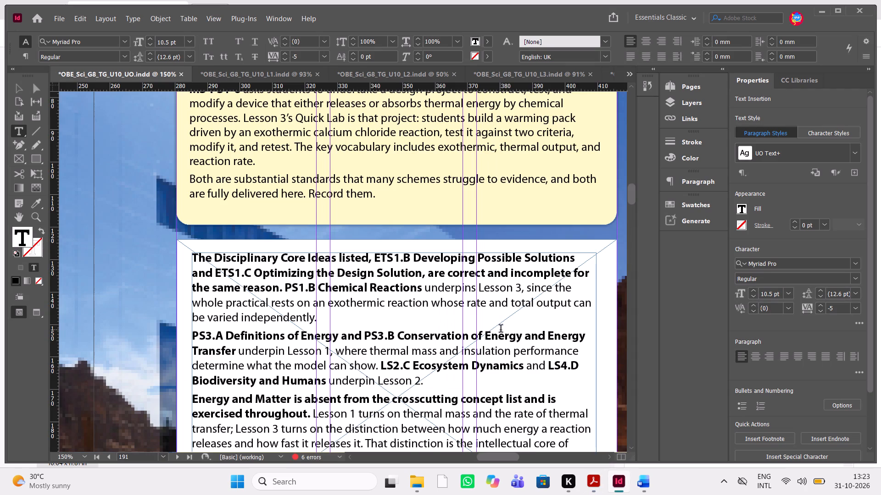
{"action": "scroll", "coordinate": [501, 330], "scroll_direction": "down", "scroll_amount": 1}
{"action": "left_click_drag", "start_coordinate": [343, 218], "coordinate": [359, 218]}
{"action": "key", "text": "ctrl+shift+b"}
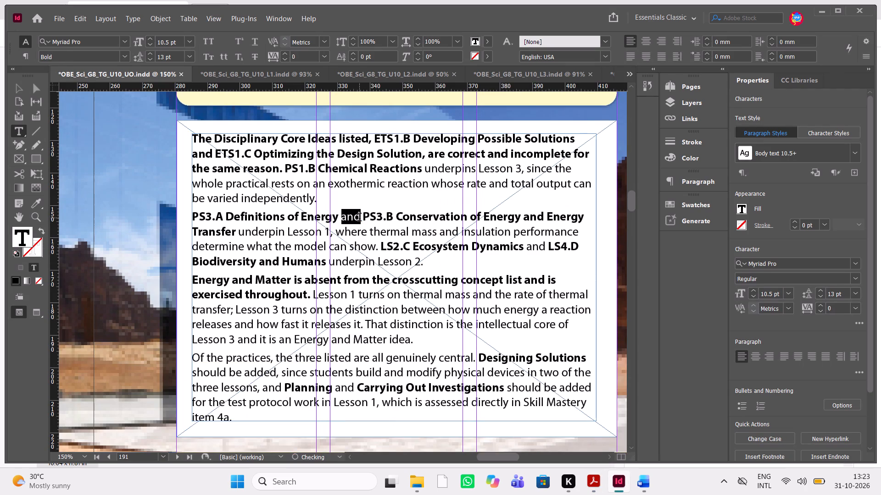
Bold the word "and" between "Planning" and "Carrying Out Investigations" in the paragraph on the practices.
{"action": "left_click_drag", "start_coordinate": [337, 390], "coordinate": [355, 387]}
{"action": "key", "text": "ctrl+shift+b"}
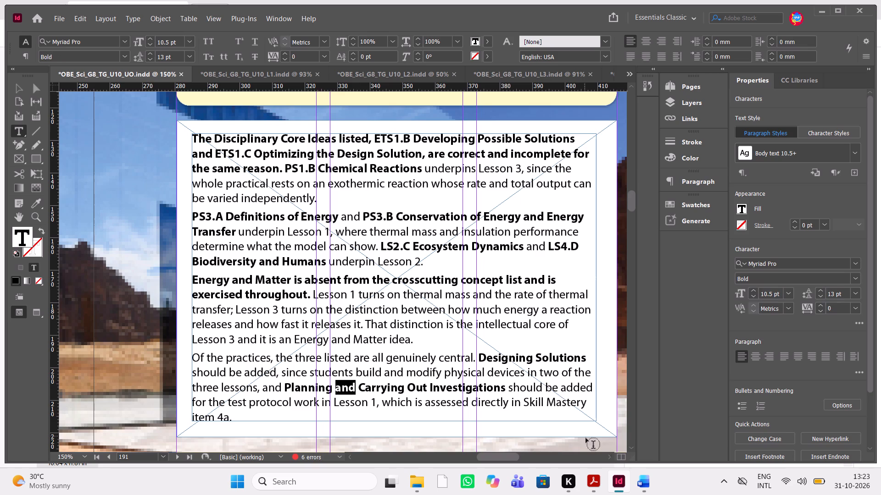
Check the page 5 comment in the Acrobat PDF and copy the round icon beside the Unit Exploration Rationale heading in OBE_Sci_G6_TG_U10_UO.indd.
{"action": "left_click", "coordinate": [593, 489]}
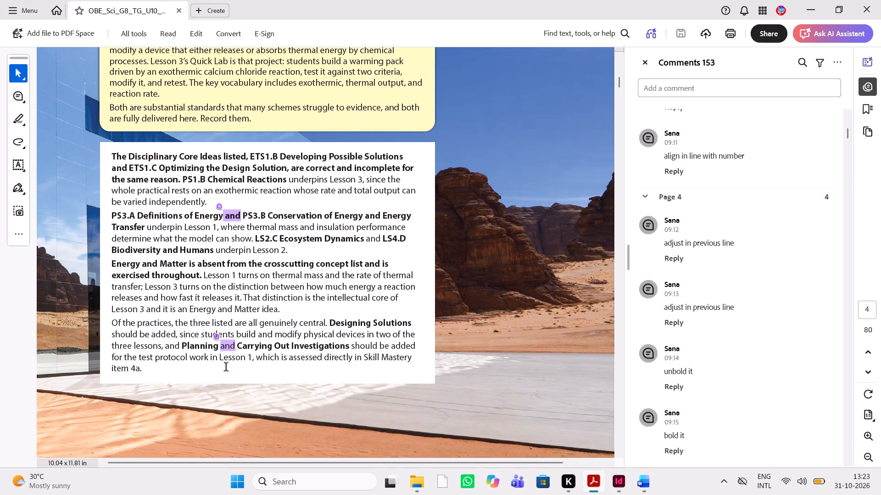
{"action": "scroll", "coordinate": [373, 388], "scroll_direction": "down", "scroll_amount": 2}
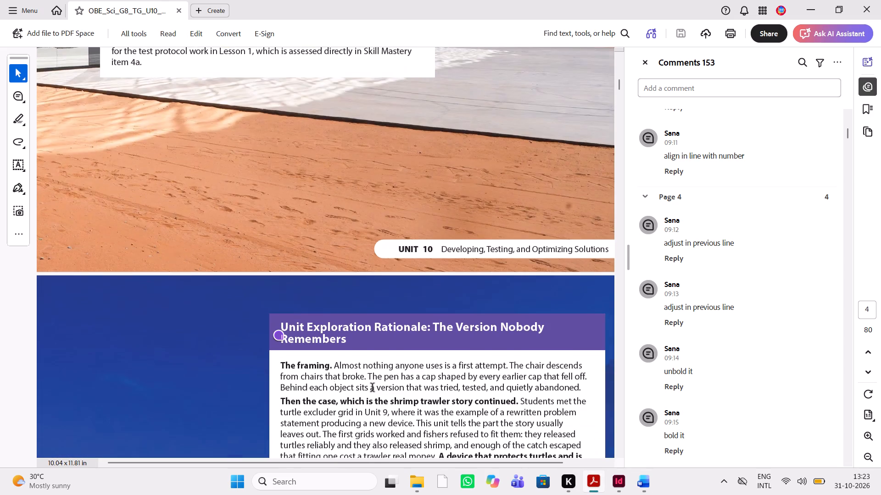
{"action": "scroll", "coordinate": [373, 388], "scroll_direction": "down", "scroll_amount": 2}
{"action": "scroll", "coordinate": [373, 388], "scroll_direction": "up", "scroll_amount": 1}
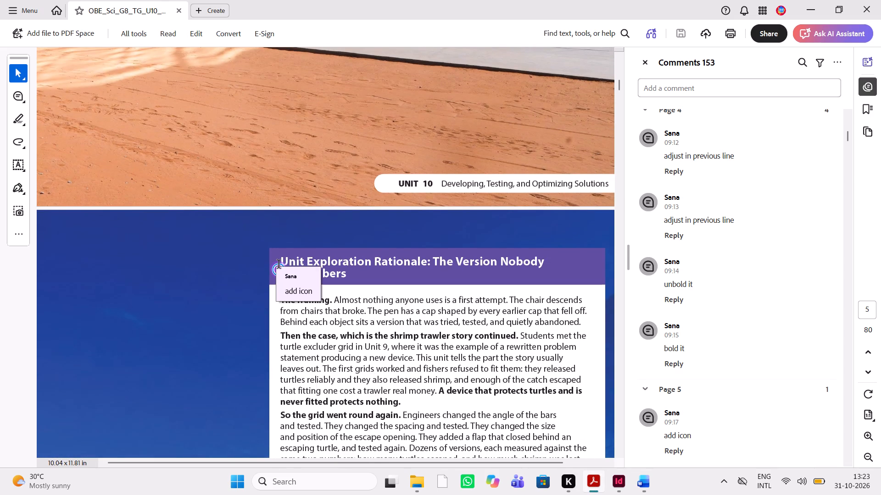
{"action": "left_click", "coordinate": [623, 483]}
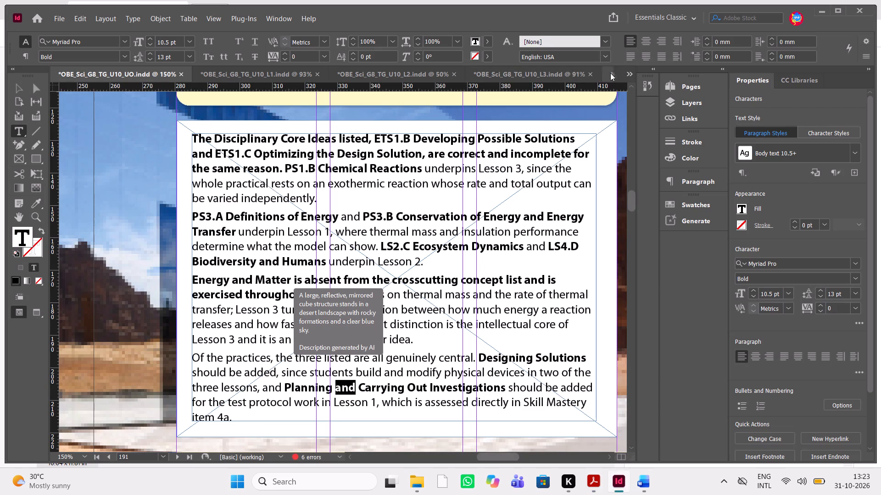
{"action": "left_click", "coordinate": [628, 72]}
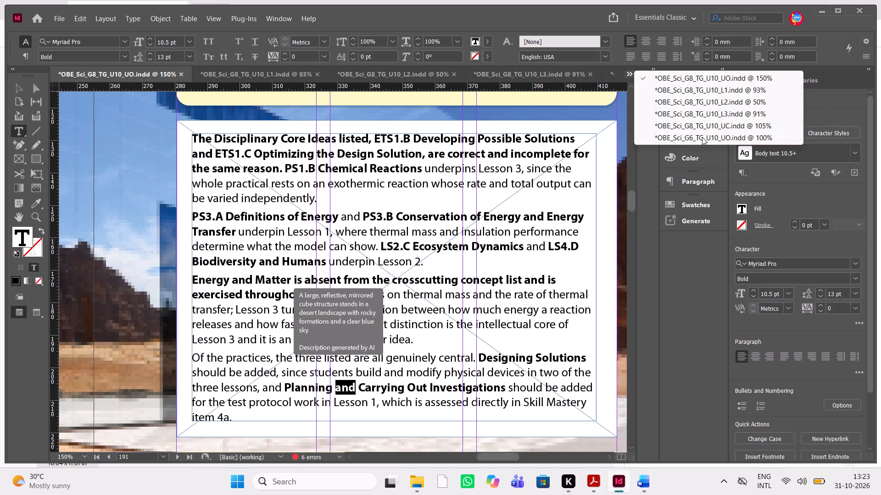
{"action": "left_click", "coordinate": [702, 137]}
{"action": "scroll", "coordinate": [526, 154], "scroll_direction": "up", "scroll_amount": 1}
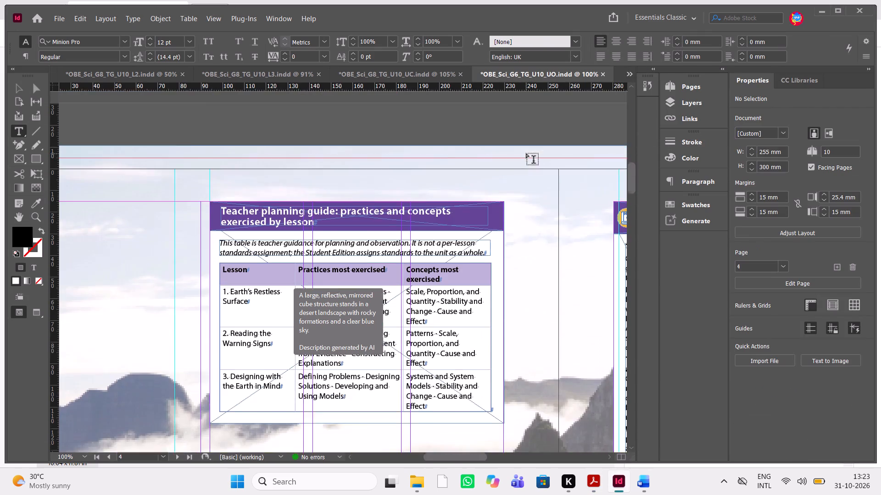
{"action": "scroll", "coordinate": [526, 154], "scroll_direction": "up", "scroll_amount": 1}
{"action": "scroll", "coordinate": [526, 154], "scroll_direction": "down", "scroll_amount": 1}
{"action": "key", "text": "Escape"}
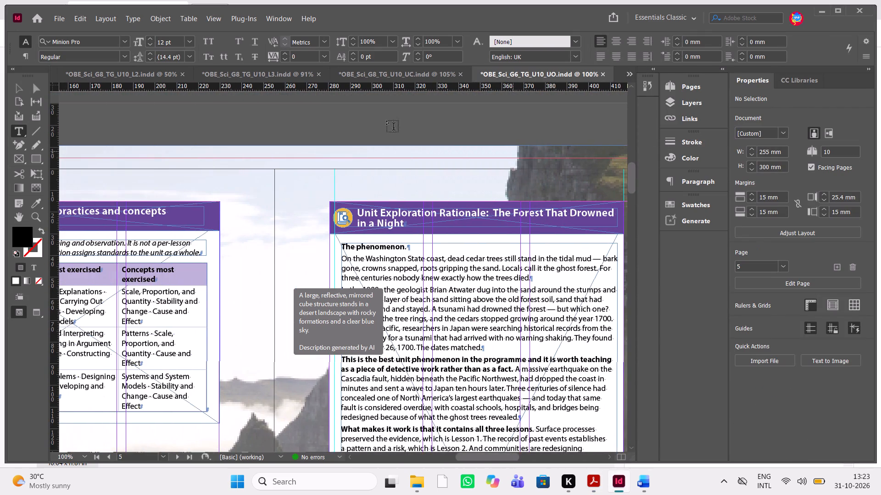
{"action": "left_click", "coordinate": [23, 83]}
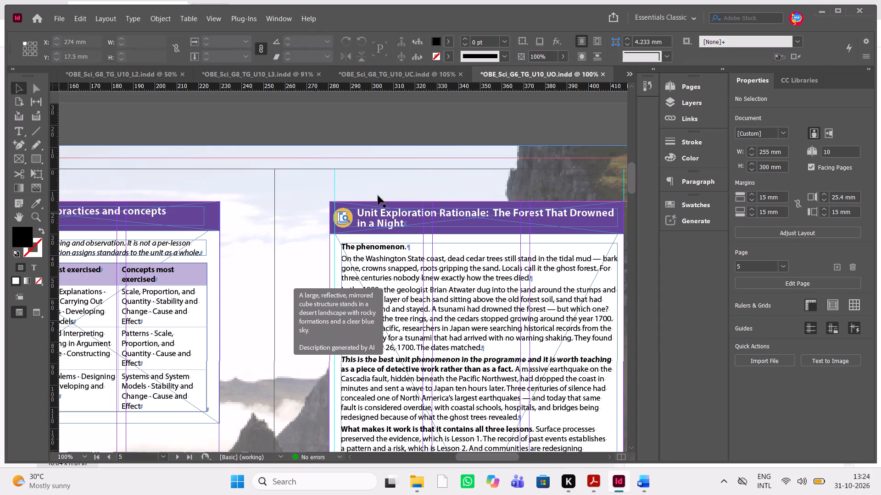
{"action": "left_click", "coordinate": [342, 227]}
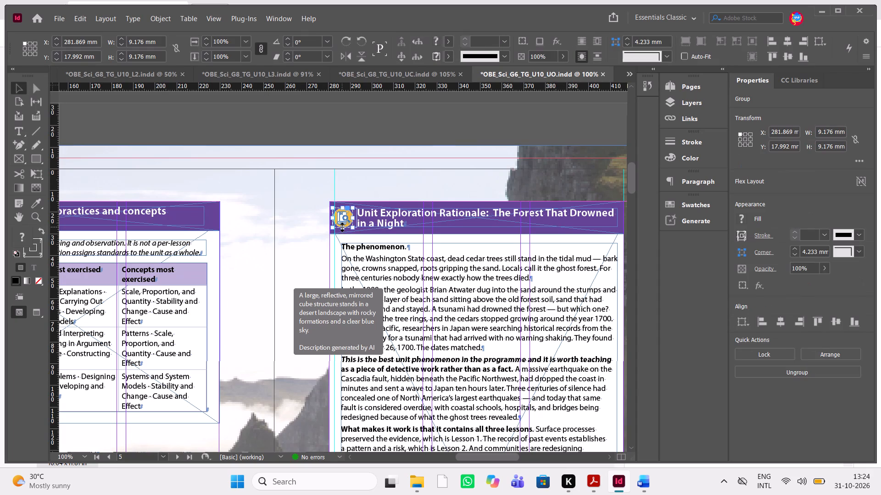
{"action": "key", "text": "ctrl+c"}
{"action": "key", "text": "ctrl+c"}
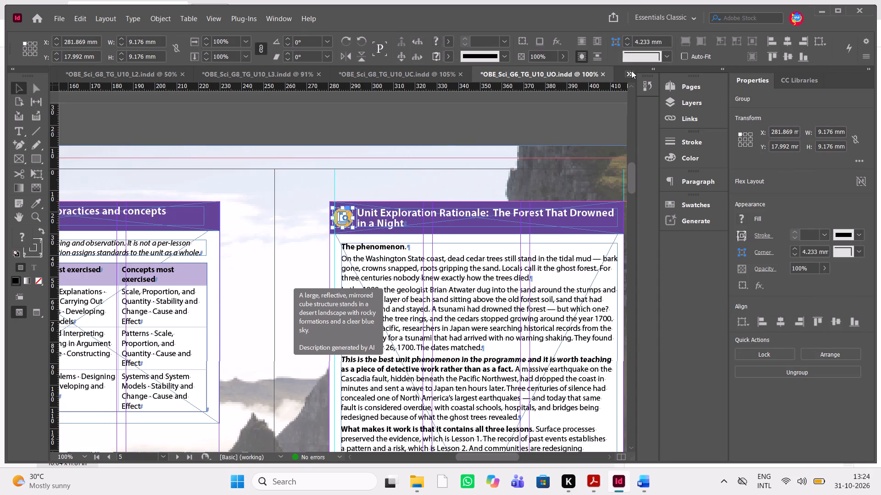
In OBE_Sci_G8_TG_U10_UO.indd, shift the Unit Exploration Rationale heading text frame on page 192 rightward to X 109.008 mm.
{"action": "left_click", "coordinate": [631, 71]}
{"action": "left_click", "coordinate": [697, 76]}
{"action": "scroll", "coordinate": [494, 178], "scroll_direction": "right", "scroll_amount": 1}
{"action": "scroll", "coordinate": [494, 178], "scroll_direction": "up", "scroll_amount": 1}
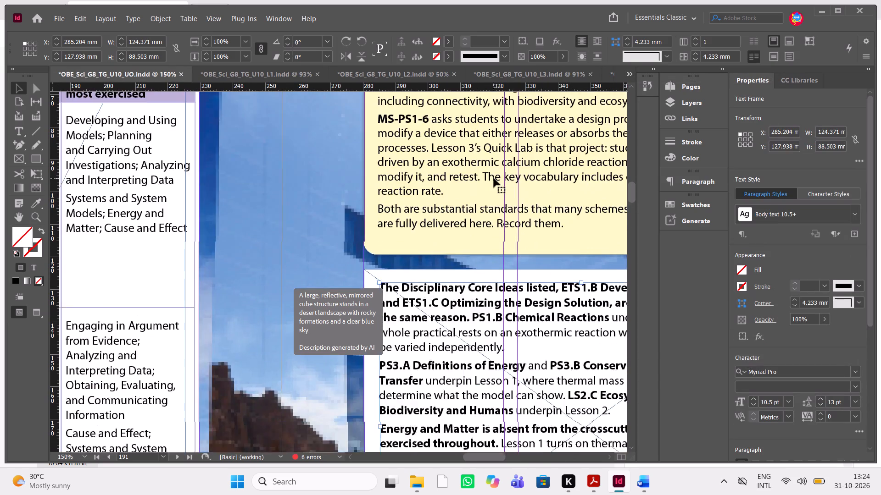
{"action": "scroll", "coordinate": [494, 178], "scroll_direction": "up", "scroll_amount": 1}
{"action": "scroll", "coordinate": [494, 178], "scroll_direction": "down", "scroll_amount": 13}
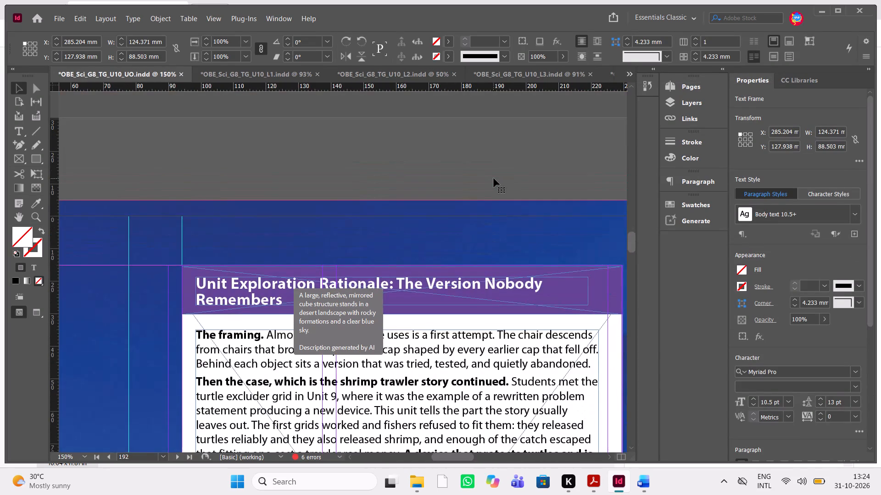
{"action": "scroll", "coordinate": [494, 178], "scroll_direction": "down", "scroll_amount": 1}
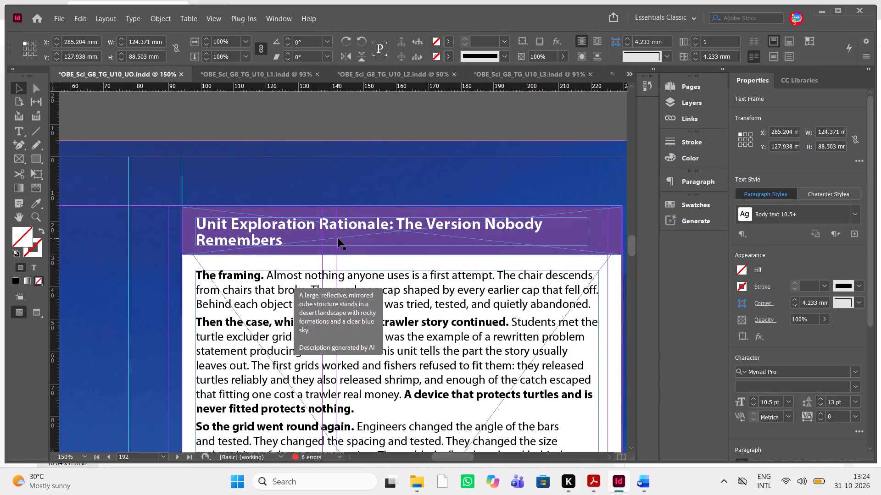
{"action": "left_click", "coordinate": [338, 238]}
{"action": "key", "text": "shift+Right"}
{"action": "key", "text": "shift+Right"}
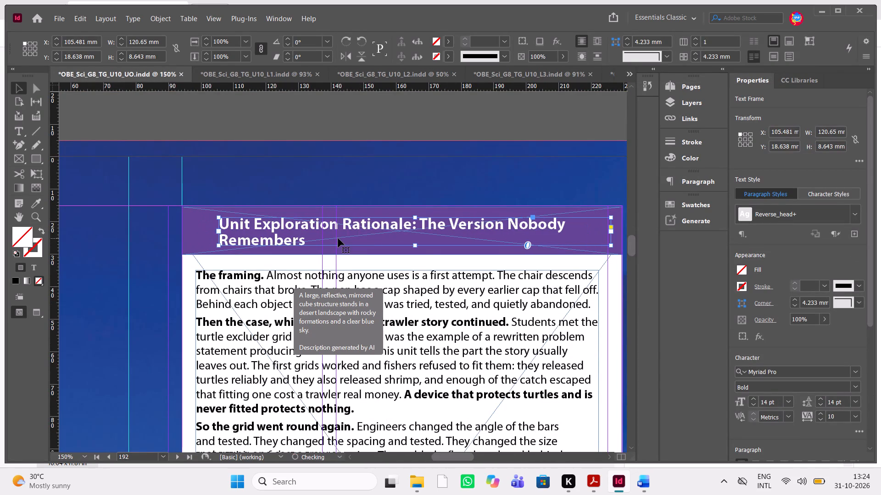
{"action": "key", "text": "shift+Right"}
Paste the copied round icon and place it on the purple band before the heading, at X 97.012 mm, Y 18.342 mm.
{"action": "left_click", "coordinate": [212, 167]}
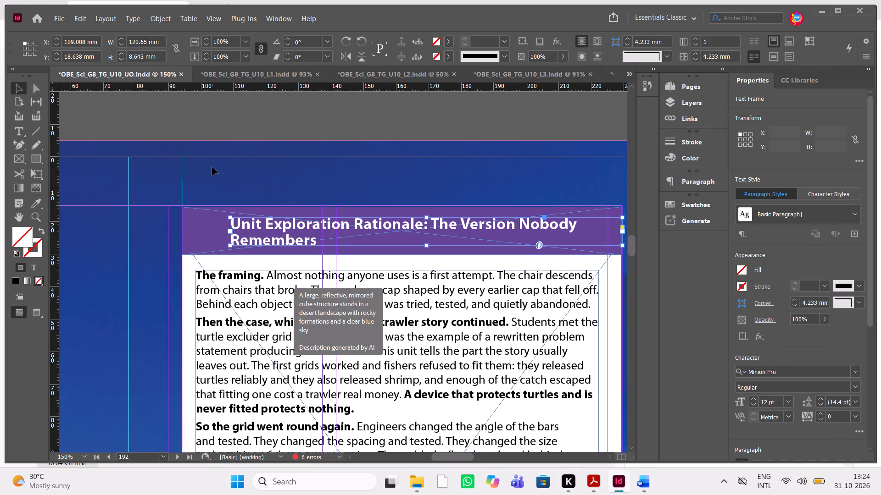
{"action": "key", "text": "ctrl+v"}
{"action": "left_click_drag", "start_coordinate": [339, 274], "coordinate": [315, 262]}
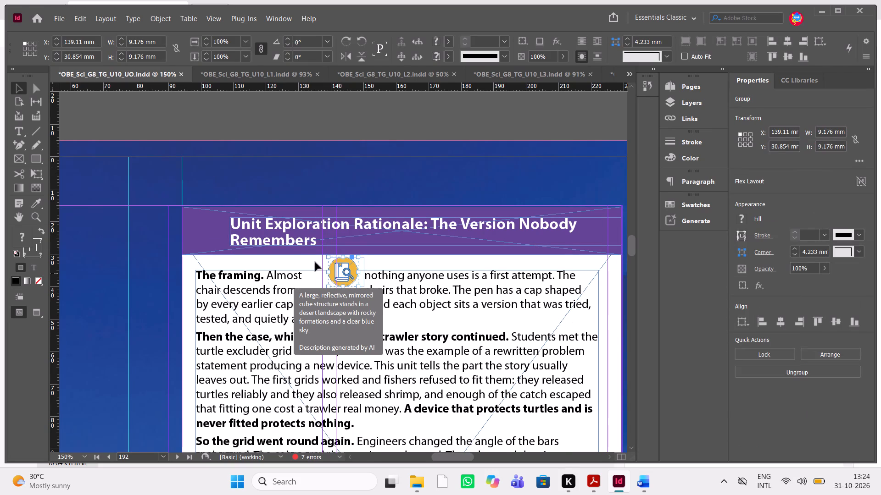
{"action": "left_click_drag", "start_coordinate": [315, 262], "coordinate": [201, 233]}
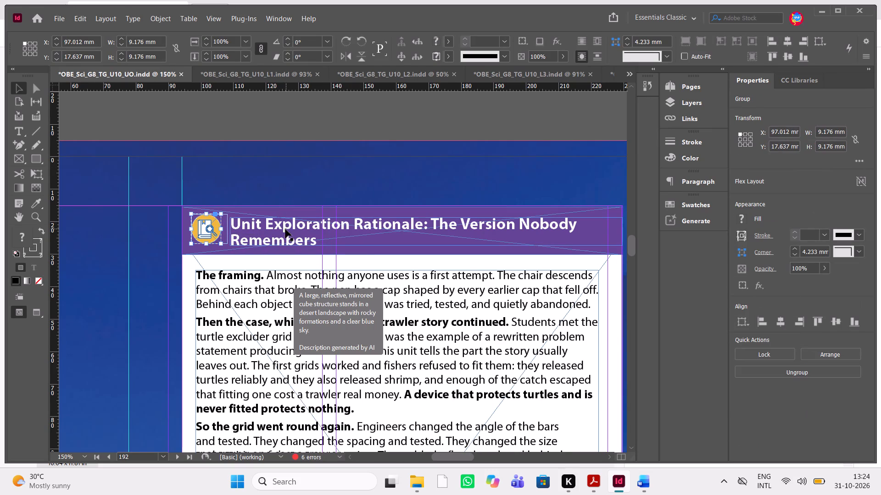
{"action": "key", "text": "Down"}
{"action": "key", "text": "Down"}
{"action": "key", "text": "Down"}
{"action": "key", "text": "Up"}
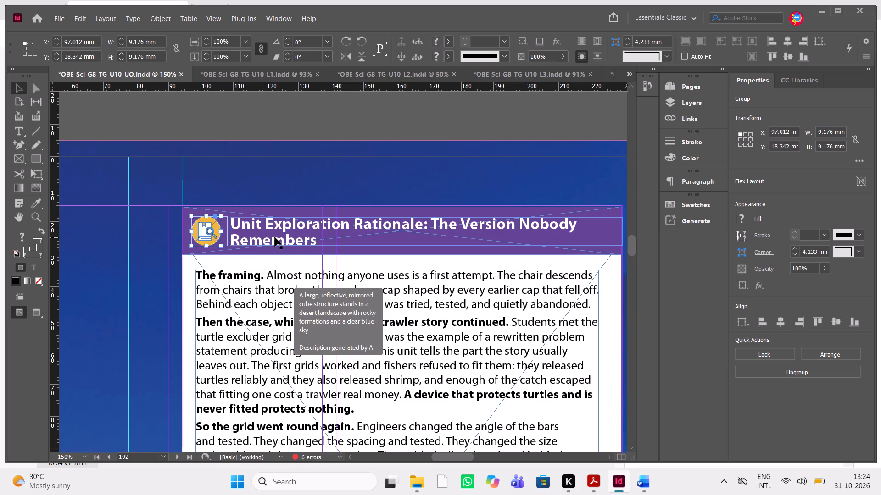
Nudge the heading text frame to X 108.303 mm, Y 18.286 mm beside the icon and check the layout in preview.
{"action": "left_click", "coordinate": [306, 239]}
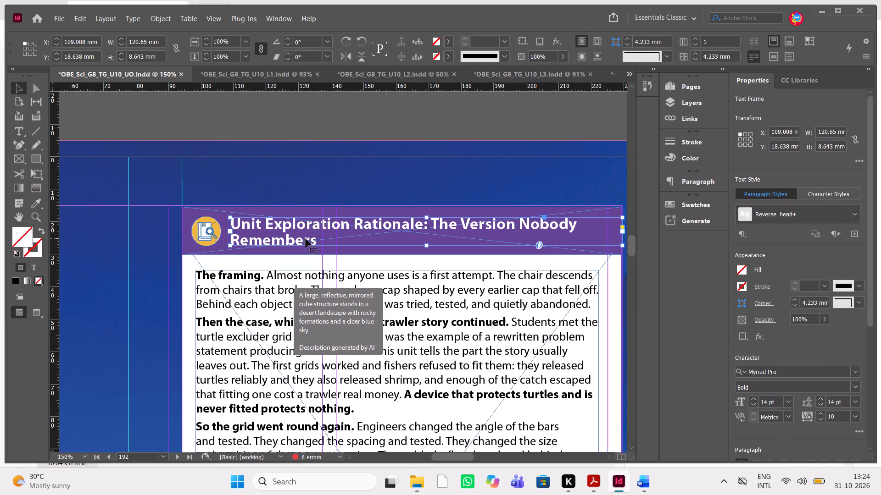
{"action": "key", "text": "Left"}
{"action": "key", "text": "Down"}
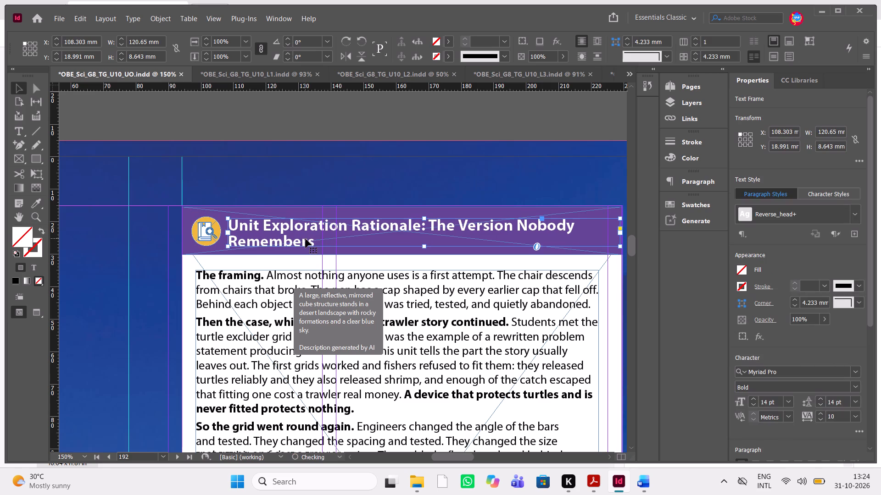
{"action": "key", "text": "Up"}
{"action": "key", "text": "Up"}
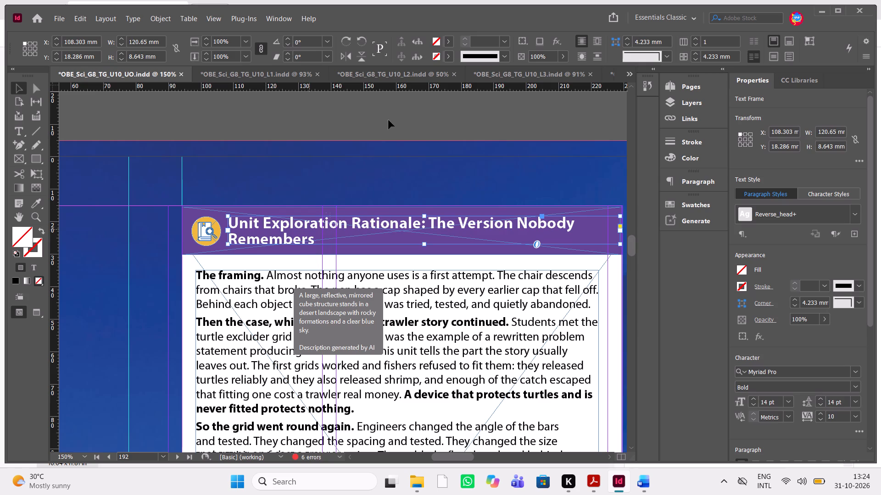
{"action": "left_click", "coordinate": [445, 116]}
{"action": "key", "text": "w"}
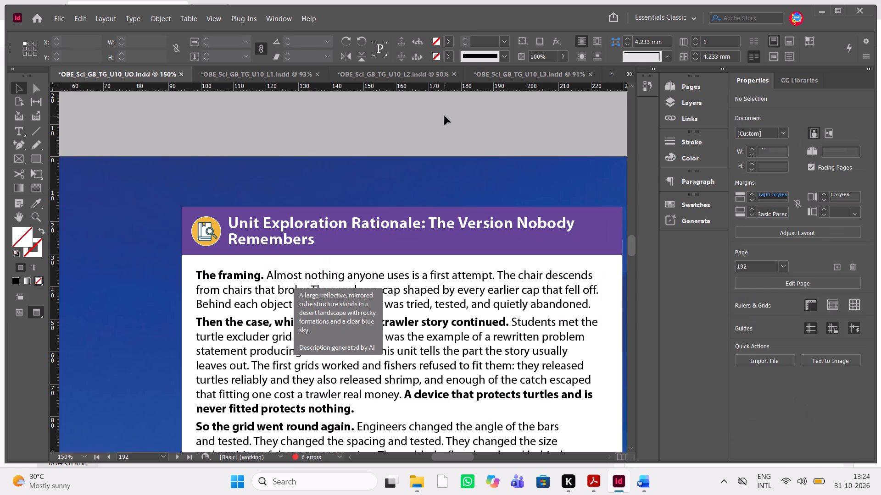
{"action": "type", "text": "ww"}
{"action": "key", "text": "w"}
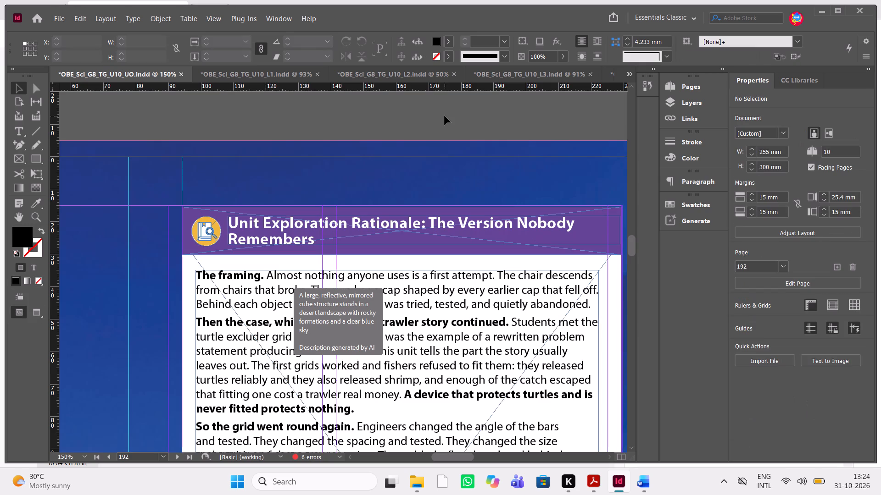
Check the page 7 comment in the Acrobat PDF and, in InDesign, set the "A prototype is different in kind." paragraph's tracking to -10.
{"action": "key", "text": "alt+Tab"}
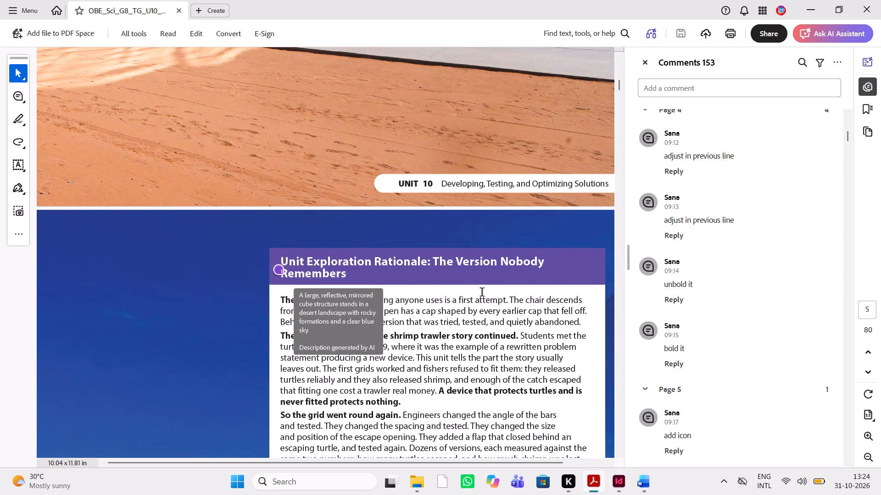
{"action": "scroll", "coordinate": [482, 293], "scroll_direction": "down", "scroll_amount": 10}
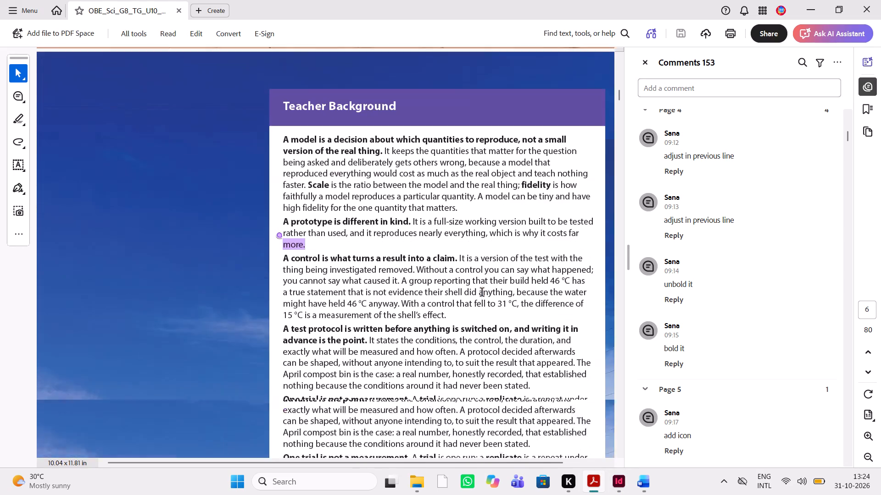
{"action": "scroll", "coordinate": [482, 293], "scroll_direction": "down", "scroll_amount": 1}
{"action": "scroll", "coordinate": [482, 293], "scroll_direction": "up", "scroll_amount": 5}
{"action": "scroll", "coordinate": [482, 293], "scroll_direction": "down", "scroll_amount": 3}
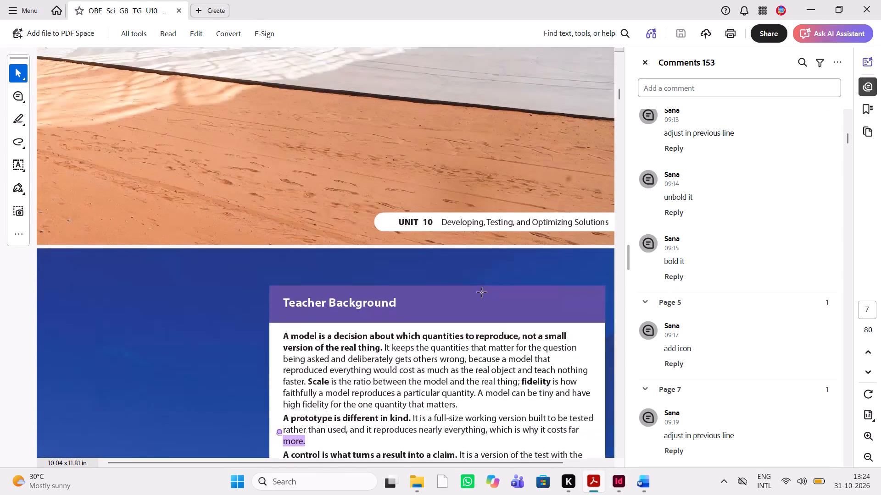
{"action": "scroll", "coordinate": [482, 293], "scroll_direction": "down", "scroll_amount": 2}
{"action": "key", "text": "alt+Tab"}
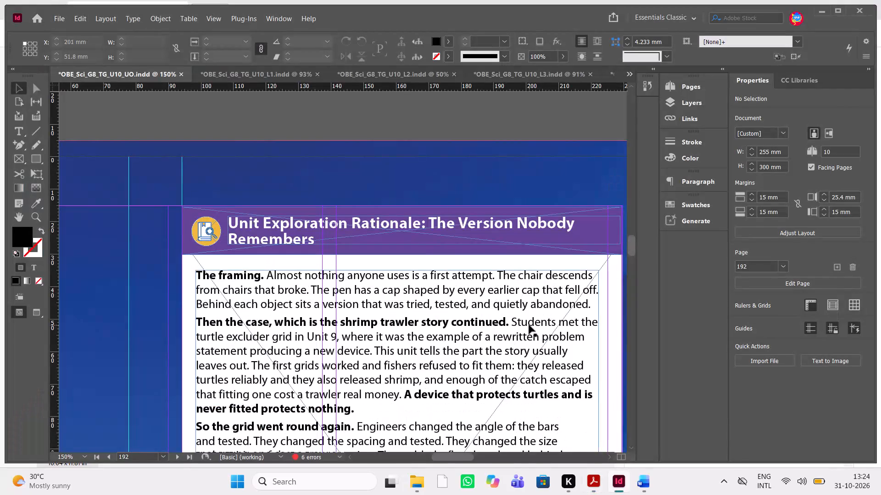
{"action": "scroll", "coordinate": [529, 325], "scroll_direction": "down", "scroll_amount": 12}
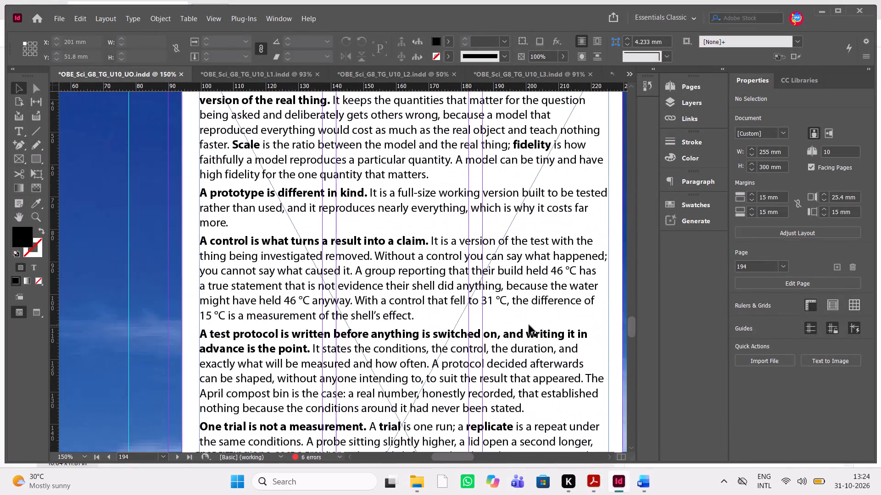
{"action": "key", "text": "alt+Tab"}
{"action": "key", "text": "alt+Tab"}
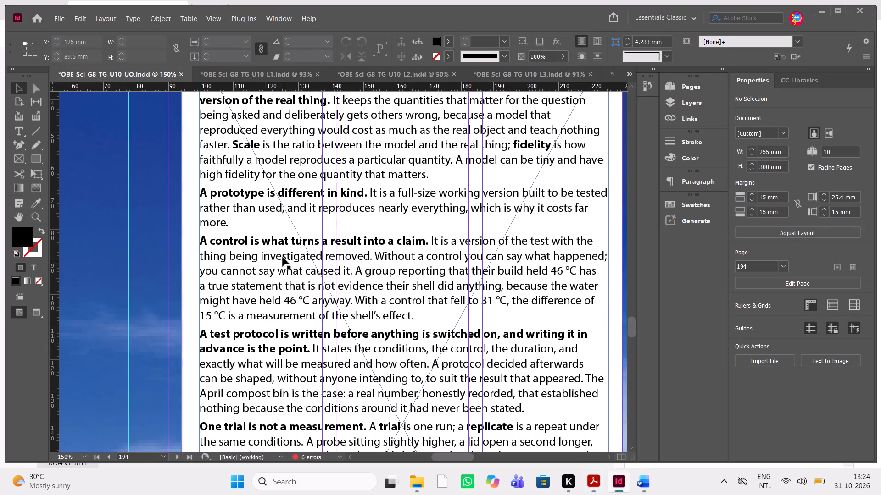
{"action": "triple_click", "coordinate": [248, 214]}
{"action": "double_click", "coordinate": [248, 214]}
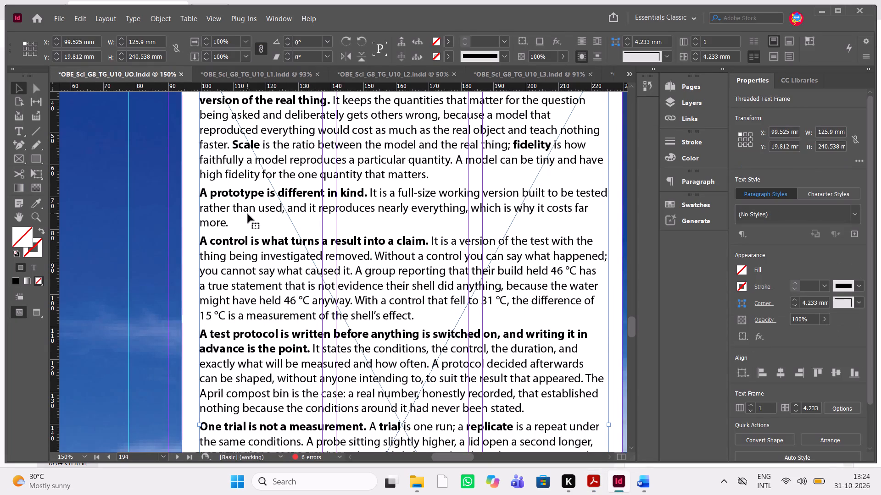
{"action": "left_click_drag", "start_coordinate": [234, 224], "coordinate": [181, 187]}
{"action": "left_click", "coordinate": [854, 305]}
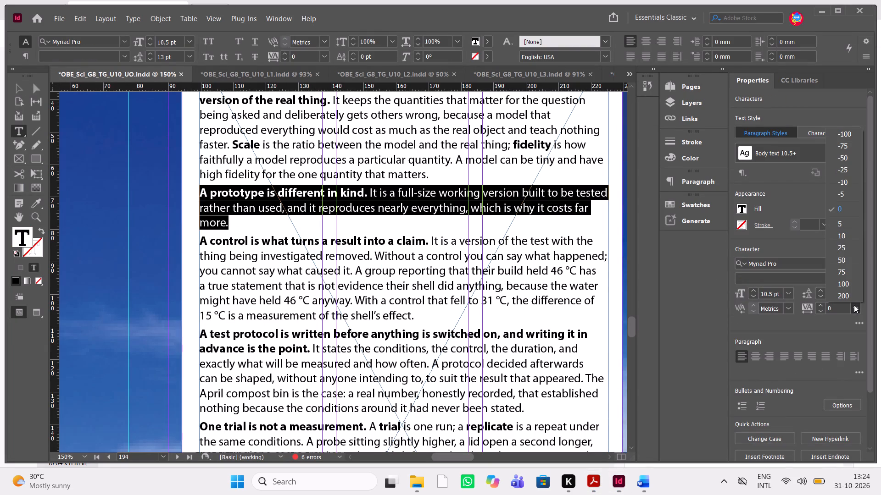
{"action": "left_click", "coordinate": [845, 191]}
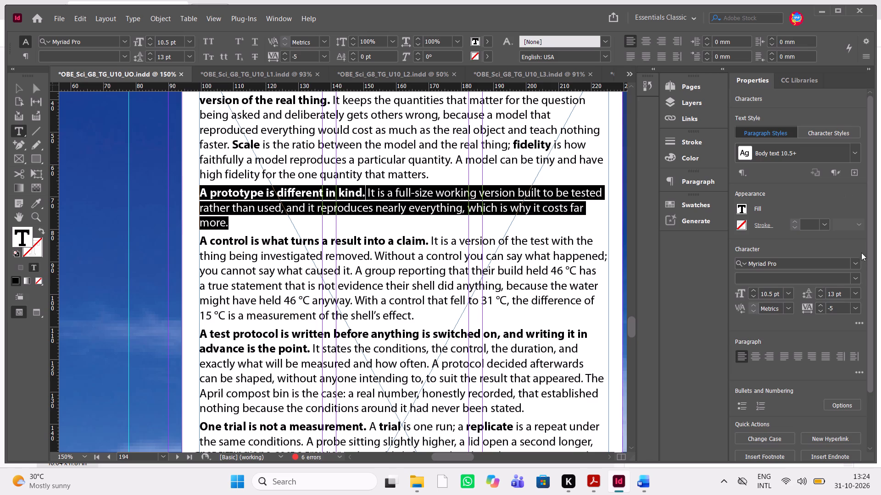
{"action": "left_click", "coordinate": [856, 309]}
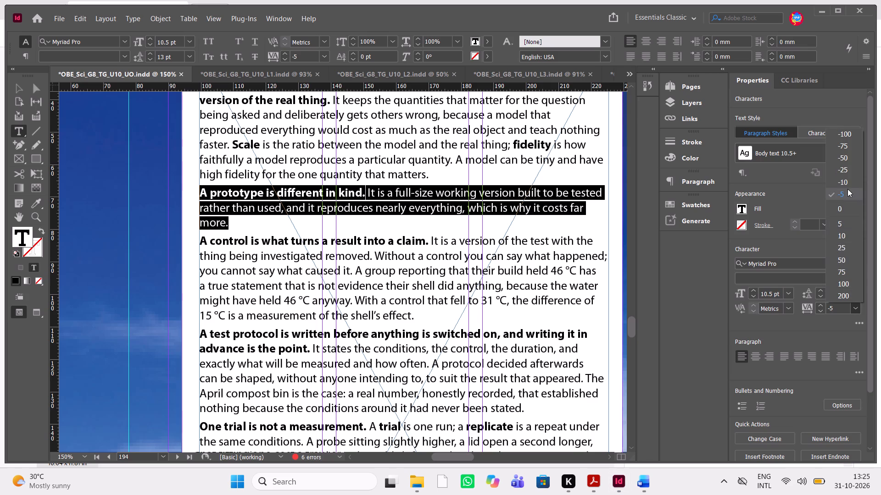
{"action": "left_click", "coordinate": [849, 177]}
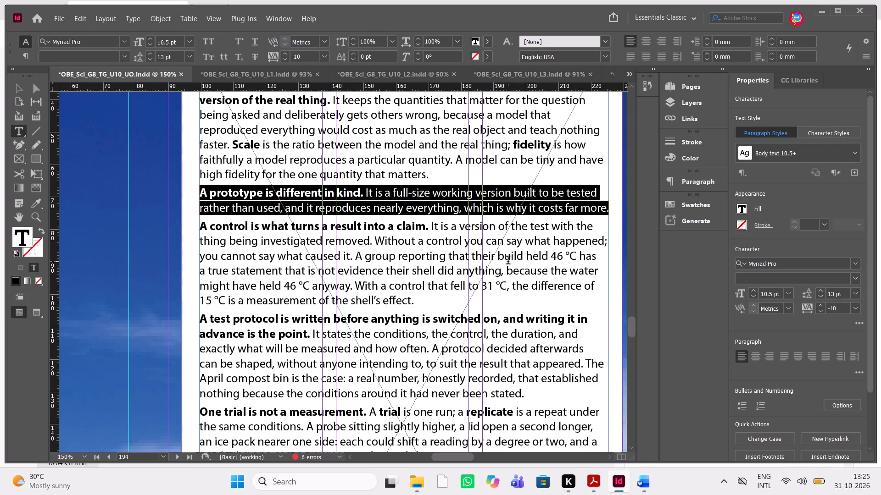
Review pages 8 to 12 of the Acrobat PDF for the reviewer's next comments.
{"action": "key", "text": "alt+Tab"}
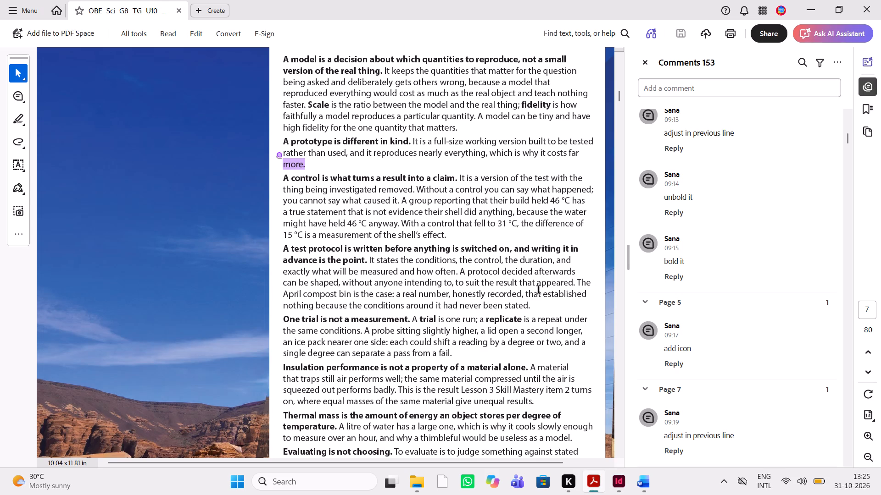
{"action": "scroll", "coordinate": [539, 291], "scroll_direction": "down", "scroll_amount": 6}
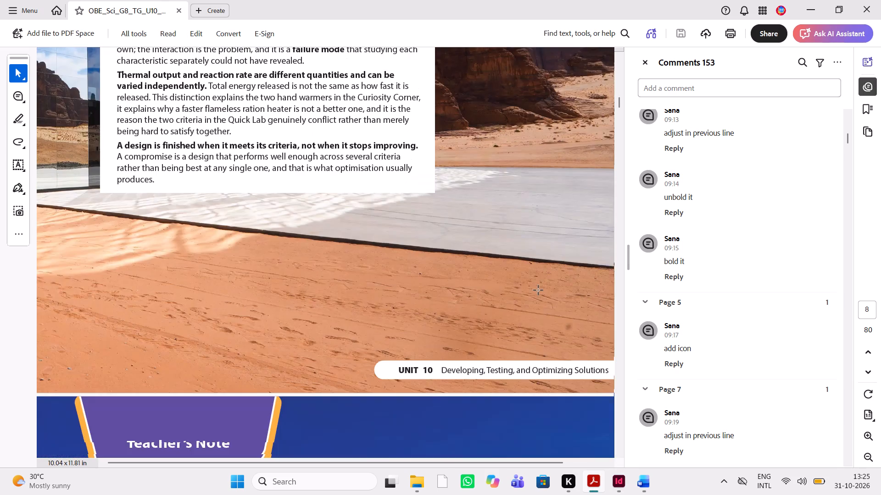
{"action": "scroll", "coordinate": [539, 291], "scroll_direction": "up", "scroll_amount": 2}
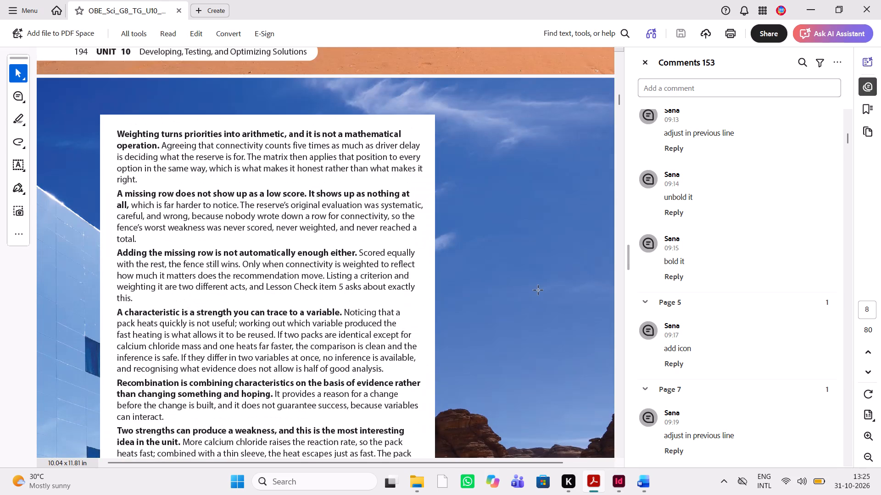
{"action": "scroll", "coordinate": [539, 291], "scroll_direction": "down", "scroll_amount": 6}
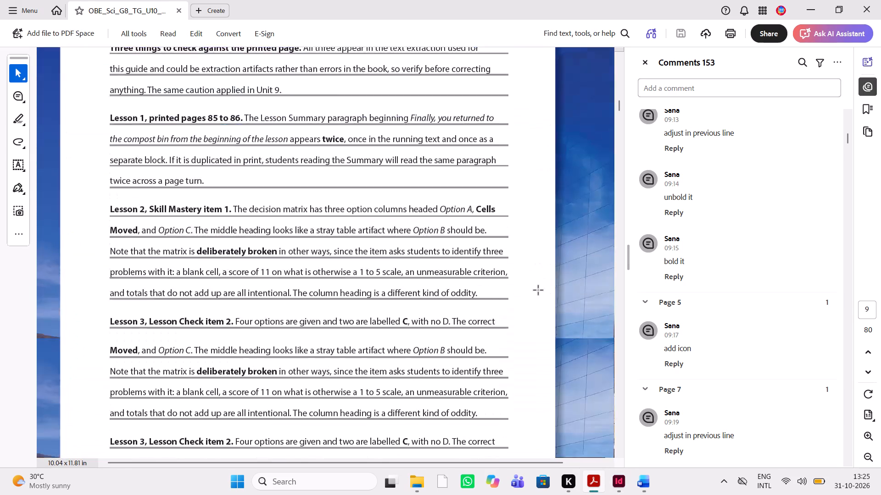
{"action": "scroll", "coordinate": [539, 291], "scroll_direction": "down", "scroll_amount": 9}
{"action": "scroll", "coordinate": [539, 291], "scroll_direction": "up", "scroll_amount": 1}
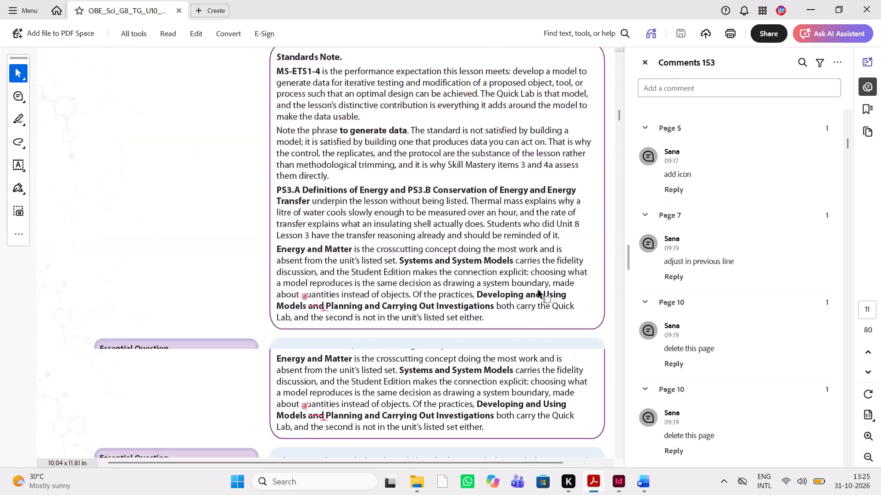
{"action": "scroll", "coordinate": [539, 291], "scroll_direction": "up", "scroll_amount": 1}
{"action": "scroll", "coordinate": [539, 291], "scroll_direction": "down", "scroll_amount": 3}
{"action": "scroll", "coordinate": [539, 291], "scroll_direction": "up", "scroll_amount": 1}
{"action": "scroll", "coordinate": [539, 291], "scroll_direction": "down", "scroll_amount": 1}
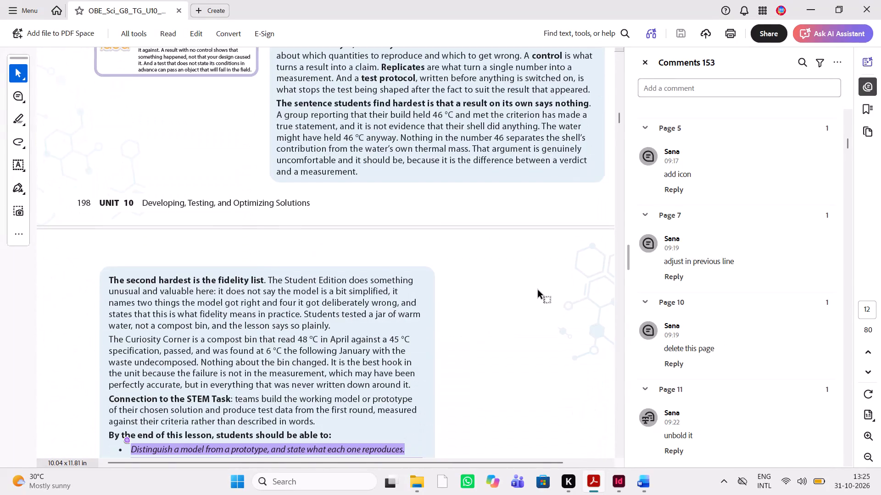
{"action": "scroll", "coordinate": [539, 291], "scroll_direction": "down", "scroll_amount": 3}
Return to InDesign and close the reference document OBE_Sci_G6_TG_U10_UO.indd.
{"action": "key", "text": "alt+Tab"}
{"action": "scroll", "coordinate": [539, 291], "scroll_direction": "down", "scroll_amount": 3}
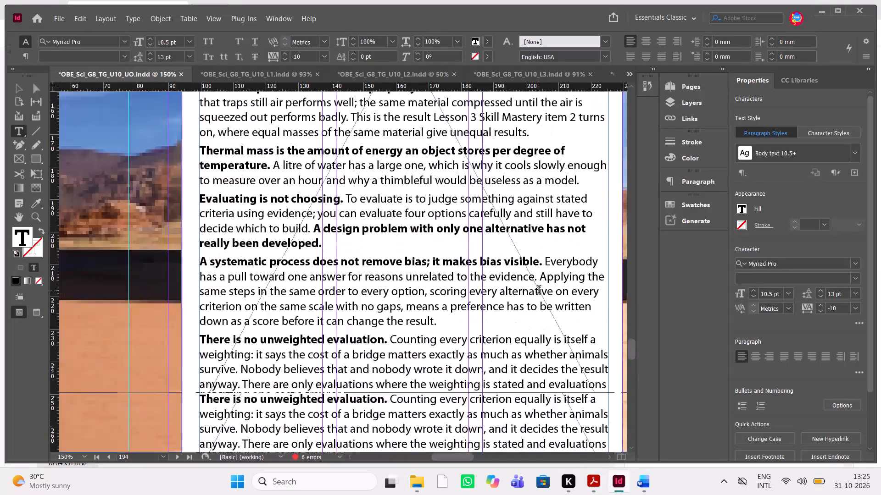
{"action": "scroll", "coordinate": [539, 291], "scroll_direction": "down", "scroll_amount": 4}
{"action": "scroll", "coordinate": [539, 291], "scroll_direction": "up", "scroll_amount": 20}
{"action": "scroll", "coordinate": [539, 291], "scroll_direction": "up", "scroll_amount": 20}
{"action": "scroll", "coordinate": [539, 291], "scroll_direction": "up", "scroll_amount": 20}
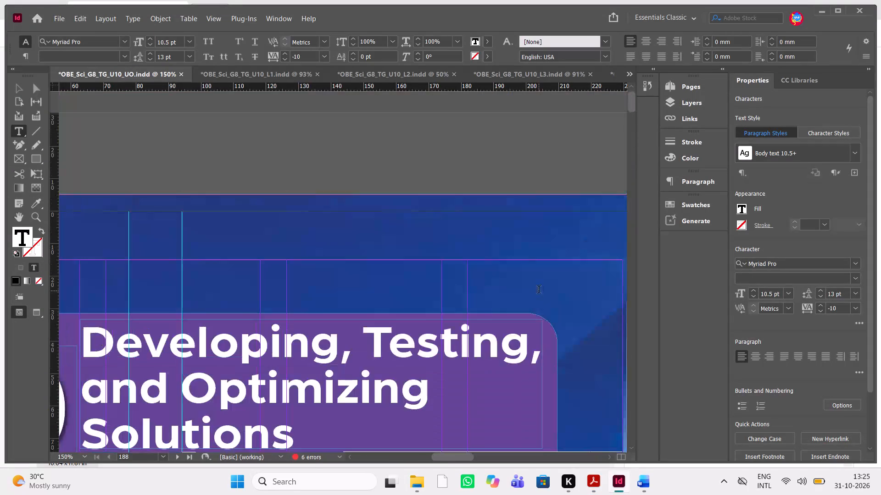
{"action": "scroll", "coordinate": [539, 291], "scroll_direction": "up", "scroll_amount": 11}
{"action": "left_click", "coordinate": [629, 73]}
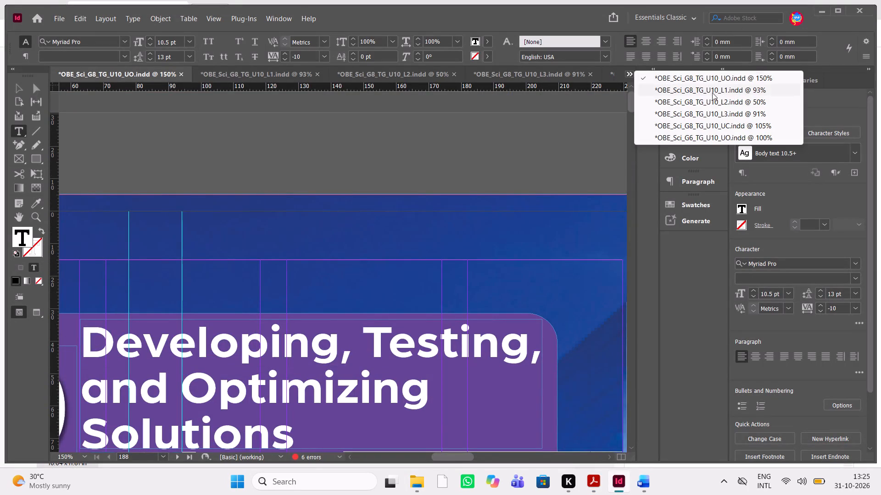
{"action": "left_click", "coordinate": [722, 142]}
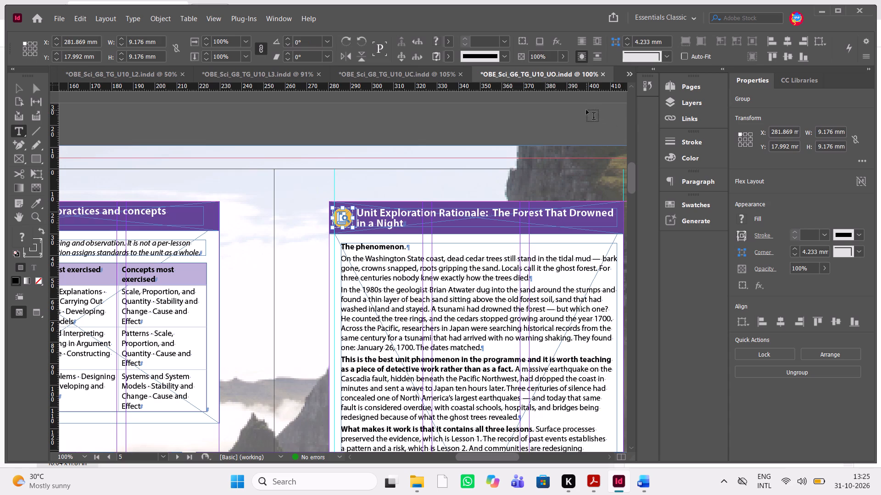
{"action": "left_click", "coordinate": [602, 74]}
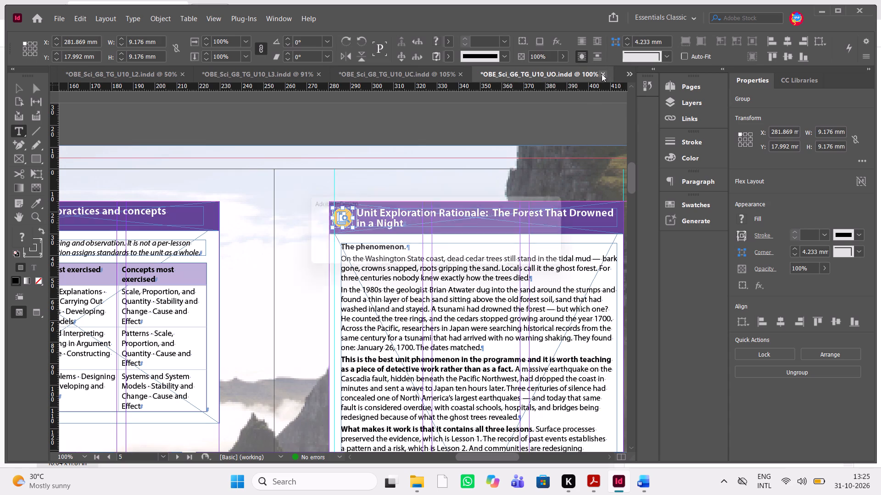
{"action": "left_click", "coordinate": [506, 259]}
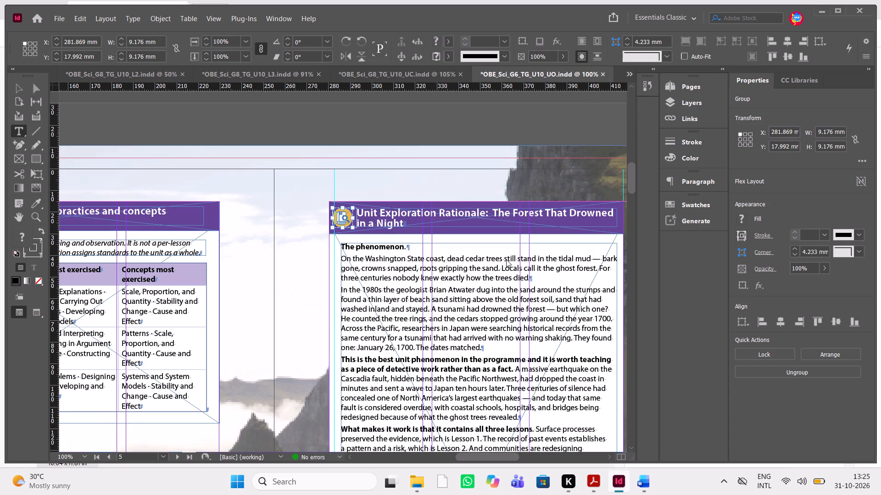
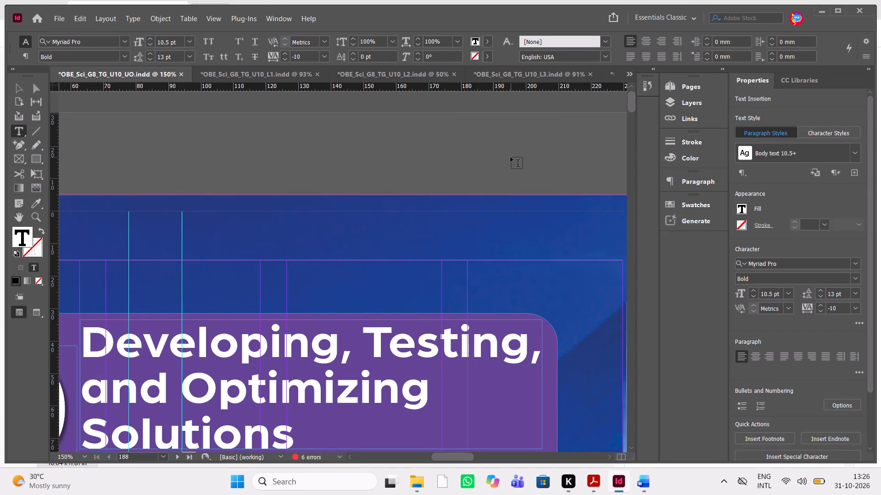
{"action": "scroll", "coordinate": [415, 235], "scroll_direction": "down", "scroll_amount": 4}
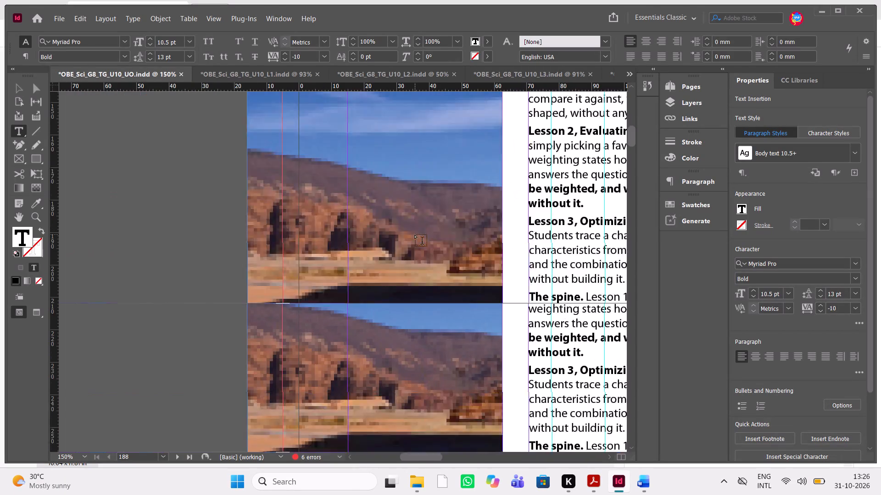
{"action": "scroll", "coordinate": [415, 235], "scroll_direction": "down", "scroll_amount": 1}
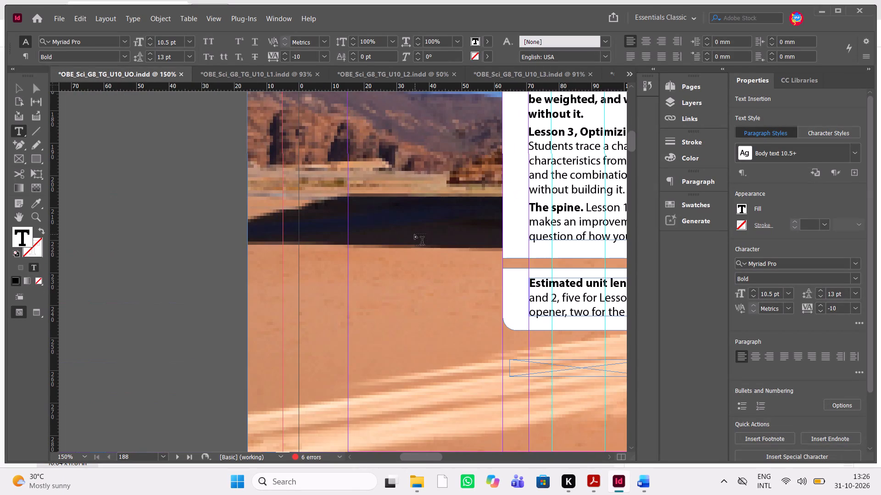
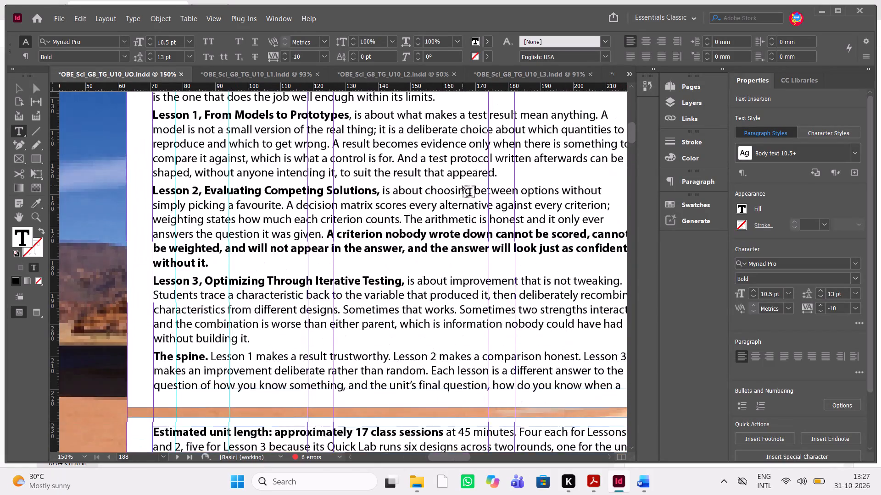
Switch to the Lesson 1 document OBE_Sci_G8_TG_U10_L1.indd and go to its opening page, From Models to Prototypes.
{"action": "scroll", "coordinate": [463, 186], "scroll_direction": "right", "scroll_amount": 1}
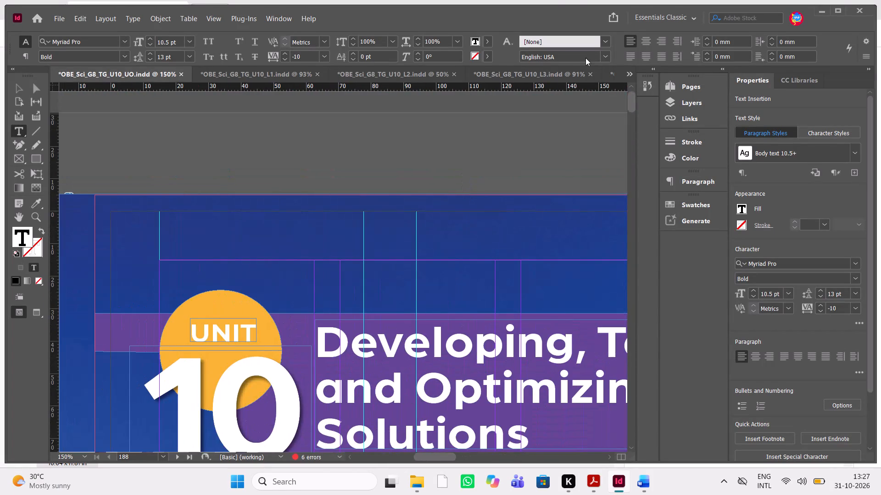
{"action": "left_click", "coordinate": [627, 74]}
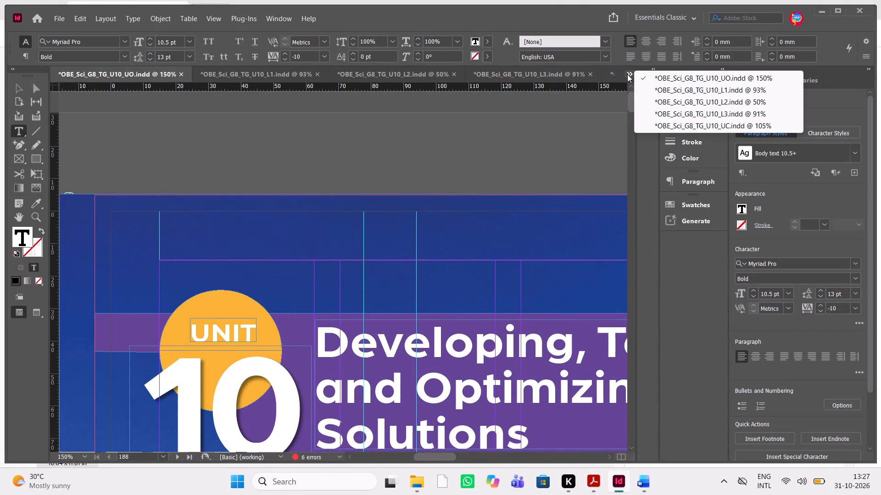
{"action": "left_click", "coordinate": [695, 90]}
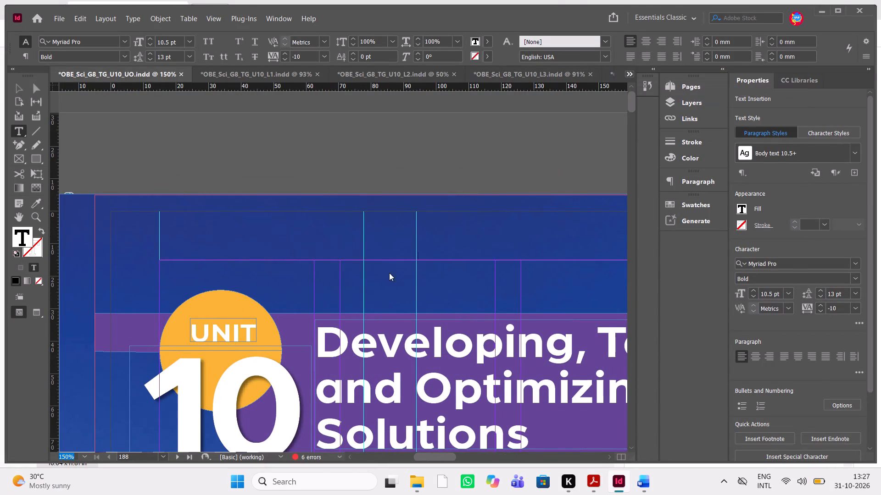
{"action": "scroll", "coordinate": [379, 279], "scroll_direction": "down", "scroll_amount": 1}
{"action": "scroll", "coordinate": [379, 279], "scroll_direction": "up", "scroll_amount": 20}
{"action": "scroll", "coordinate": [379, 279], "scroll_direction": "up", "scroll_amount": 9}
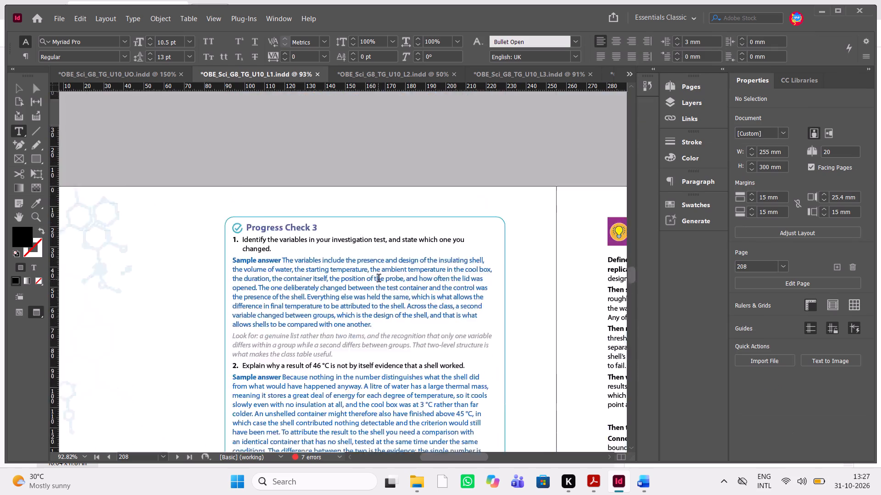
{"action": "scroll", "coordinate": [379, 279], "scroll_direction": "up", "scroll_amount": 19}
{"action": "scroll", "coordinate": [379, 279], "scroll_direction": "down", "scroll_amount": 1}
{"action": "scroll", "coordinate": [379, 279], "scroll_direction": "up", "scroll_amount": 20}
{"action": "scroll", "coordinate": [379, 279], "scroll_direction": "up", "scroll_amount": 20}
{"action": "scroll", "coordinate": [379, 279], "scroll_direction": "up", "scroll_amount": 20}
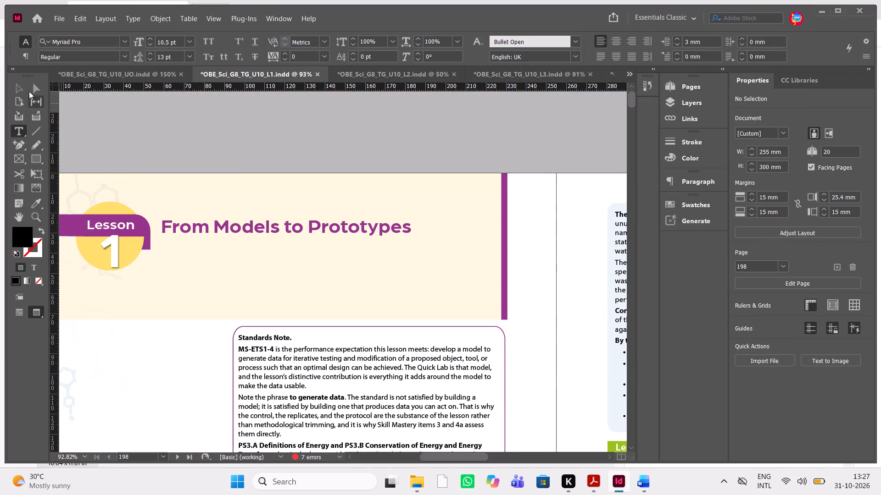
Activate the Selection tool and switch the Lesson 1 document from Preview to Normal screen mode to show frame edges and guides.
{"action": "left_click", "coordinate": [23, 89]}
{"action": "left_click", "coordinate": [189, 158]}
{"action": "key", "text": "w"}
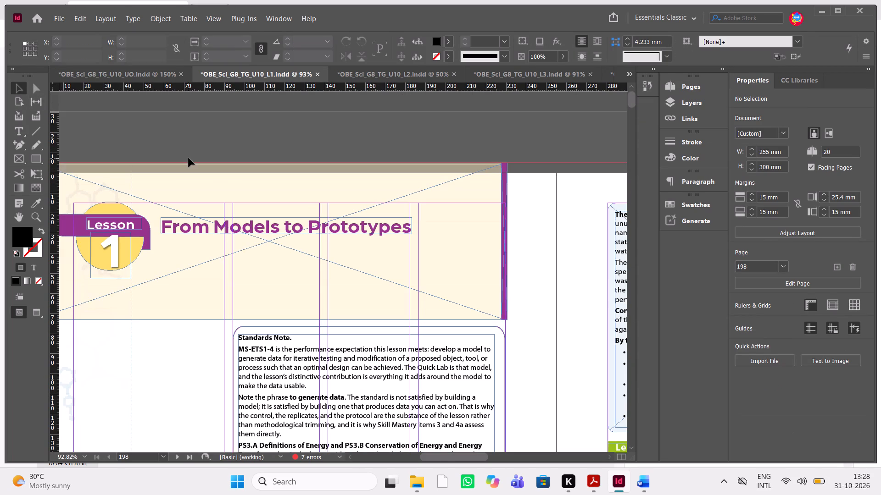
{"action": "scroll", "coordinate": [189, 158], "scroll_direction": "down", "scroll_amount": 2}
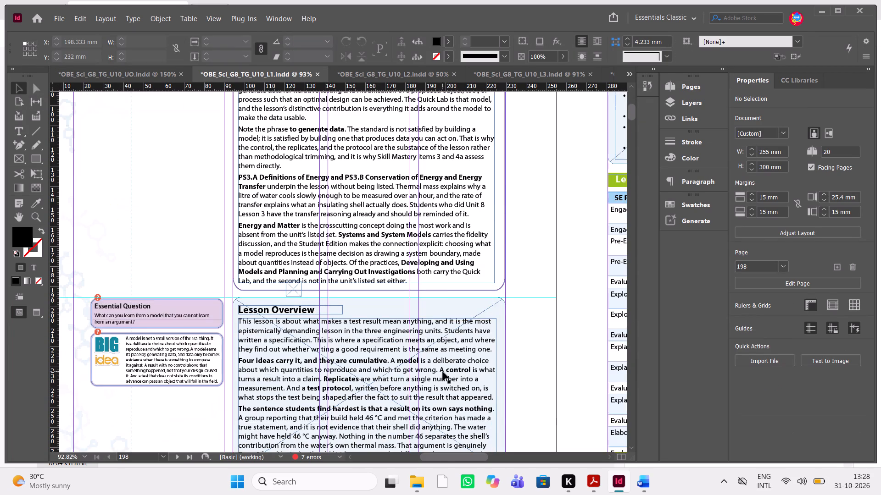
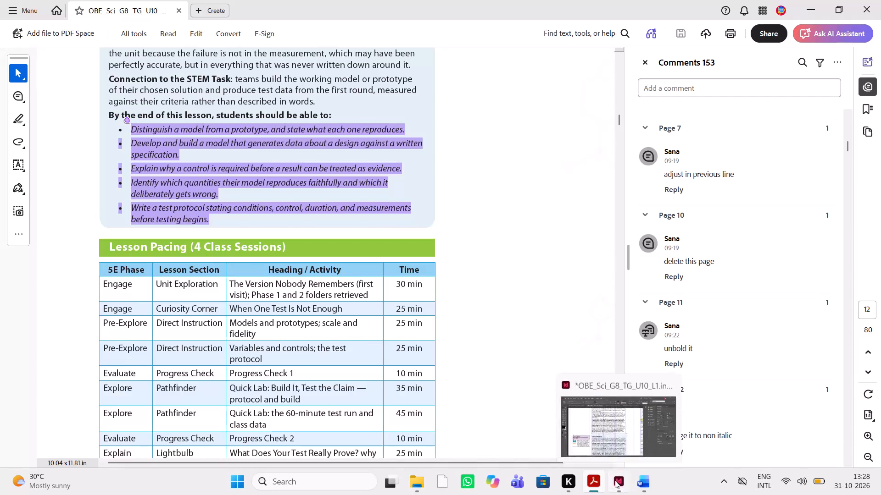
Change the five italic objective bullets under "By the end of this lesson, students should be able to:" on page 199 to Regular.
{"action": "scroll", "coordinate": [444, 362], "scroll_direction": "down", "scroll_amount": 1}
{"action": "scroll", "coordinate": [444, 362], "scroll_direction": "up", "scroll_amount": 2}
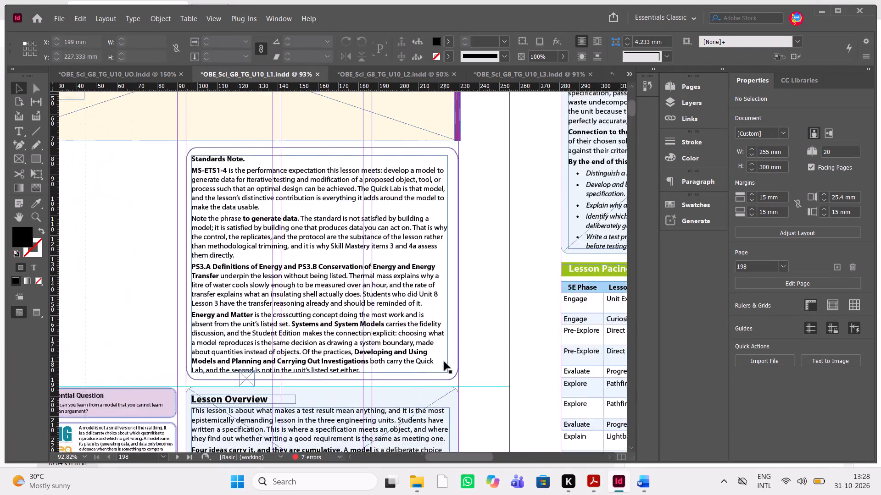
{"action": "scroll", "coordinate": [444, 362], "scroll_direction": "up", "scroll_amount": 1}
{"action": "double_click", "coordinate": [365, 390]}
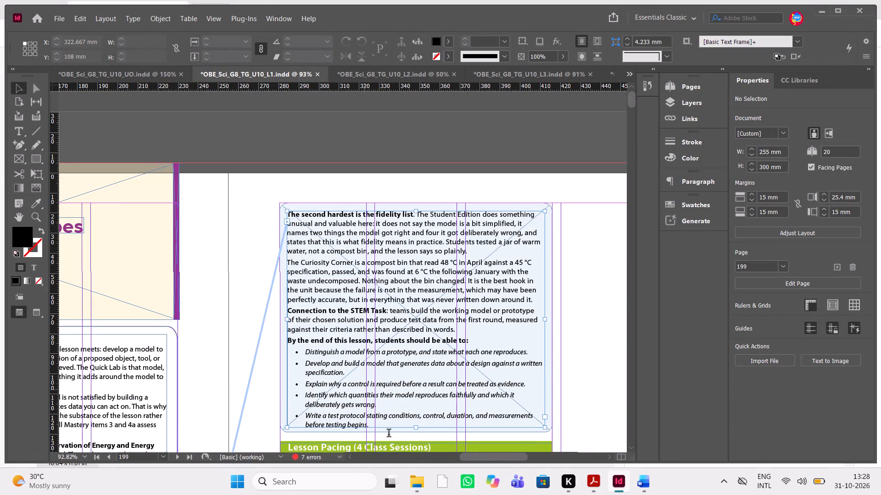
{"action": "left_click_drag", "start_coordinate": [375, 425], "coordinate": [304, 351]}
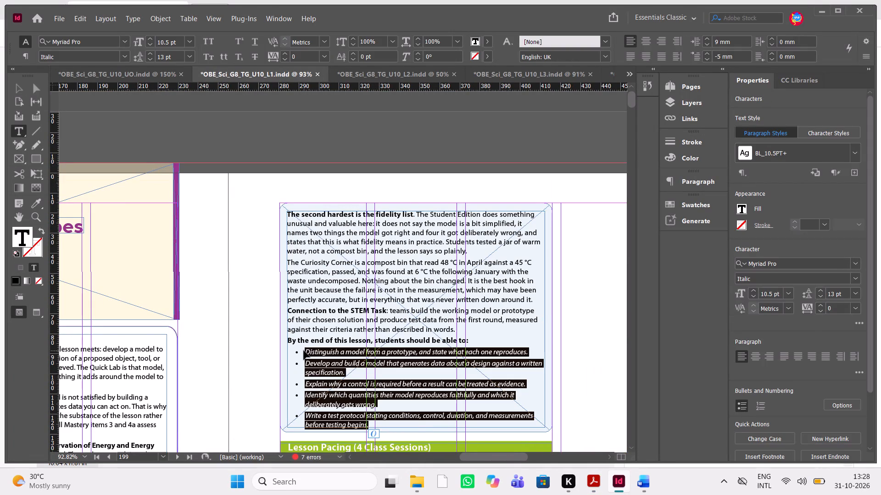
{"action": "key", "text": "ctrl+shift+n"}
{"action": "key", "text": "ctrl+z"}
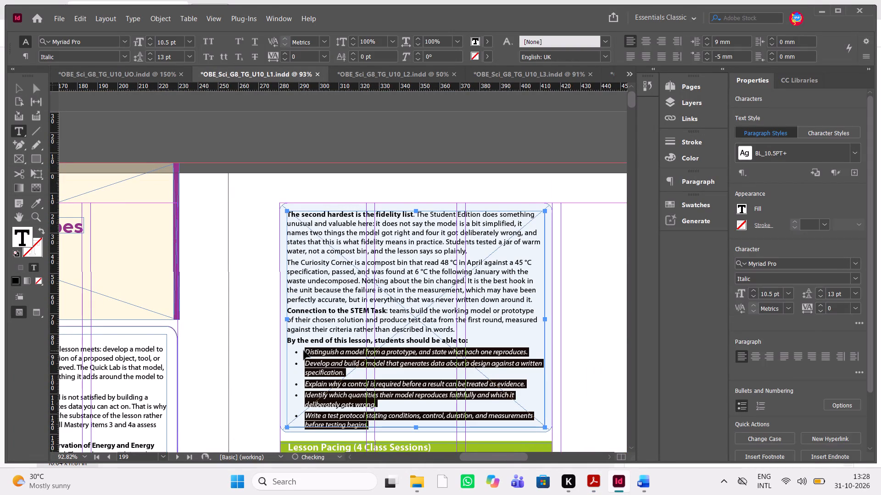
{"action": "key", "text": "ctrl+shift+i"}
{"action": "left_click", "coordinate": [380, 385]}
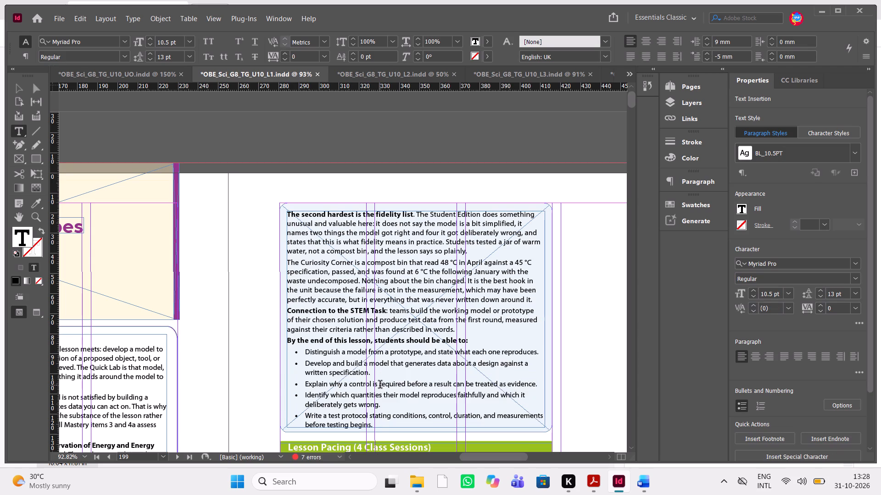
Clear any leftover characters after the final objective bullet ending in "before testing begins." on page 199.
{"action": "scroll", "coordinate": [380, 385], "scroll_direction": "down", "scroll_amount": 1}
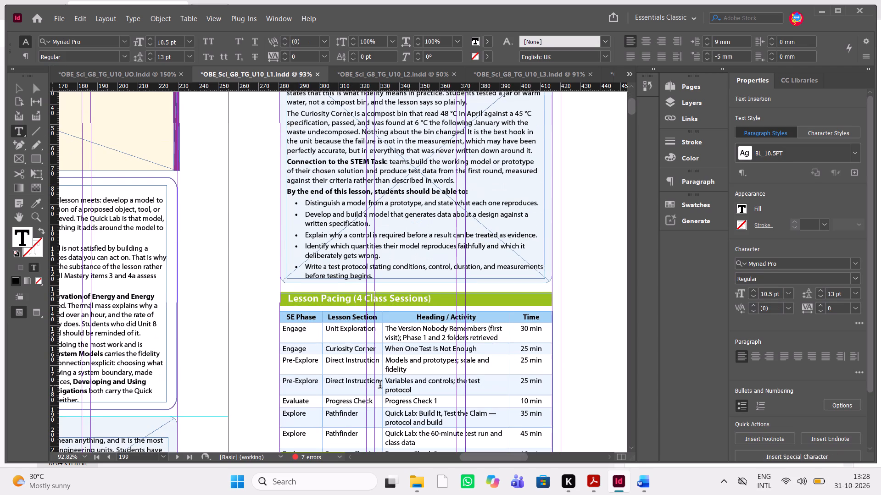
{"action": "key", "text": "Escape"}
{"action": "double_click", "coordinate": [379, 272]}
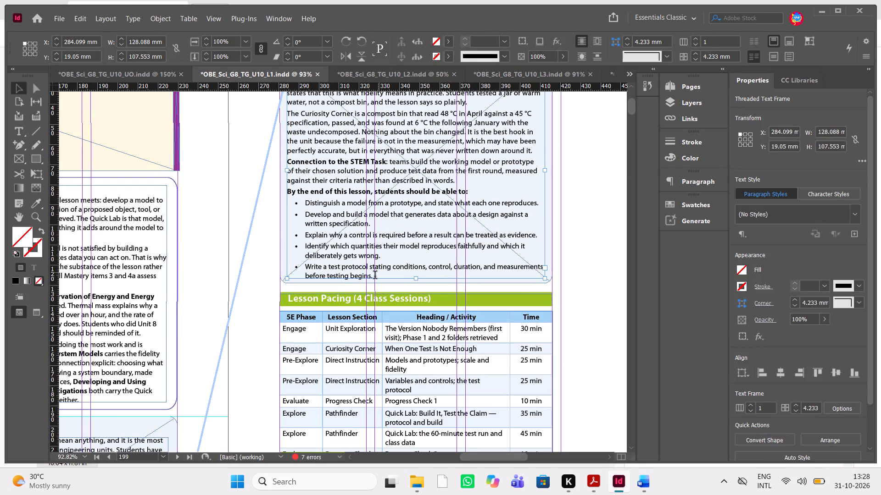
{"action": "left_click", "coordinate": [375, 276]}
{"action": "key", "text": "Delete"}
{"action": "key", "text": "Delete"}
{"action": "key", "text": "Delete"}
{"action": "key", "text": "Delete"}
{"action": "key", "text": "Delete"}
{"action": "key", "text": "Delete"}
{"action": "key", "text": "Delete"}
{"action": "key", "text": "Delete"}
{"action": "key", "text": "Delete"}
{"action": "key", "text": "Delete"}
{"action": "key", "text": "Delete"}
{"action": "key", "text": "Delete"}
{"action": "key", "text": "Delete"}
{"action": "key", "text": "Delete"}
{"action": "key", "text": "Delete"}
{"action": "key", "text": "Delete"}
{"action": "key", "text": "Delete"}
{"action": "key", "text": "Delete"}
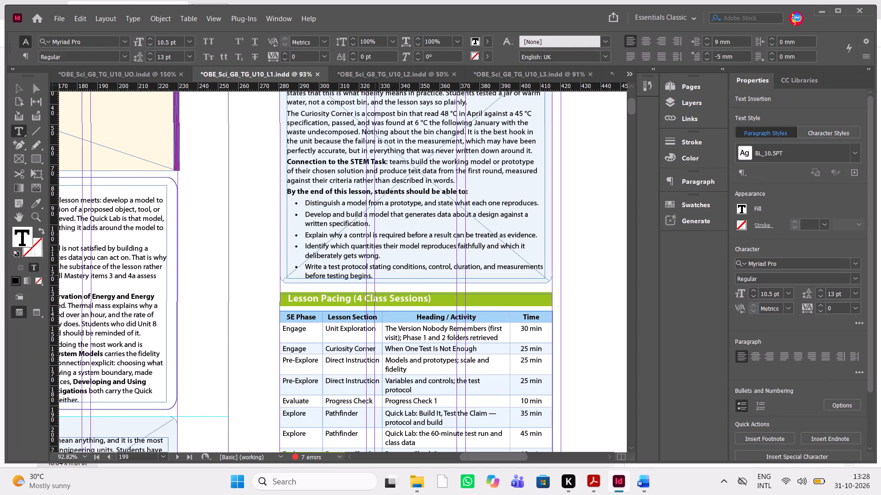
Delete "Curiosity Corner:" from the main green heading on page 200, keeping "When One Test Is Not Enough".
{"action": "scroll", "coordinate": [466, 322], "scroll_direction": "down", "scroll_amount": 6}
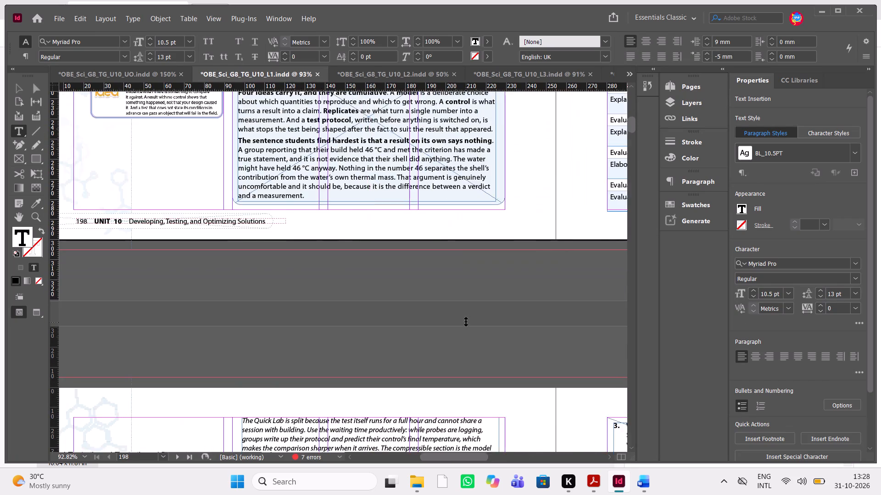
{"action": "scroll", "coordinate": [466, 322], "scroll_direction": "down", "scroll_amount": 5}
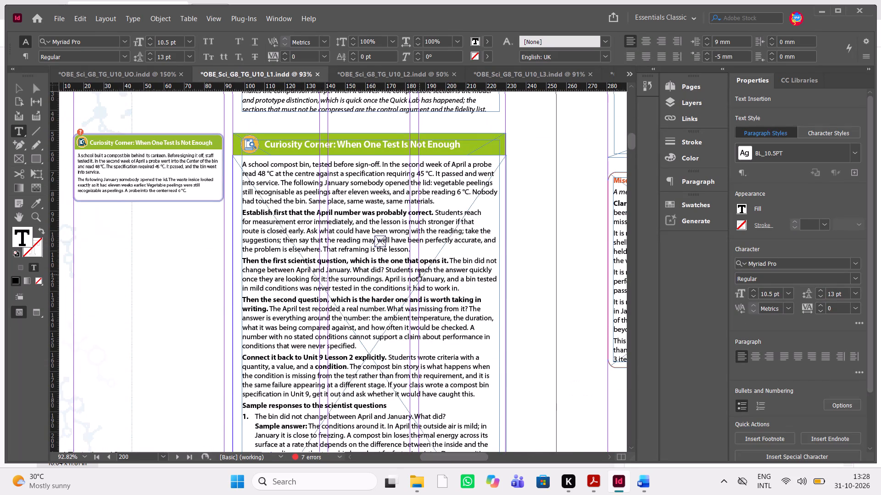
{"action": "left_click_drag", "start_coordinate": [336, 143], "coordinate": [329, 143]}
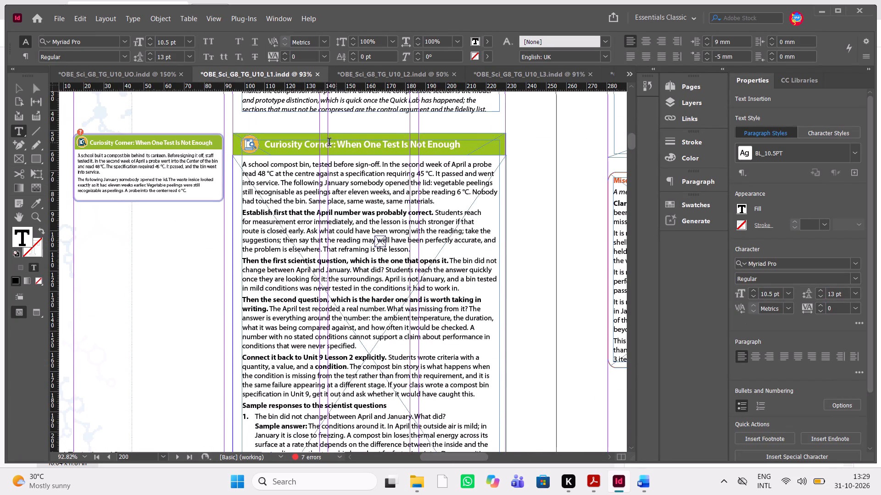
{"action": "left_click_drag", "start_coordinate": [329, 143], "coordinate": [266, 147]}
{"action": "key", "text": "Delete"}
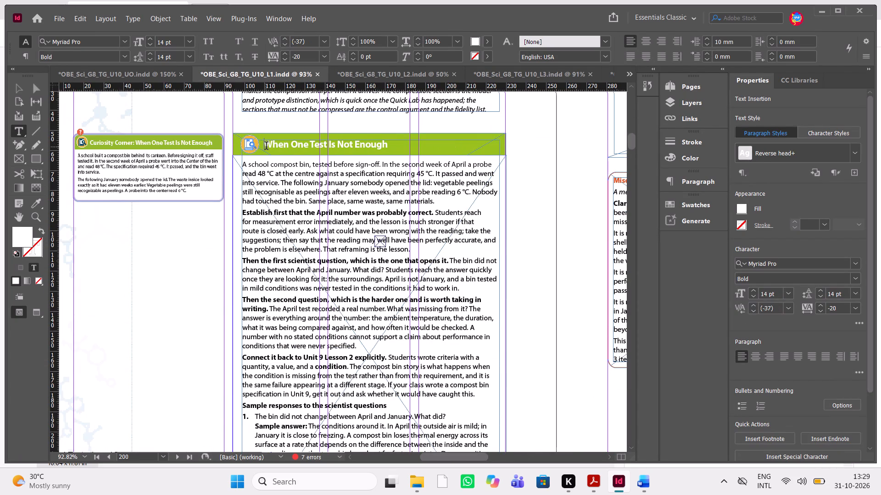
Recolour the italic Quick Lab paragraph at the top of page 200 grey using a new CMYK swatch with K=50.
{"action": "scroll", "coordinate": [367, 114], "scroll_direction": "up", "scroll_amount": 1}
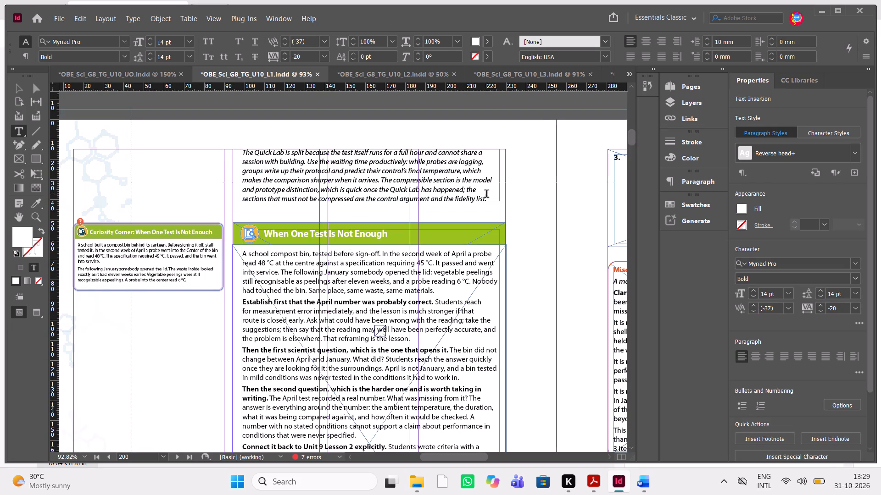
{"action": "left_click_drag", "start_coordinate": [486, 198], "coordinate": [239, 150]}
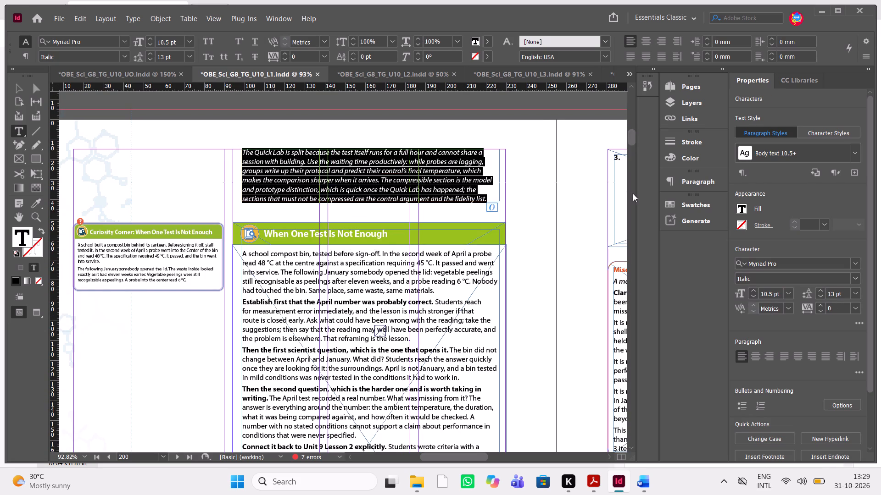
{"action": "left_click", "coordinate": [708, 205]}
{"action": "scroll", "coordinate": [594, 327], "scroll_direction": "down", "scroll_amount": 2}
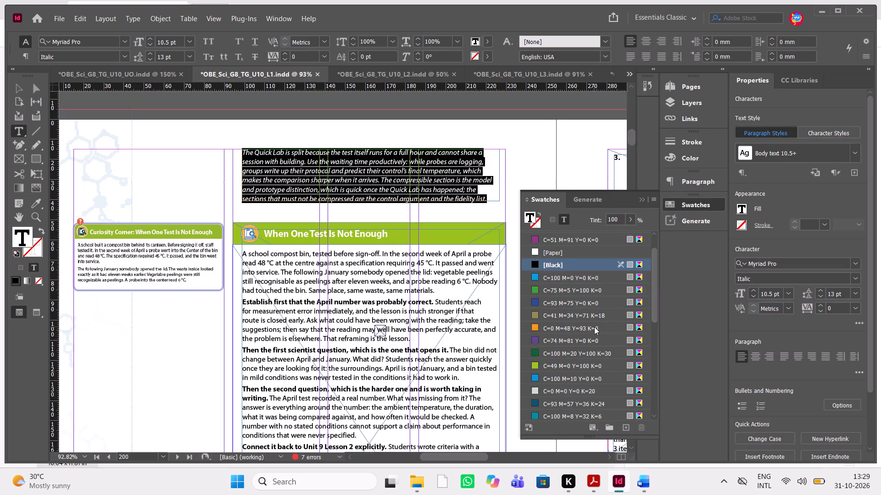
{"action": "scroll", "coordinate": [594, 327], "scroll_direction": "down", "scroll_amount": 10}
{"action": "scroll", "coordinate": [594, 327], "scroll_direction": "up", "scroll_amount": 3}
{"action": "scroll", "coordinate": [594, 327], "scroll_direction": "down", "scroll_amount": 1}
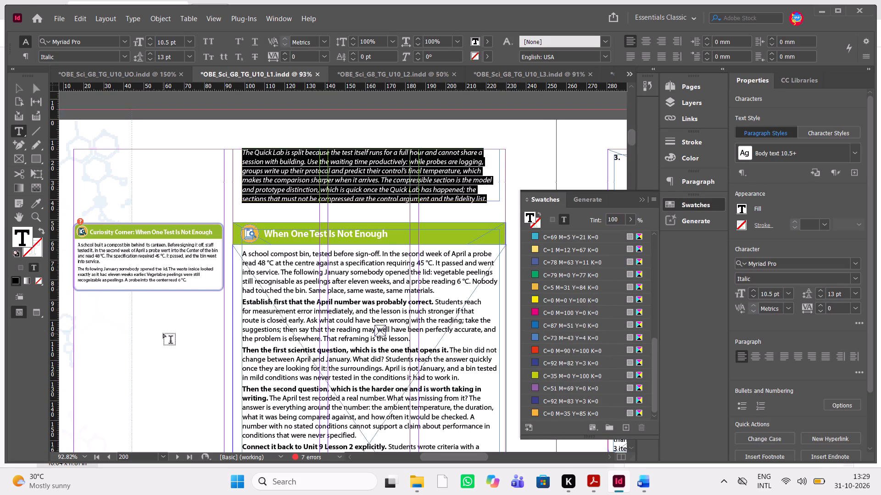
{"action": "double_click", "coordinate": [17, 236]}
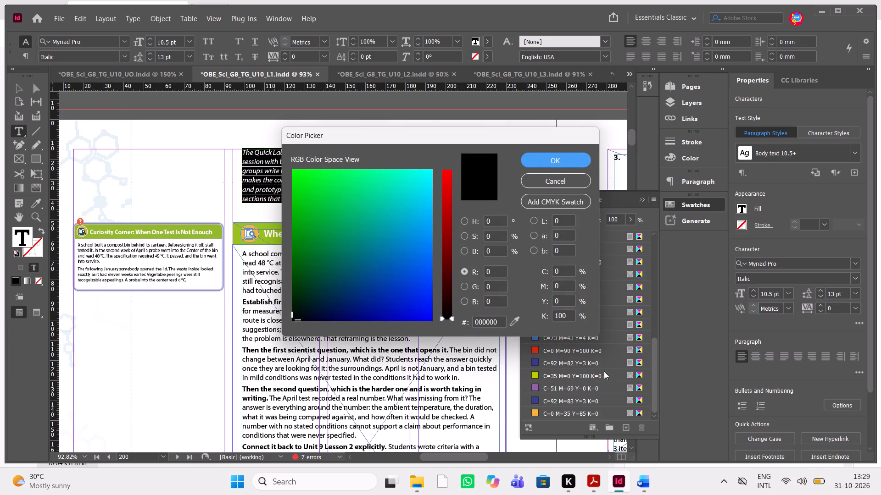
{"action": "left_click_drag", "start_coordinate": [564, 317], "coordinate": [504, 317]}
{"action": "key", "text": "BackSpace"}
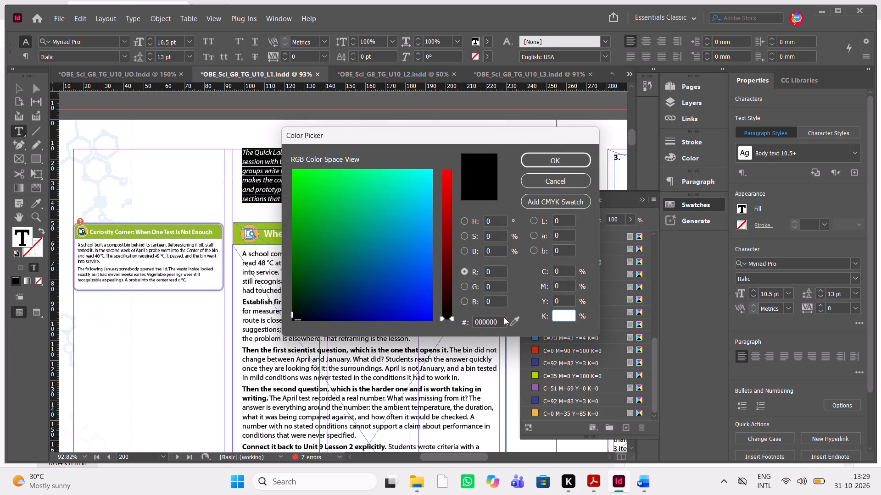
{"action": "type", "text": "50"}
{"action": "left_click", "coordinate": [564, 199]}
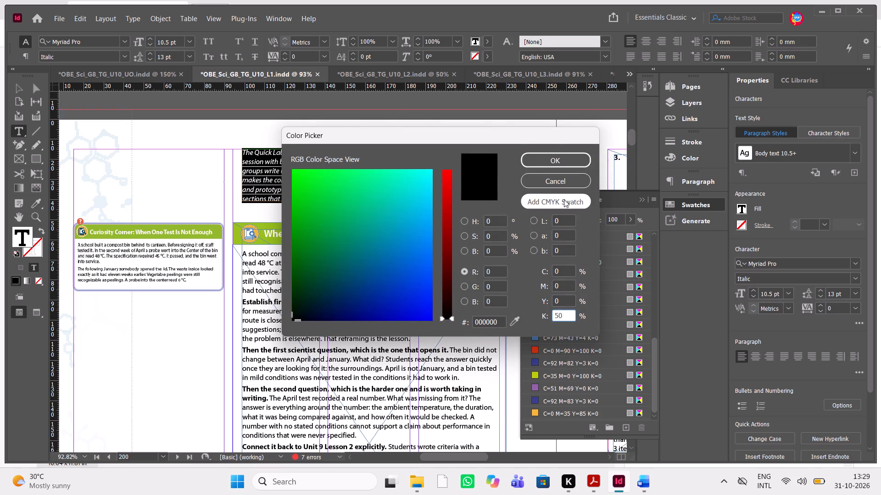
{"action": "left_click", "coordinate": [563, 156]}
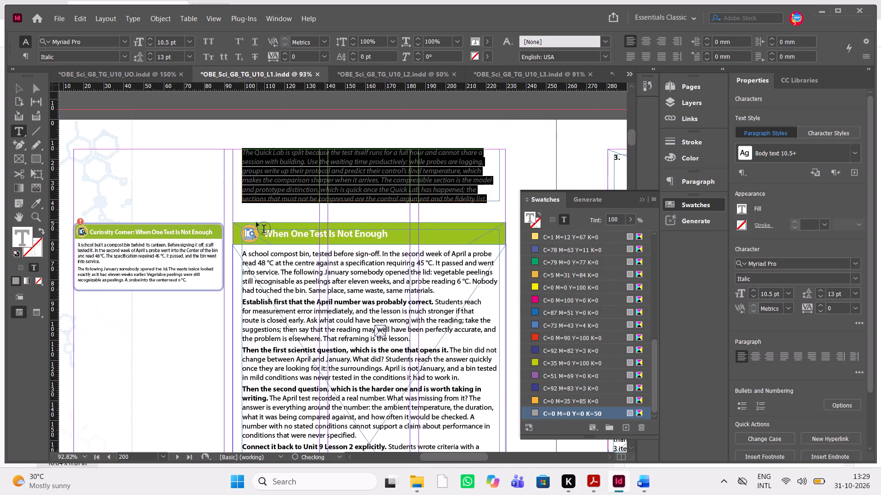
Move the Curiosity Corner sidebar together with the green heading and body frames on page 200 up to Y 45.065 mm.
{"action": "left_click", "coordinate": [23, 90]}
{"action": "left_click", "coordinate": [211, 450]}
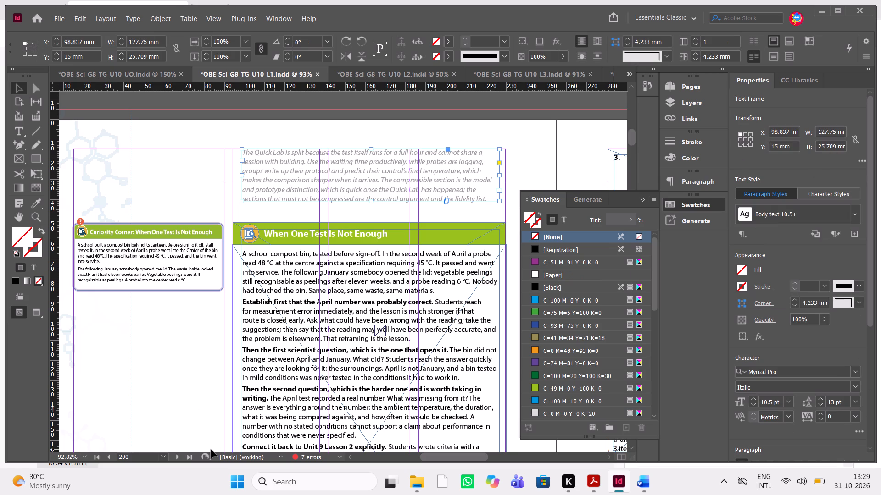
{"action": "left_click_drag", "start_coordinate": [188, 391], "coordinate": [300, 225]}
{"action": "key", "text": "shift+Up"}
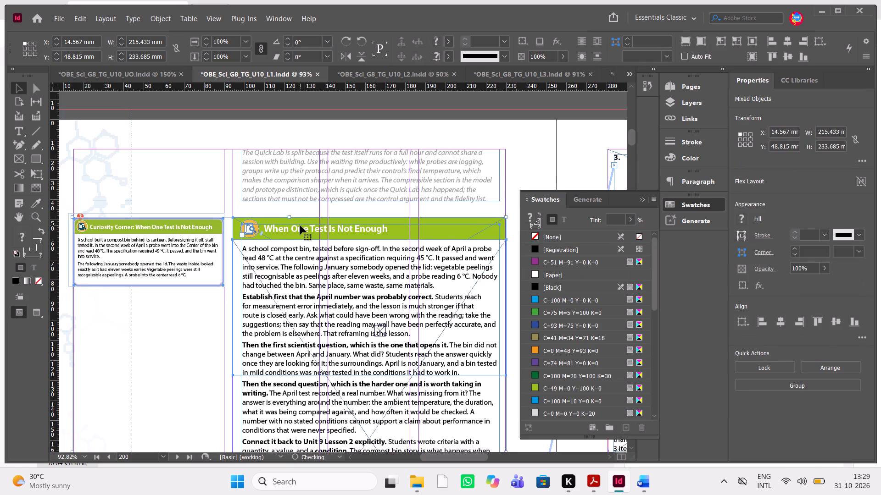
{"action": "key", "text": "shift+Up"}
{"action": "key", "text": "shift+Up"}
{"action": "key", "text": "shift+Down"}
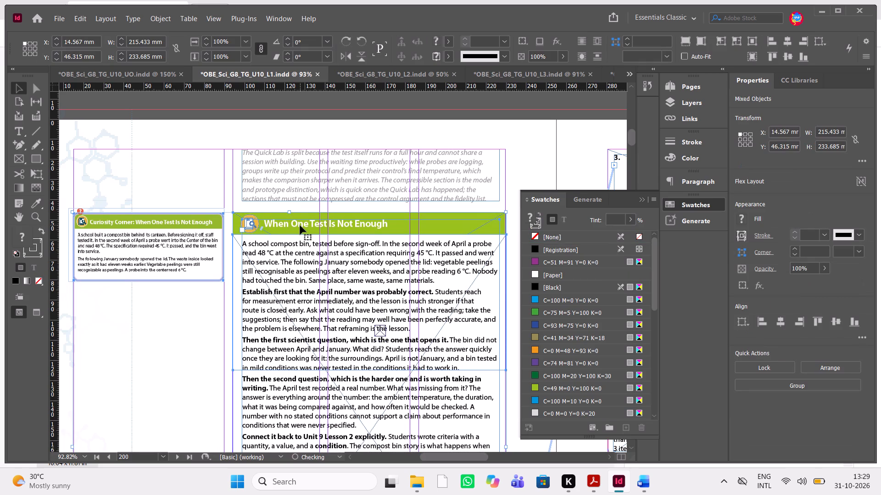
{"action": "key", "text": "Up"}
{"action": "key", "text": "Up"}
{"action": "key", "text": "Up"}
{"action": "key", "text": "Up"}
{"action": "key", "text": "Up"}
Delete the two small stray empty frames over and below the question 2 sample answer on page 200.
{"action": "scroll", "coordinate": [300, 225], "scroll_direction": "down", "scroll_amount": 1}
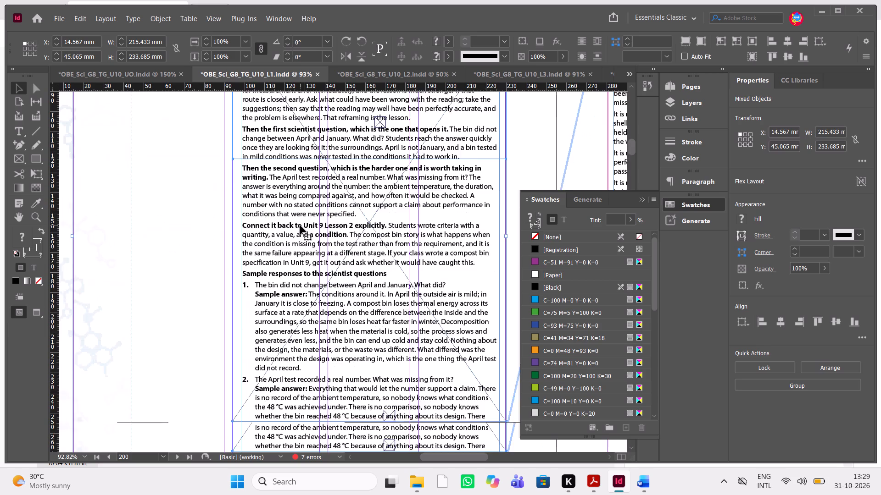
{"action": "scroll", "coordinate": [300, 225], "scroll_direction": "down", "scroll_amount": 1}
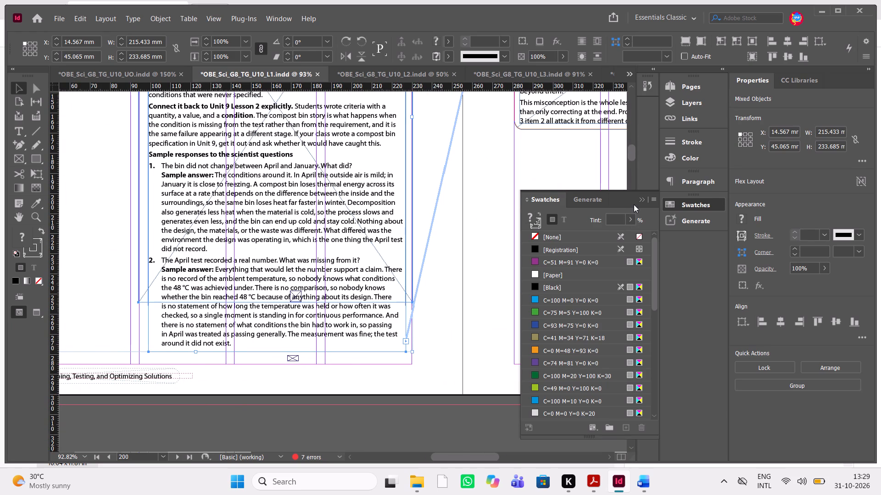
{"action": "left_click", "coordinate": [640, 200]}
{"action": "left_click", "coordinate": [474, 285]}
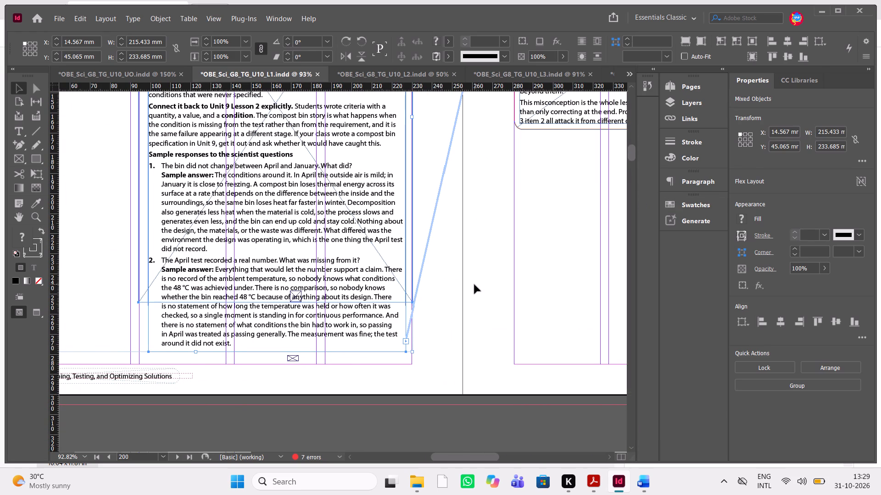
{"action": "left_click", "coordinate": [300, 296]}
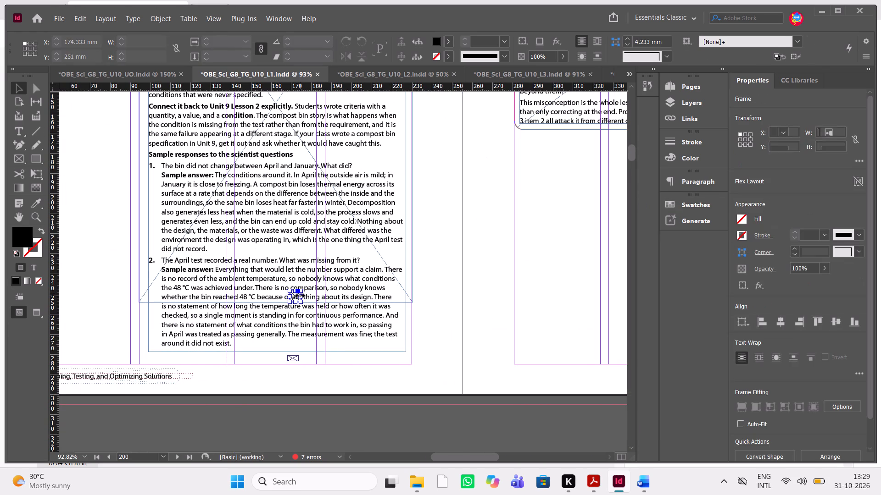
{"action": "key", "text": "Delete"}
{"action": "left_click", "coordinate": [292, 354]}
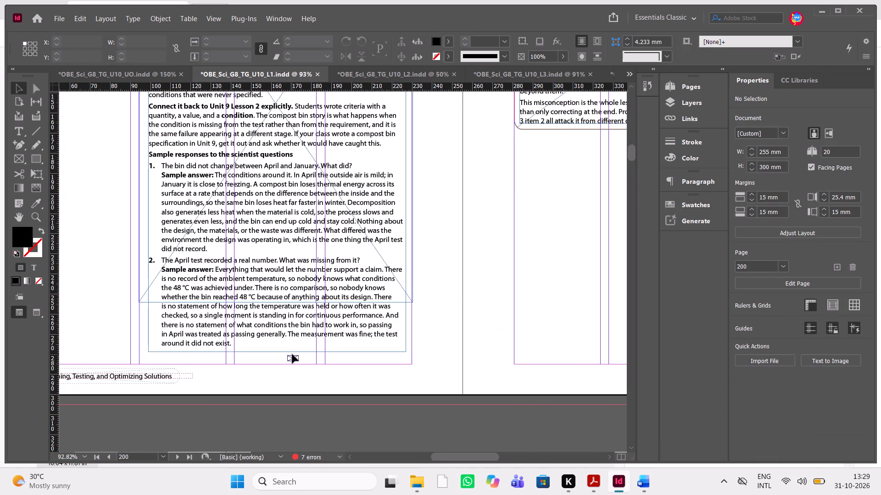
{"action": "left_click", "coordinate": [293, 358]}
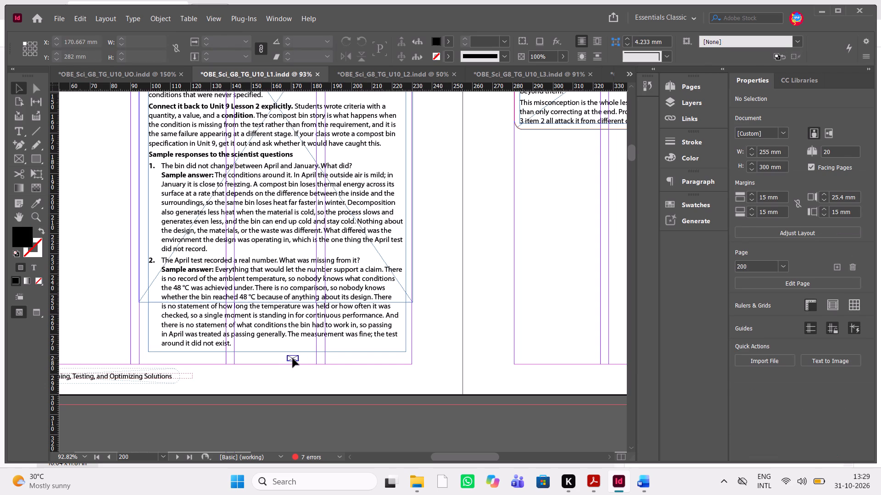
{"action": "key", "text": "Delete"}
Extend the background frame behind the page 200 body text downward to a height of 226.46 mm, below the last answer line.
{"action": "left_click", "coordinate": [409, 297]}
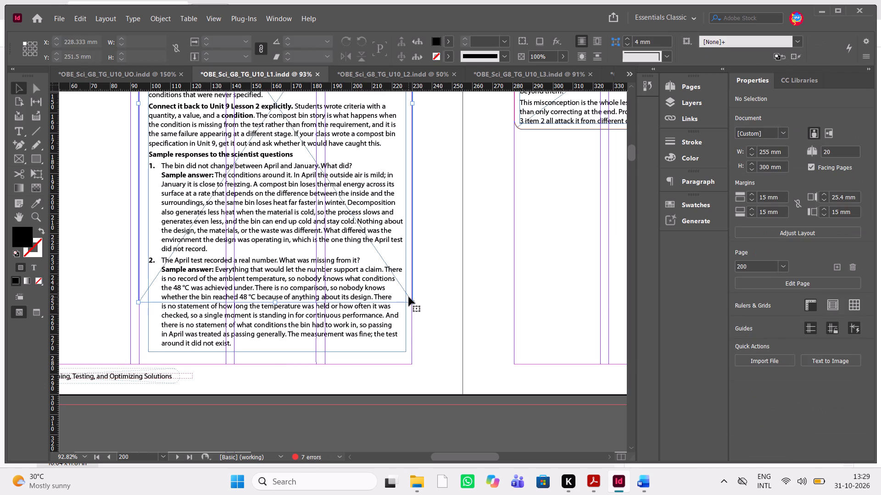
{"action": "left_click_drag", "start_coordinate": [274, 302], "coordinate": [270, 325]}
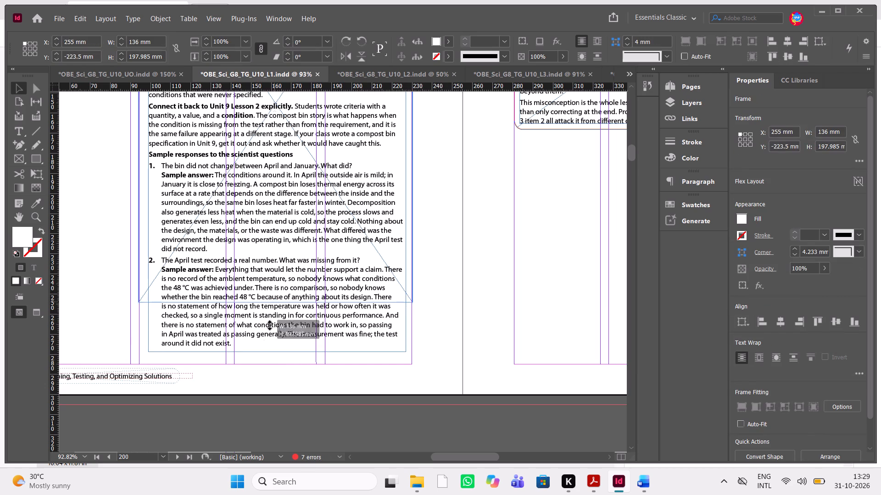
{"action": "left_click_drag", "start_coordinate": [270, 325], "coordinate": [264, 360]}
{"action": "left_click", "coordinate": [463, 320]}
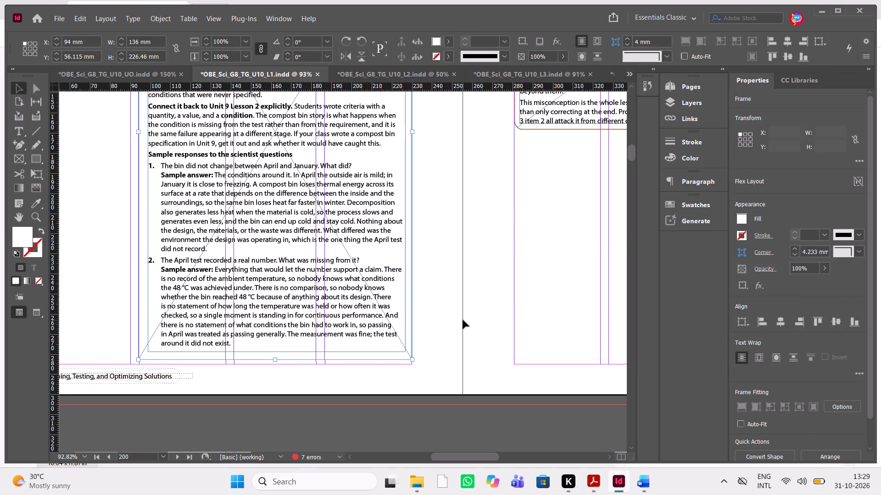
Switch to the reviewer's PDF in Acrobat and check the PDF page 13 comments on the Quick Lab paragraph, heading and sample answers.
{"action": "scroll", "coordinate": [463, 320], "scroll_direction": "up", "scroll_amount": 2}
{"action": "scroll", "coordinate": [463, 320], "scroll_direction": "down", "scroll_amount": 1}
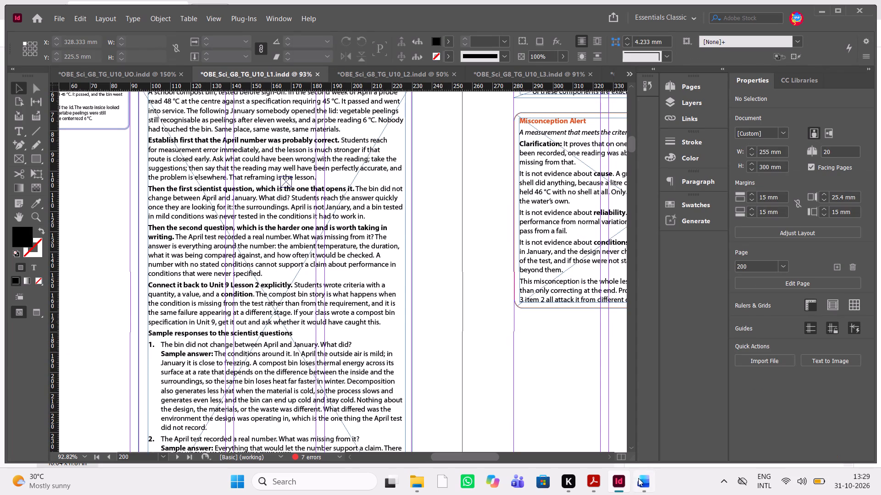
{"action": "left_click", "coordinate": [599, 489]}
{"action": "scroll", "coordinate": [469, 314], "scroll_direction": "down", "scroll_amount": 2}
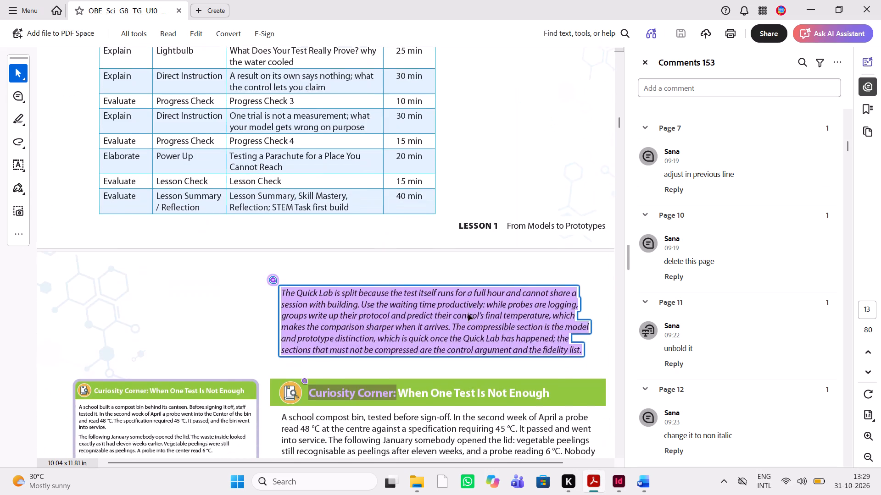
{"action": "scroll", "coordinate": [469, 314], "scroll_direction": "down", "scroll_amount": 5}
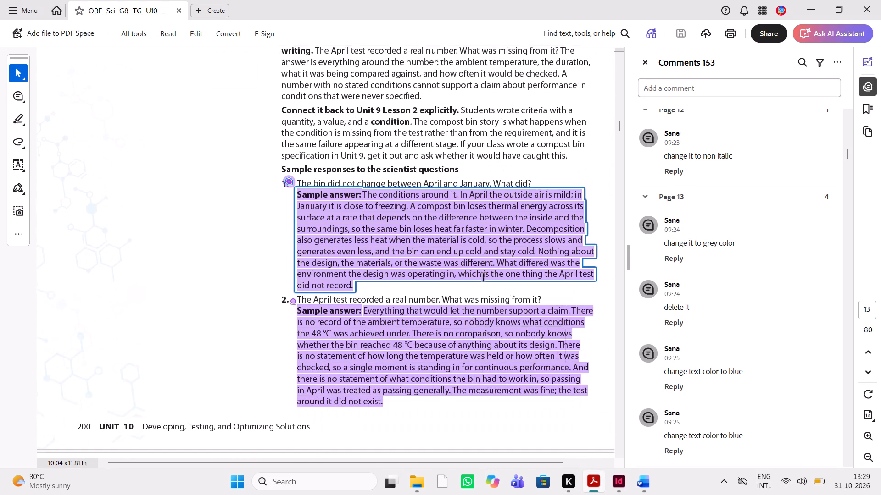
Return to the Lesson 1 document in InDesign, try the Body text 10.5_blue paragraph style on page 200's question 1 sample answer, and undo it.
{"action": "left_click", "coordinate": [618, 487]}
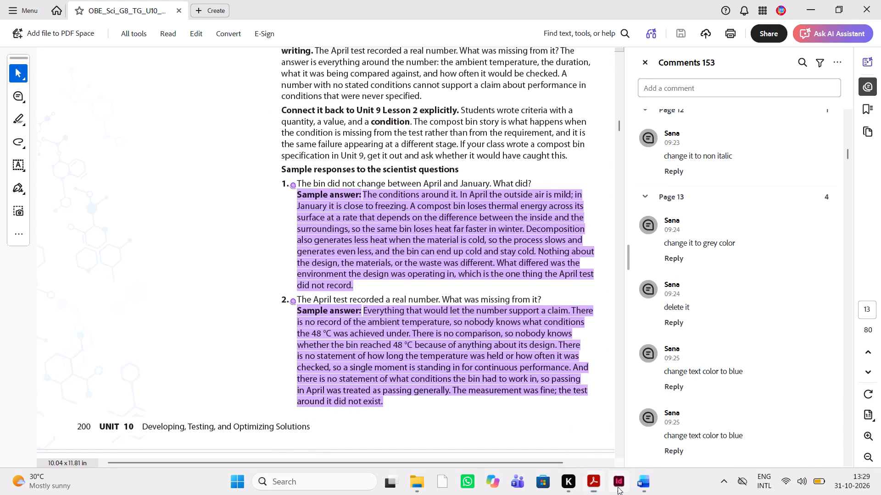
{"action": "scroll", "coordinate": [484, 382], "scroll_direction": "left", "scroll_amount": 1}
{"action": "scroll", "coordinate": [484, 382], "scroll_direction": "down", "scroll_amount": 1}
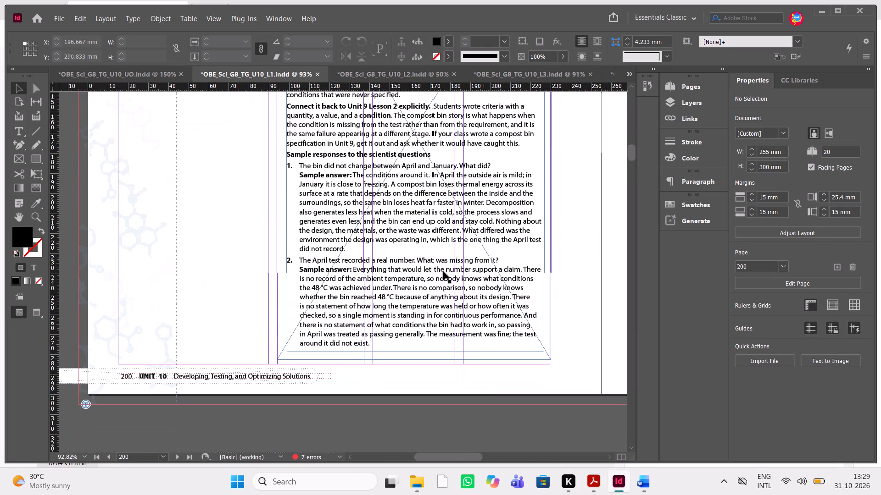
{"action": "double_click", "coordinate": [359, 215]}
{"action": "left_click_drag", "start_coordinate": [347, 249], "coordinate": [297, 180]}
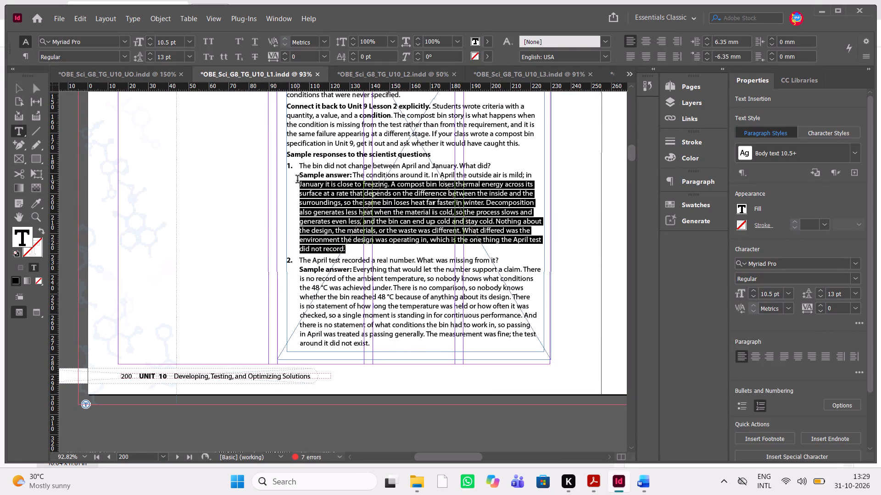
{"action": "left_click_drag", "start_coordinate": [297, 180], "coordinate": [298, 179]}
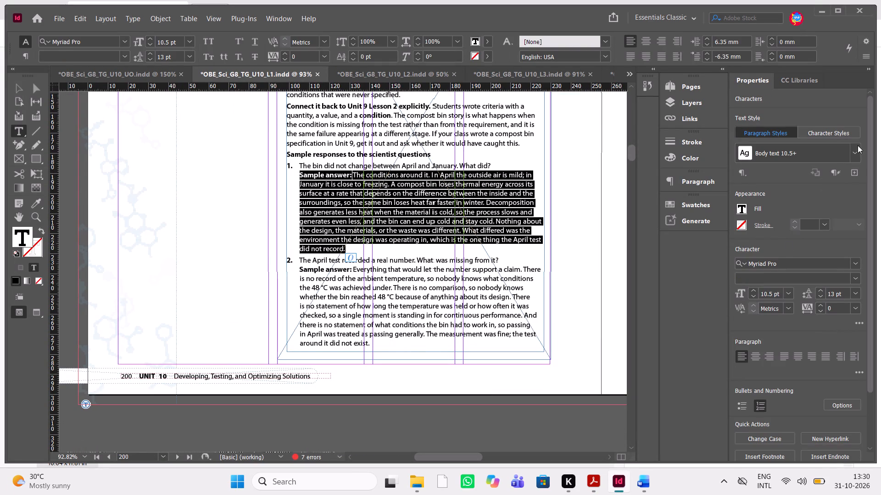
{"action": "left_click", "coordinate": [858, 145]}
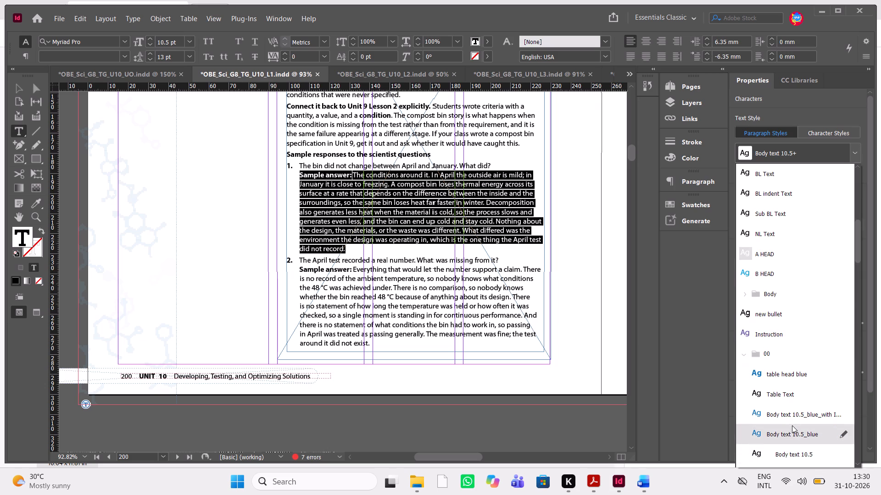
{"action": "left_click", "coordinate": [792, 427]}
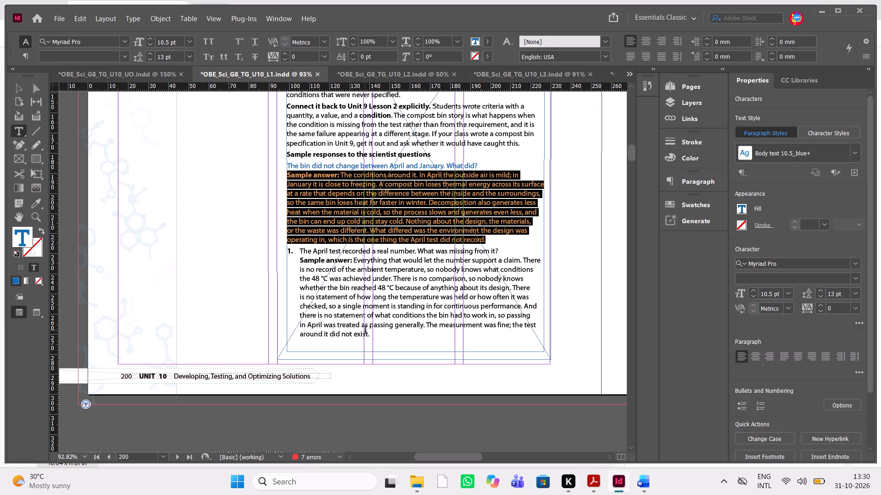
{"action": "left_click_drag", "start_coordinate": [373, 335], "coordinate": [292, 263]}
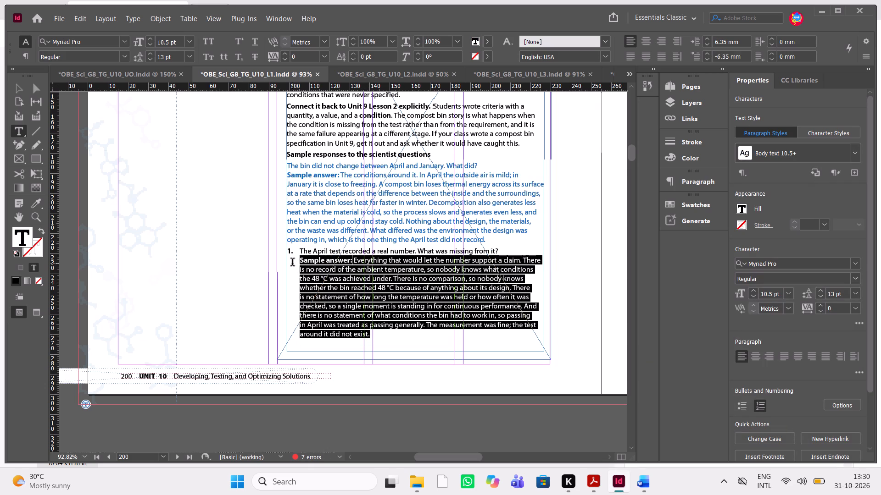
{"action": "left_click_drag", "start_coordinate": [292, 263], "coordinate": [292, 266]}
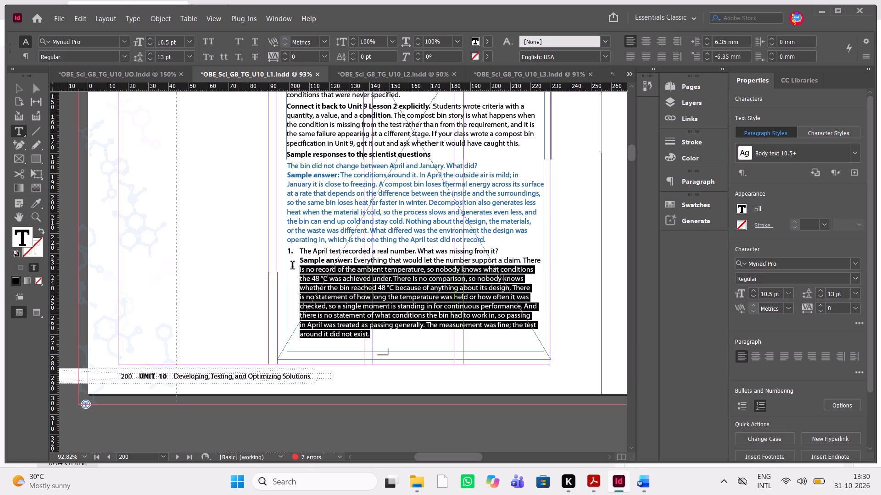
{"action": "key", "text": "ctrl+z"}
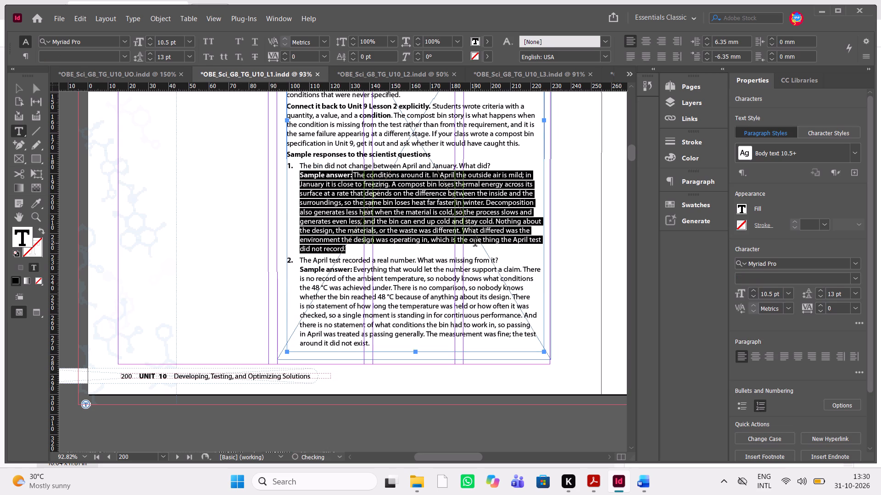
Colour the question 1 sample answer text on page 200 with the blue swatch C=87 M=51 Y=0 K=0.
{"action": "left_click", "coordinate": [369, 246]}
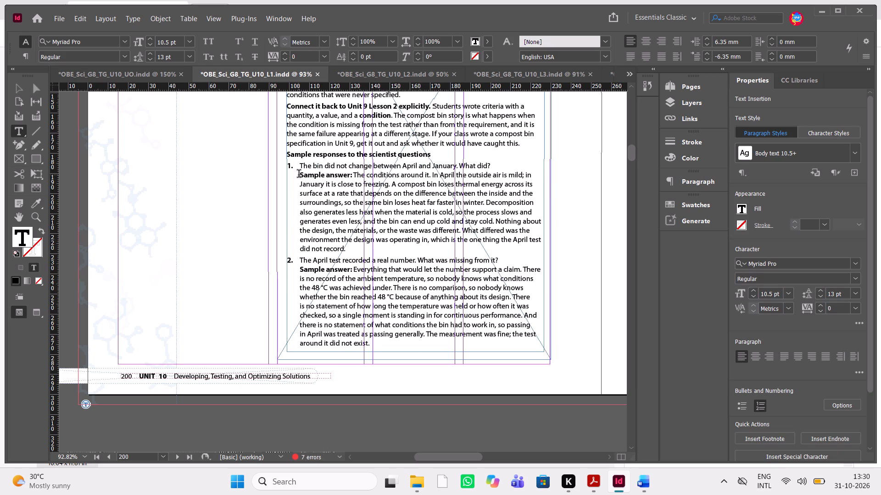
{"action": "left_click_drag", "start_coordinate": [299, 175], "coordinate": [345, 246]}
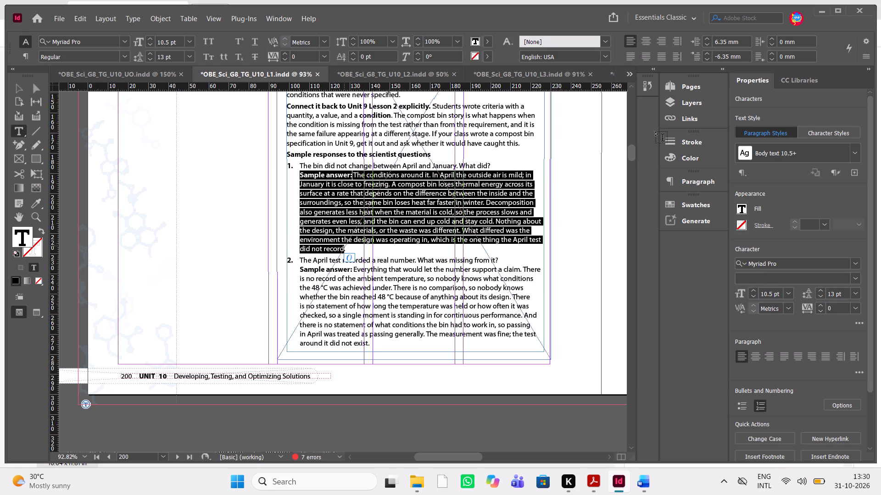
{"action": "left_click", "coordinate": [688, 207]}
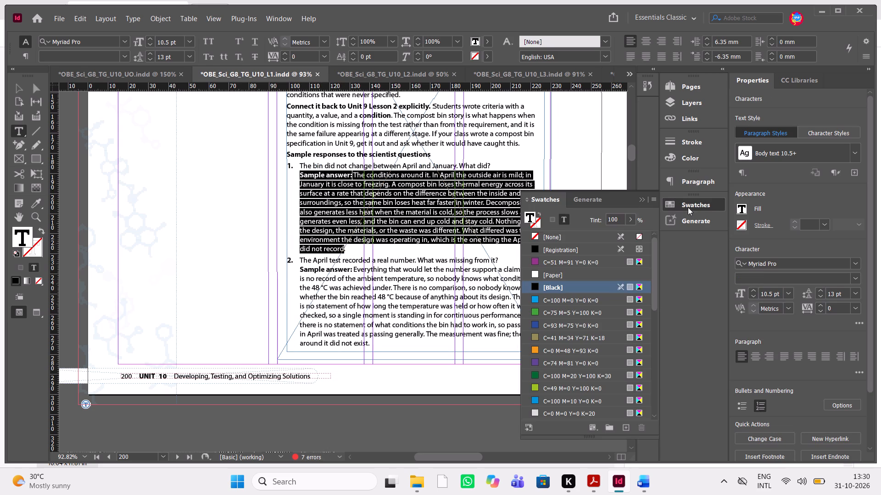
{"action": "scroll", "coordinate": [592, 316], "scroll_direction": "down", "scroll_amount": 3}
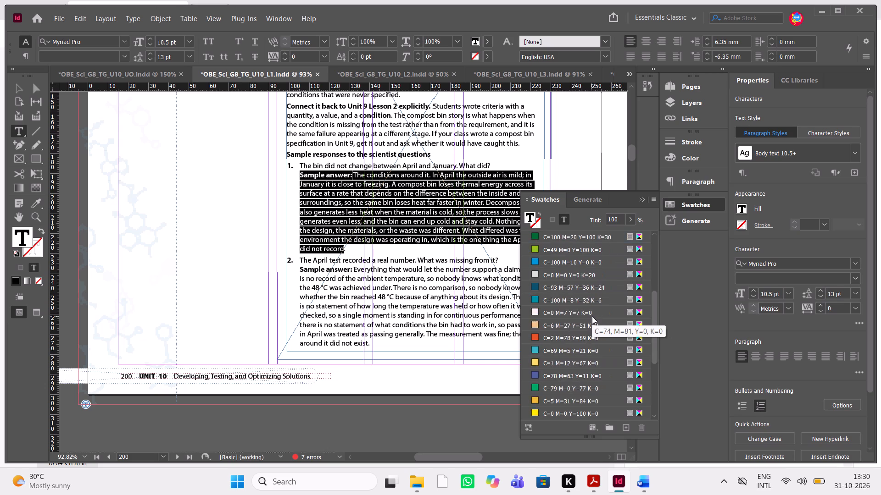
{"action": "scroll", "coordinate": [592, 316], "scroll_direction": "down", "scroll_amount": 8}
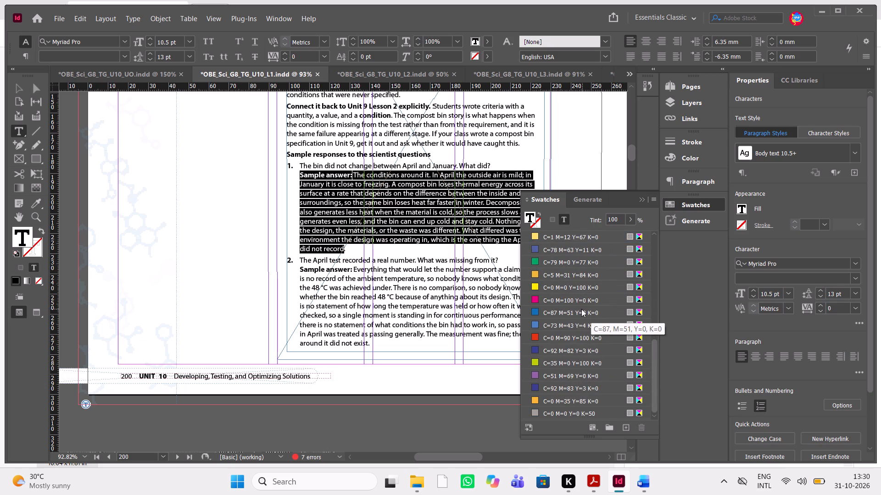
{"action": "left_click", "coordinate": [580, 310]}
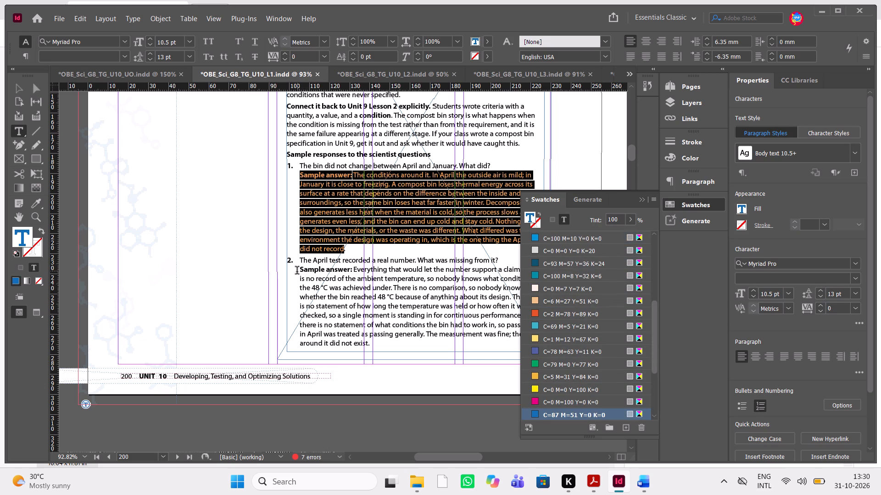
Colour the question 2 sample answer text on page 200 with the blue swatch C=87 M=51 Y=0 K=0.
{"action": "left_click_drag", "start_coordinate": [297, 271], "coordinate": [367, 344]}
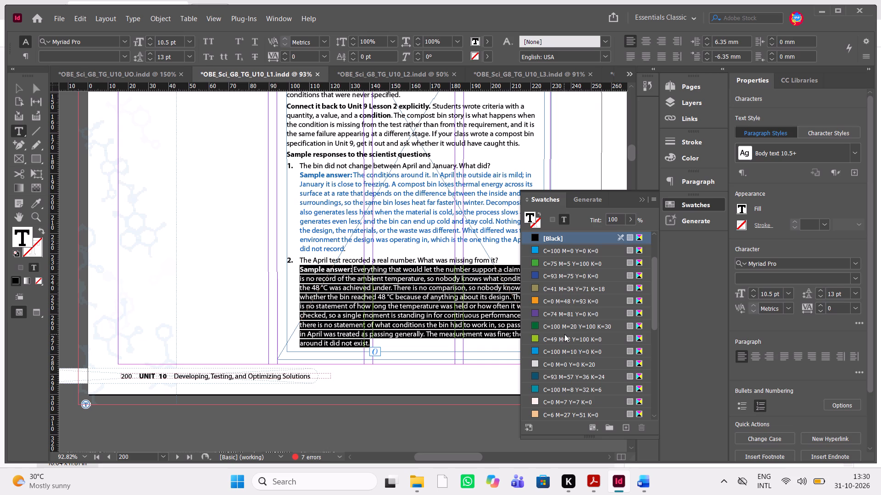
{"action": "scroll", "coordinate": [575, 376], "scroll_direction": "down", "scroll_amount": 4}
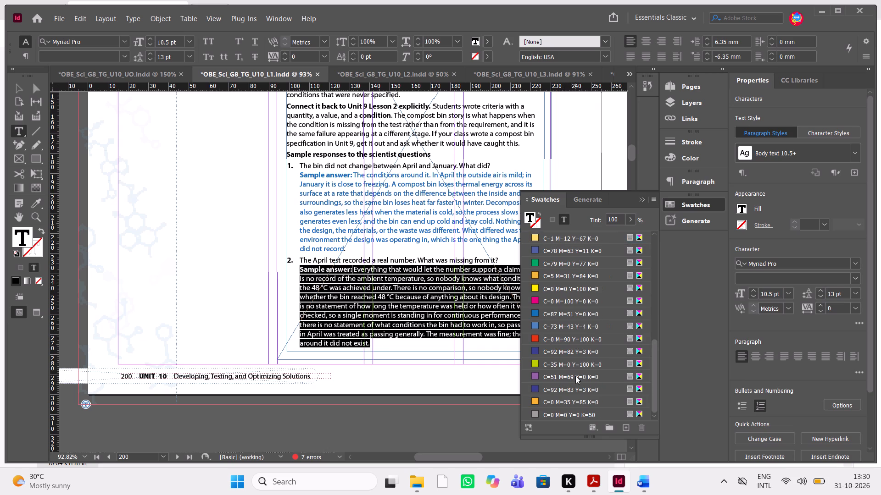
{"action": "left_click", "coordinate": [572, 314]}
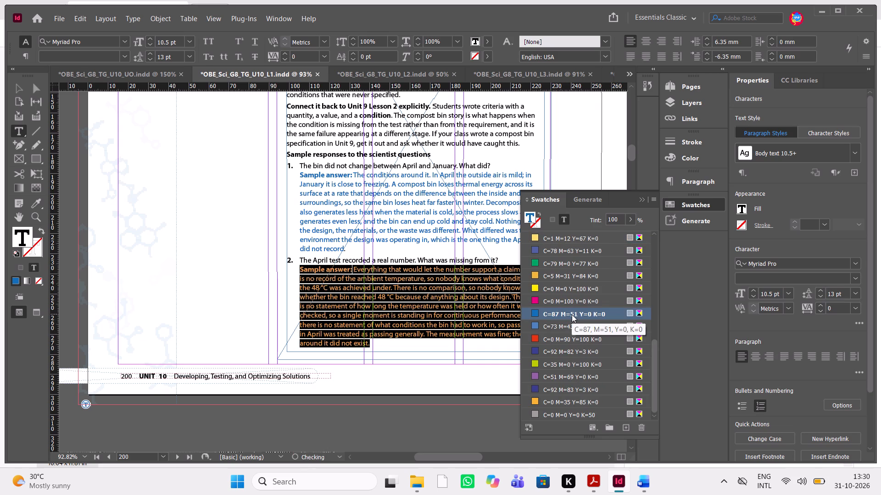
{"action": "left_click", "coordinate": [405, 316]}
Colour the question 3 sample answer text on page 201 with the blue swatch C=87 M=51 Y=0 K=0.
{"action": "scroll", "coordinate": [405, 316], "scroll_direction": "up", "scroll_amount": 1}
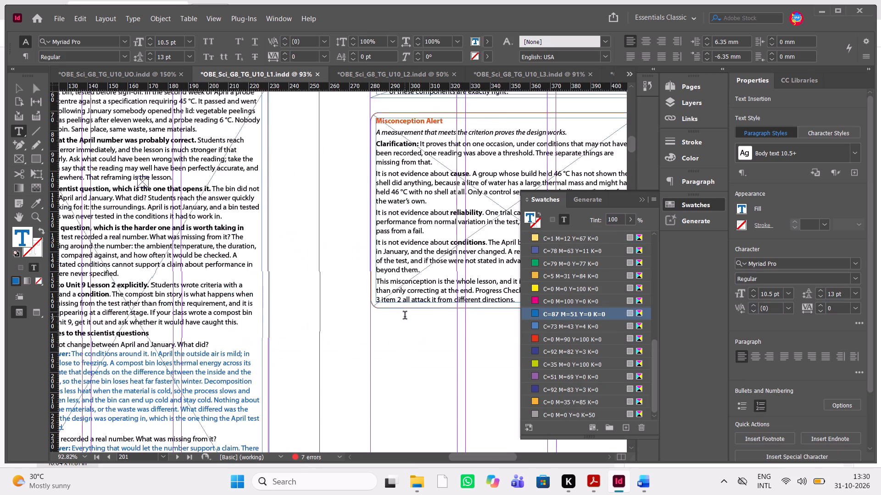
{"action": "scroll", "coordinate": [405, 316], "scroll_direction": "up", "scroll_amount": 1}
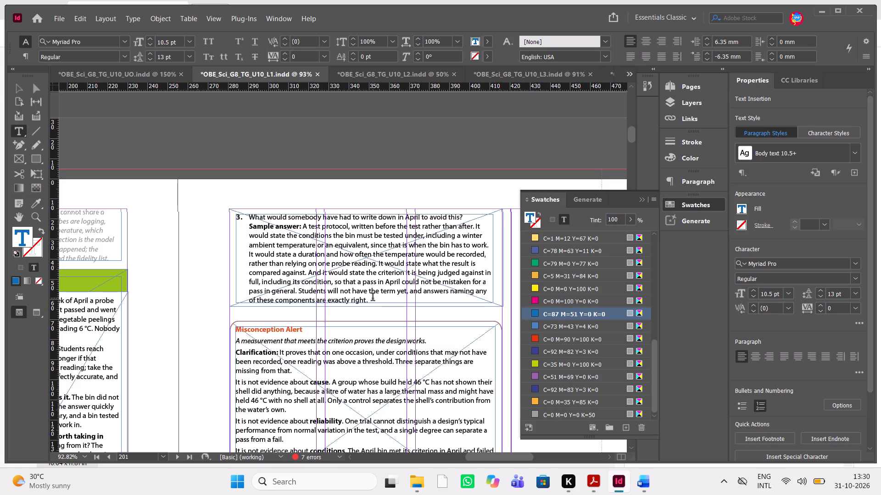
{"action": "left_click_drag", "start_coordinate": [373, 298], "coordinate": [240, 229]}
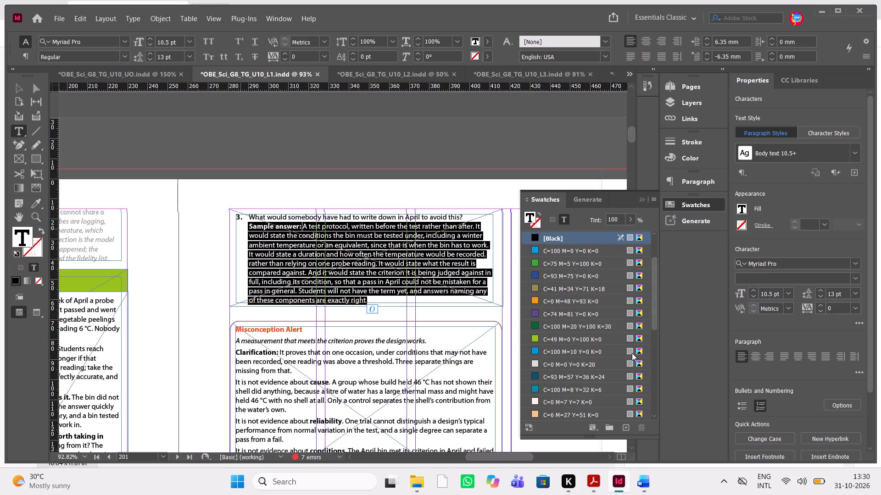
{"action": "scroll", "coordinate": [569, 317], "scroll_direction": "down", "scroll_amount": 1}
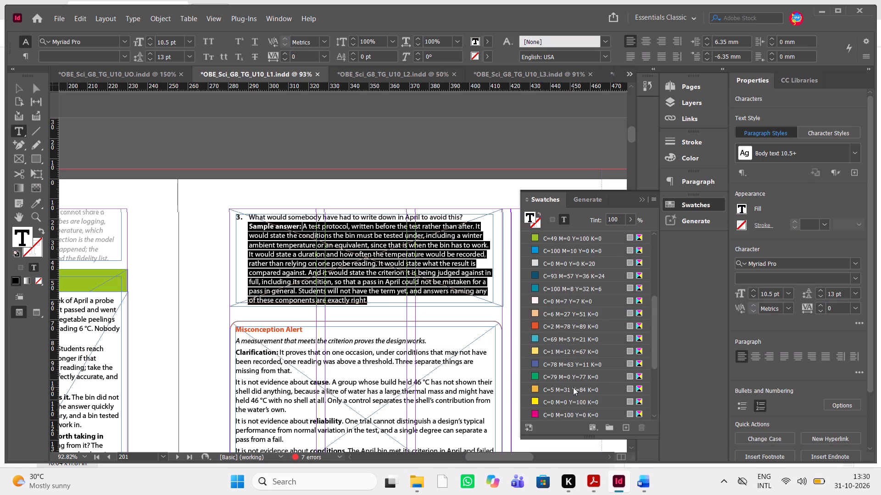
{"action": "scroll", "coordinate": [573, 387], "scroll_direction": "down", "scroll_amount": 1}
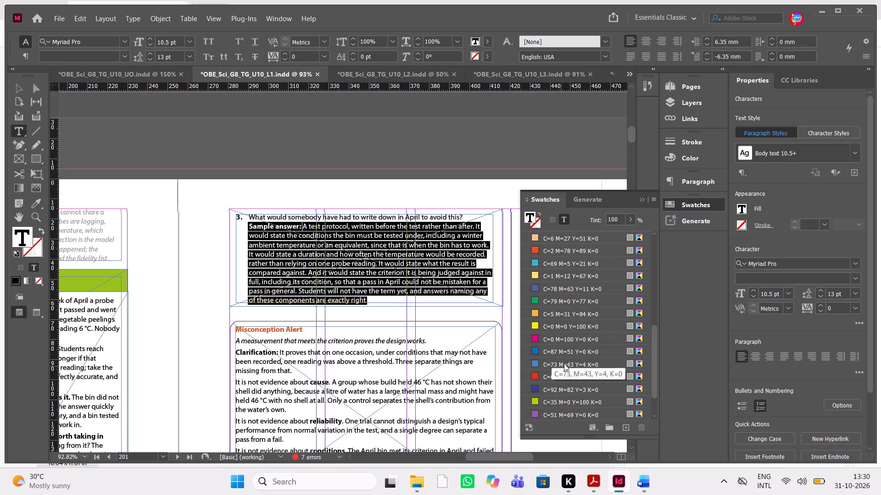
{"action": "left_click", "coordinate": [586, 352]}
{"action": "left_click", "coordinate": [369, 339]}
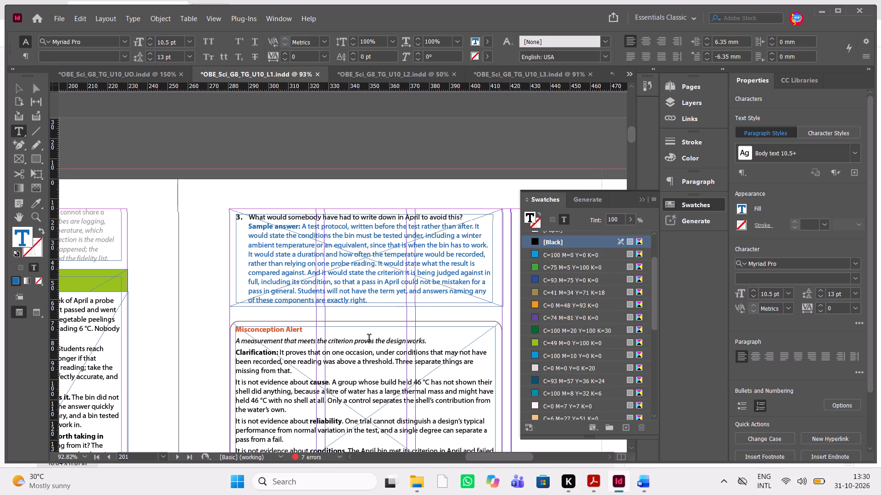
Switch to the reviewer's PDF in Acrobat and check PDF page 14 for comments on the sample answer and Misconception Alert box.
{"action": "scroll", "coordinate": [369, 339], "scroll_direction": "down", "scroll_amount": 1}
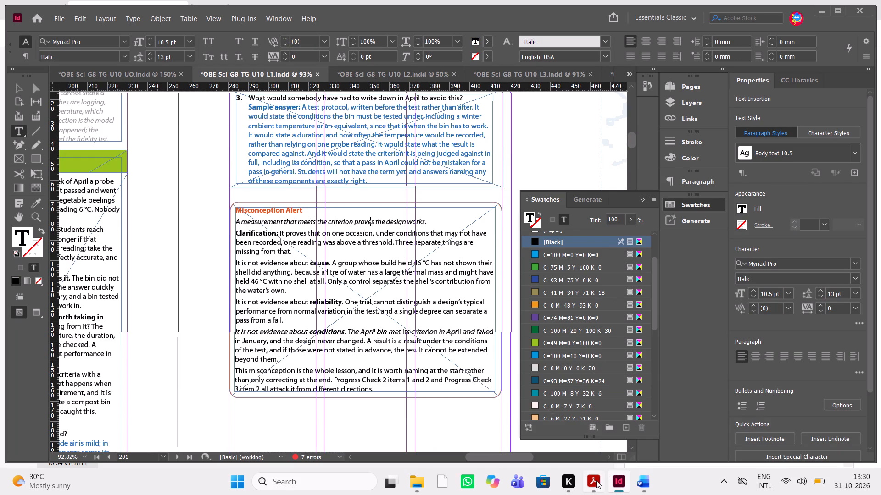
{"action": "left_click", "coordinate": [596, 480]}
{"action": "scroll", "coordinate": [477, 374], "scroll_direction": "down", "scroll_amount": 2}
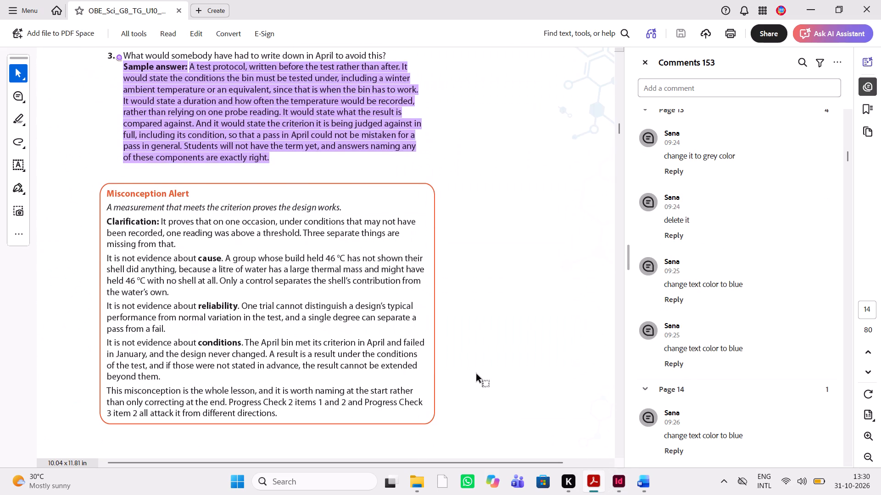
{"action": "scroll", "coordinate": [477, 374], "scroll_direction": "down", "scroll_amount": 2}
{"action": "left_click", "coordinate": [661, 492]}
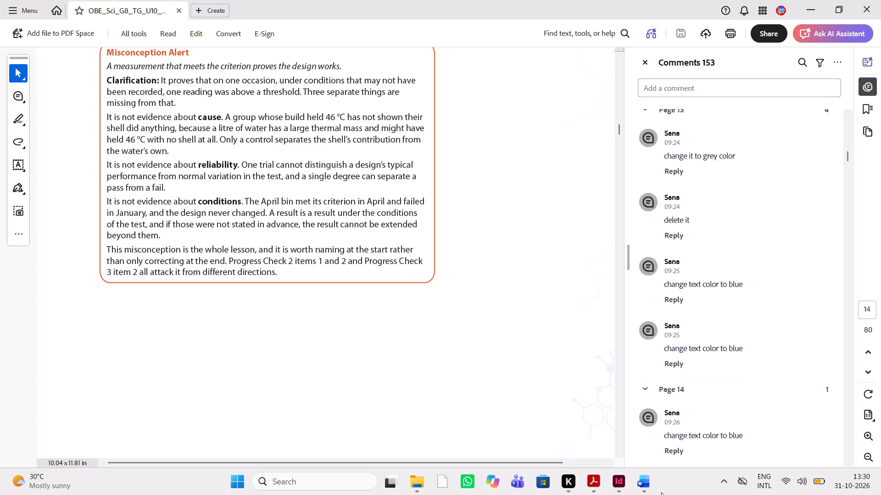
{"action": "left_click", "coordinate": [599, 484]}
Return to InDesign and move the Misconception Alert group on page 201 up to Y 67.429 mm.
{"action": "left_click", "coordinate": [617, 488]}
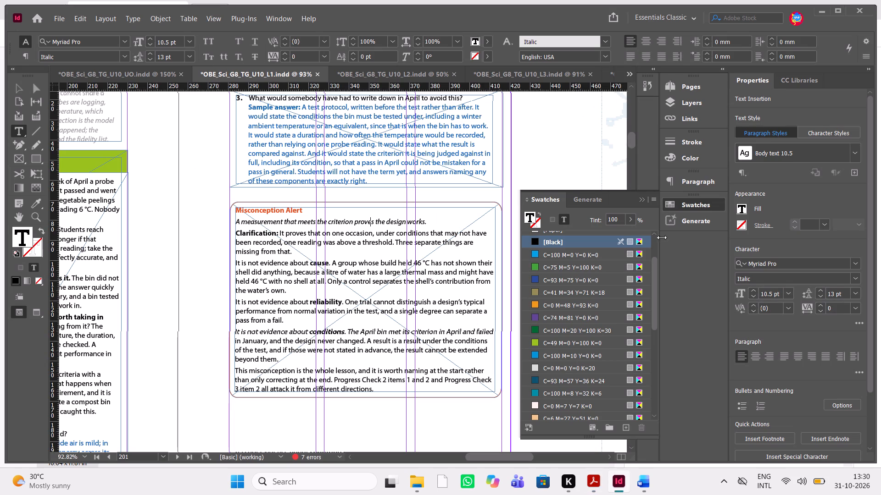
{"action": "left_click", "coordinate": [643, 197]}
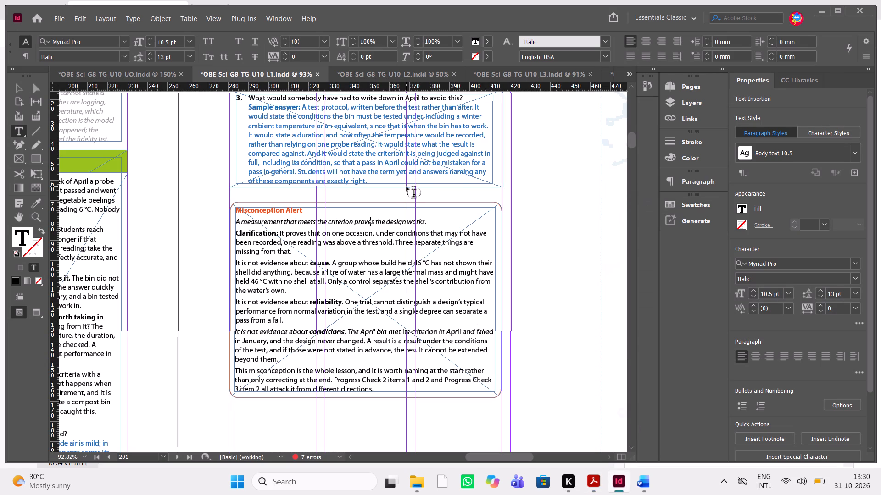
{"action": "key", "text": "Escape"}
{"action": "left_click_drag", "start_coordinate": [206, 205], "coordinate": [311, 253]}
{"action": "key", "text": "shift+Up"}
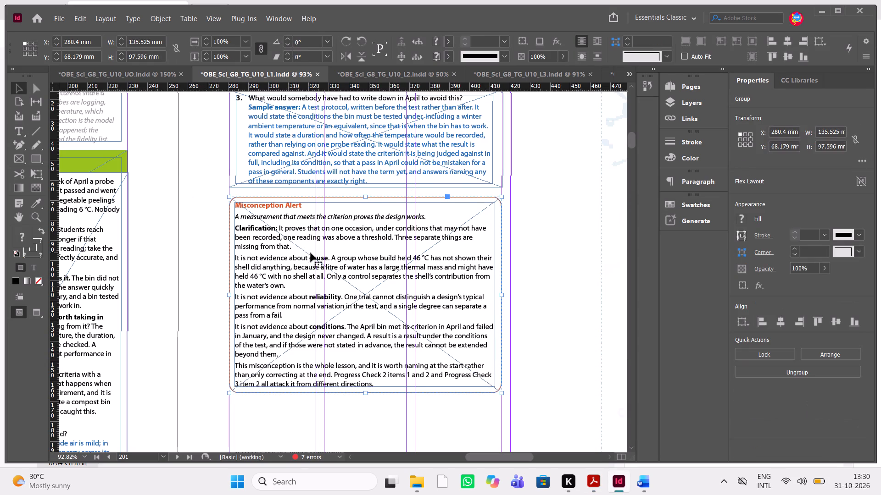
{"action": "key", "text": "Up"}
{"action": "key", "text": "Up"}
{"action": "key", "text": "Up"}
Look over the layout of pages 198 to 202 in the Lesson 1 document.
{"action": "scroll", "coordinate": [311, 253], "scroll_direction": "down", "scroll_amount": 2}
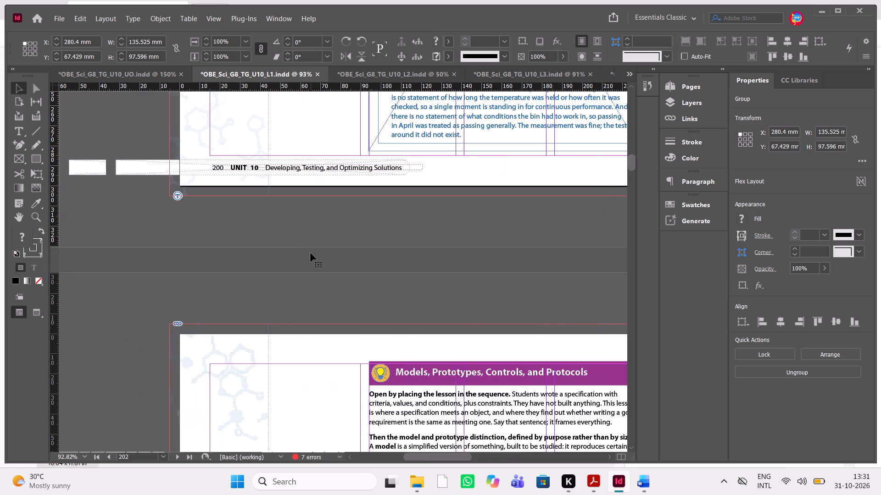
{"action": "scroll", "coordinate": [311, 253], "scroll_direction": "down", "scroll_amount": 2}
{"action": "scroll", "coordinate": [311, 253], "scroll_direction": "left", "scroll_amount": 1}
{"action": "scroll", "coordinate": [311, 253], "scroll_direction": "down", "scroll_amount": 1}
{"action": "scroll", "coordinate": [311, 253], "scroll_direction": "up", "scroll_amount": 4}
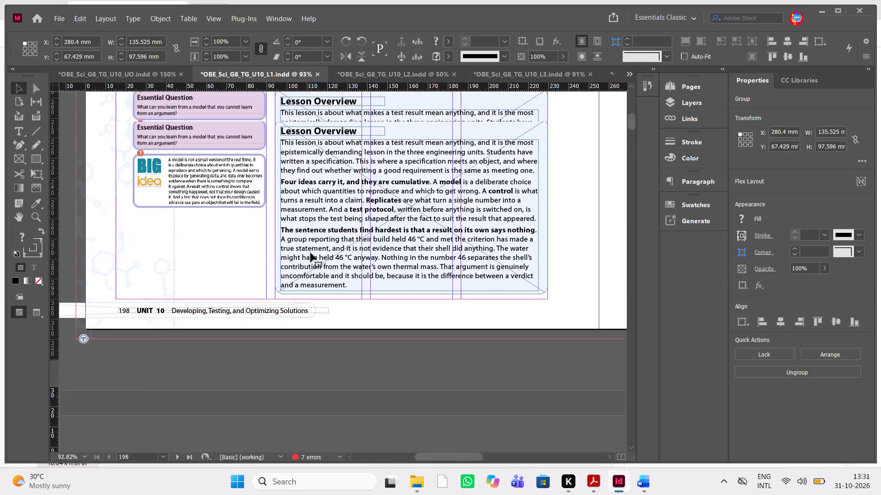
{"action": "scroll", "coordinate": [311, 253], "scroll_direction": "up", "scroll_amount": 1}
{"action": "scroll", "coordinate": [311, 253], "scroll_direction": "down", "scroll_amount": 5}
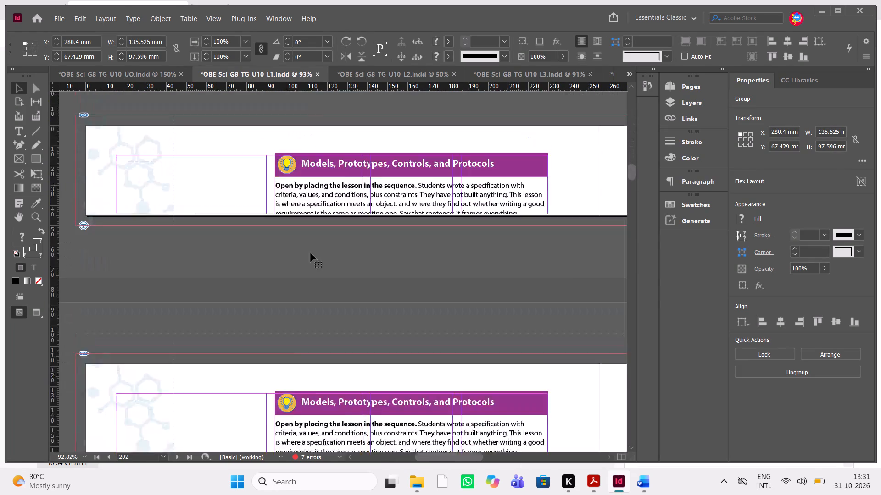
{"action": "scroll", "coordinate": [311, 253], "scroll_direction": "up", "scroll_amount": 15}
{"action": "scroll", "coordinate": [311, 253], "scroll_direction": "down", "scroll_amount": 2}
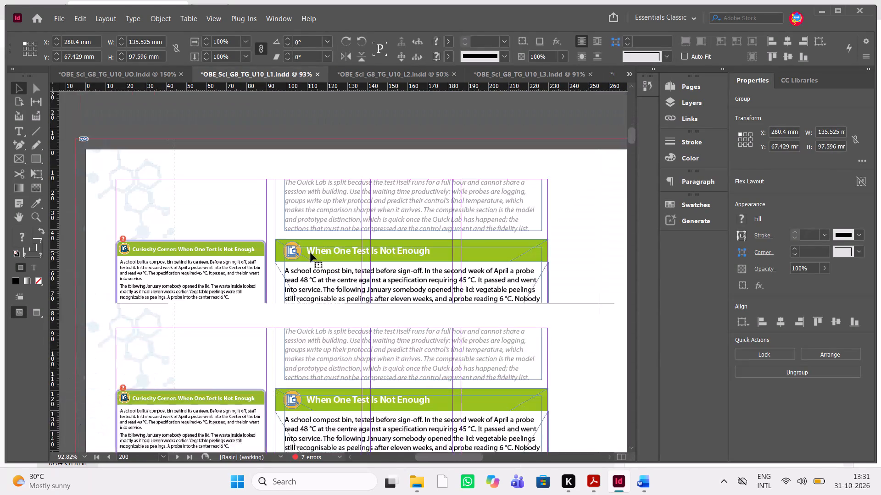
Copy the Curiosity Corner image frame from page 200 into the empty side column of page 202, beside the Models, Prototypes heading.
{"action": "scroll", "coordinate": [311, 253], "scroll_direction": "down", "scroll_amount": 1}
{"action": "left_click", "coordinate": [253, 276]}
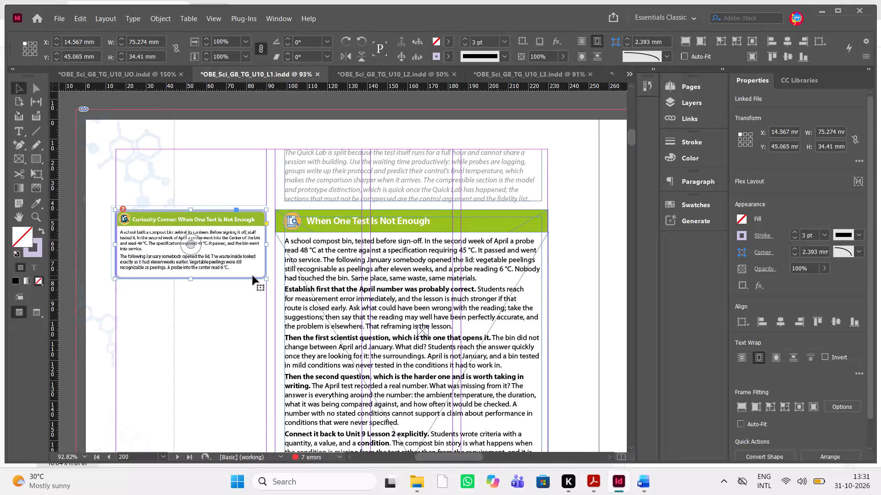
{"action": "key", "text": "ctrl+c"}
{"action": "scroll", "coordinate": [253, 276], "scroll_direction": "down", "scroll_amount": 4}
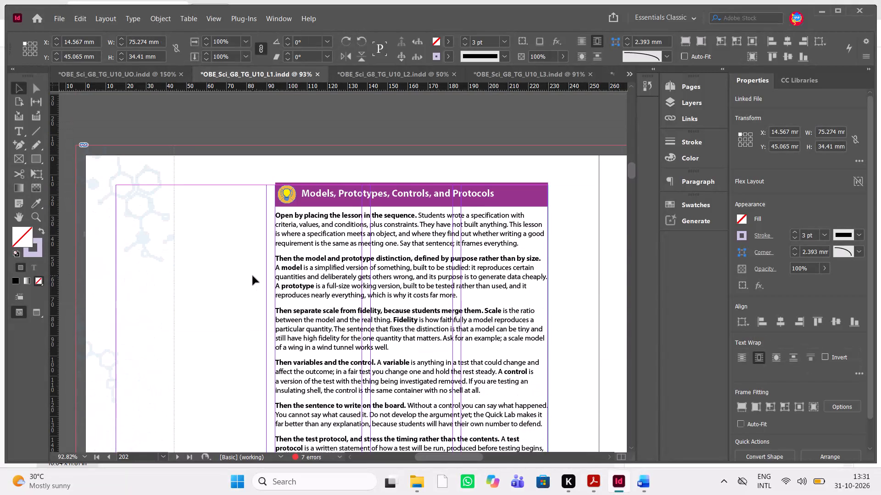
{"action": "key", "text": "ctrl+v"}
{"action": "left_click_drag", "start_coordinate": [333, 263], "coordinate": [328, 263]}
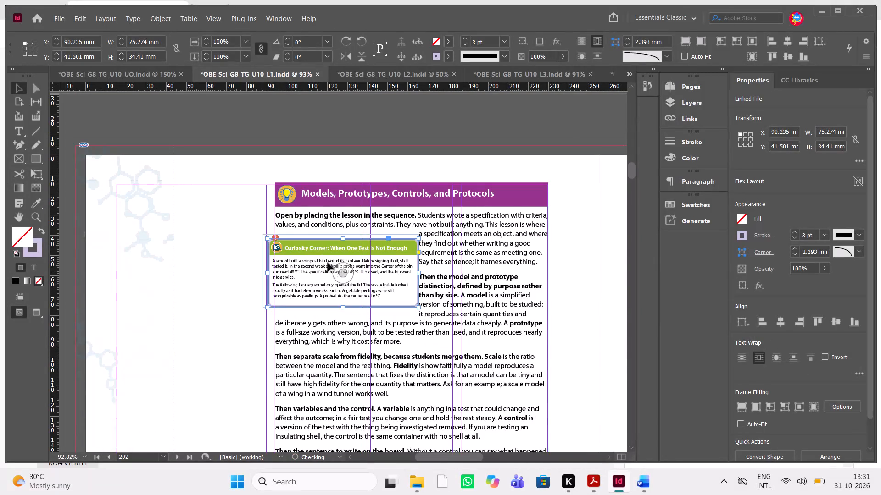
{"action": "left_click_drag", "start_coordinate": [328, 263], "coordinate": [185, 214]}
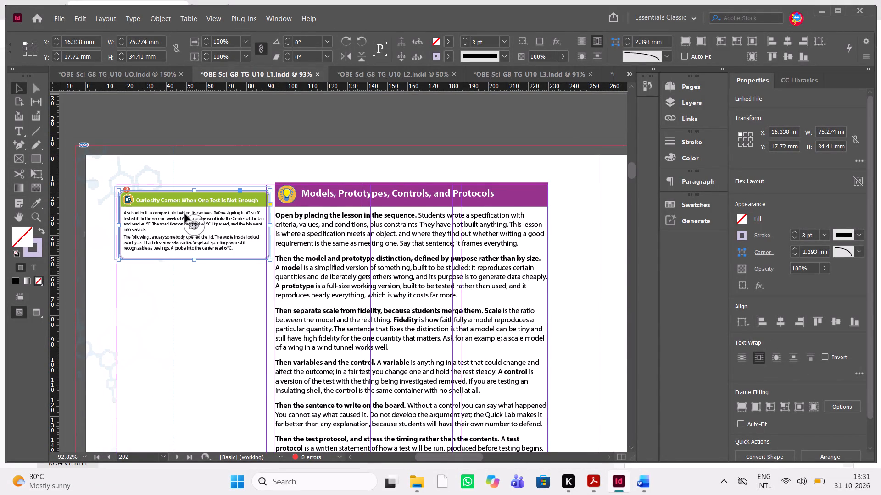
Delete the Curiosity Corner image inside the copied frame on page 202, keeping the empty frame as a placeholder.
{"action": "left_click", "coordinate": [193, 220]}
{"action": "key", "text": "Delete"}
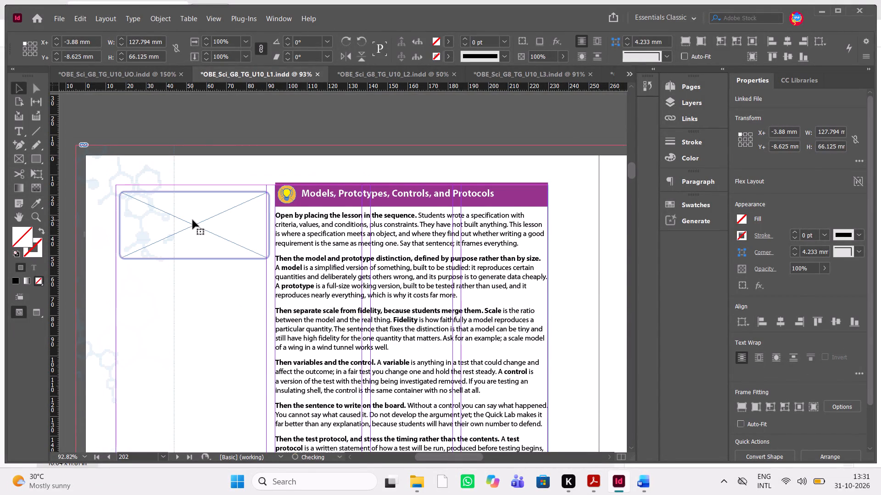
Nudge the empty placeholder frame on page 202 to X 15.088 mm, Y 15.22 mm, against the side column's upper edge.
{"action": "left_click", "coordinate": [193, 220]}
{"action": "key", "text": "Left"}
{"action": "key", "text": "Left"}
{"action": "key", "text": "Left"}
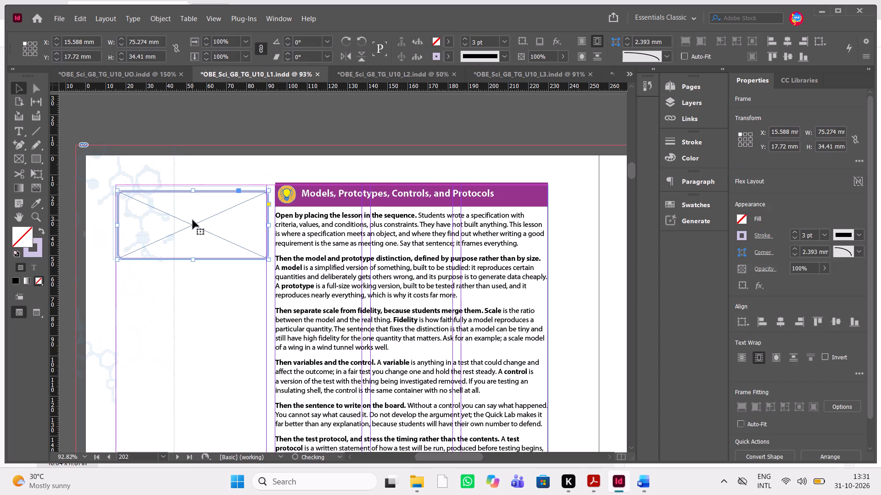
{"action": "key", "text": "Left"}
{"action": "key", "text": "Left"}
{"action": "key", "text": "Up"}
{"action": "key", "text": "Up"}
{"action": "key", "text": "Up"}
{"action": "key", "text": "Up"}
{"action": "key", "text": "Up"}
{"action": "key", "text": "Up"}
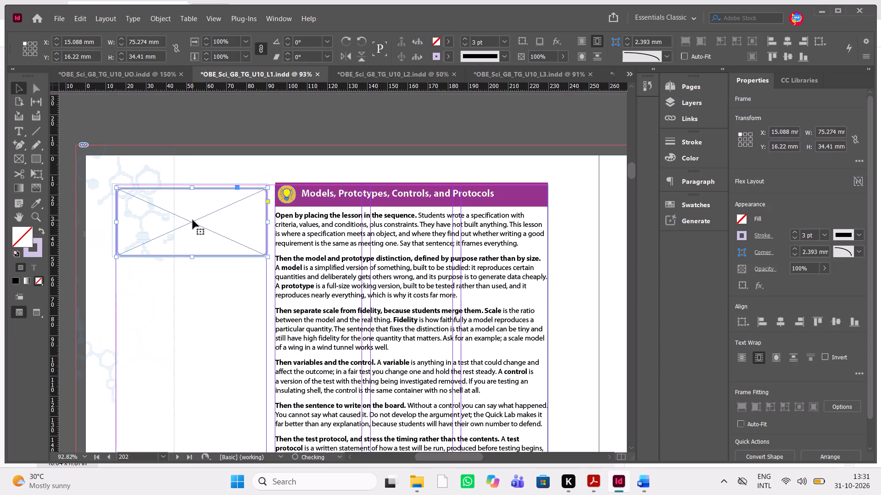
{"action": "key", "text": "Up"}
{"action": "key", "text": "Up"}
{"action": "key", "text": "Up"}
{"action": "key", "text": "Up"}
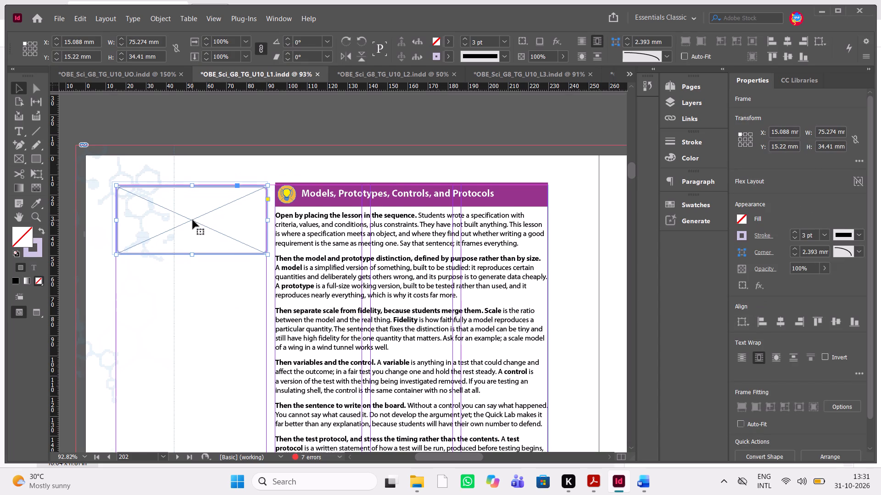
Switch to the reviewer's PDF in Acrobat and check PDF page 15 for comments on the side column and the DOK 2 sample answer.
{"action": "scroll", "coordinate": [193, 220], "scroll_direction": "down", "scroll_amount": 1}
{"action": "key", "text": "alt+Tab"}
{"action": "scroll", "coordinate": [420, 238], "scroll_direction": "down", "scroll_amount": 2}
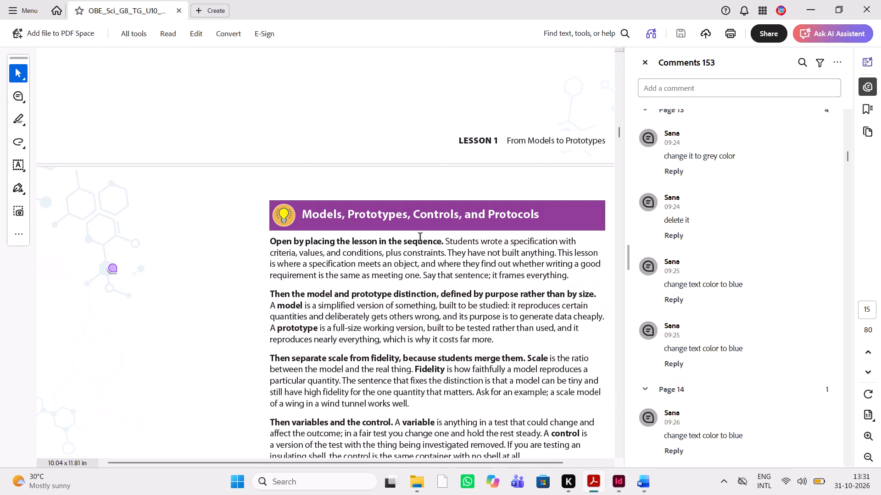
{"action": "scroll", "coordinate": [420, 238], "scroll_direction": "down", "scroll_amount": 4}
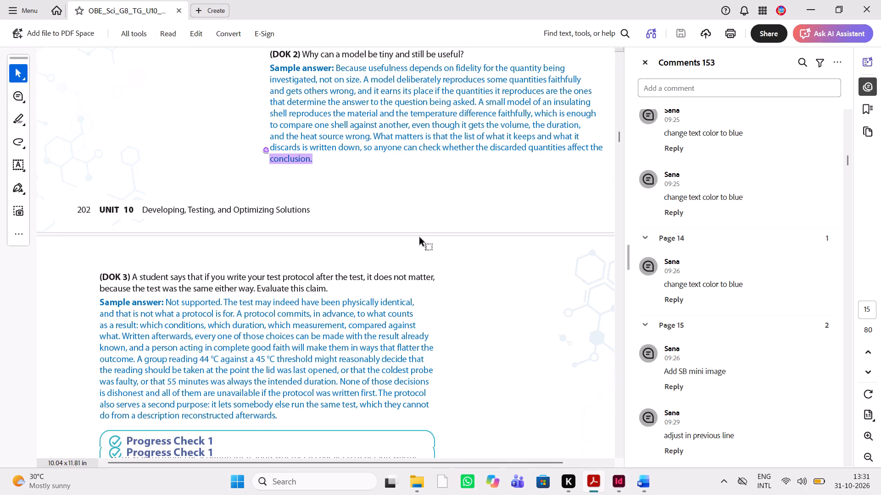
Return to InDesign and tighten the tracking of the DOK 2 sample answer on page 202, trying -5 and -10 before setting -20.
{"action": "key", "text": "alt+Tab"}
{"action": "scroll", "coordinate": [420, 238], "scroll_direction": "down", "scroll_amount": 1}
{"action": "scroll", "coordinate": [420, 238], "scroll_direction": "left", "scroll_amount": 1}
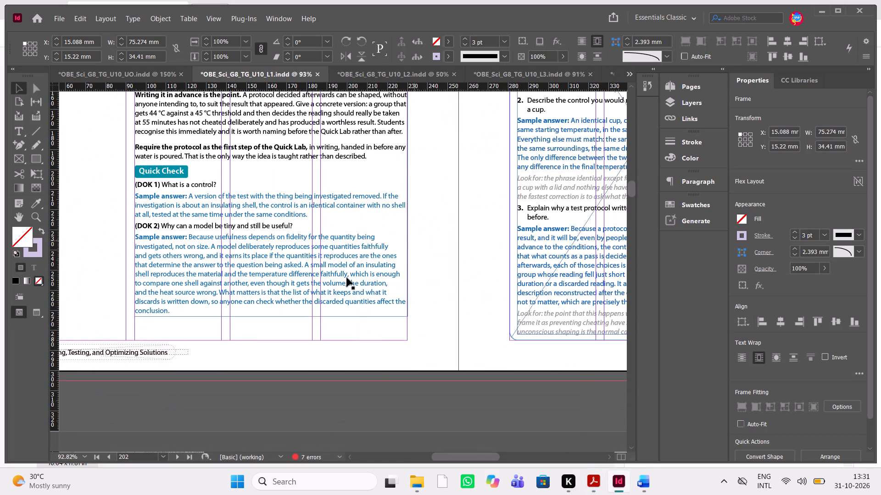
{"action": "double_click", "coordinate": [178, 304]}
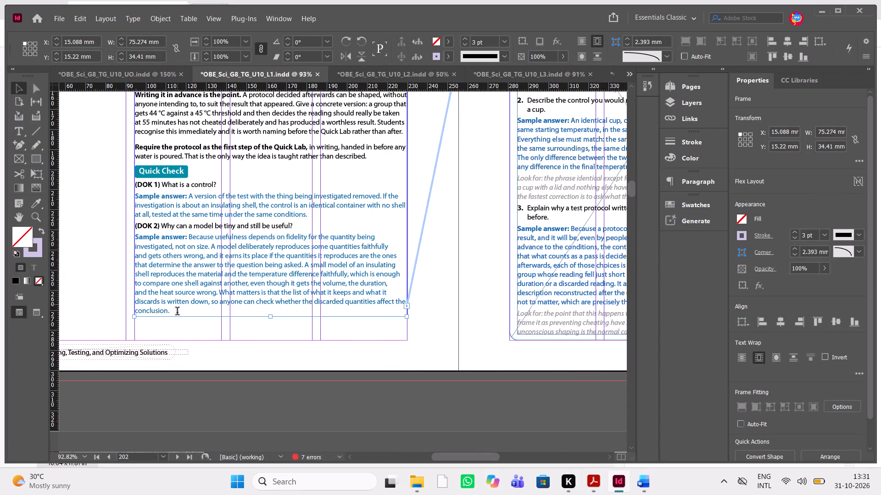
{"action": "left_click_drag", "start_coordinate": [177, 312], "coordinate": [121, 239]}
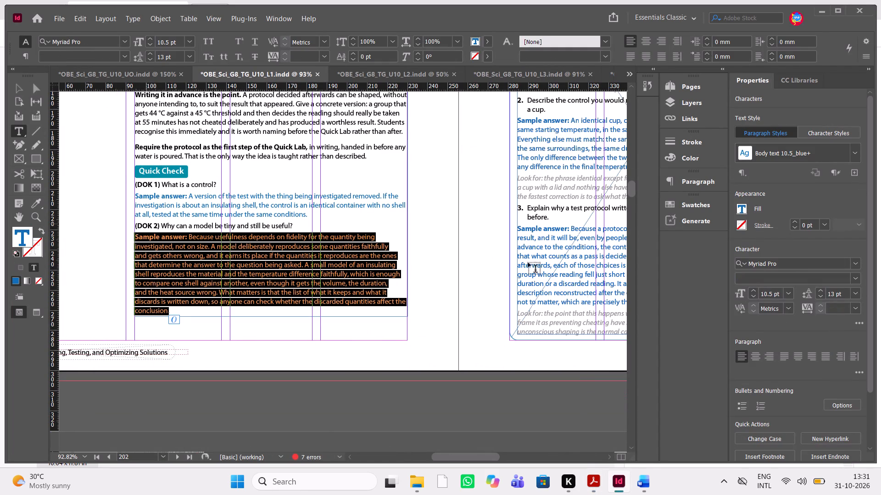
{"action": "left_click", "coordinate": [857, 310]}
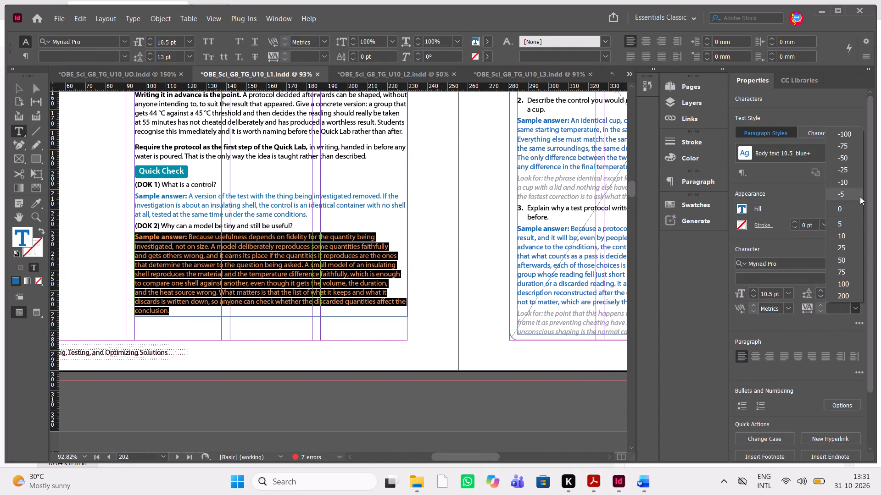
{"action": "left_click", "coordinate": [848, 195]}
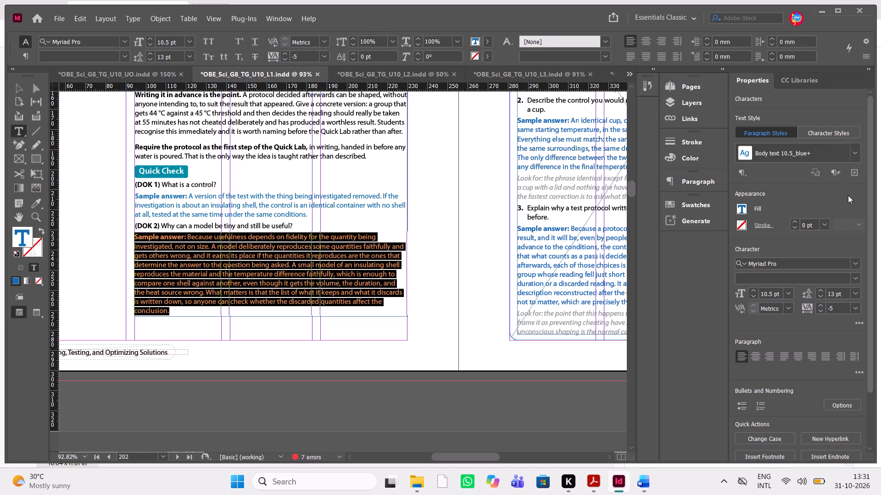
{"action": "left_click", "coordinate": [858, 307]}
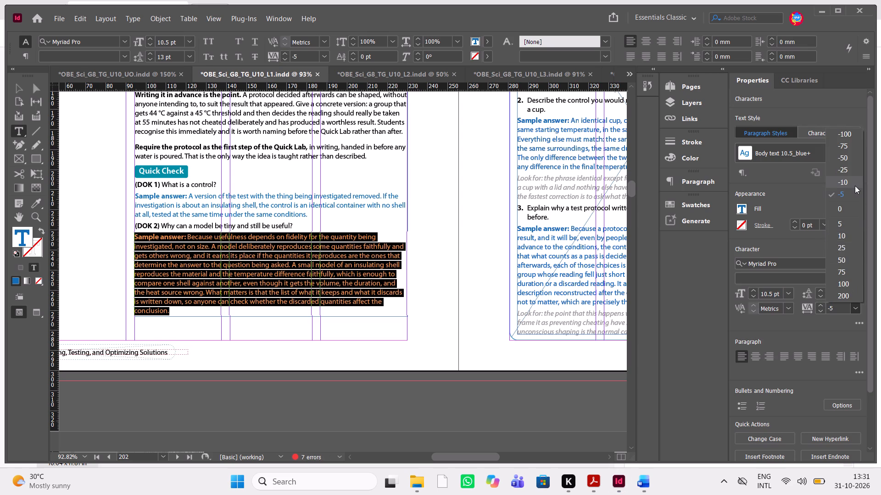
{"action": "left_click", "coordinate": [855, 186]}
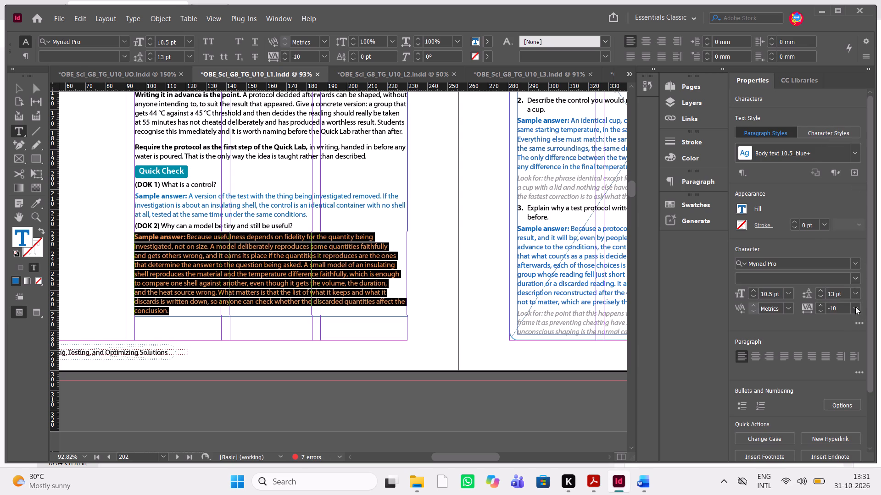
{"action": "double_click", "coordinate": [837, 310]}
{"action": "key", "text": "BackSpace"}
{"action": "type", "text": "20"}
{"action": "key", "text": "Return"}
{"action": "left_click", "coordinate": [401, 310]}
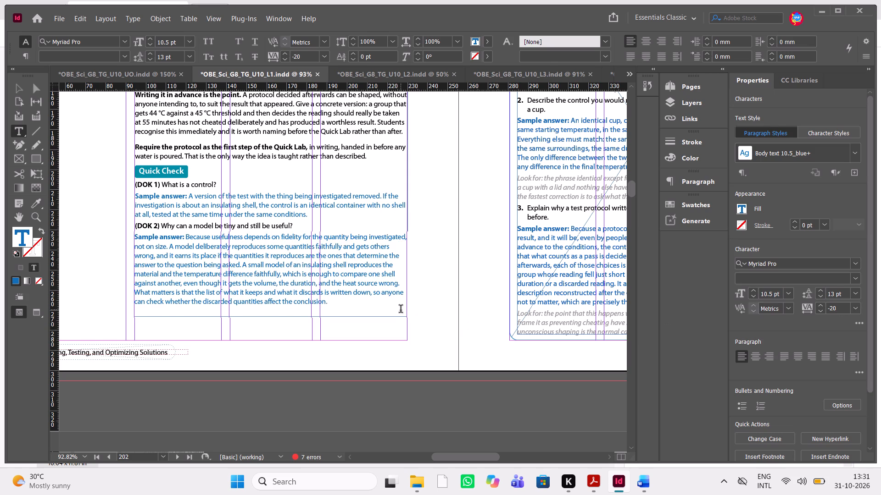
Check PDF pages 16 and 17 in Acrobat for comments, and return to the Quick Lab heading on page 204 in InDesign.
{"action": "key", "text": "alt+Tab"}
{"action": "scroll", "coordinate": [413, 296], "scroll_direction": "down", "scroll_amount": 2}
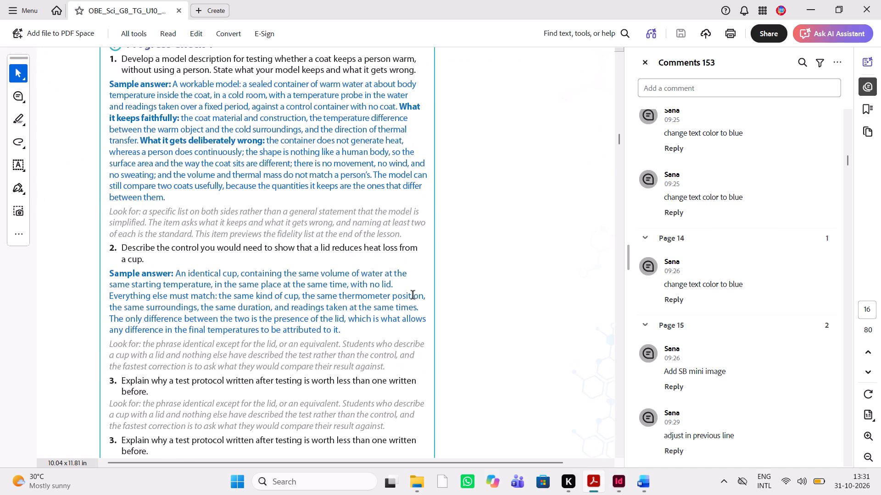
{"action": "scroll", "coordinate": [413, 296], "scroll_direction": "down", "scroll_amount": 2}
{"action": "scroll", "coordinate": [413, 296], "scroll_direction": "up", "scroll_amount": 2}
{"action": "scroll", "coordinate": [413, 296], "scroll_direction": "down", "scroll_amount": 2}
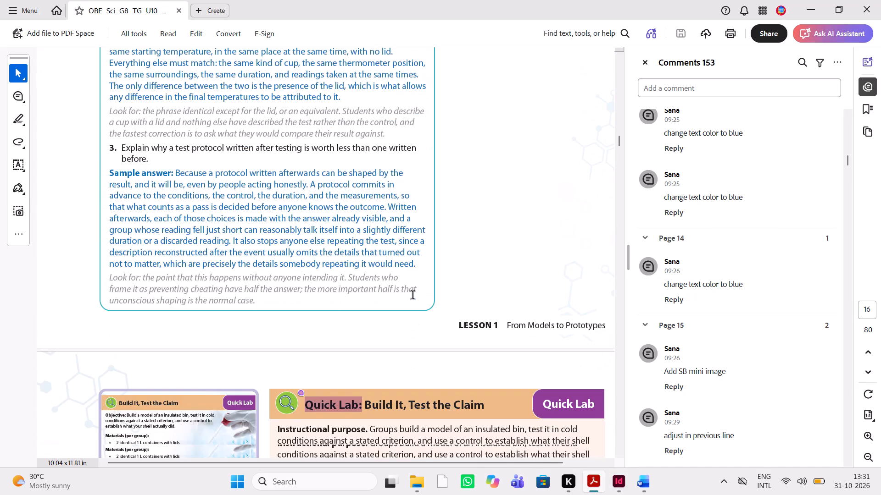
{"action": "scroll", "coordinate": [413, 296], "scroll_direction": "down", "scroll_amount": 2}
{"action": "key", "text": "alt+Tab"}
{"action": "scroll", "coordinate": [413, 296], "scroll_direction": "up", "scroll_amount": 3}
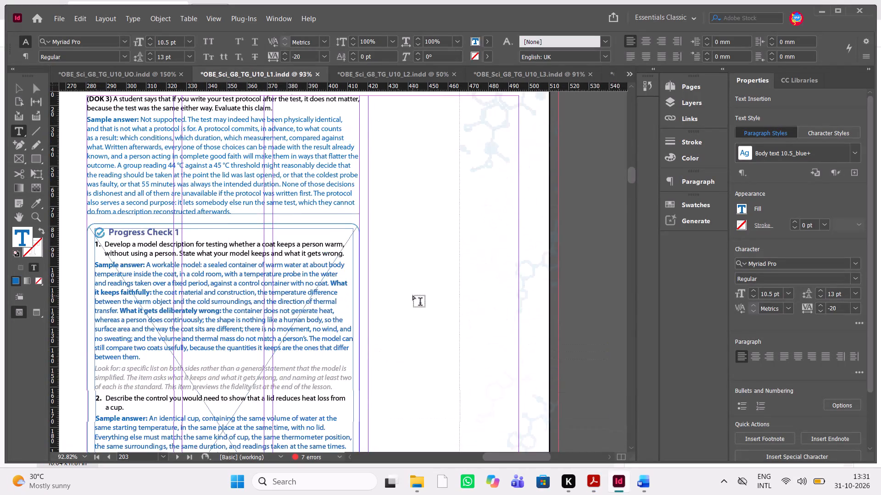
{"action": "scroll", "coordinate": [413, 296], "scroll_direction": "down", "scroll_amount": 5}
{"action": "scroll", "coordinate": [413, 296], "scroll_direction": "up", "scroll_amount": 1}
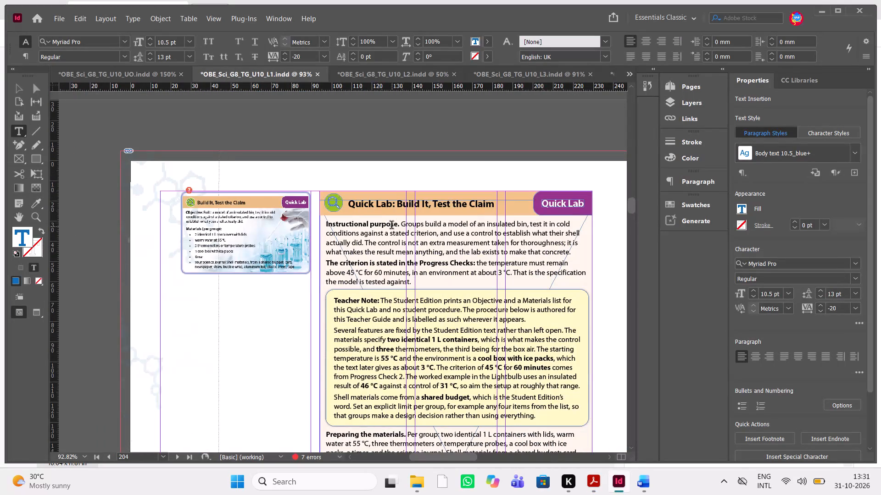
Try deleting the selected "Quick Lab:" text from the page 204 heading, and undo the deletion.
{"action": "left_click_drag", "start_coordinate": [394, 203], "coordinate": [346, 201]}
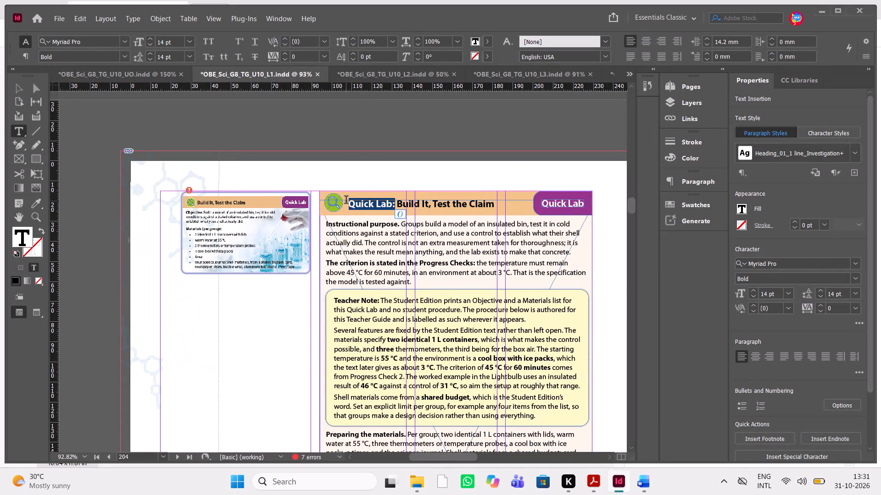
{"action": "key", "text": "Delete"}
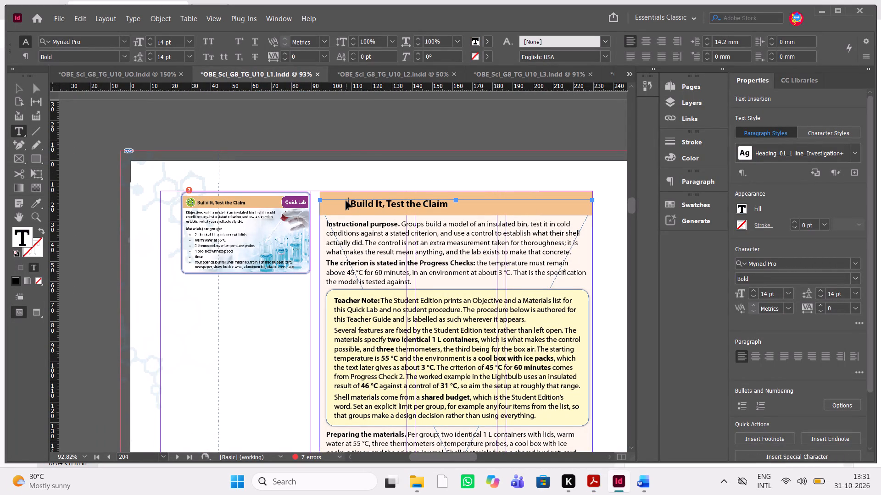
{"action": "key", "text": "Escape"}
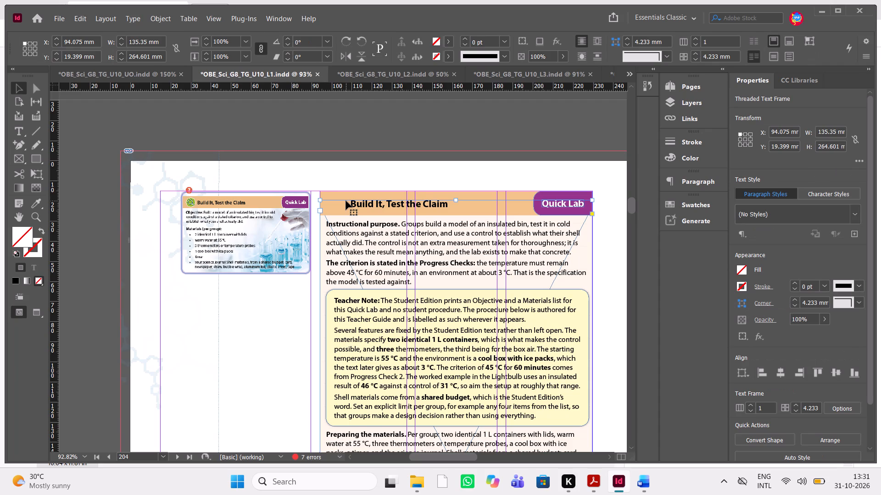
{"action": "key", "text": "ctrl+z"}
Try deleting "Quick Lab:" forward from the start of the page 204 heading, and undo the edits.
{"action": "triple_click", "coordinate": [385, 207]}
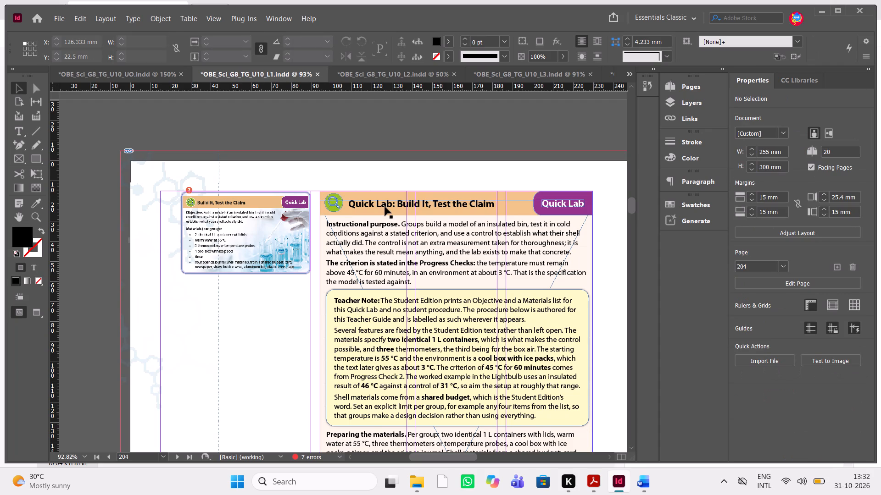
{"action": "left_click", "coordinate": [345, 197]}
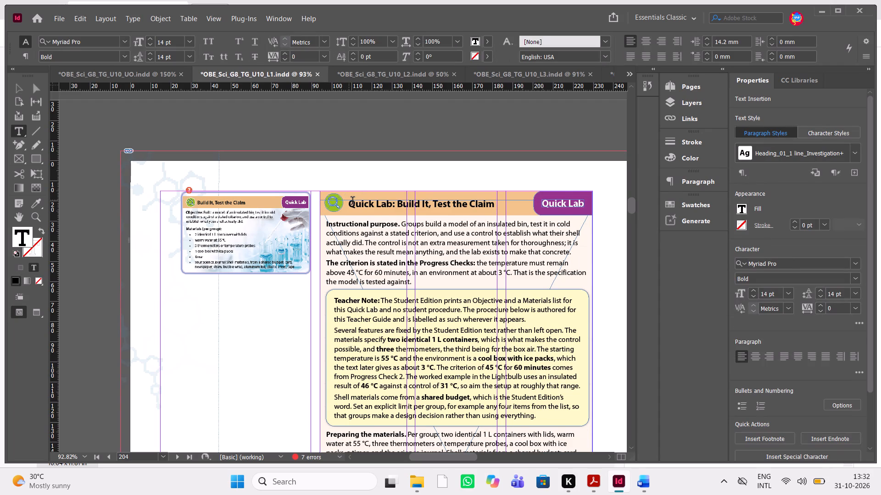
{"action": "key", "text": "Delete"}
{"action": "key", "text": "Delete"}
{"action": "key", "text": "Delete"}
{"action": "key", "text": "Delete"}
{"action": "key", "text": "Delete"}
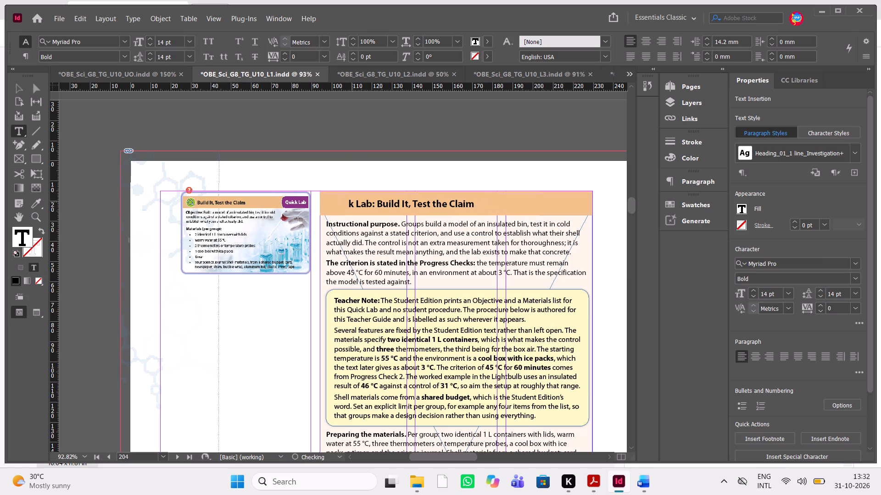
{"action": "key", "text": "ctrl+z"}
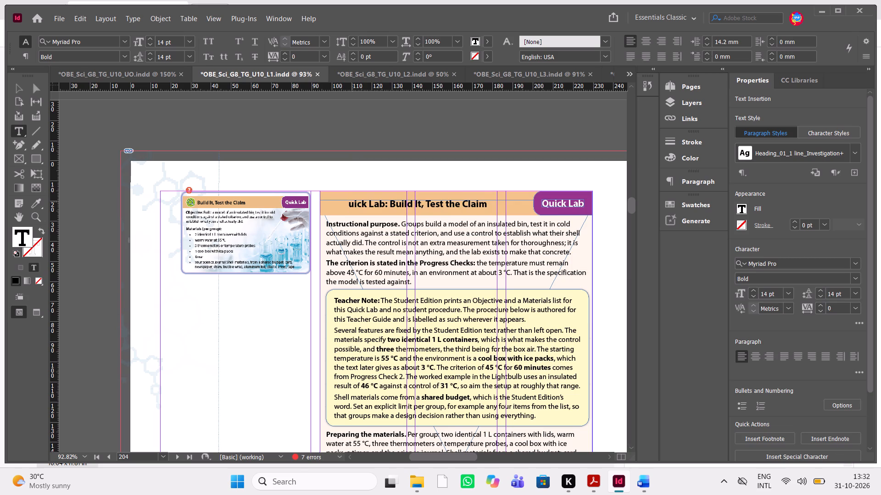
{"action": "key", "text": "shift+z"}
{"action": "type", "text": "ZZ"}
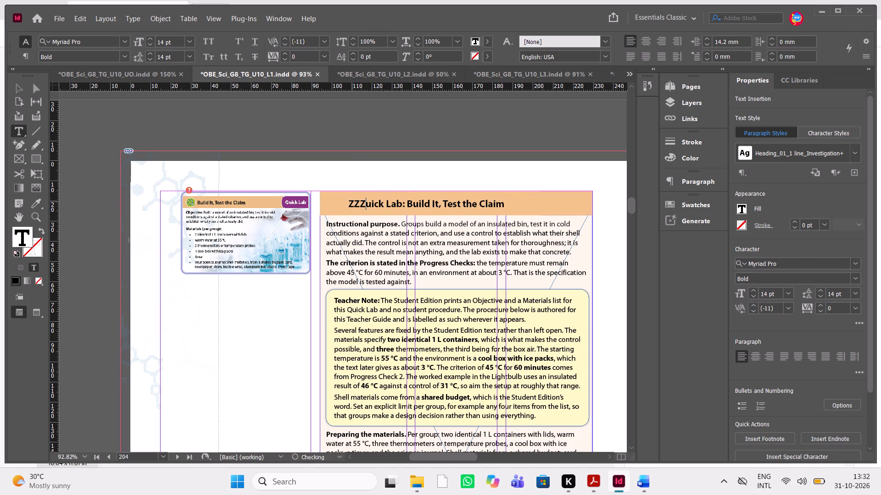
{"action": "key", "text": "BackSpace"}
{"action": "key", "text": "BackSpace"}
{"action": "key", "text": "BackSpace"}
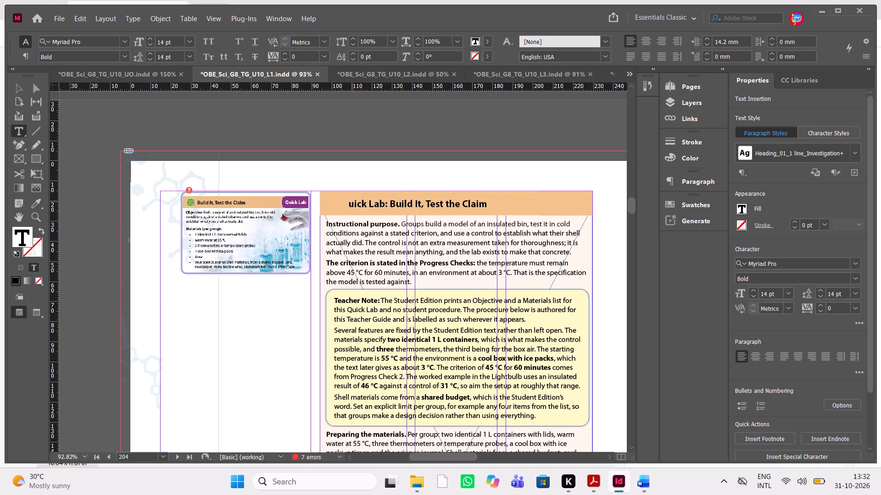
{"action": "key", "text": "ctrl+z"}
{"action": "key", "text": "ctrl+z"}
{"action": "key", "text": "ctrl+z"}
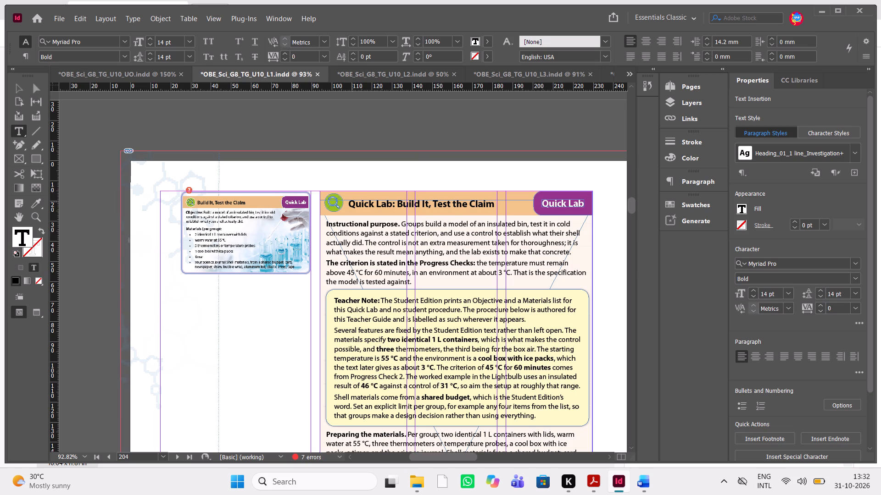
Delete "Quick Lab:" from the page 204 heading, working back from the colon and keeping the icon and "Build It, Test the Claim".
{"action": "left_click", "coordinate": [395, 204]}
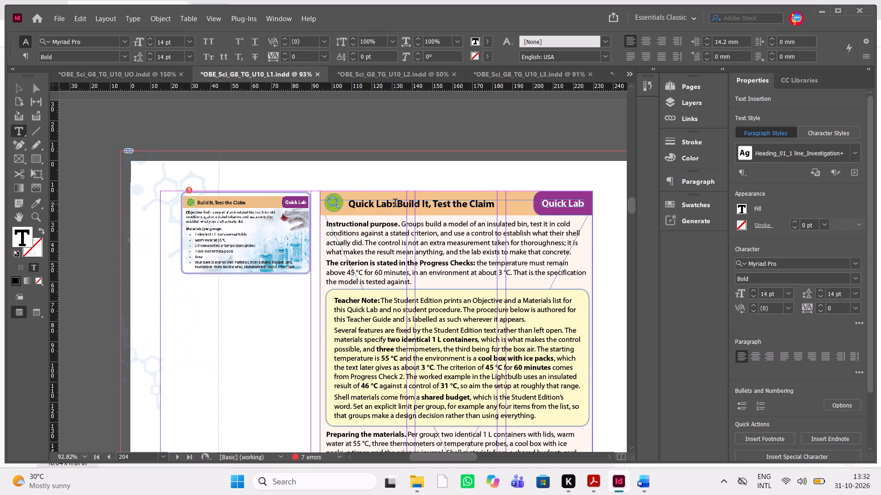
{"action": "key", "text": "BackSpace"}
{"action": "key", "text": "BackSpace"}
{"action": "key", "text": "BackSpace"}
{"action": "key", "text": "BackSpace"}
{"action": "key", "text": "BackSpace"}
{"action": "key", "text": "BackSpace"}
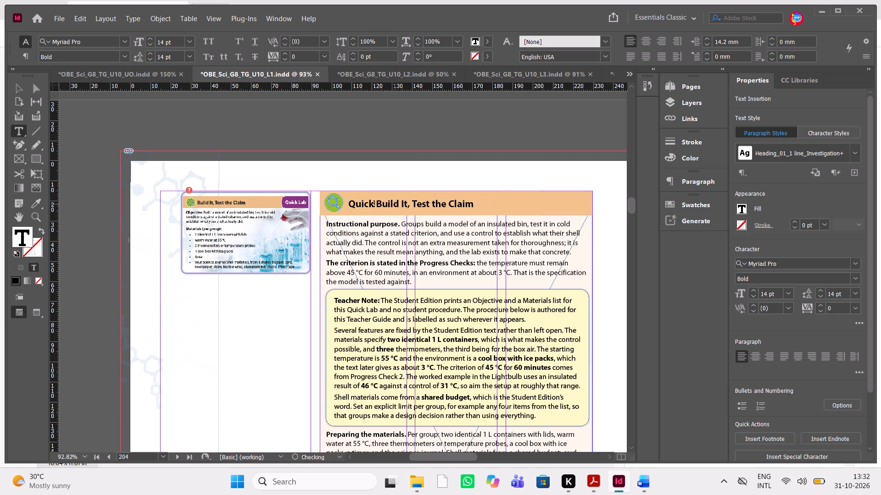
{"action": "key", "text": "BackSpace"}
{"action": "key", "text": "BackSpace"}
{"action": "key", "text": "BackSpace"}
{"action": "key", "text": "BackSpace"}
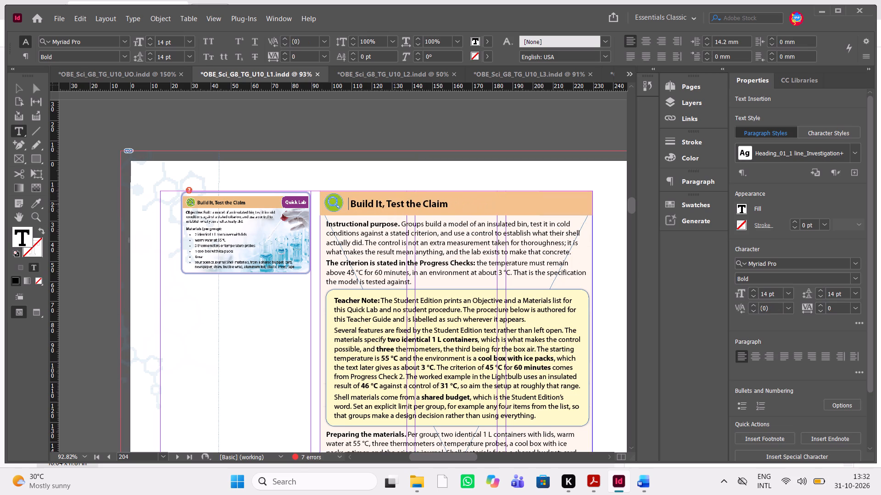
Delete the leftover space before "Build It, Test the Claim" in the page 204 heading.
{"action": "key", "text": "Delete"}
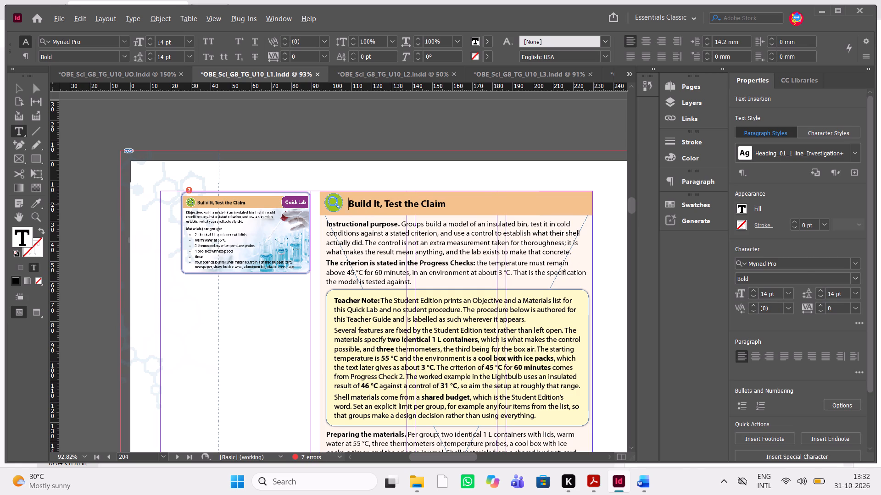
Check the reviewer's next PDF comment after page 17 in Acrobat, and find the matching Safety paragraph on page 205 in InDesign.
{"action": "key", "text": "alt+Tab"}
{"action": "scroll", "coordinate": [429, 237], "scroll_direction": "down", "scroll_amount": 2}
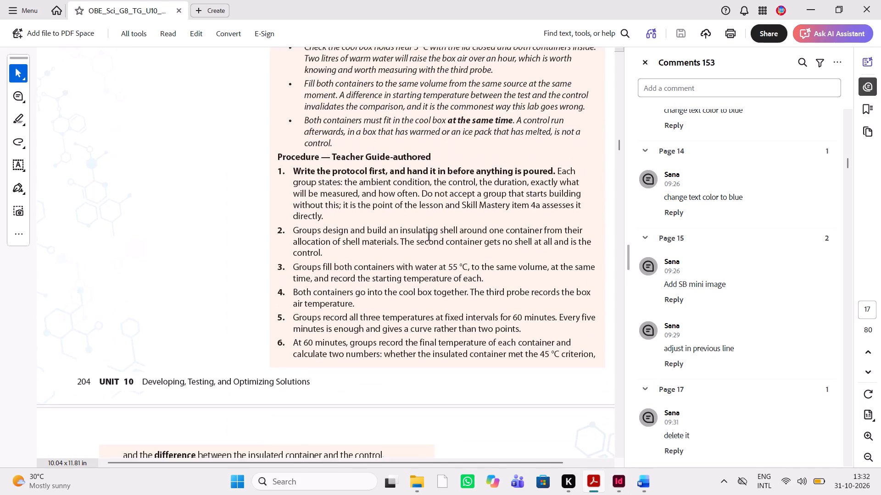
{"action": "scroll", "coordinate": [429, 237], "scroll_direction": "up", "scroll_amount": 2}
{"action": "scroll", "coordinate": [429, 237], "scroll_direction": "down", "scroll_amount": 3}
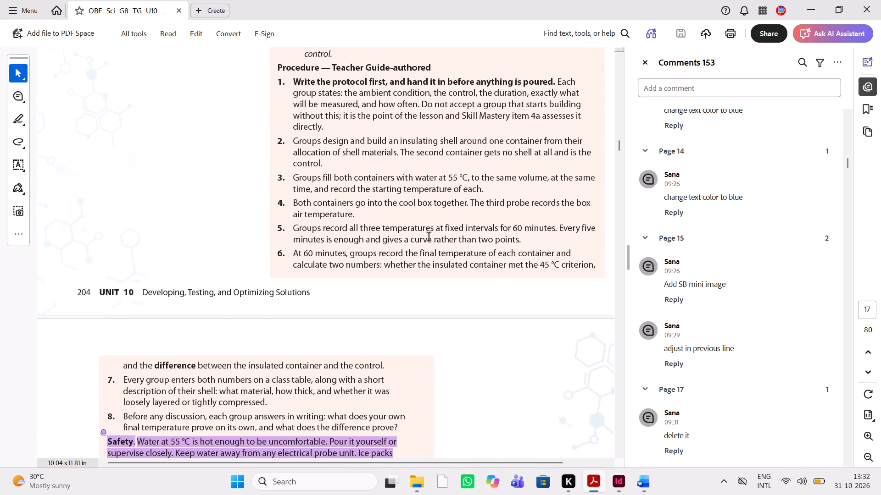
{"action": "scroll", "coordinate": [429, 237], "scroll_direction": "down", "scroll_amount": 1}
{"action": "key", "text": "alt+Tab"}
{"action": "scroll", "coordinate": [499, 280], "scroll_direction": "down", "scroll_amount": 1}
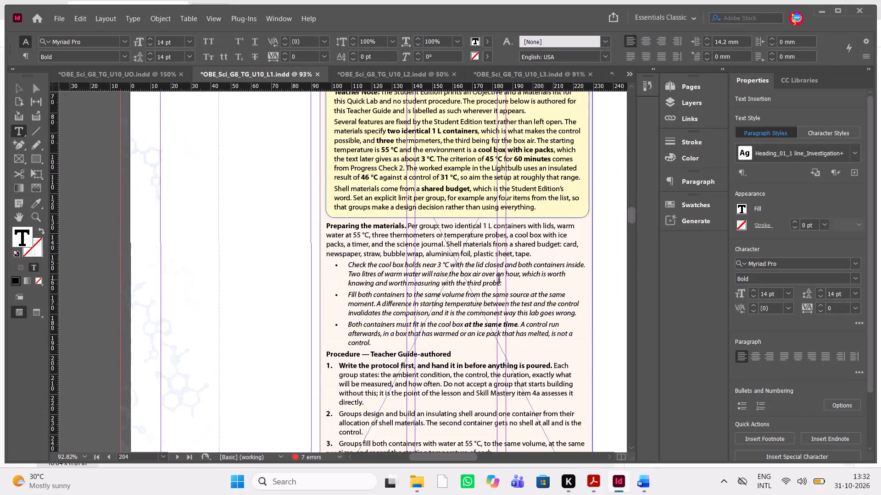
{"action": "scroll", "coordinate": [499, 280], "scroll_direction": "down", "scroll_amount": 1}
{"action": "scroll", "coordinate": [499, 280], "scroll_direction": "up", "scroll_amount": 2}
{"action": "scroll", "coordinate": [499, 280], "scroll_direction": "down", "scroll_amount": 1}
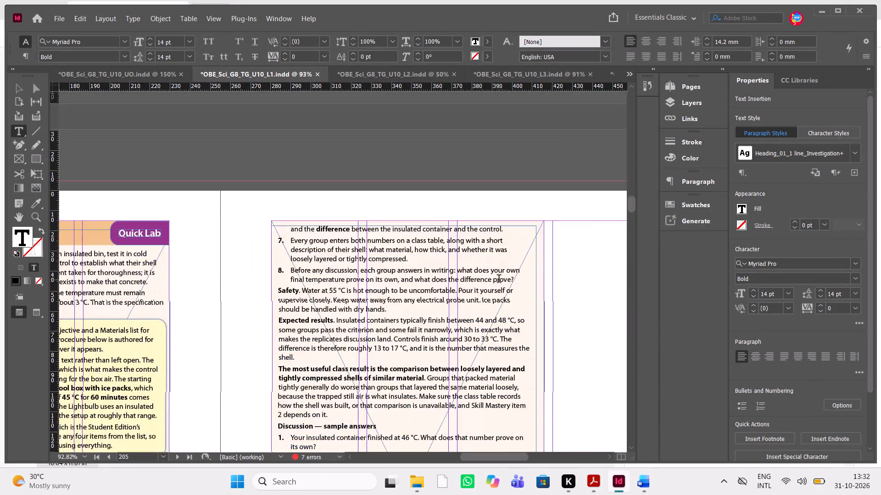
{"action": "scroll", "coordinate": [499, 280], "scroll_direction": "down", "scroll_amount": 1}
{"action": "scroll", "coordinate": [499, 280], "scroll_direction": "left", "scroll_amount": 1}
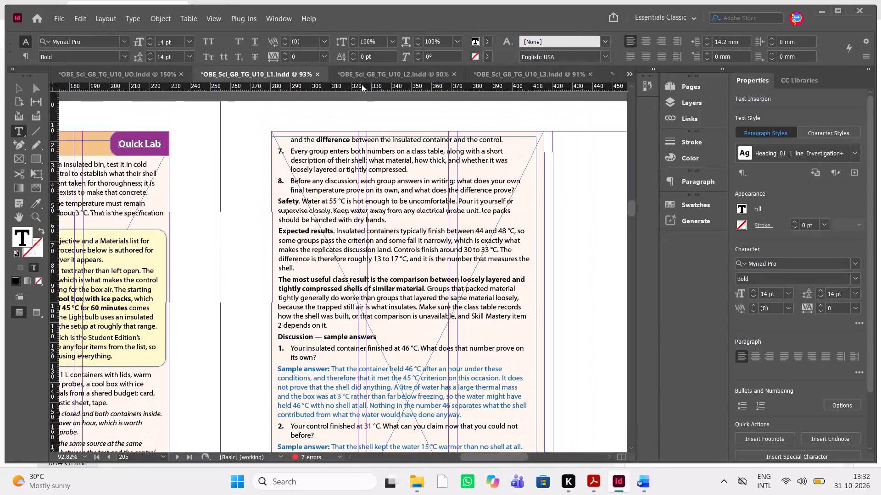
Copy the grouped Safety box below item 9 on page 227 of the Lesson 2 document.
{"action": "left_click", "coordinate": [389, 71]}
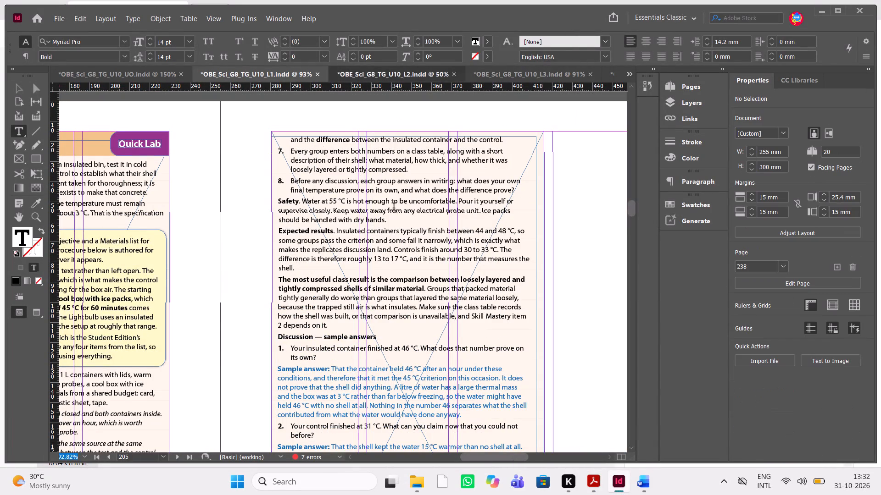
{"action": "scroll", "coordinate": [379, 223], "scroll_direction": "down", "scroll_amount": 3}
{"action": "scroll", "coordinate": [379, 223], "scroll_direction": "up", "scroll_amount": 1}
{"action": "scroll", "coordinate": [379, 223], "scroll_direction": "down", "scroll_amount": 1}
{"action": "scroll", "coordinate": [379, 223], "scroll_direction": "up", "scroll_amount": 20}
{"action": "scroll", "coordinate": [379, 223], "scroll_direction": "up", "scroll_amount": 20}
{"action": "scroll", "coordinate": [379, 223], "scroll_direction": "up", "scroll_amount": 20}
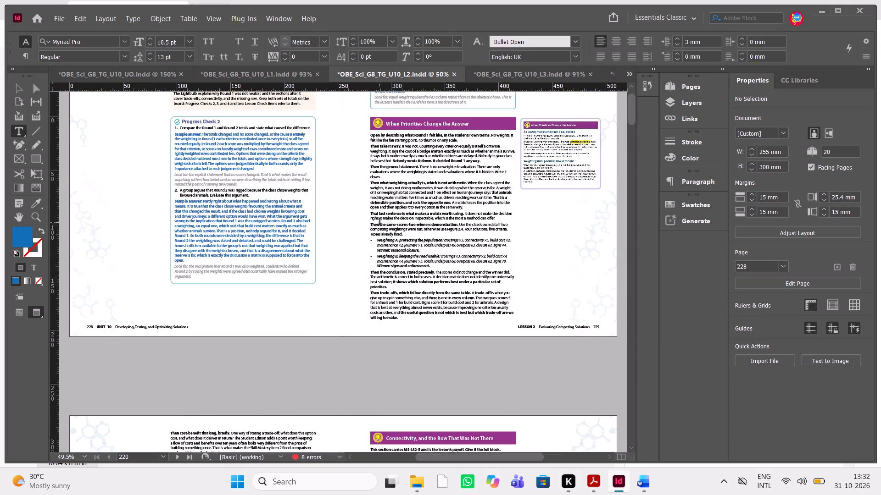
{"action": "scroll", "coordinate": [379, 223], "scroll_direction": "up", "scroll_amount": 20}
{"action": "scroll", "coordinate": [379, 223], "scroll_direction": "up", "scroll_amount": 2}
{"action": "scroll", "coordinate": [379, 223], "scroll_direction": "down", "scroll_amount": 7}
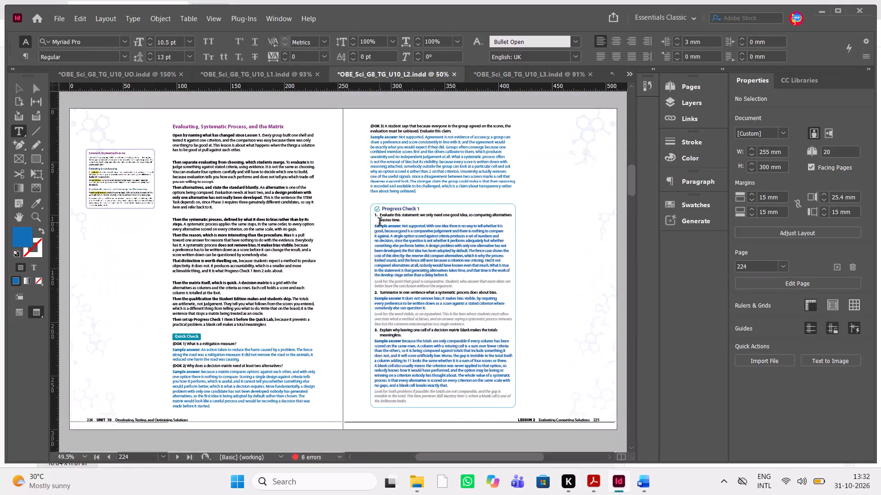
{"action": "scroll", "coordinate": [379, 223], "scroll_direction": "down", "scroll_amount": 3}
{"action": "key", "text": "Escape"}
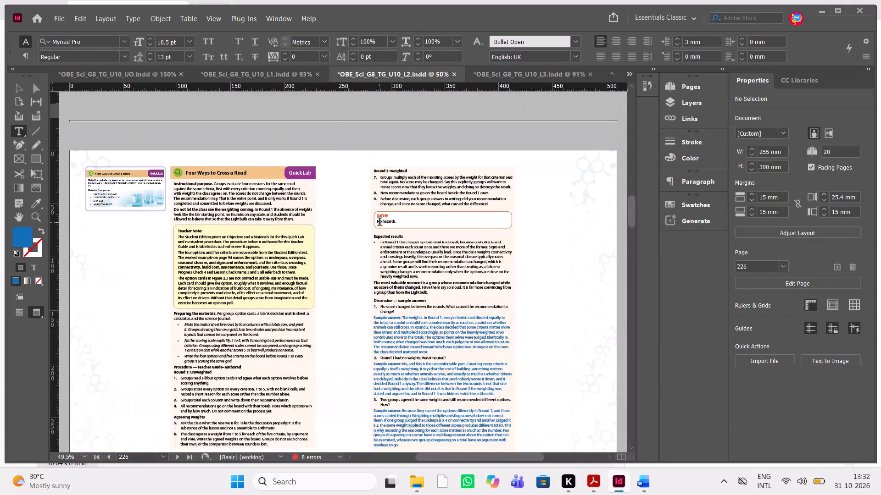
{"action": "left_click", "coordinate": [17, 87]}
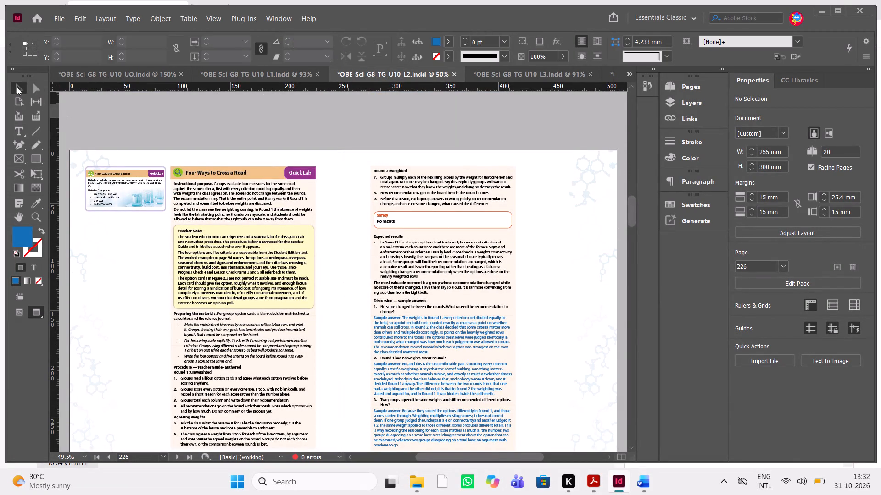
{"action": "left_click", "coordinate": [167, 119]}
{"action": "key", "text": "w"}
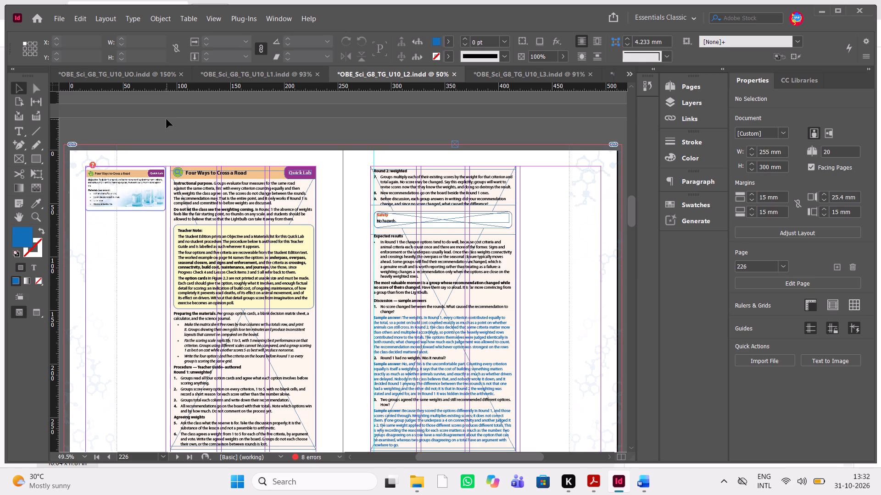
{"action": "key", "text": "ctrl+equal"}
{"action": "key", "text": "ctrl+equal"}
{"action": "key", "text": "ctrl+equal"}
{"action": "key", "text": "ctrl+equal"}
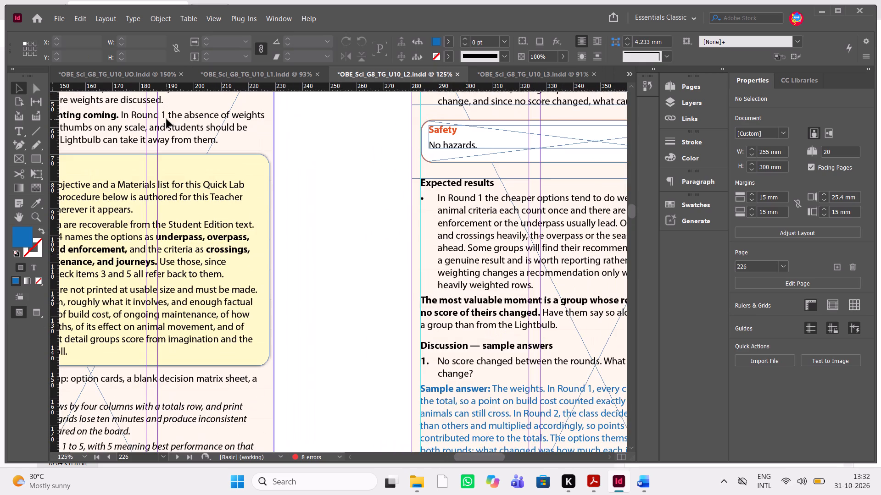
{"action": "left_click", "coordinate": [167, 119]}
{"action": "scroll", "coordinate": [167, 119], "scroll_direction": "up", "scroll_amount": 1}
{"action": "scroll", "coordinate": [167, 119], "scroll_direction": "down", "scroll_amount": 1}
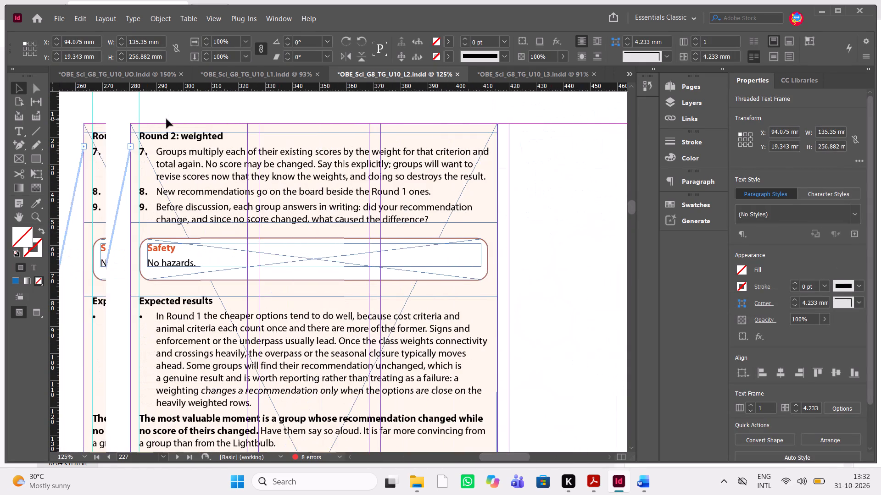
{"action": "left_click", "coordinate": [169, 279]}
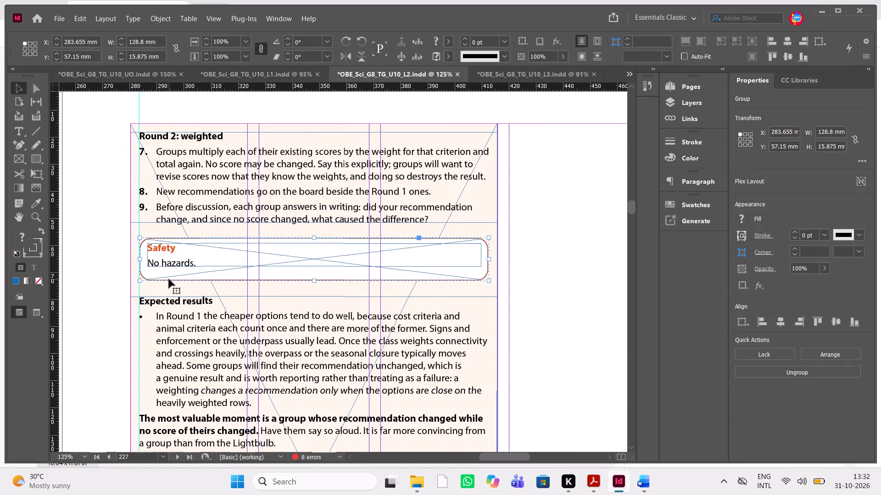
{"action": "key", "text": "ctrl+c"}
{"action": "key", "text": "ctrl+c"}
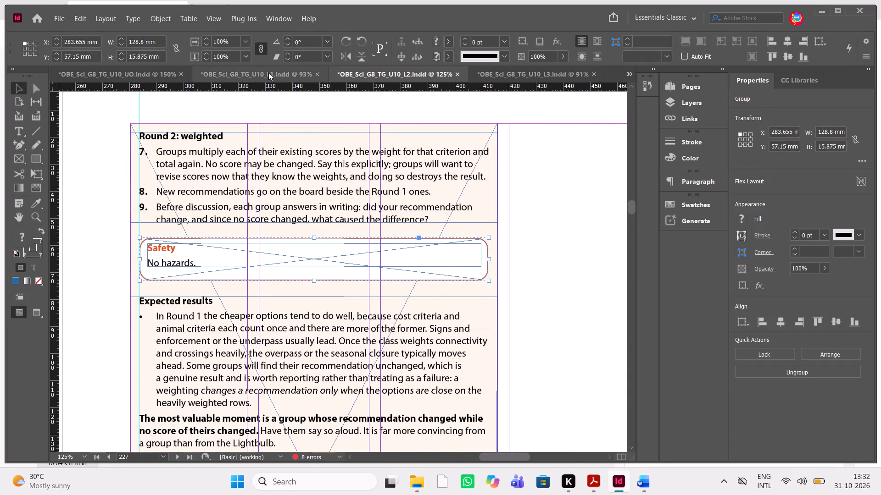
Paste the Safety box onto page 205 of the Lesson 1 document and nudge it sideways to X about 388.5 mm.
{"action": "left_click", "coordinate": [268, 72]}
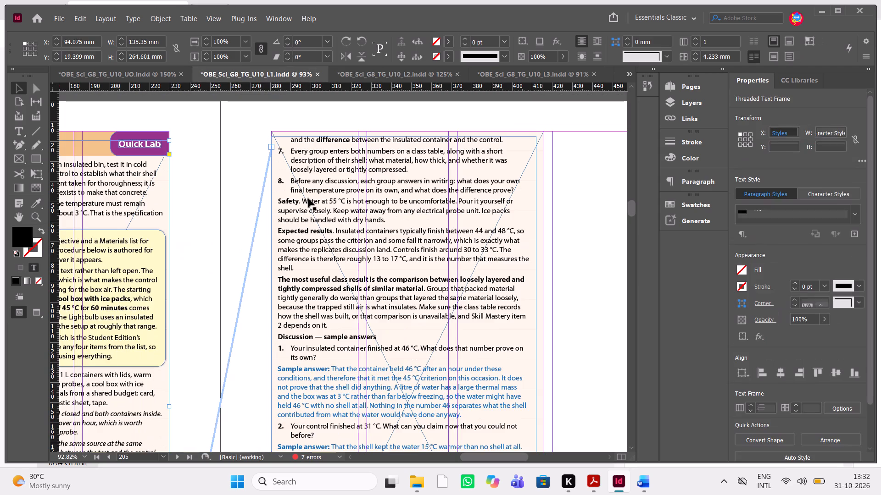
{"action": "scroll", "coordinate": [308, 198], "scroll_direction": "left", "scroll_amount": 1}
{"action": "scroll", "coordinate": [308, 198], "scroll_direction": "down", "scroll_amount": 1}
{"action": "scroll", "coordinate": [308, 198], "scroll_direction": "left", "scroll_amount": 1}
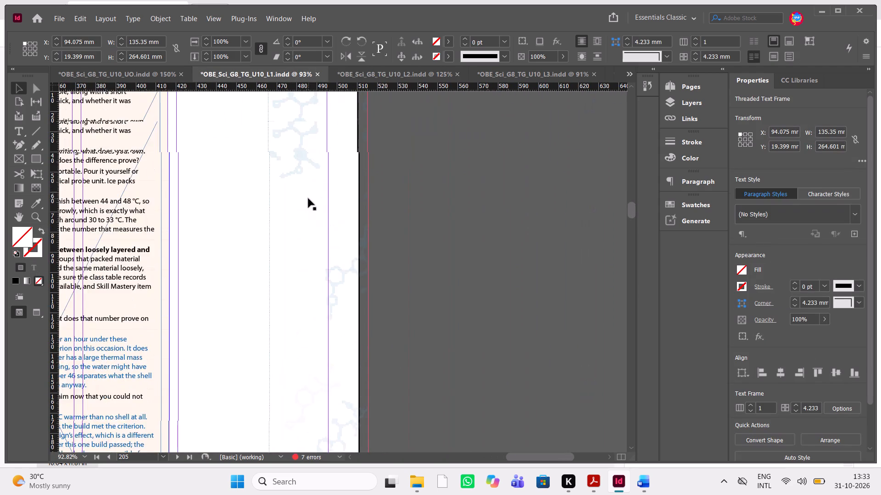
{"action": "scroll", "coordinate": [308, 198], "scroll_direction": "right", "scroll_amount": 2}
{"action": "scroll", "coordinate": [308, 198], "scroll_direction": "up", "scroll_amount": 1}
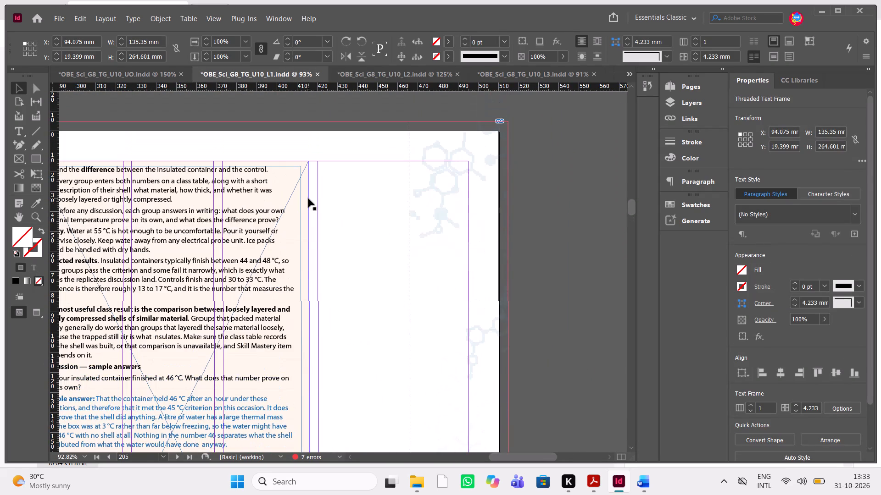
{"action": "key", "text": "ctrl+v"}
{"action": "scroll", "coordinate": [308, 198], "scroll_direction": "right", "scroll_amount": 1}
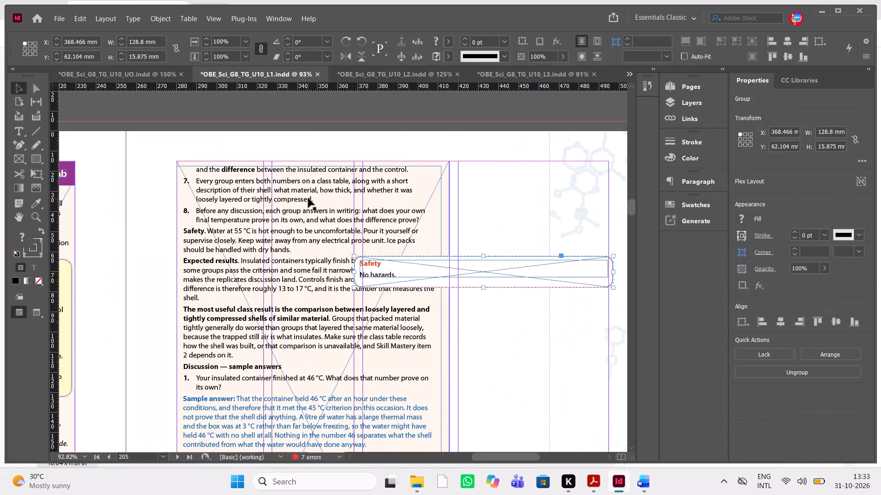
{"action": "key", "text": "shift+Right"}
{"action": "key", "text": "shift+Right"}
{"action": "key", "text": "shift+Right"}
{"action": "key", "text": "shift+Right"}
{"action": "key", "text": "shift+Right"}
{"action": "key", "text": "shift+Right"}
{"action": "key", "text": "shift+Right"}
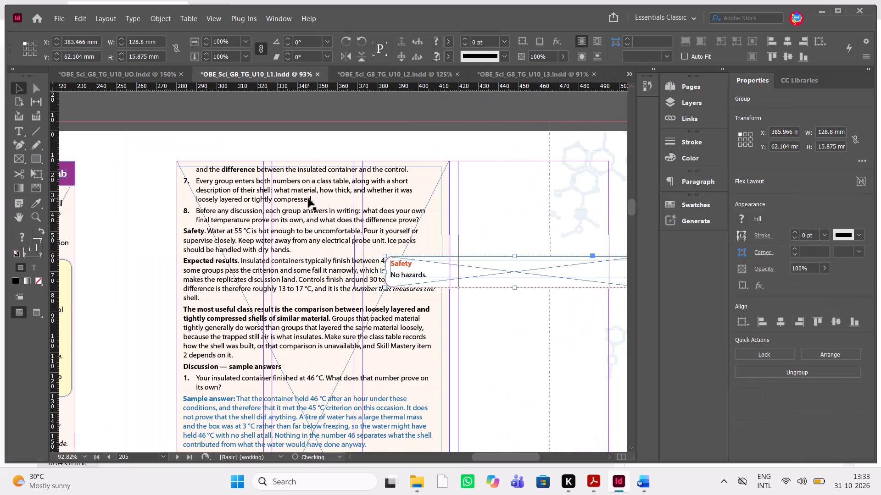
{"action": "key", "text": "shift+Right"}
Cut the safety text from "Water at 55 °C" to "dry hands." out of the Safety paragraph on page 205.
{"action": "double_click", "coordinate": [234, 282]}
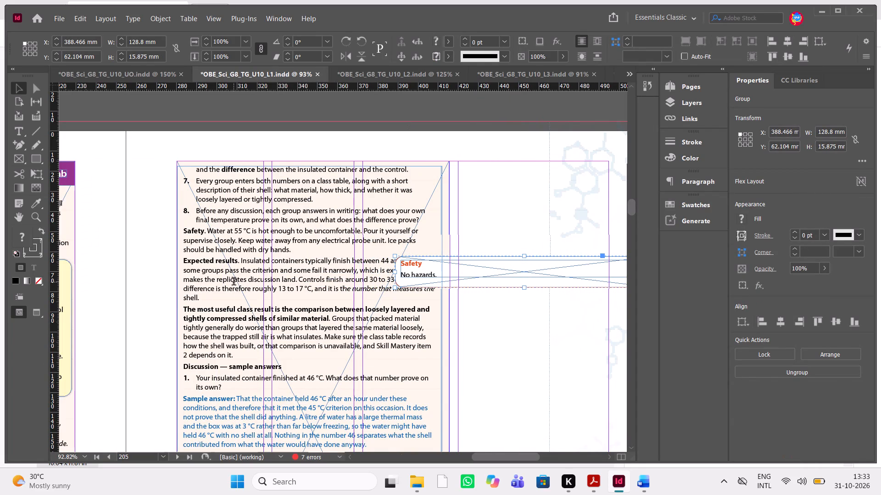
{"action": "left_click_drag", "start_coordinate": [291, 250], "coordinate": [216, 235]}
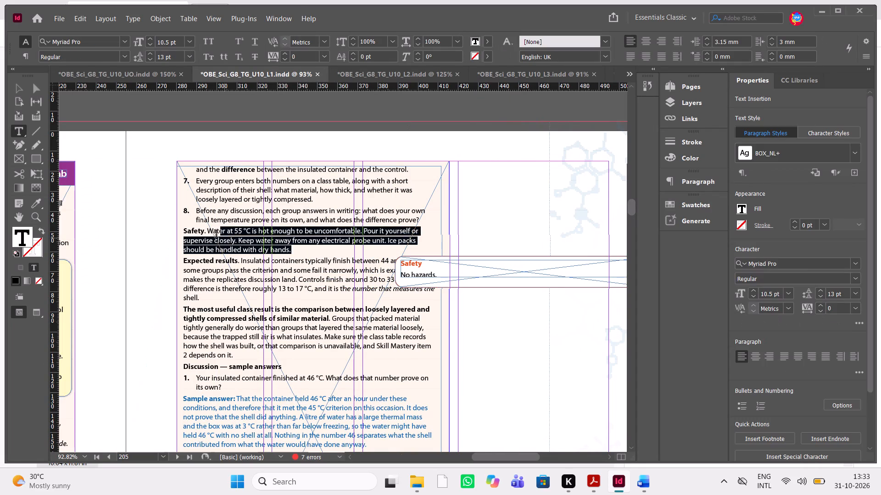
{"action": "left_click_drag", "start_coordinate": [216, 235], "coordinate": [208, 232]}
{"action": "key", "text": "ctrl+x"}
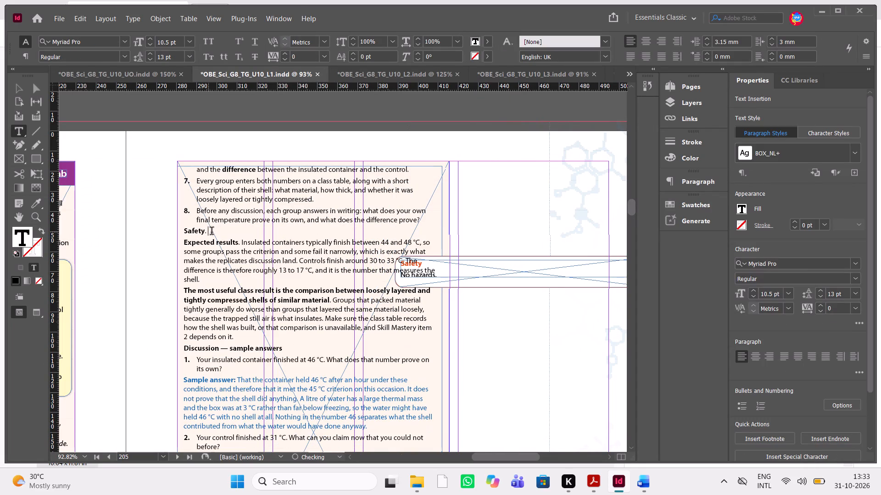
Delete the remaining "Safety." label on page 205 and insert six line breaks above "Expected results" to make room for the box.
{"action": "key", "text": "BackSpace"}
{"action": "key", "text": "BackSpace"}
{"action": "key", "text": "BackSpace"}
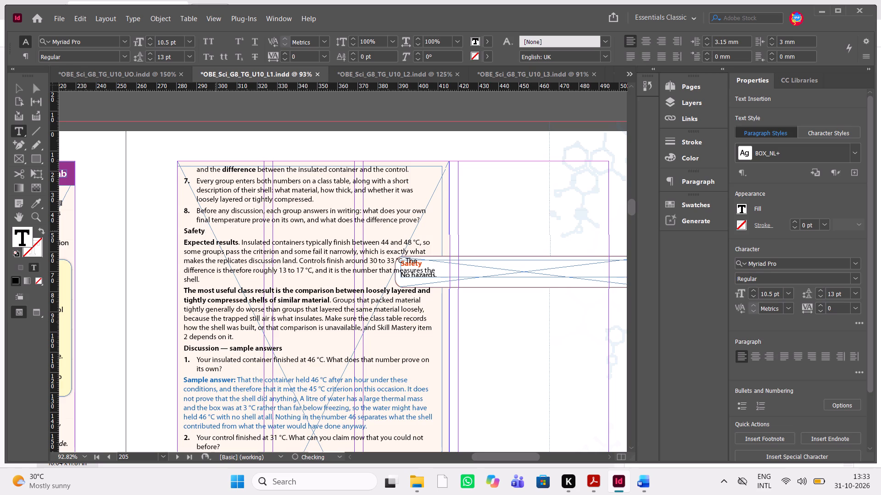
{"action": "key", "text": "BackSpace"}
{"action": "key", "text": "BackSpace"}
{"action": "key", "text": "BackSpace"}
{"action": "key", "text": "BackSpace"}
{"action": "key", "text": "BackSpace"}
{"action": "key", "text": "Return"}
{"action": "key", "text": "Return"}
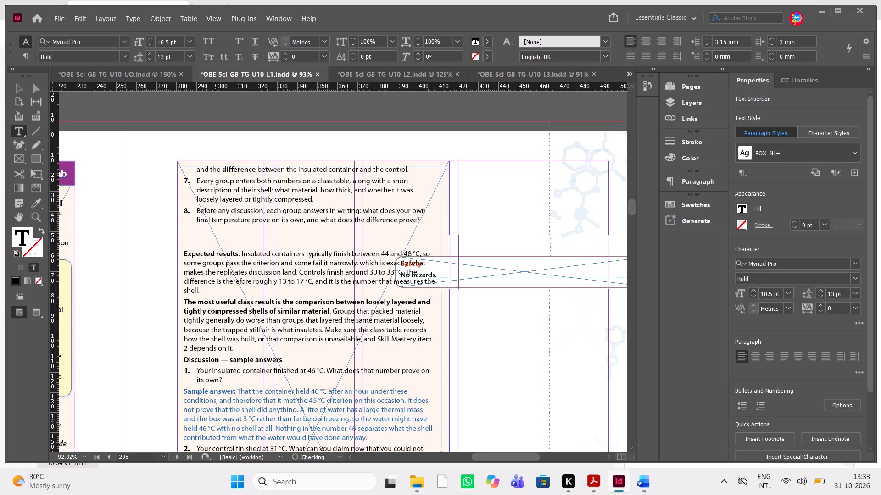
{"action": "key", "text": "Return"}
{"action": "key", "text": "Return"}
{"action": "key", "text": "Return"}
{"action": "key", "text": "Return"}
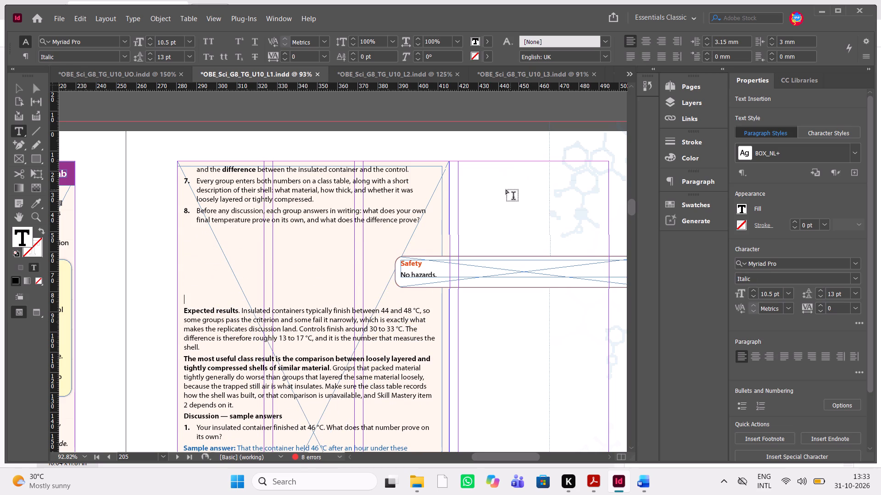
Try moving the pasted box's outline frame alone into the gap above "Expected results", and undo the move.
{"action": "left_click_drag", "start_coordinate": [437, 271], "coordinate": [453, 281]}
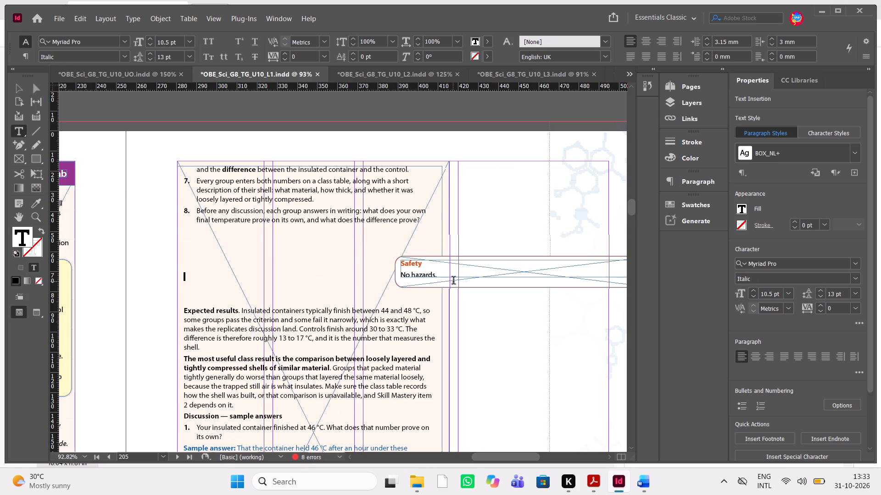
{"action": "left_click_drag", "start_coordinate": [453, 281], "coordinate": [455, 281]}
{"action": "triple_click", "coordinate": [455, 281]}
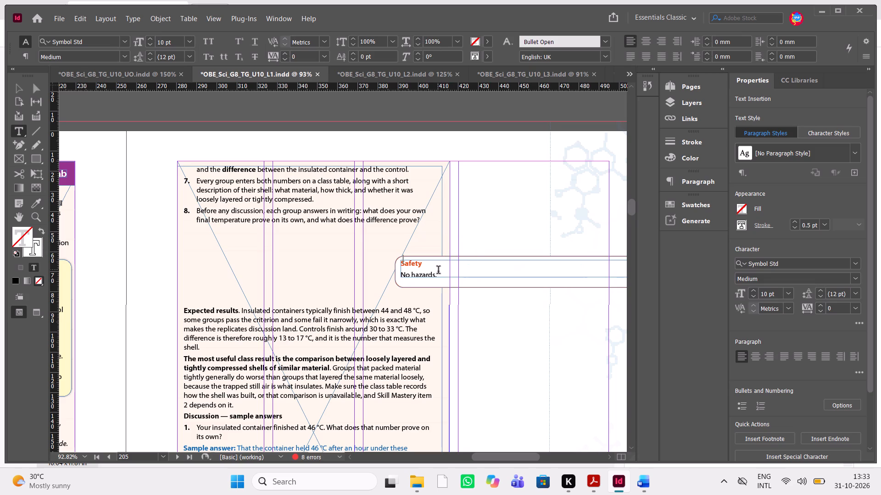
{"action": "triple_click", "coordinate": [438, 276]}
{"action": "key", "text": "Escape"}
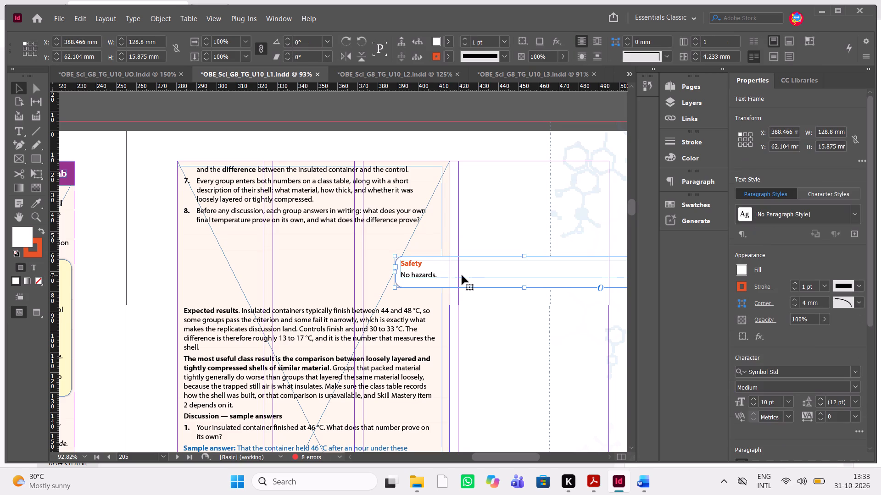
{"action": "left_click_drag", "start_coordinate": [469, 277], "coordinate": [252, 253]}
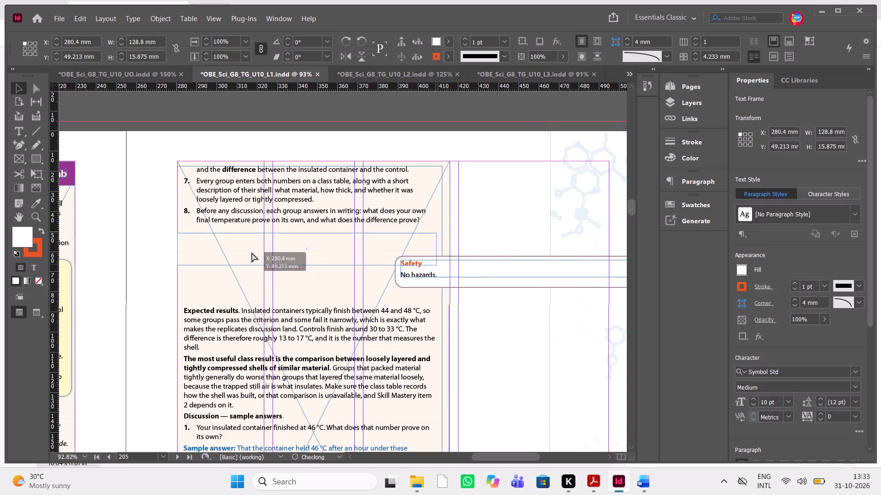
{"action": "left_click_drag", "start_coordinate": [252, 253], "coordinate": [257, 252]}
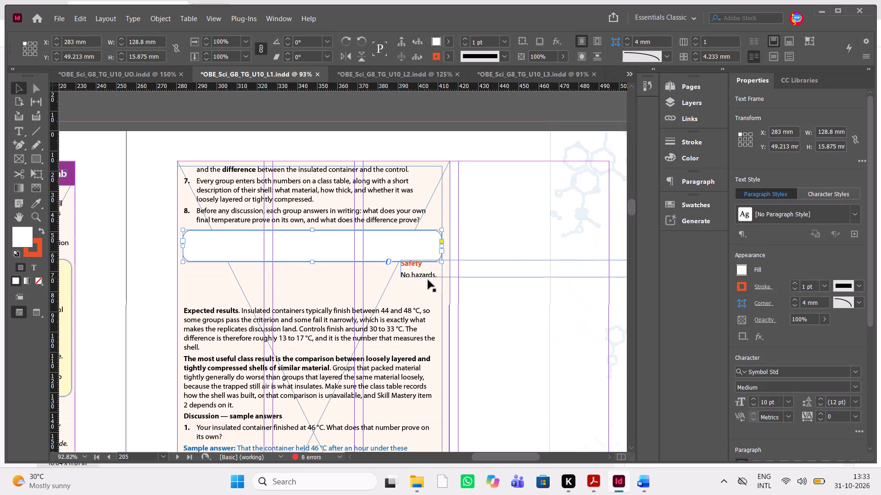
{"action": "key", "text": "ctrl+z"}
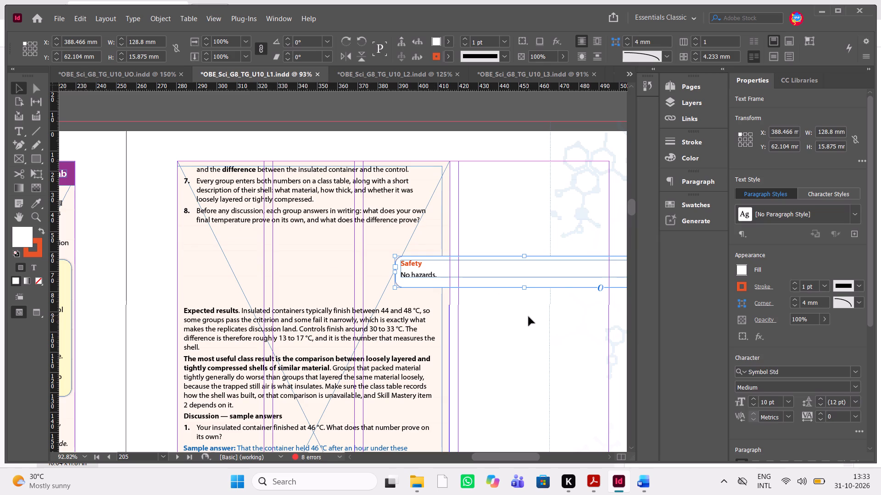
Move the whole Safety box group into the gap below item 8 on page 205, at about X 283.3 mm, Y 49.2 mm.
{"action": "left_click", "coordinate": [529, 317]}
{"action": "left_click_drag", "start_coordinate": [529, 317], "coordinate": [456, 225]}
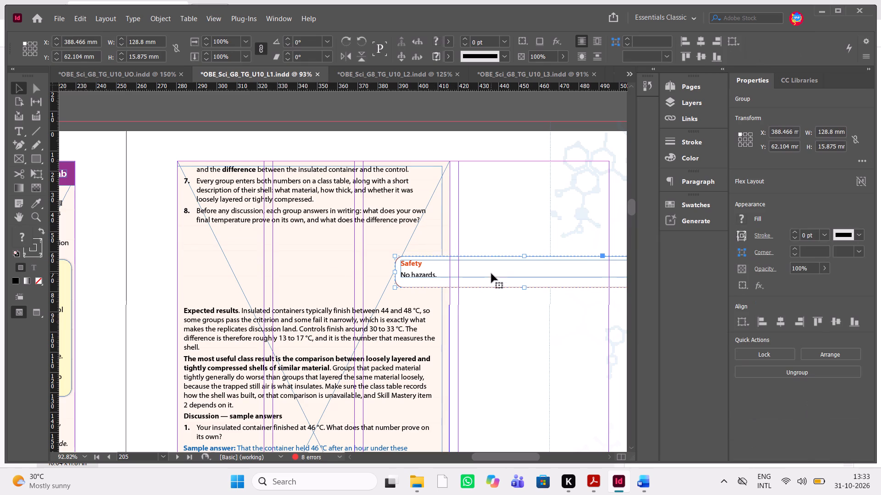
{"action": "left_click_drag", "start_coordinate": [491, 274], "coordinate": [280, 249]}
{"action": "triple_click", "coordinate": [305, 253]}
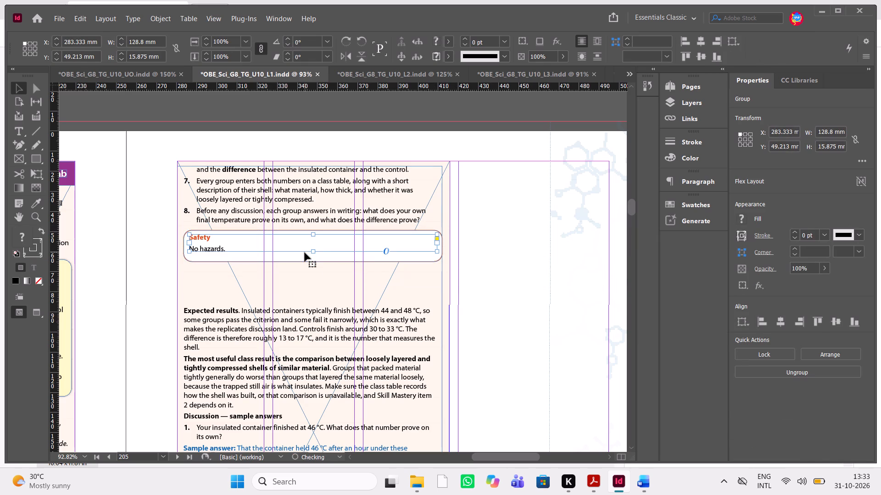
{"action": "left_click", "coordinate": [520, 301]}
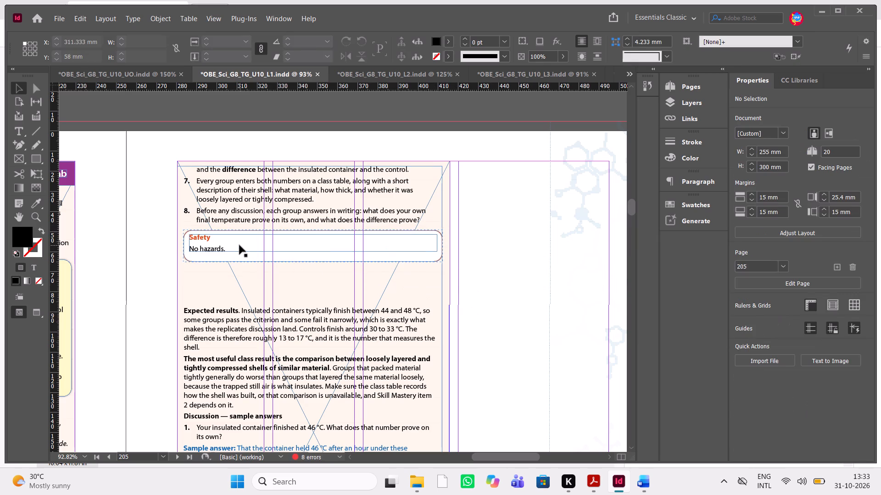
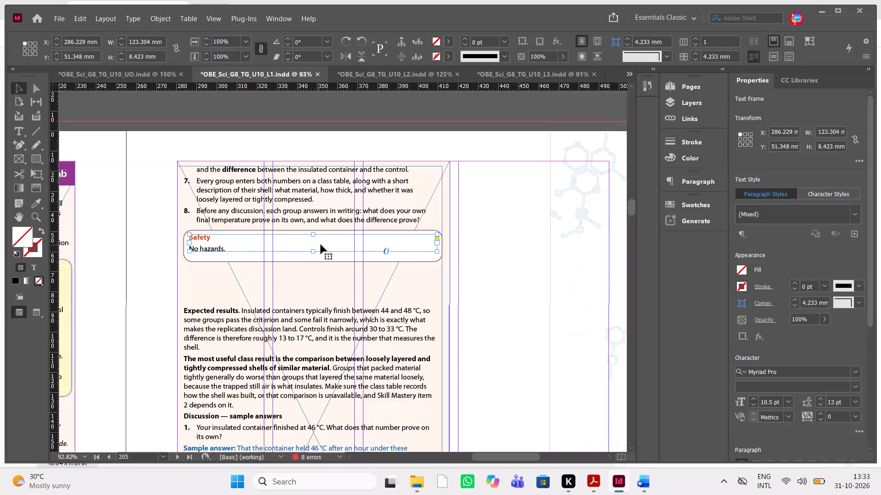
Extend the Safety box's text frame on page 205 downward and replace "No hazards." with the cut safety text.
{"action": "left_click", "coordinate": [313, 254]}
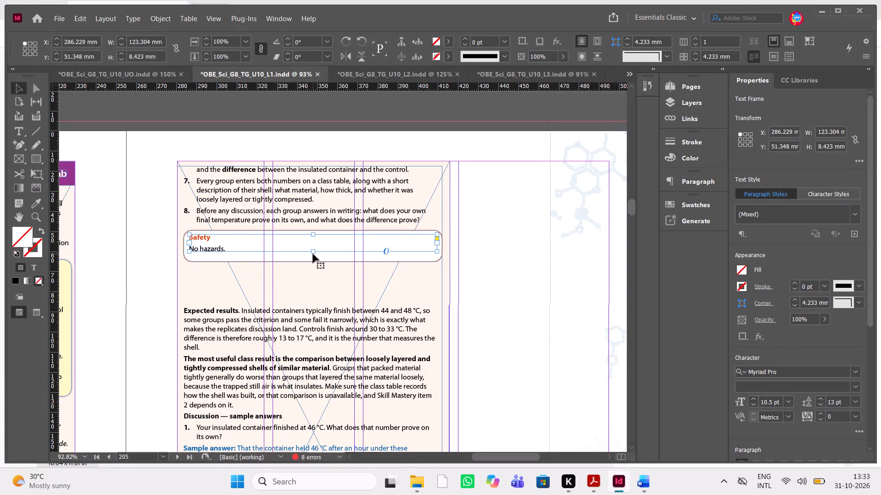
{"action": "left_click_drag", "start_coordinate": [312, 251], "coordinate": [311, 296]}
{"action": "triple_click", "coordinate": [252, 258]}
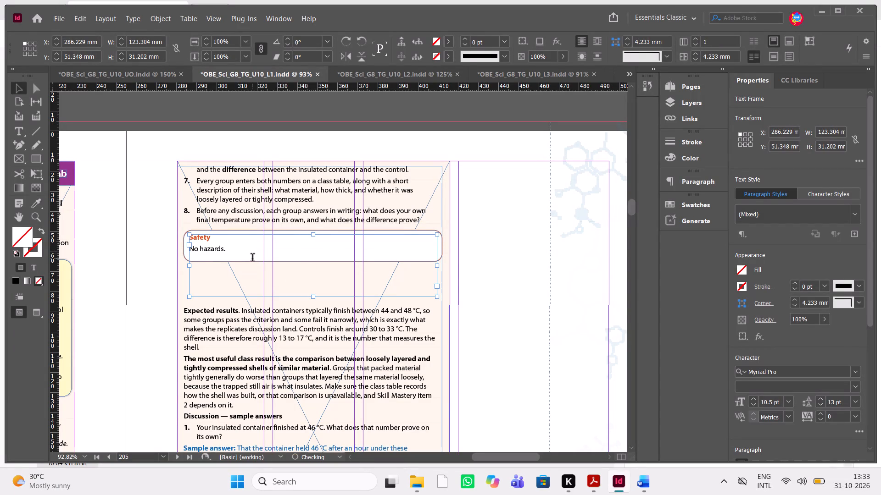
{"action": "key", "text": "Delete"}
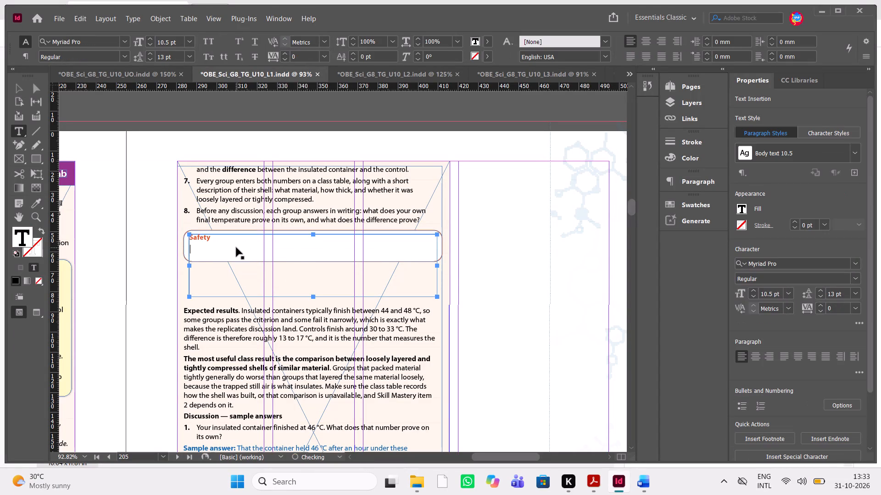
{"action": "key", "text": "ctrl+v"}
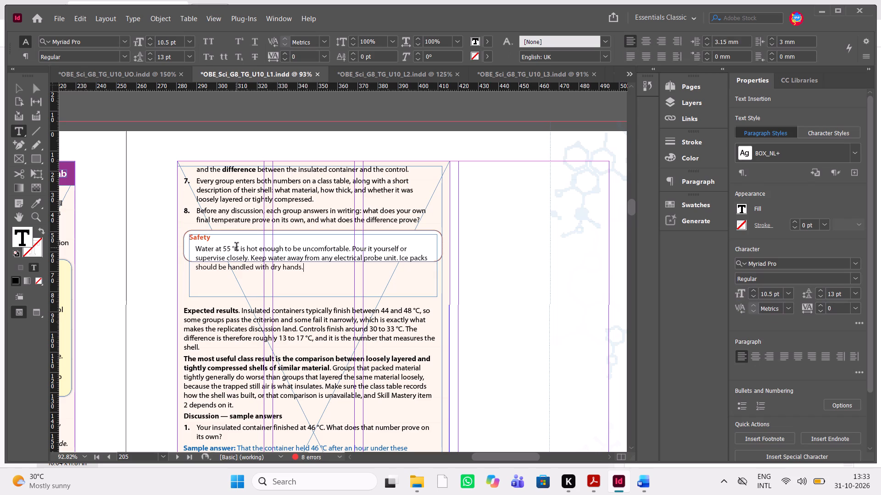
{"action": "key", "text": "Escape"}
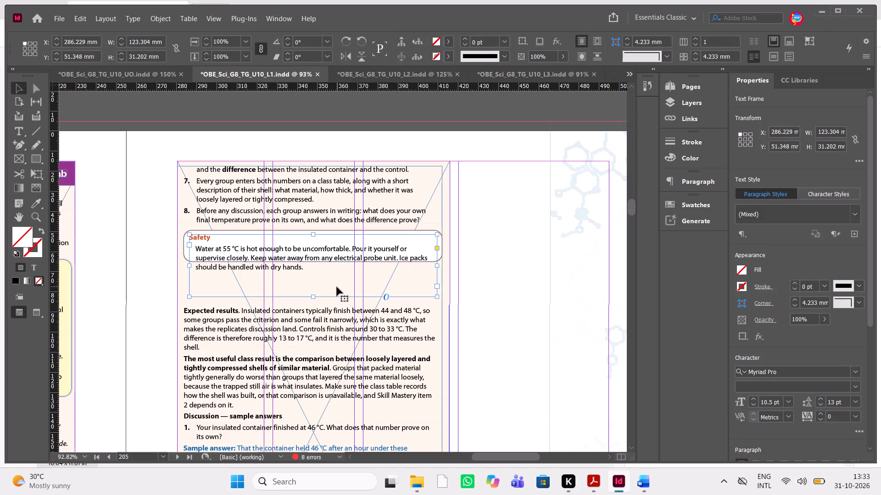
Shorten the Safety text frame to fit its three lines of body text, at about 18.5 mm high.
{"action": "left_click_drag", "start_coordinate": [313, 296], "coordinate": [312, 267]}
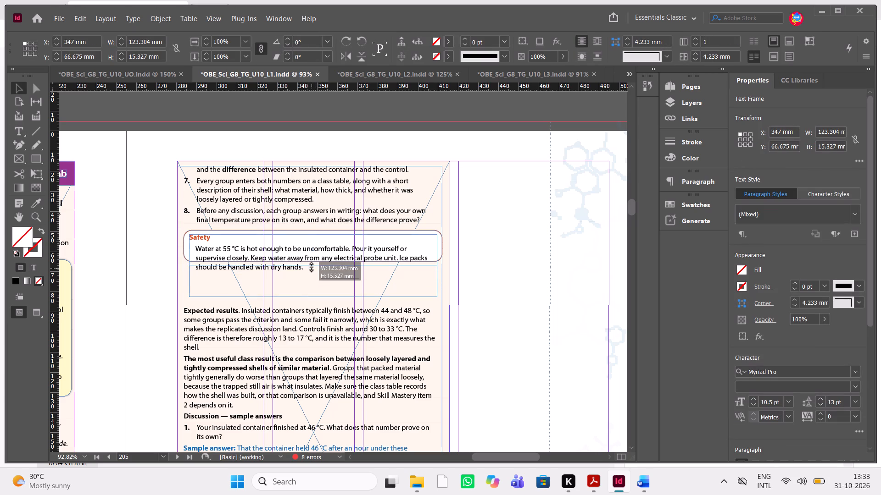
{"action": "left_click_drag", "start_coordinate": [312, 267], "coordinate": [312, 270]}
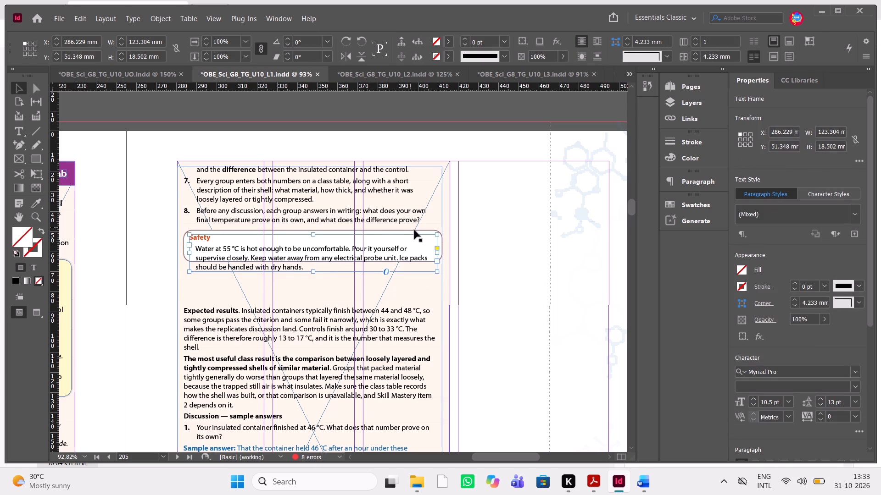
Ungroup the Safety box on page 205 into separate text and outline frames.
{"action": "double_click", "coordinate": [290, 281]}
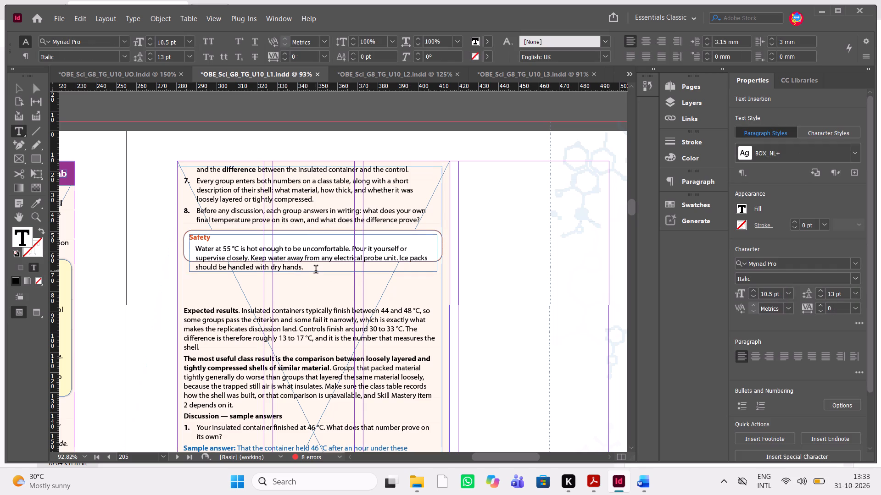
{"action": "left_click_drag", "start_coordinate": [316, 270], "coordinate": [269, 264]}
{"action": "triple_click", "coordinate": [302, 255]}
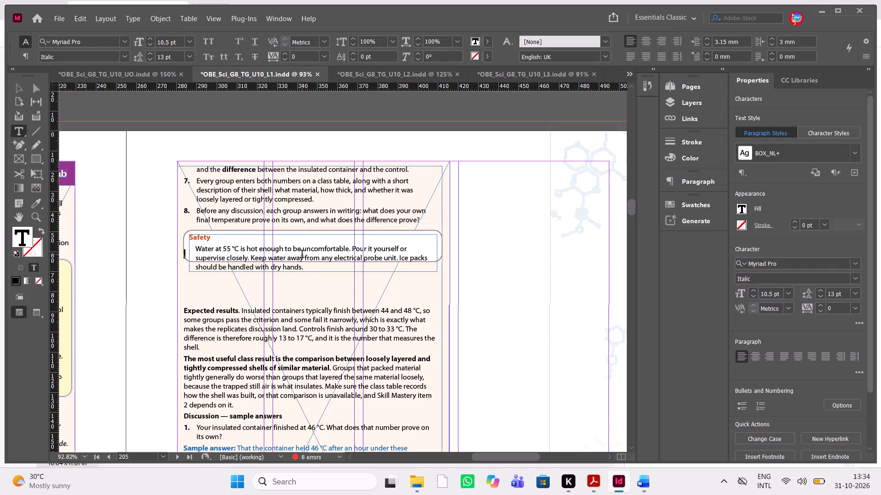
{"action": "left_click", "coordinate": [302, 255]}
{"action": "key", "text": "Escape"}
{"action": "left_click", "coordinate": [316, 256]}
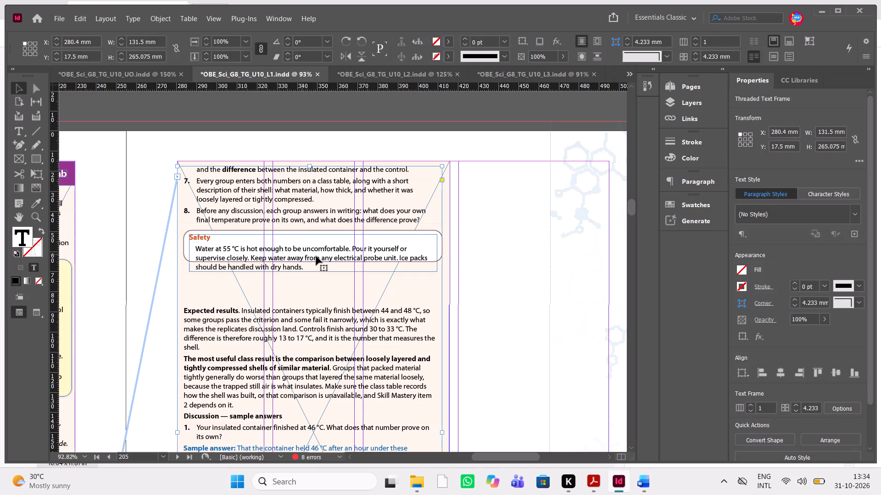
{"action": "left_click", "coordinate": [489, 263]}
{"action": "left_click", "coordinate": [428, 253]}
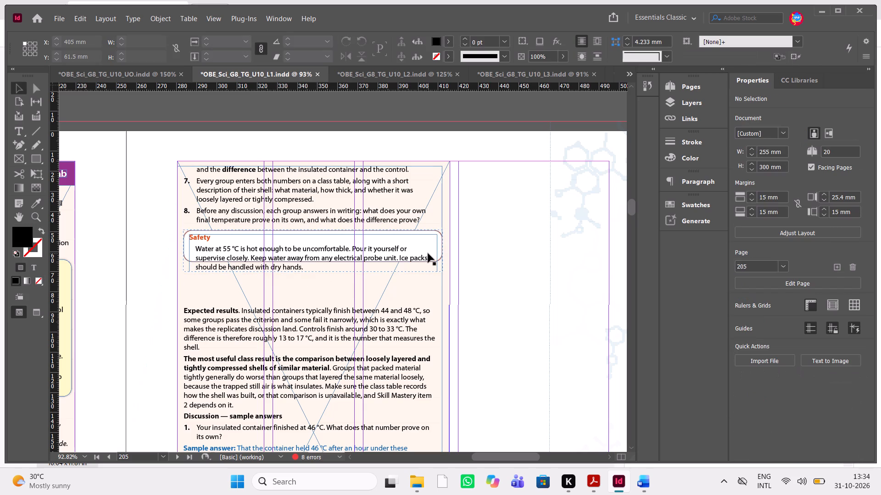
{"action": "key", "text": "ctrl+shift+g"}
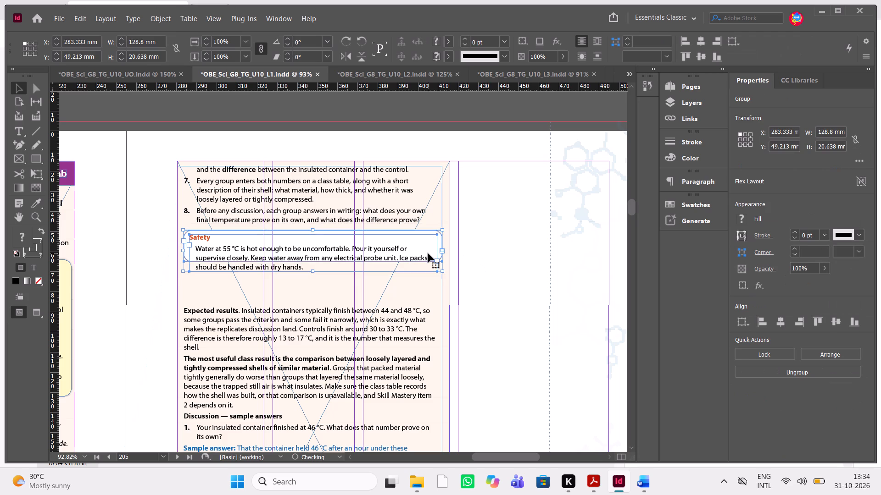
{"action": "triple_click", "coordinate": [355, 259]}
{"action": "left_click", "coordinate": [546, 237]}
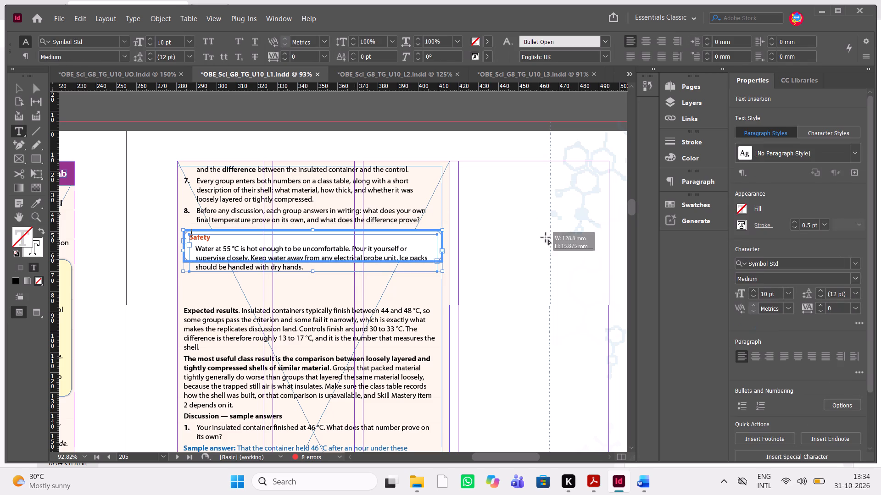
Reduce the left indent of the "Water at 55 °C" paragraph in the Safety box to 0.353 mm.
{"action": "left_click_drag", "start_coordinate": [305, 264], "coordinate": [194, 251]}
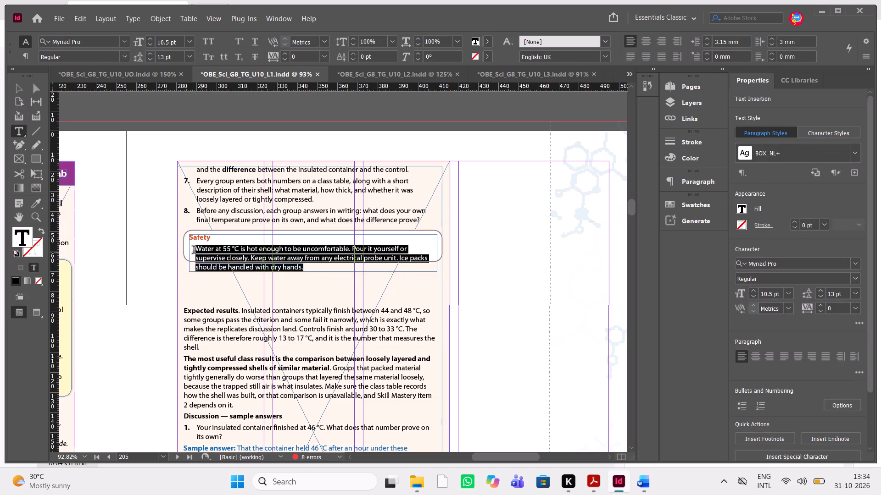
{"action": "left_click_drag", "start_coordinate": [194, 251], "coordinate": [189, 250]}
{"action": "key", "text": "ctrl+shift+t"}
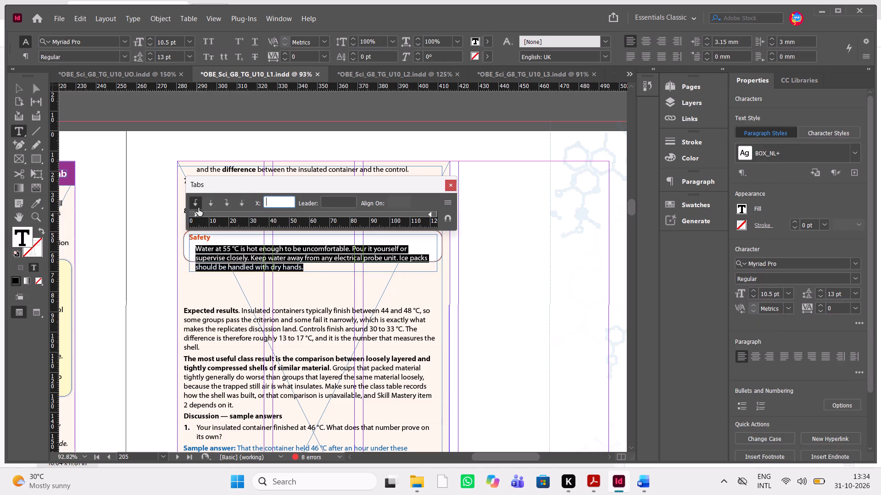
{"action": "left_click", "coordinate": [195, 216]}
{"action": "left_click_drag", "start_coordinate": [195, 216], "coordinate": [189, 217]}
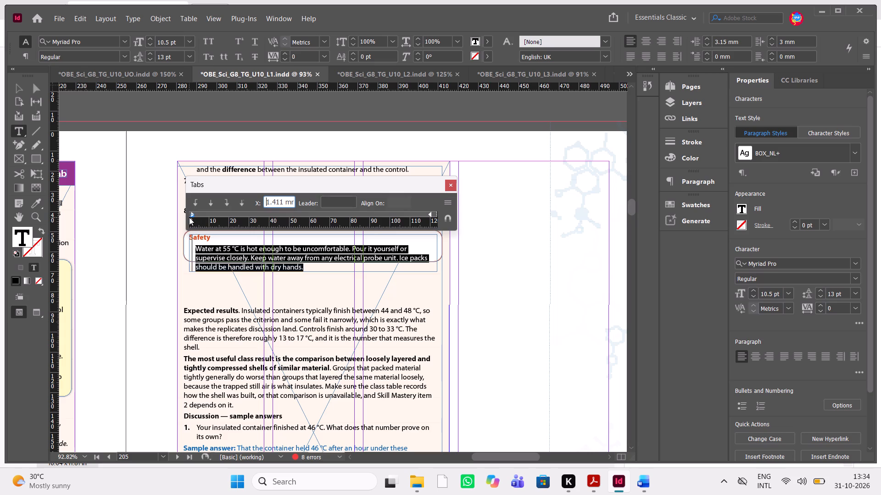
{"action": "left_click_drag", "start_coordinate": [189, 217], "coordinate": [189, 217]}
{"action": "left_click", "coordinate": [447, 183]}
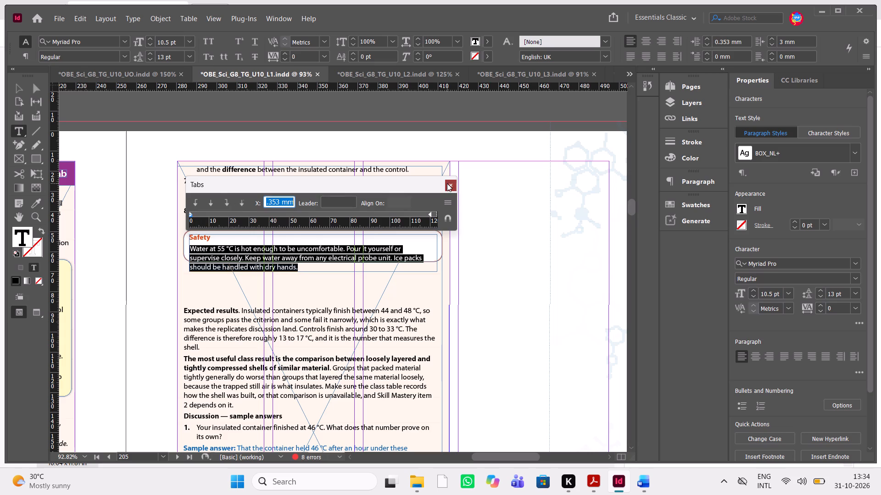
Set the space after the "Safety" heading in the box to 1 mm.
{"action": "left_click", "coordinate": [217, 242]}
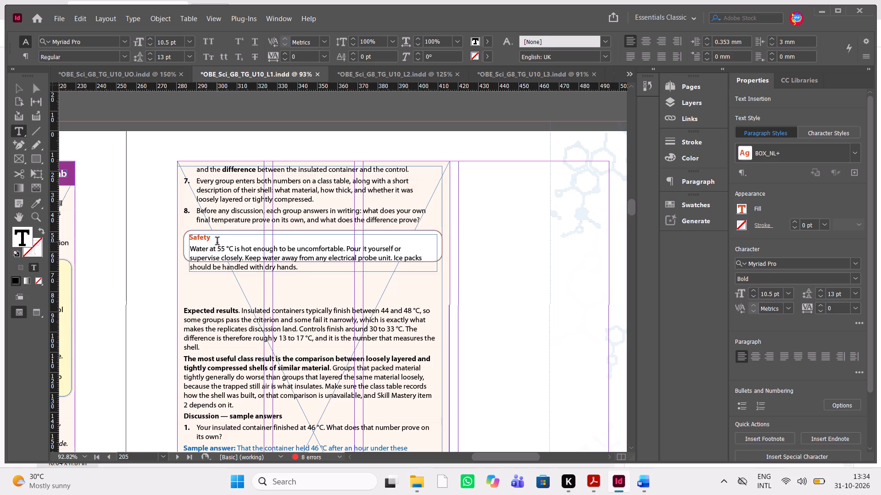
{"action": "left_click_drag", "start_coordinate": [217, 240], "coordinate": [183, 240]}
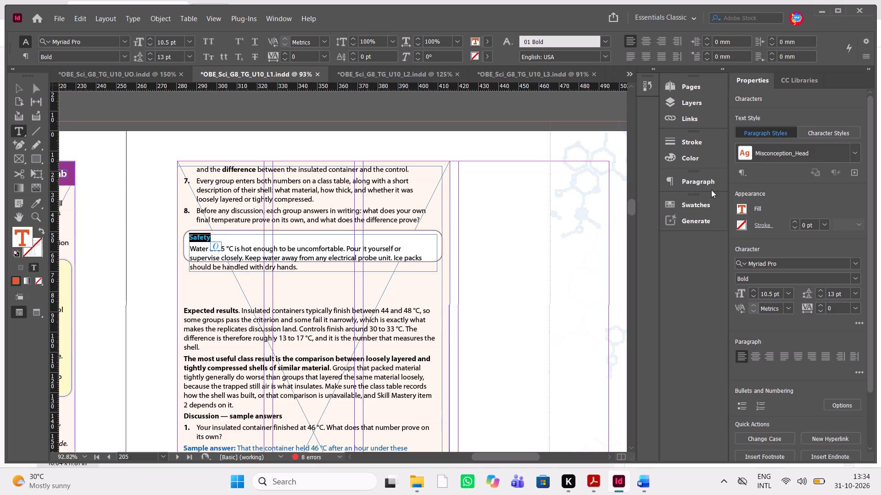
{"action": "left_click", "coordinate": [696, 181]}
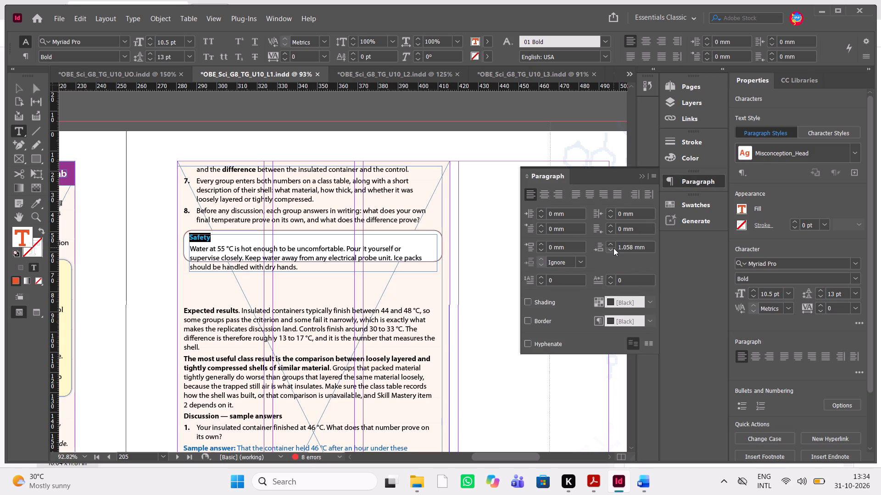
{"action": "double_click", "coordinate": [613, 248]}
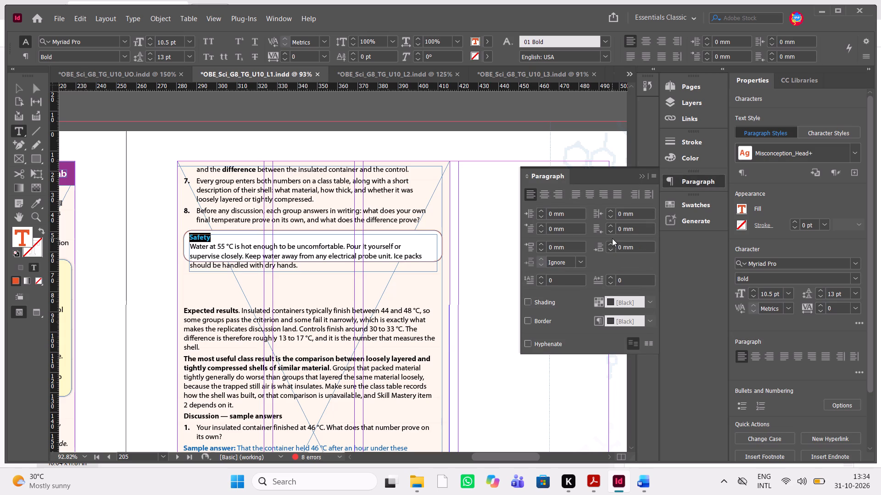
{"action": "left_click", "coordinate": [609, 242]}
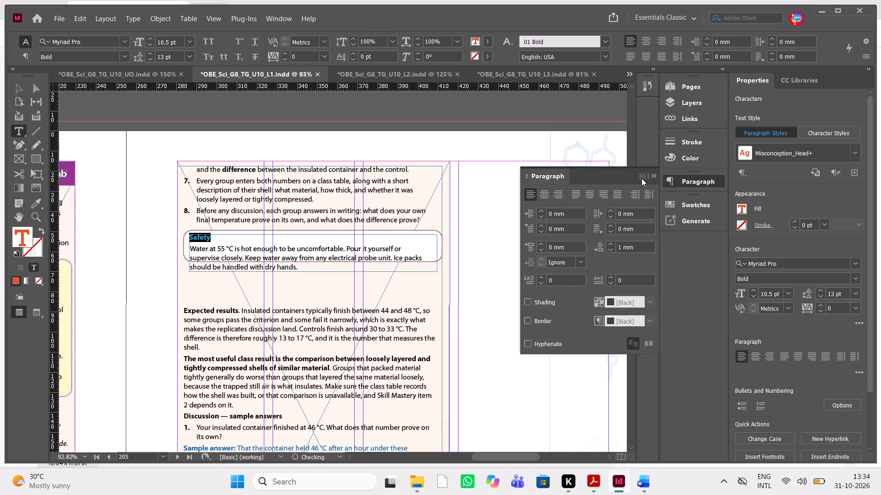
{"action": "left_click", "coordinate": [641, 178]}
{"action": "left_click", "coordinate": [379, 238]}
{"action": "key", "text": "Escape"}
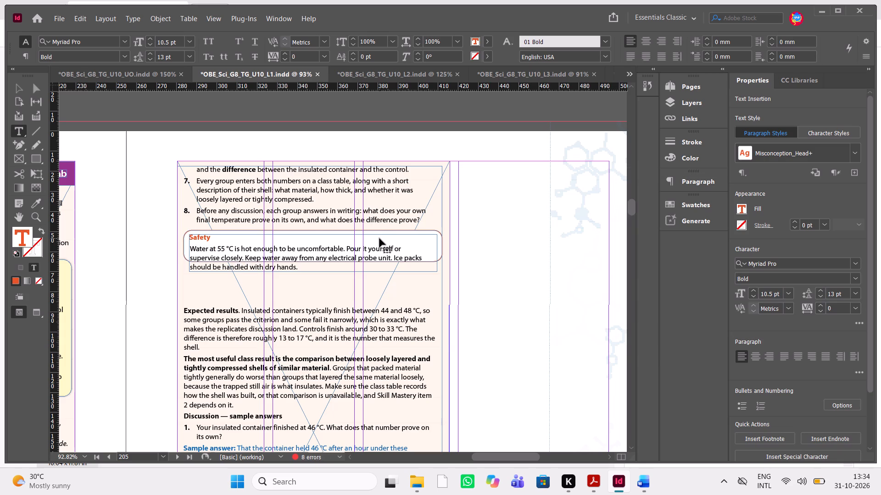
Extend the orange outline frame downward to enclose all the safety text, at about 23.8 mm high.
{"action": "left_click", "coordinate": [441, 242]}
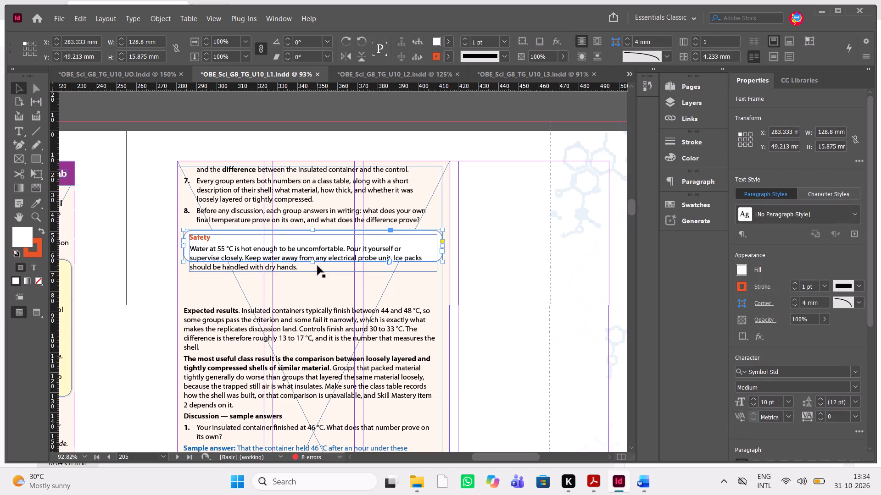
{"action": "left_click_drag", "start_coordinate": [314, 264], "coordinate": [315, 275]}
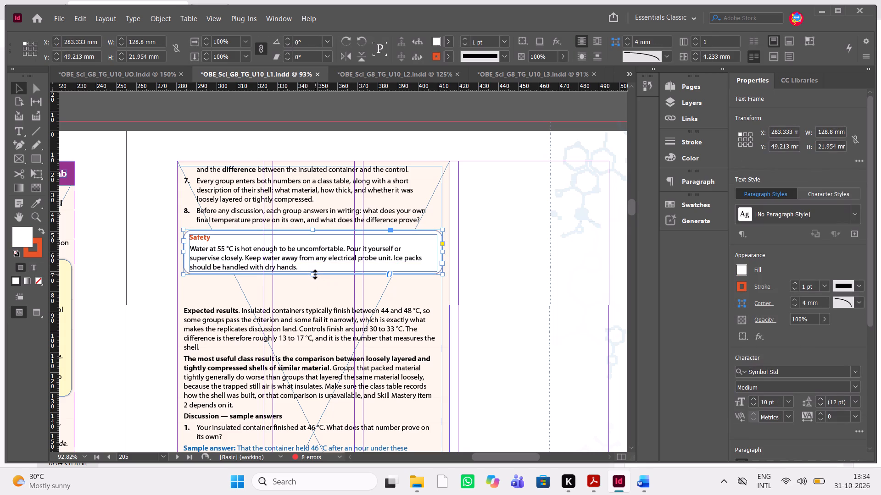
{"action": "left_click", "coordinate": [315, 275]}
Check the Safety box on page 205 with guides and frame edges hidden, and return to the normal view.
{"action": "left_click", "coordinate": [467, 269]}
{"action": "key", "text": "w"}
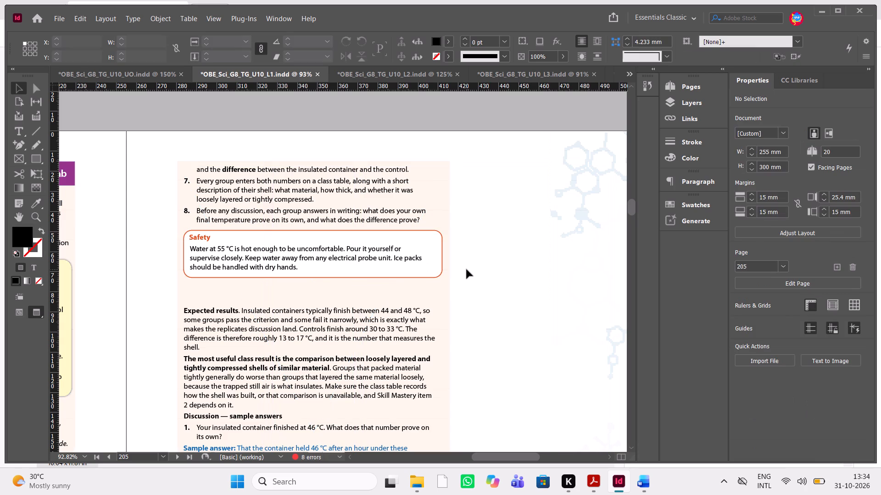
{"action": "key", "text": "w"}
{"action": "key", "text": "w"}
{"action": "key", "text": "w"}
{"action": "type", "text": "ww"}
{"action": "type", "text": "www"}
{"action": "key", "text": "w"}
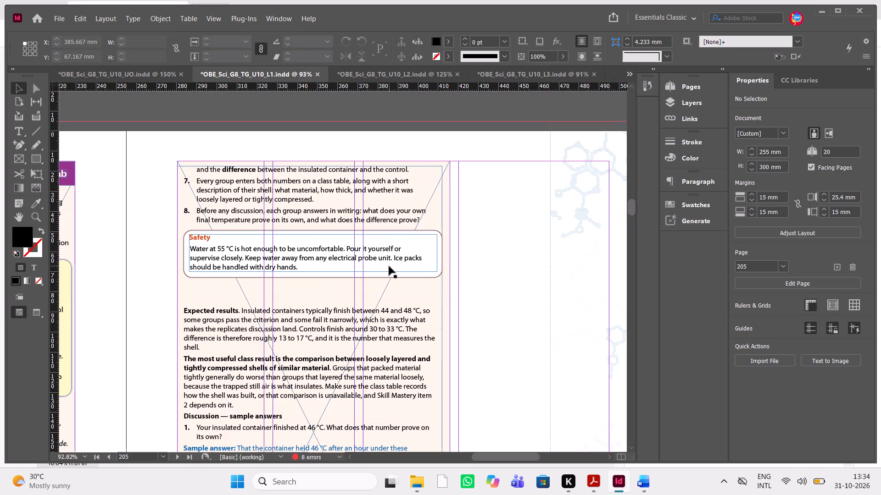
Nudge the Safety text frame down 0.5 mm inside its outline to Y 51.848 mm and preview the result.
{"action": "left_click", "coordinate": [389, 266]}
{"action": "key", "text": "Down"}
{"action": "key", "text": "Down"}
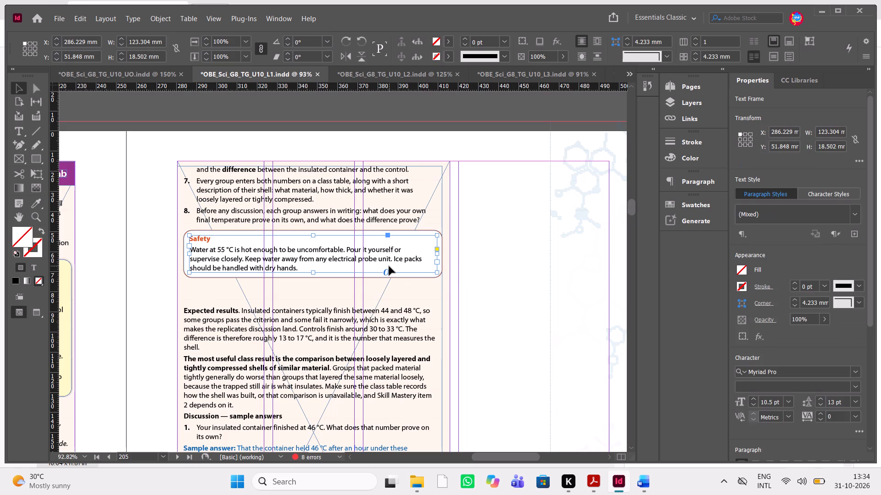
{"action": "key", "text": "Up"}
{"action": "key", "text": "Down"}
{"action": "left_click", "coordinate": [483, 240]}
{"action": "key", "text": "w"}
{"action": "key", "text": "w"}
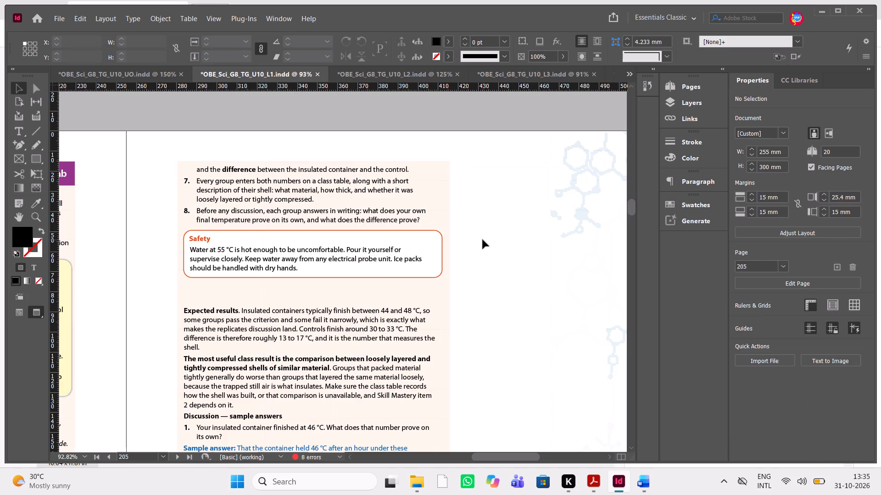
{"action": "key", "text": "w"}
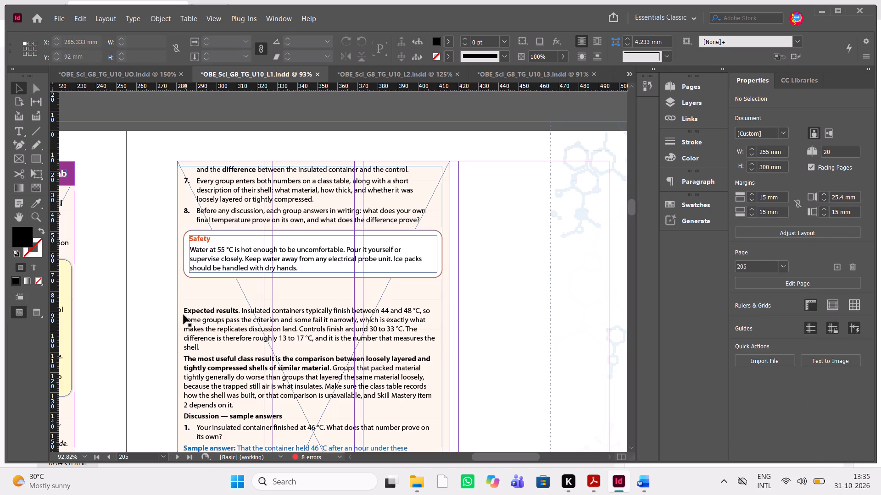
Delete two empty lines between the Safety box and the "Expected results" paragraph.
{"action": "double_click", "coordinate": [191, 283]}
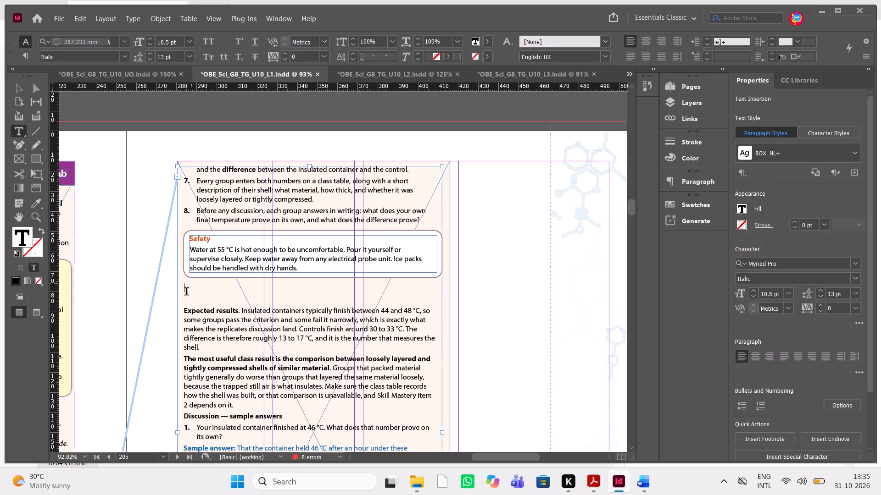
{"action": "left_click", "coordinate": [186, 292]}
{"action": "key", "text": "Delete"}
{"action": "key", "text": "Delete"}
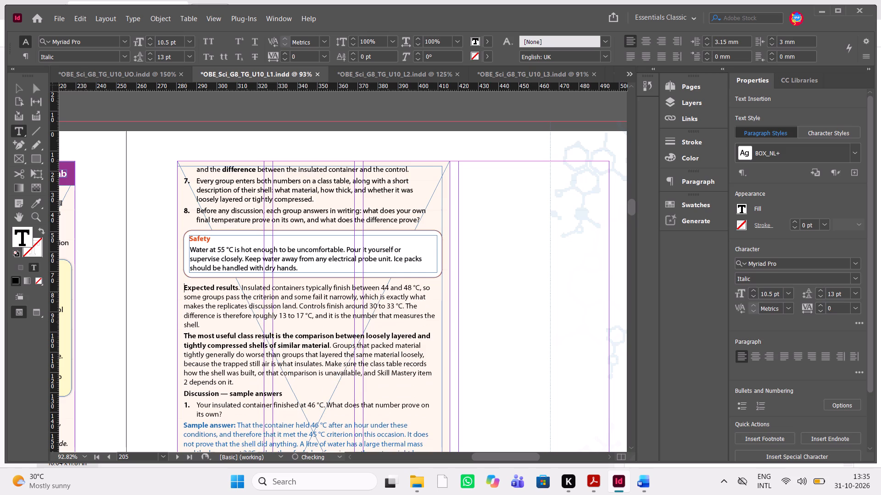
Move the whole Progress Check 2 box on page 206 down to Y 64.228 mm to make room for the overset text above.
{"action": "scroll", "coordinate": [257, 291], "scroll_direction": "down", "scroll_amount": 1}
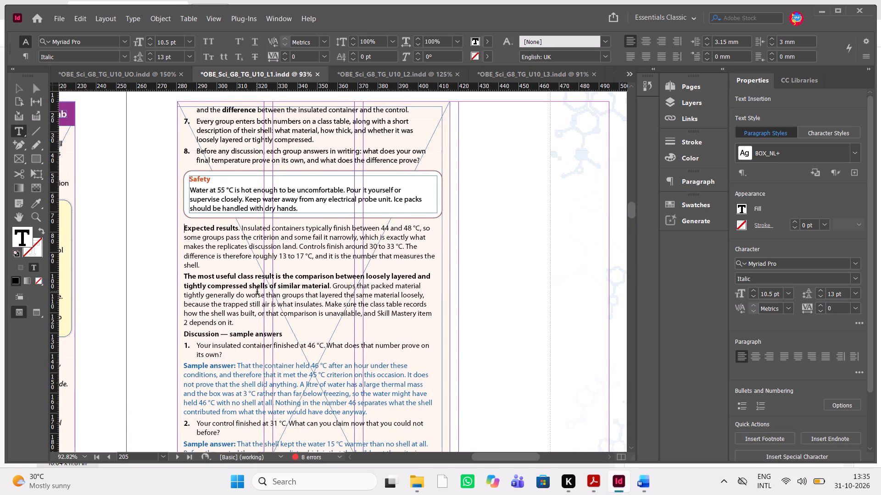
{"action": "scroll", "coordinate": [257, 291], "scroll_direction": "down", "scroll_amount": 9}
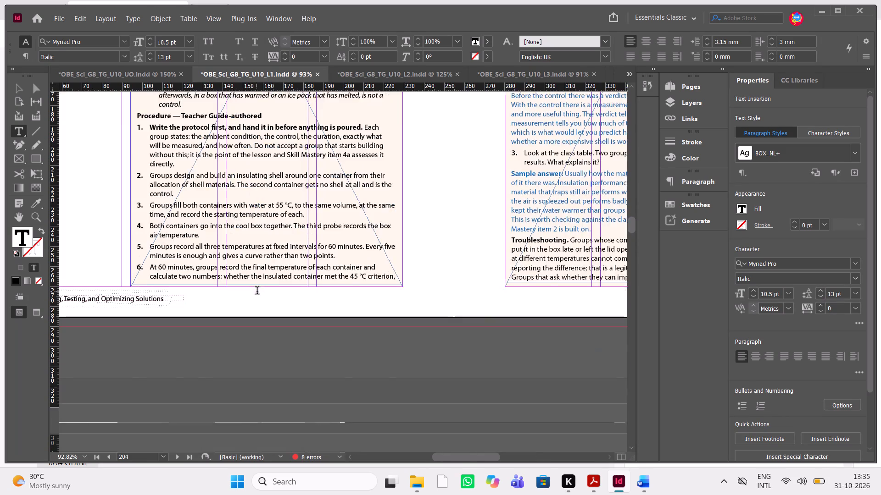
{"action": "scroll", "coordinate": [257, 291], "scroll_direction": "down", "scroll_amount": 4}
{"action": "key", "text": "Escape"}
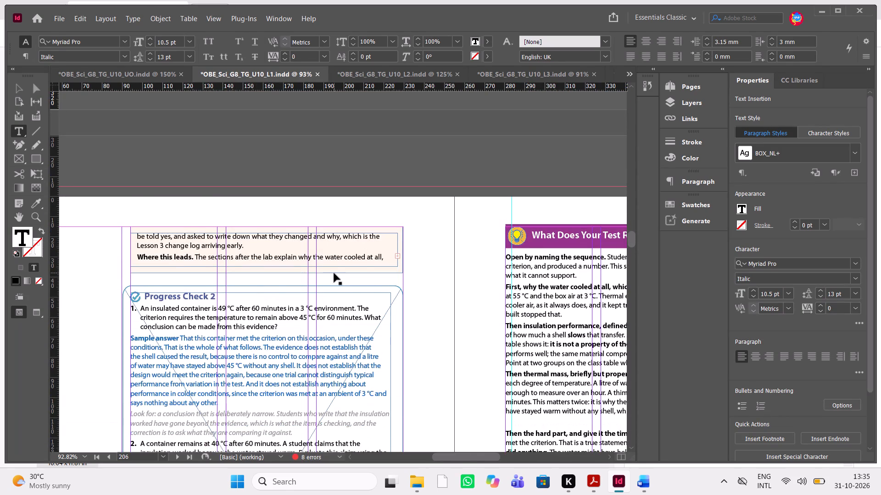
{"action": "left_click", "coordinate": [306, 264]}
{"action": "scroll", "coordinate": [306, 264], "scroll_direction": "down", "scroll_amount": 2}
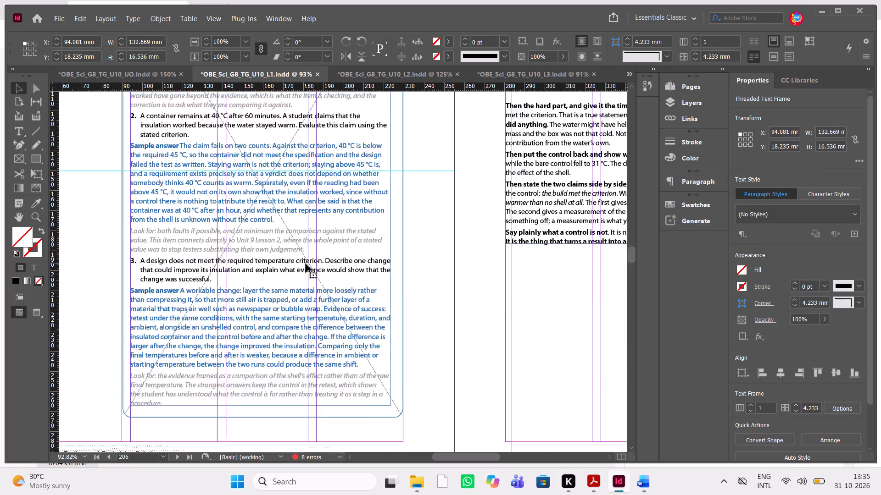
{"action": "scroll", "coordinate": [306, 264], "scroll_direction": "down", "scroll_amount": 1}
{"action": "scroll", "coordinate": [306, 264], "scroll_direction": "up", "scroll_amount": 2}
{"action": "left_click_drag", "start_coordinate": [113, 256], "coordinate": [180, 294]}
{"action": "key", "text": "shift+Down"}
{"action": "key", "text": "shift+Down"}
{"action": "key", "text": "shift+Down"}
{"action": "key", "text": "shift+Down"}
{"action": "key", "text": "shift+Down"}
{"action": "key", "text": "shift+Down"}
{"action": "key", "text": "shift+Down"}
{"action": "key", "text": "shift+Down"}
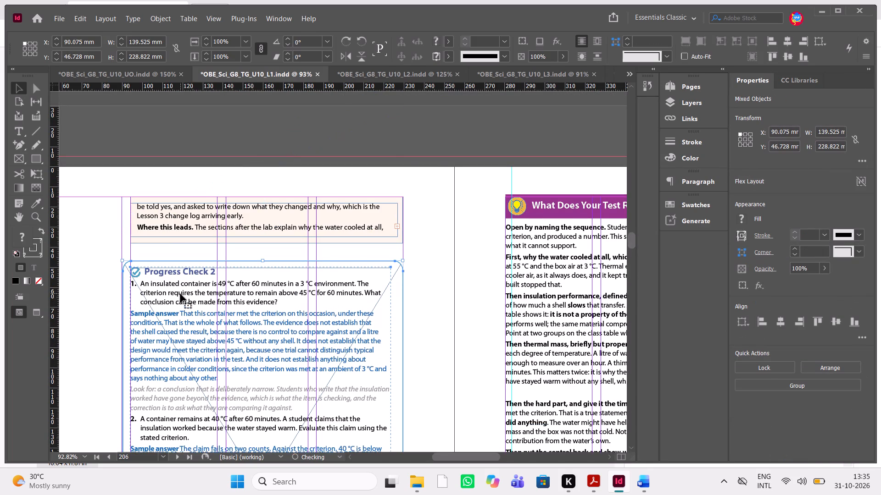
{"action": "key", "text": "shift+Down"}
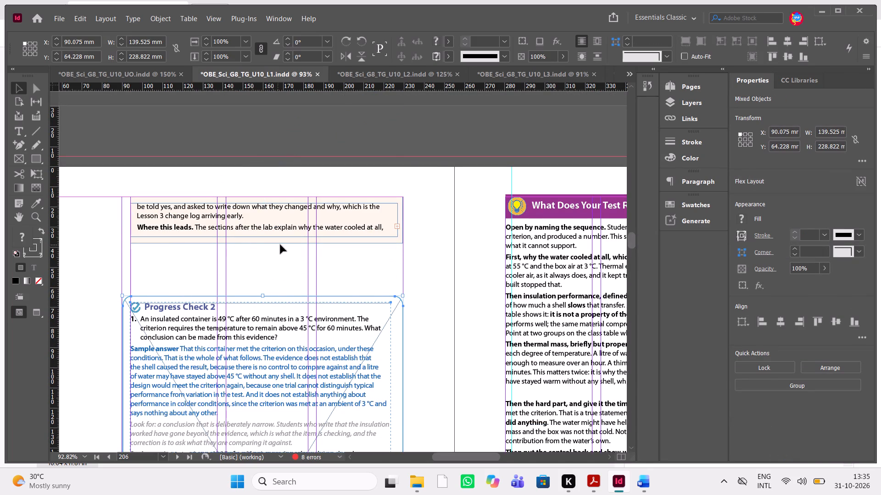
Extend the threaded text frame containing "Where this leads" downward to 29.39 mm high so all its text fits.
{"action": "left_click", "coordinate": [328, 231]}
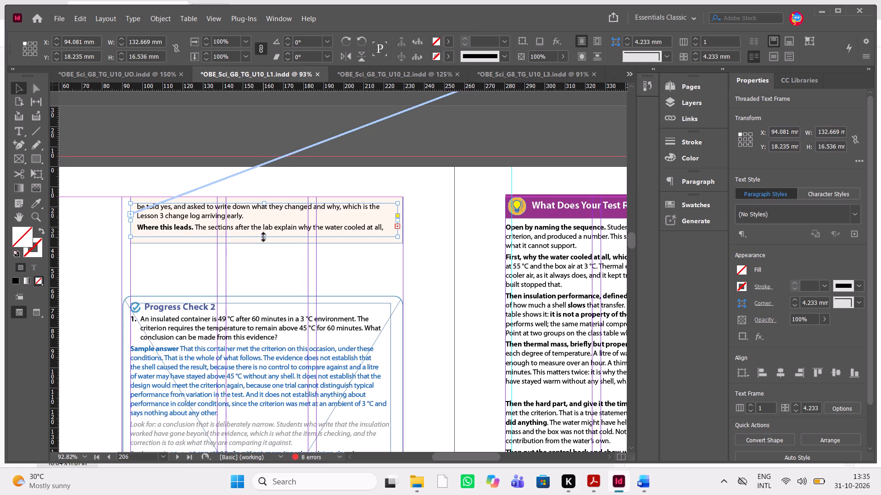
{"action": "left_click_drag", "start_coordinate": [264, 236], "coordinate": [269, 258]}
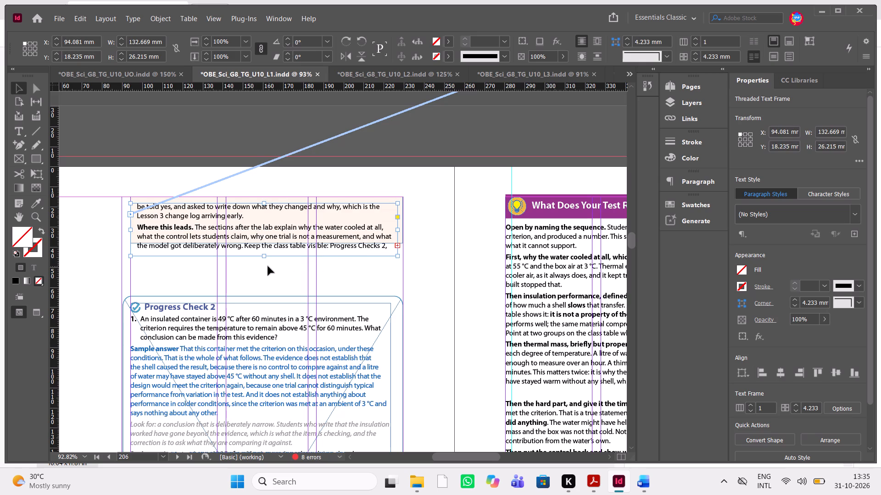
{"action": "left_click_drag", "start_coordinate": [264, 257], "coordinate": [264, 264]}
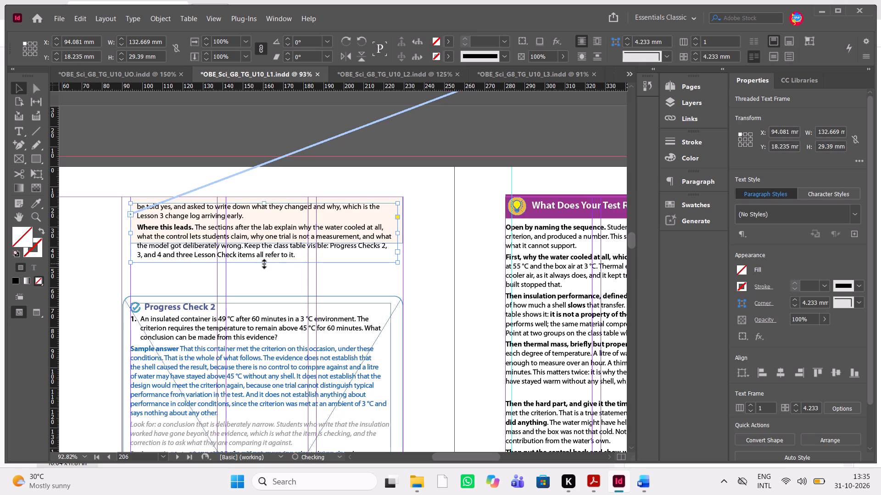
Extend the peach background frame behind the "Where this leads" text downward to about 35.8 mm high.
{"action": "left_click", "coordinate": [404, 231]}
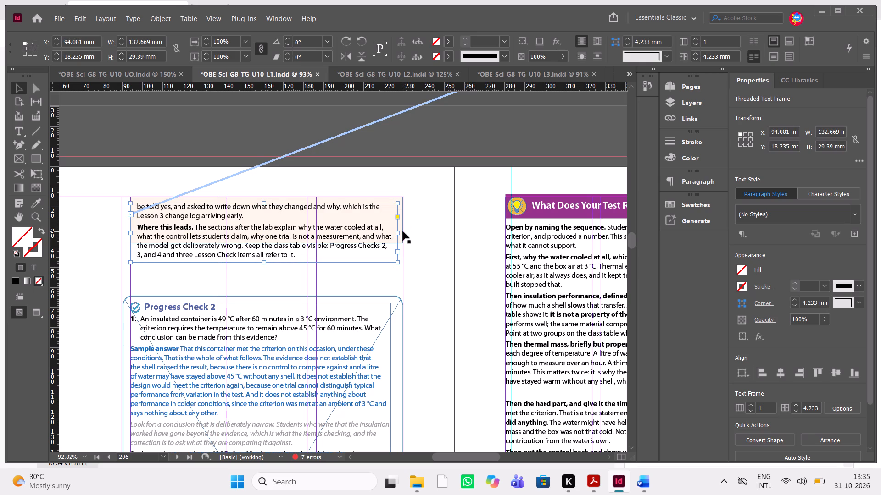
{"action": "left_click", "coordinate": [403, 232]}
{"action": "left_click", "coordinate": [403, 236]}
{"action": "left_click", "coordinate": [464, 262]}
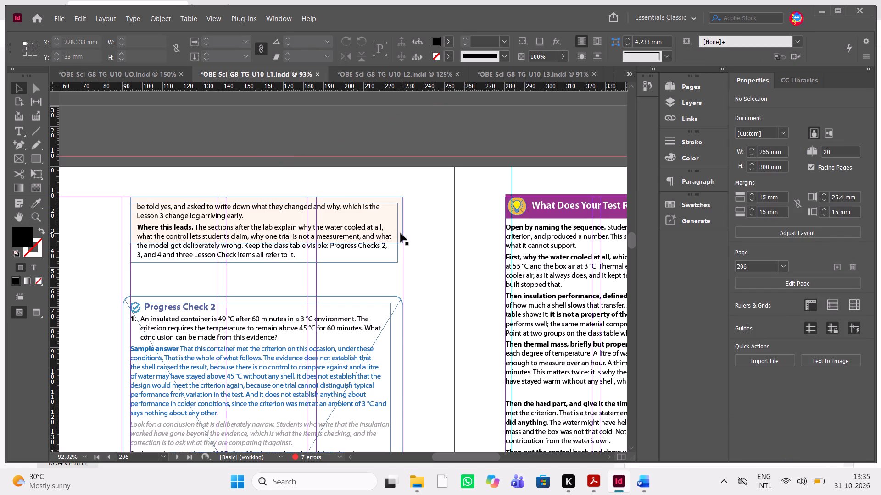
{"action": "left_click", "coordinate": [401, 233]}
{"action": "left_click_drag", "start_coordinate": [267, 243], "coordinate": [267, 268]}
Move the Progress Check 2 box and its contents up to Y 54.228 mm, closer to the peach box.
{"action": "left_click_drag", "start_coordinate": [96, 302], "coordinate": [213, 345]}
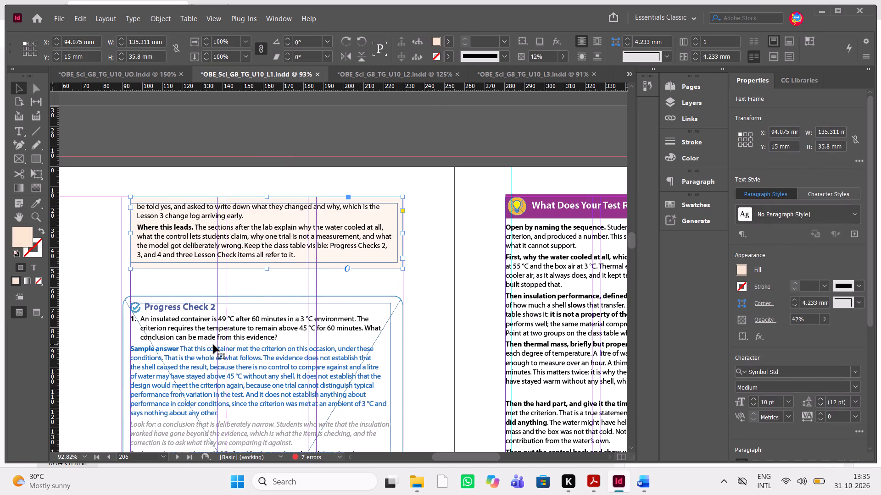
{"action": "key", "text": "shift+Down"}
{"action": "key", "text": "shift+Up"}
{"action": "key", "text": "shift+Up"}
{"action": "key", "text": "shift+Up"}
{"action": "key", "text": "shift+Up"}
{"action": "key", "text": "shift+Up"}
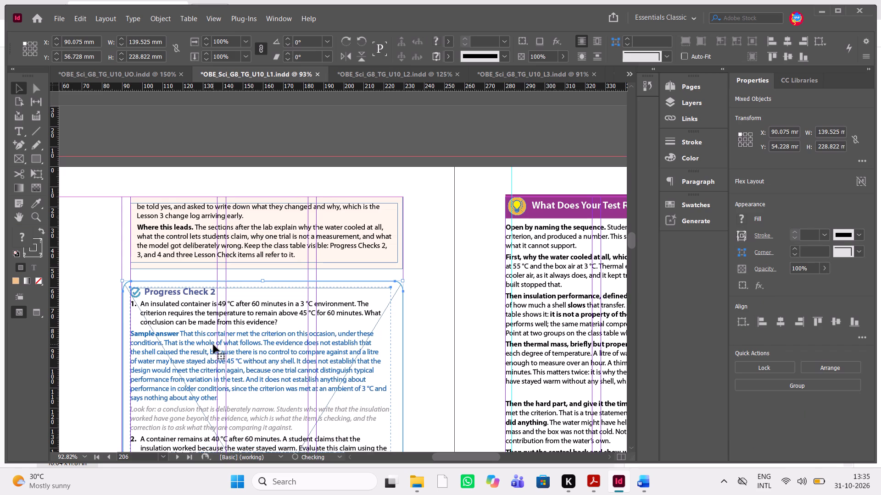
Preview page 206, shorten the peach background frame to about 34 mm high, and return to the normal view.
{"action": "left_click", "coordinate": [106, 215]}
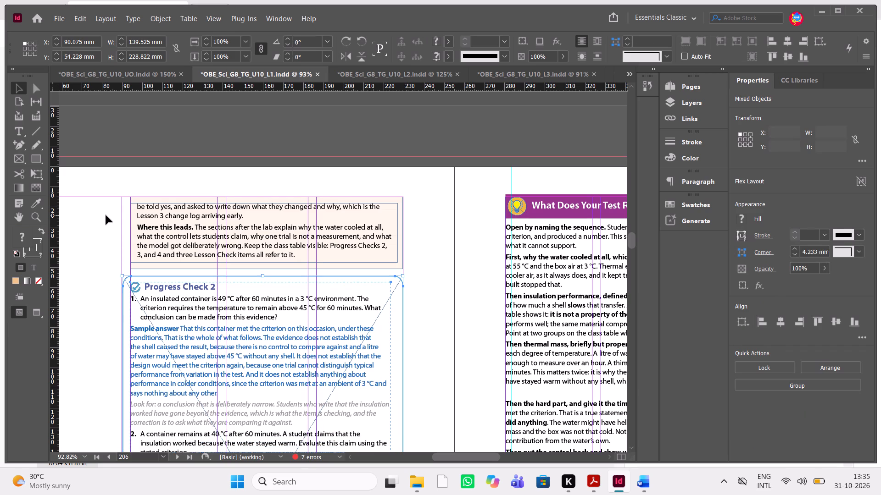
{"action": "key", "text": "w"}
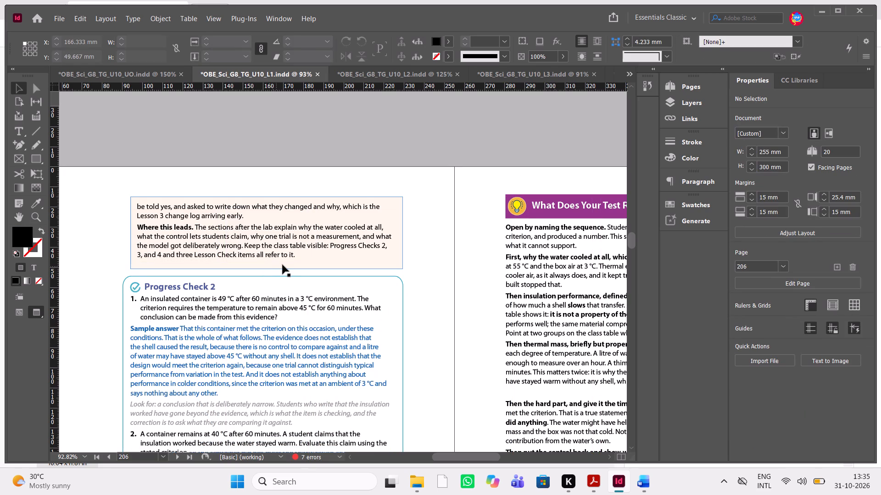
{"action": "left_click", "coordinate": [283, 265]}
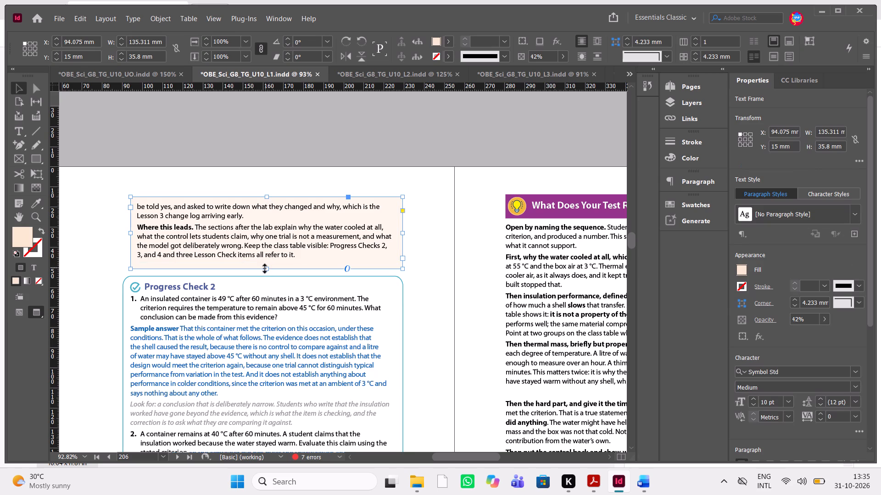
{"action": "left_click", "coordinate": [265, 269]}
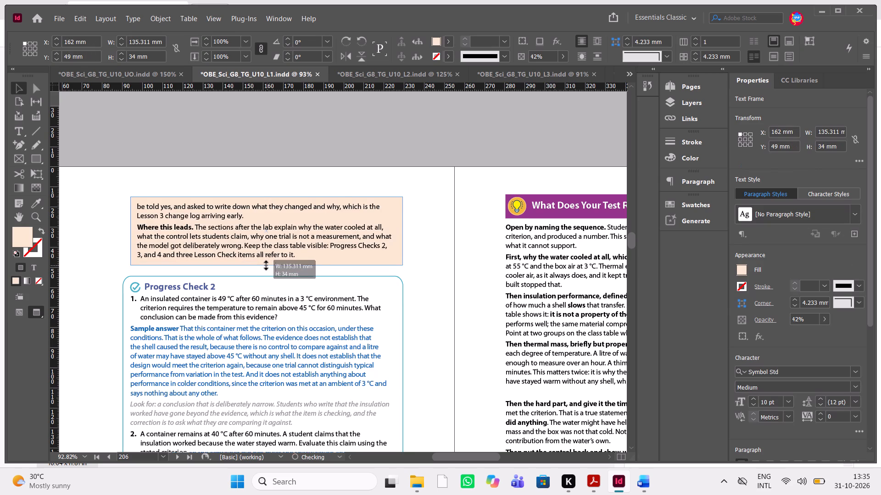
{"action": "left_click", "coordinate": [425, 265]}
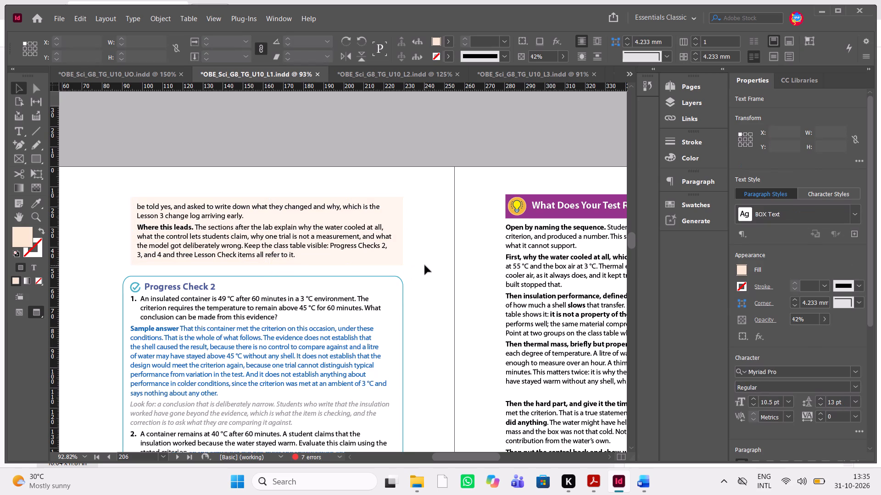
{"action": "type", "text": "www"}
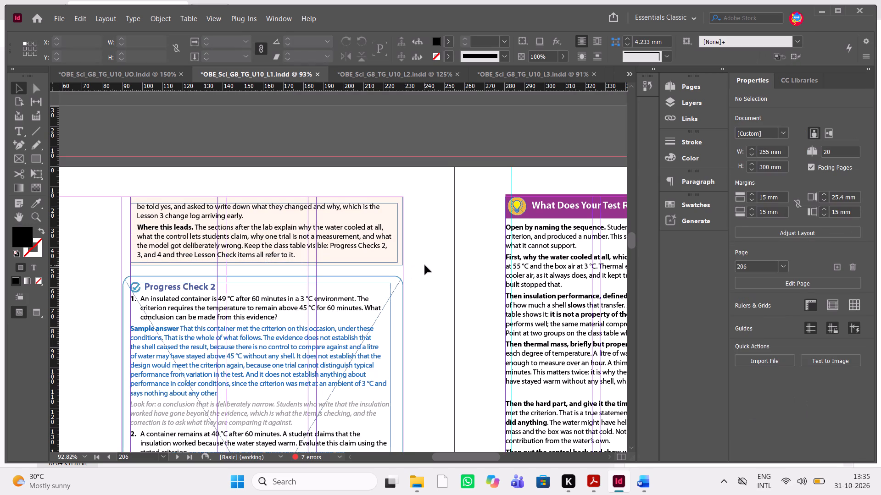
Nudge the "Where this leads" text frame up inside its peach box to Y 17.485 mm.
{"action": "left_click", "coordinate": [329, 233]}
{"action": "key", "text": "Up"}
{"action": "key", "text": "Up"}
{"action": "key", "text": "Up"}
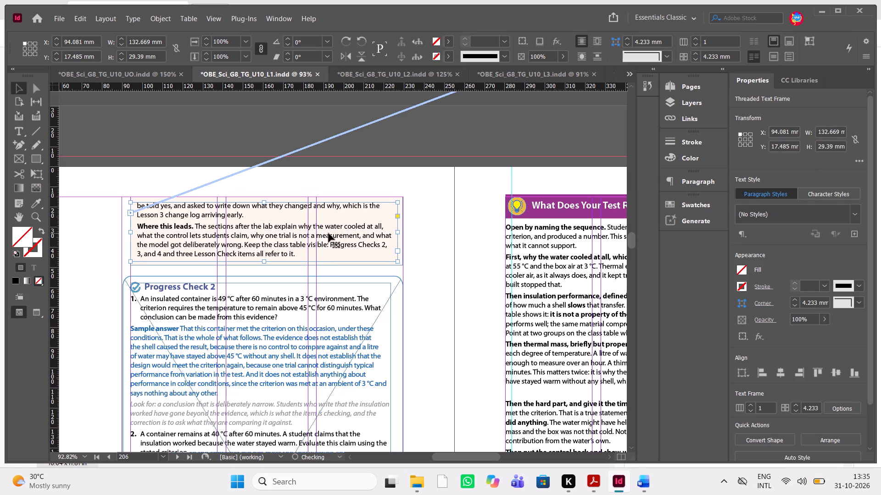
{"action": "key", "text": "Up"}
{"action": "key", "text": "Down"}
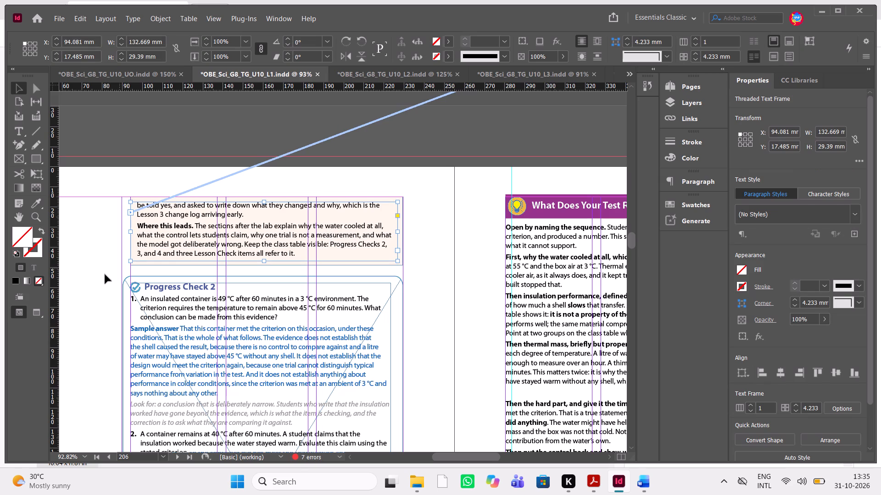
Nudge the Progress Check 2 box and its contents up to Y 53.478 mm.
{"action": "left_click_drag", "start_coordinate": [99, 280], "coordinate": [170, 300]}
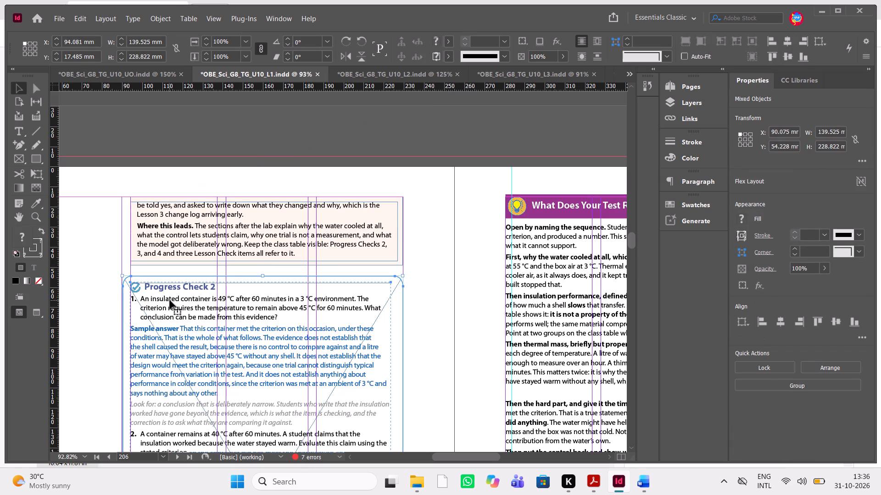
{"action": "key", "text": "Up"}
{"action": "key", "text": "Up"}
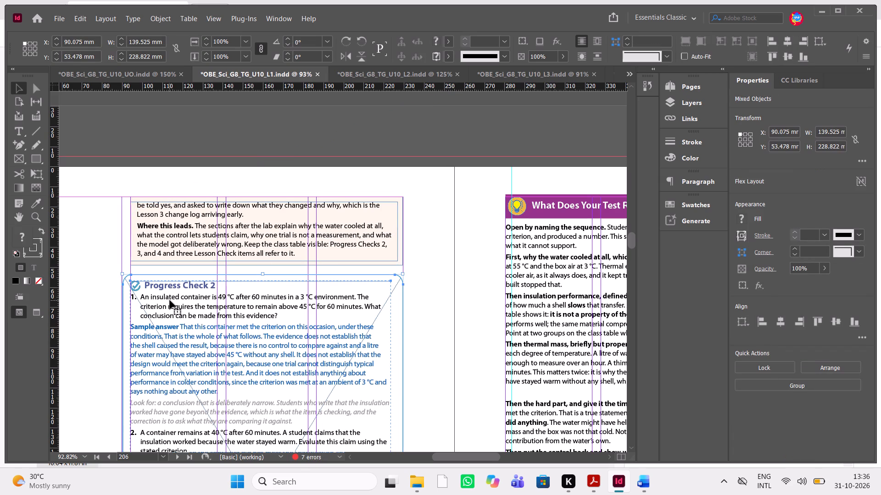
Check the PDF's page 19 comment and tighten the last "Look for" paragraph of page 206's Progress Check 2 to -20 tracking in InDesign.
{"action": "key", "text": "alt+Tab"}
{"action": "scroll", "coordinate": [271, 287], "scroll_direction": "down", "scroll_amount": 2}
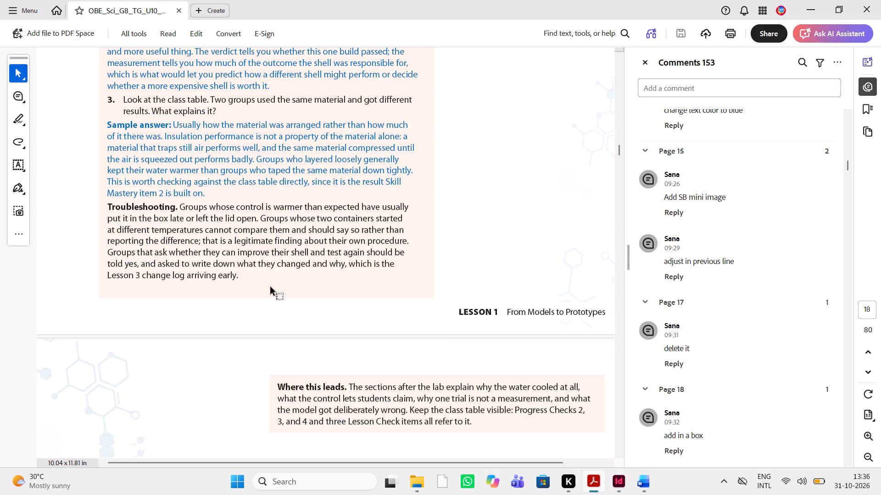
{"action": "scroll", "coordinate": [271, 287], "scroll_direction": "down", "scroll_amount": 6}
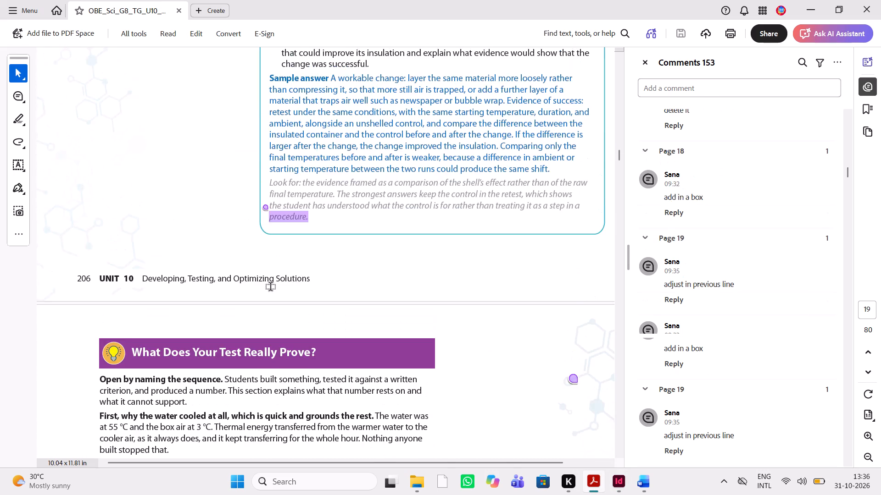
{"action": "key", "text": "alt+Tab"}
{"action": "scroll", "coordinate": [271, 287], "scroll_direction": "down", "scroll_amount": 2}
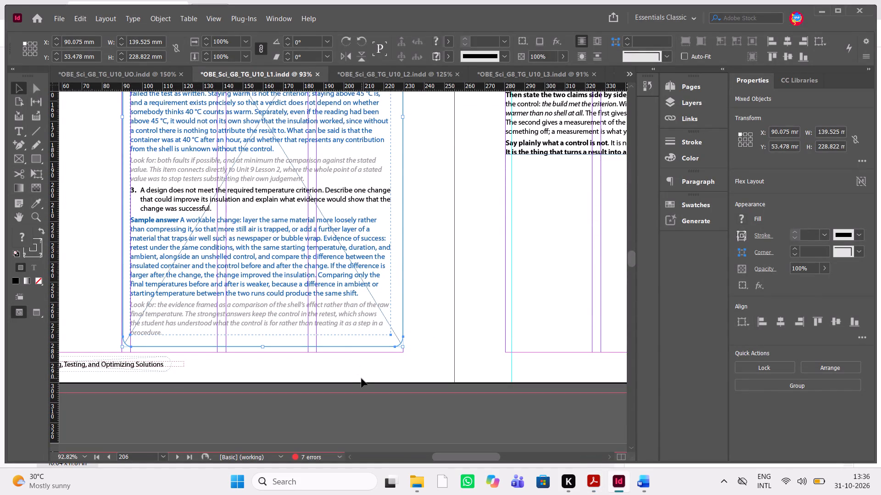
{"action": "left_click", "coordinate": [362, 379]}
{"action": "triple_click", "coordinate": [190, 329]}
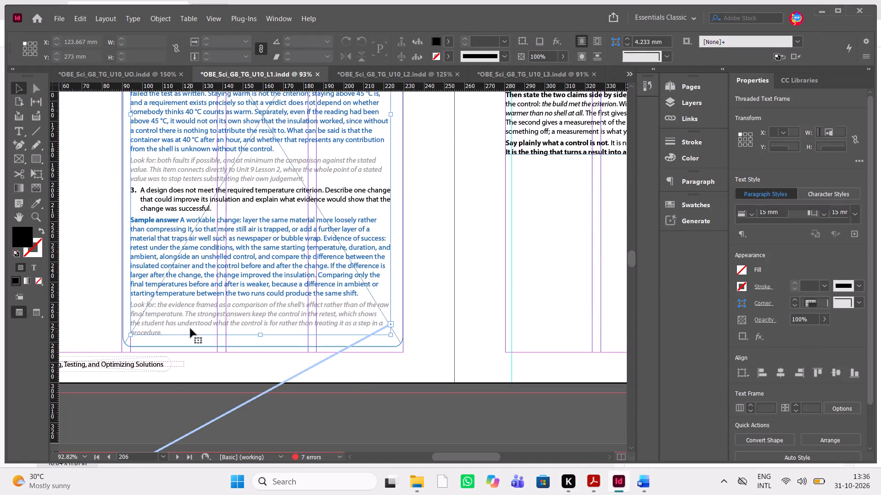
{"action": "triple_click", "coordinate": [175, 328]}
{"action": "left_click", "coordinate": [175, 328]}
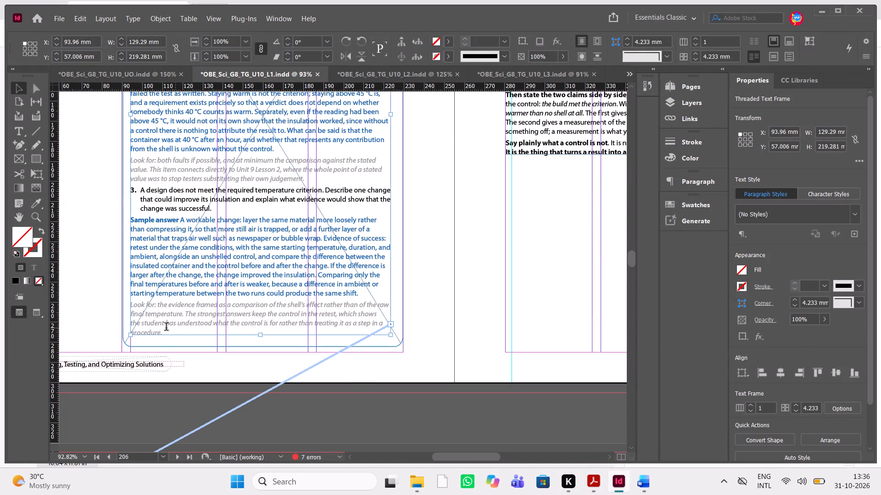
{"action": "left_click", "coordinate": [165, 335]}
{"action": "left_click_drag", "start_coordinate": [169, 332], "coordinate": [114, 307]}
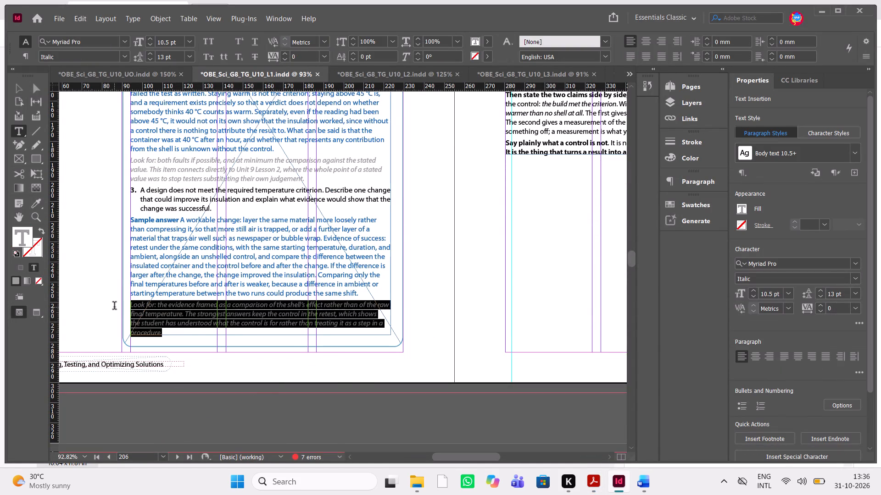
{"action": "left_click_drag", "start_coordinate": [114, 307], "coordinate": [114, 306]}
{"action": "left_click", "coordinate": [858, 307]}
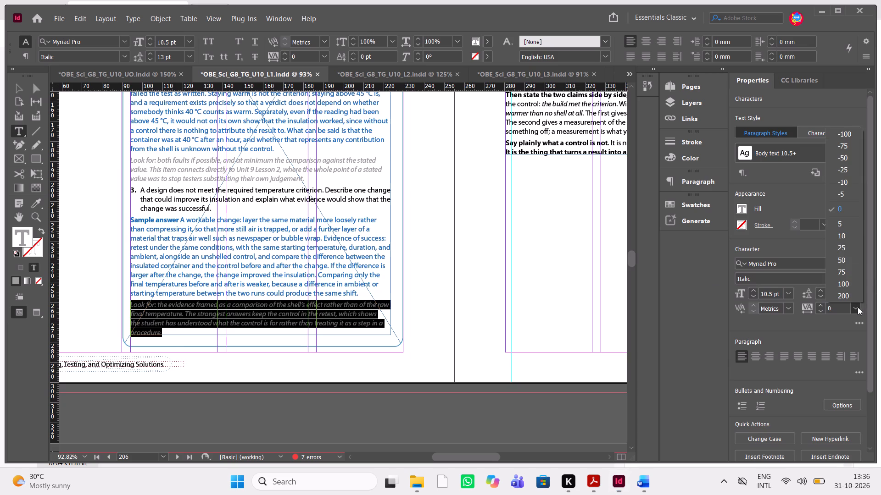
{"action": "left_click", "coordinate": [839, 189]}
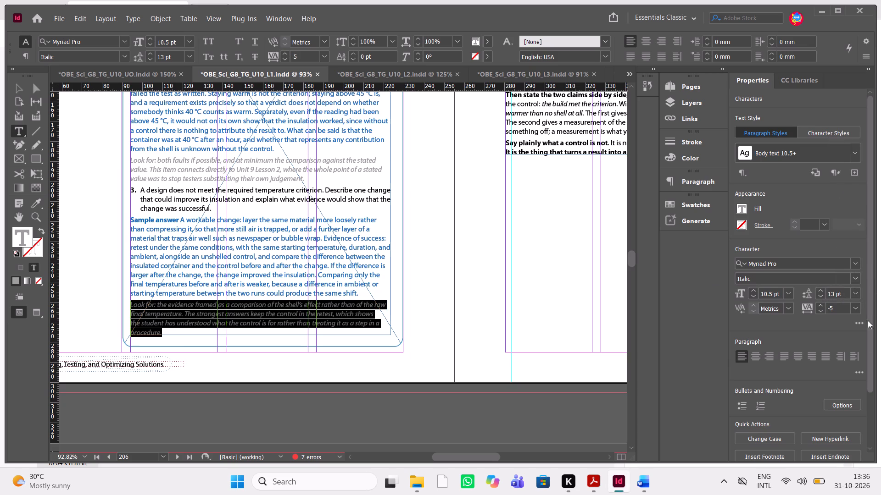
{"action": "left_click", "coordinate": [855, 309]}
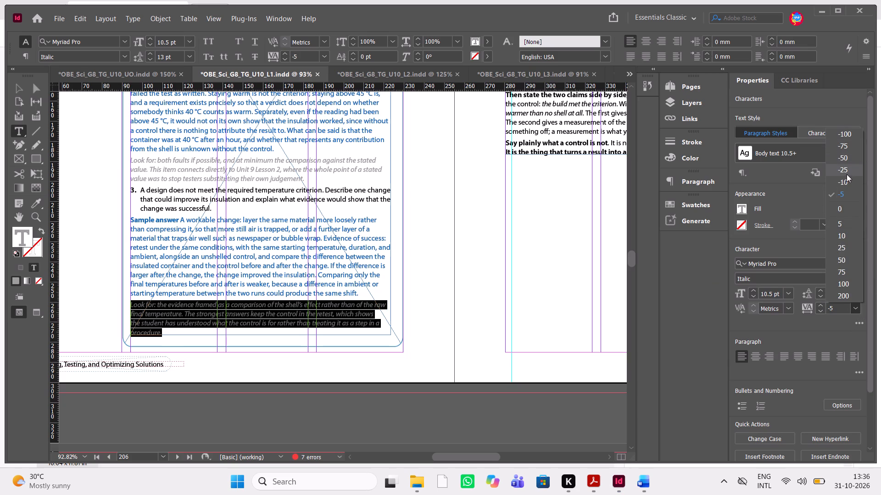
{"action": "left_click", "coordinate": [846, 177]}
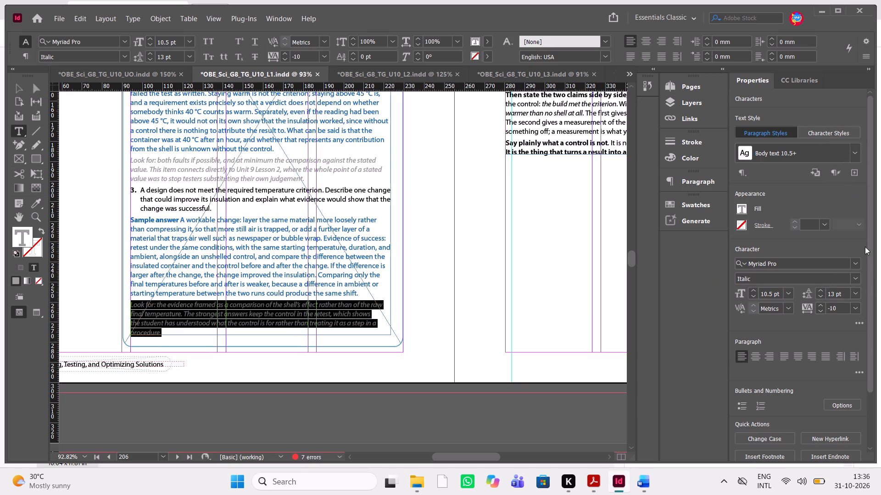
{"action": "double_click", "coordinate": [836, 308]}
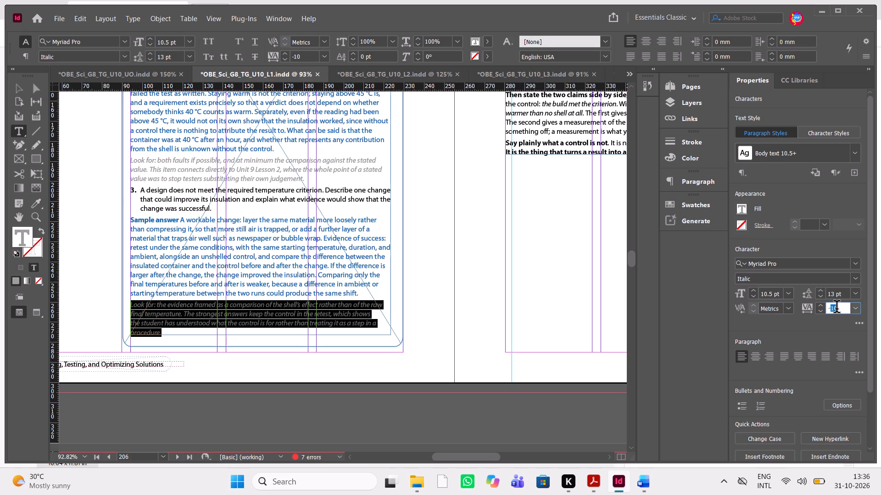
{"action": "key", "text": "BackSpace"}
{"action": "type", "text": "20"}
{"action": "key", "text": "Return"}
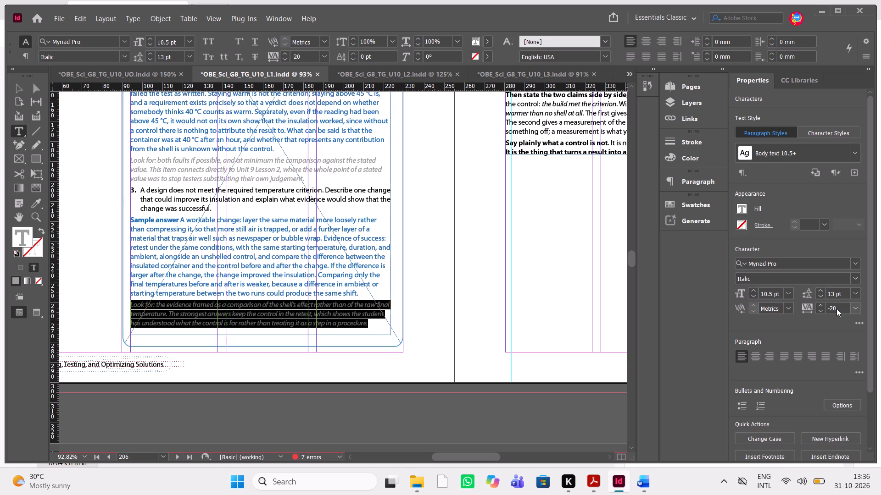
{"action": "left_click", "coordinate": [407, 397]}
{"action": "key", "text": "Escape"}
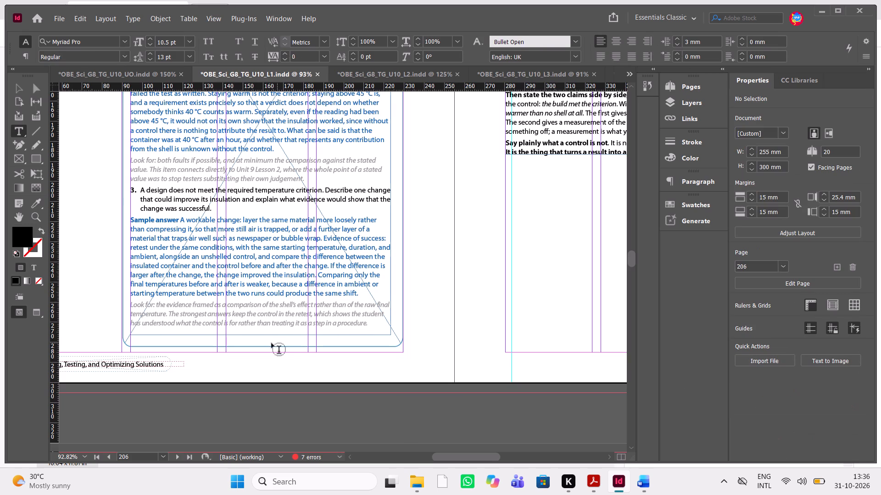
Ungroup the Progress Check 2 contents and shorten the text frame to end just below its last line.
{"action": "left_click", "coordinate": [19, 87]}
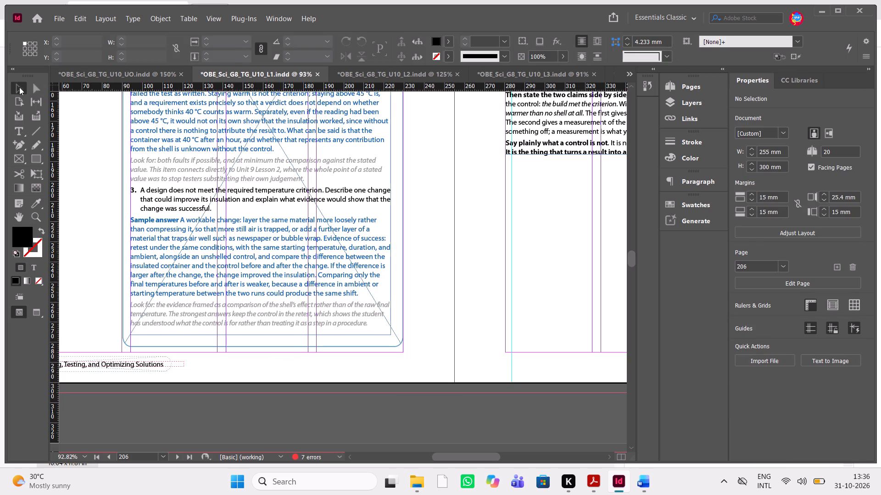
{"action": "left_click", "coordinate": [263, 327]}
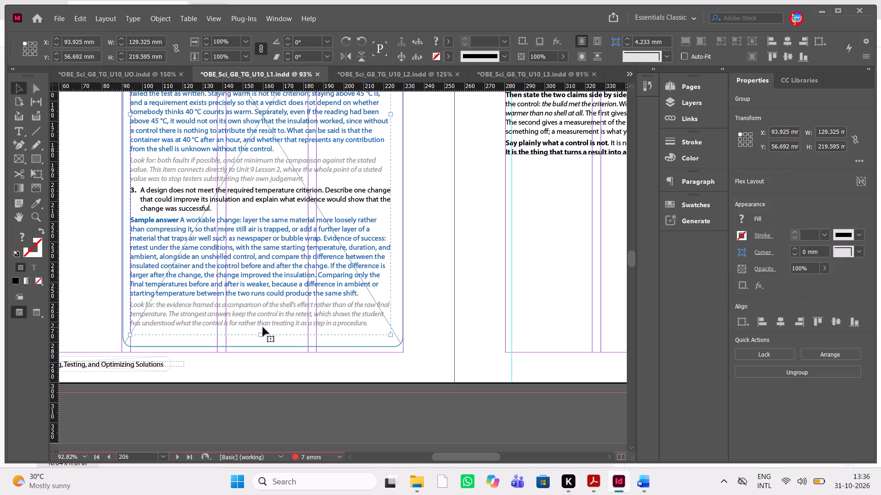
{"action": "key", "text": "ctrl+shift+g"}
{"action": "left_click", "coordinate": [443, 315]}
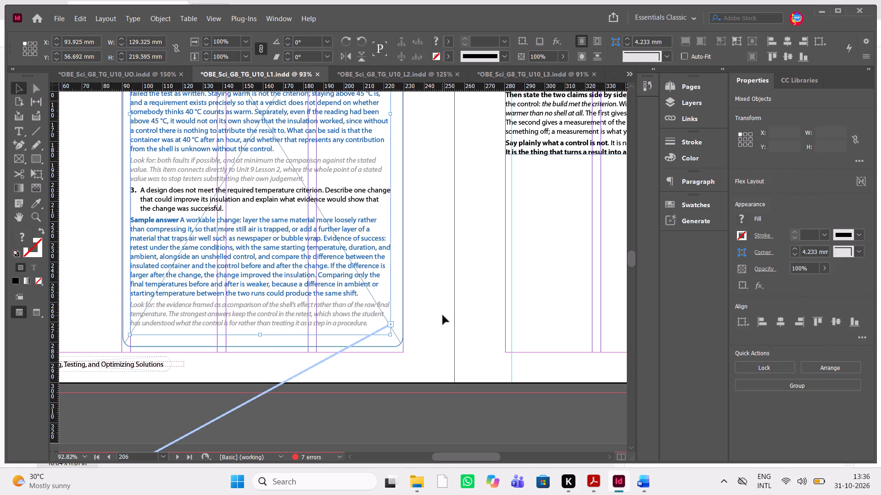
{"action": "scroll", "coordinate": [283, 296], "scroll_direction": "up", "scroll_amount": 3}
{"action": "scroll", "coordinate": [283, 296], "scroll_direction": "down", "scroll_amount": 6}
{"action": "left_click", "coordinate": [306, 297]}
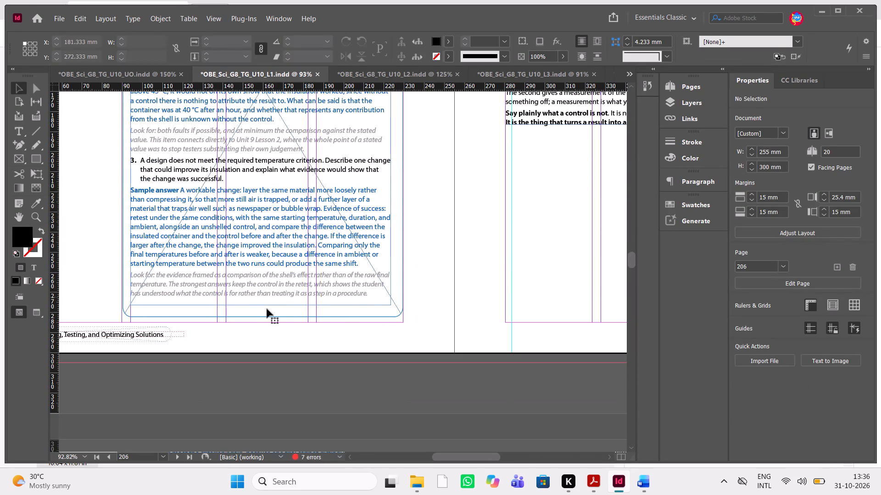
{"action": "left_click_drag", "start_coordinate": [261, 305], "coordinate": [261, 299]}
Shorten the rounded Progress Check 2 outline frame from its bottom edge to about 224 mm high and preview the page.
{"action": "left_click", "coordinate": [264, 318]}
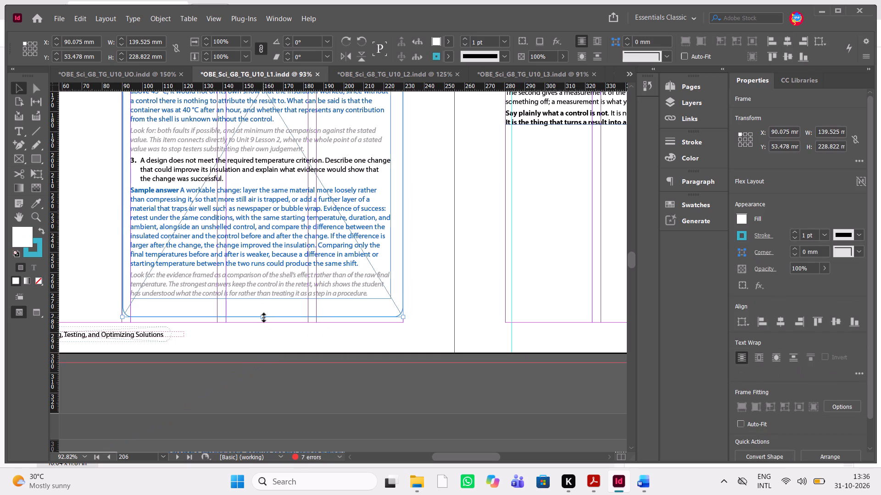
{"action": "left_click_drag", "start_coordinate": [264, 318], "coordinate": [264, 308]}
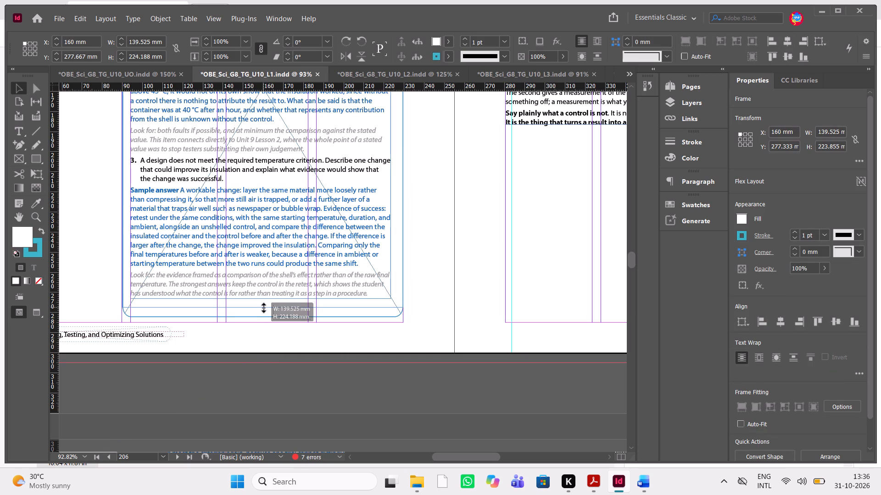
{"action": "left_click_drag", "start_coordinate": [264, 308], "coordinate": [264, 308]}
{"action": "left_click", "coordinate": [356, 329]}
{"action": "key", "text": "w"}
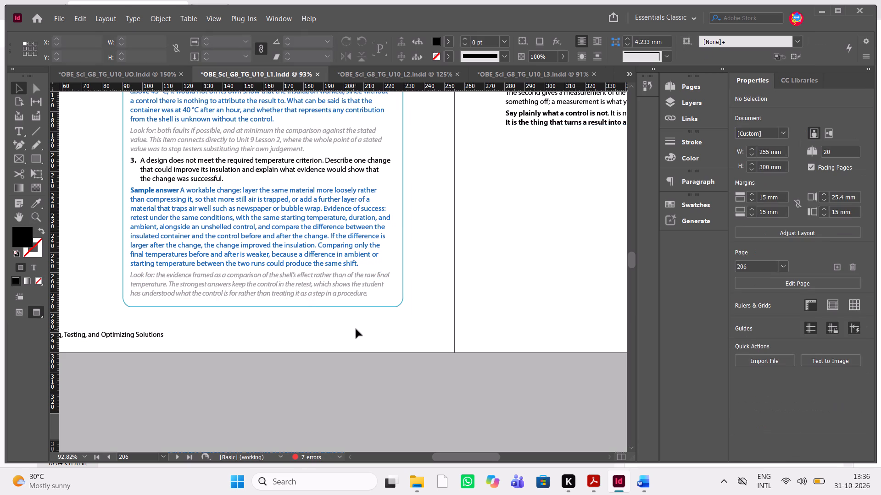
{"action": "key", "text": "w"}
Check the reviewer's page 20 comments in the Acrobat PDF, then return to InDesign.
{"action": "scroll", "coordinate": [356, 329], "scroll_direction": "up", "scroll_amount": 1}
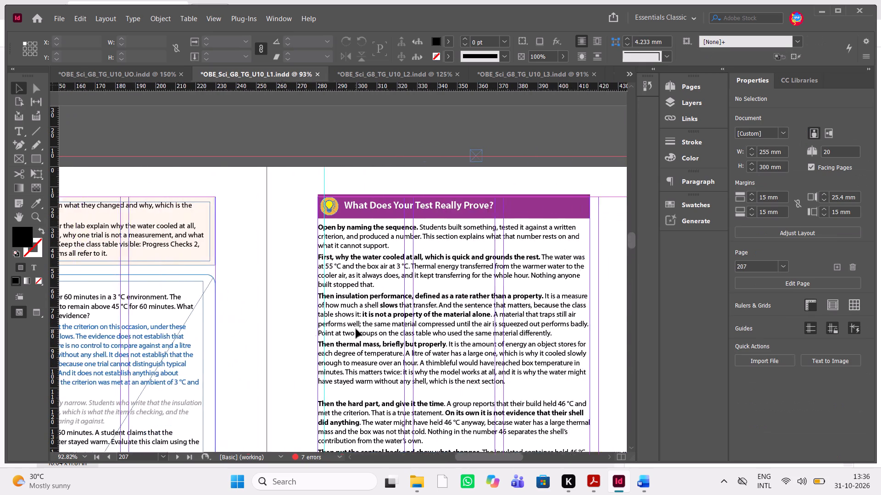
{"action": "scroll", "coordinate": [356, 329], "scroll_direction": "up", "scroll_amount": 1}
{"action": "key", "text": "alt+Tab"}
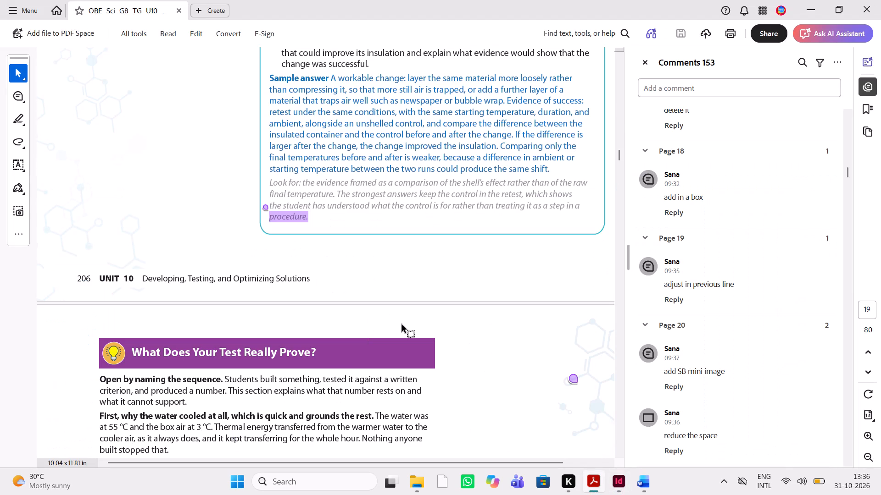
{"action": "scroll", "coordinate": [402, 325], "scroll_direction": "down", "scroll_amount": 6}
{"action": "key", "text": "alt+Tab"}
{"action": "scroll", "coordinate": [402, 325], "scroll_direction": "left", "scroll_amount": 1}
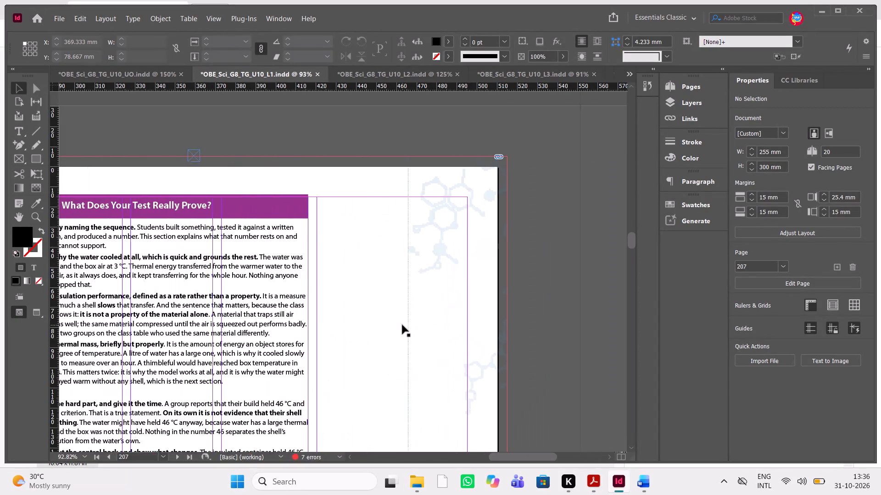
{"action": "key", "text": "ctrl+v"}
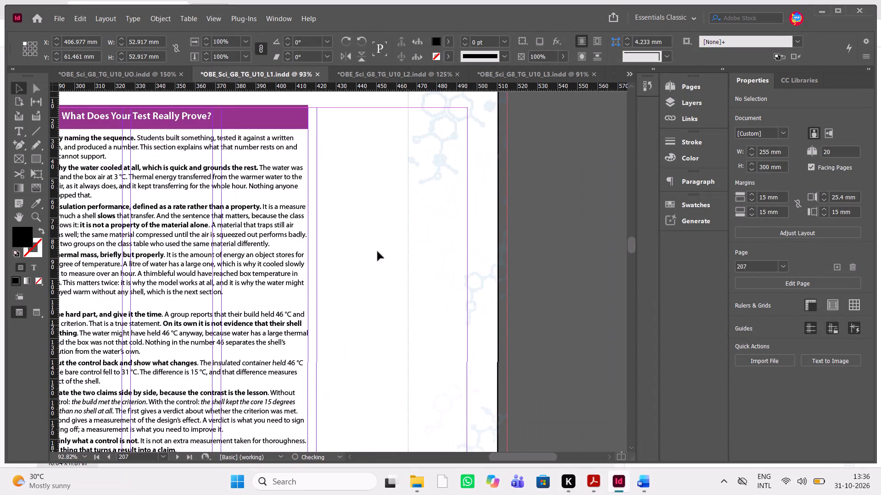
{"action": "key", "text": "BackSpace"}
Copy the "Build It, Test the Claim" Quick Lab mini image from the side column of page 204.
{"action": "scroll", "coordinate": [370, 249], "scroll_direction": "right", "scroll_amount": 3}
{"action": "scroll", "coordinate": [370, 249], "scroll_direction": "up", "scroll_amount": 1}
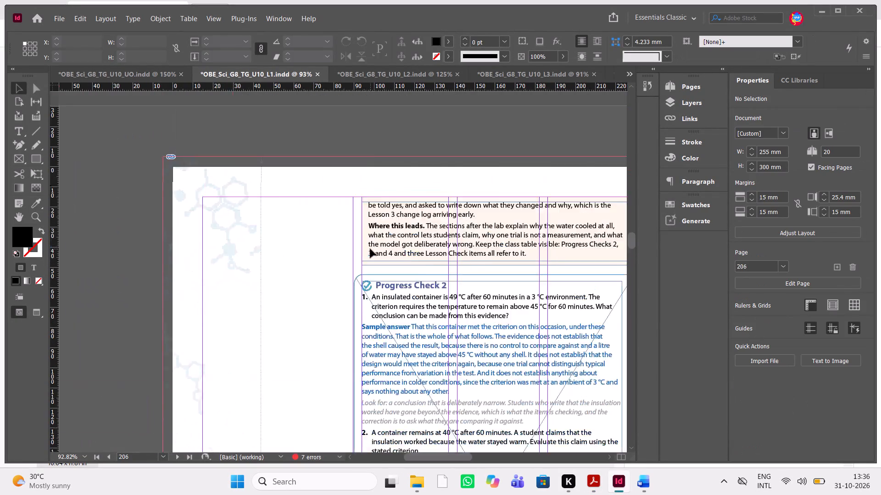
{"action": "scroll", "coordinate": [370, 249], "scroll_direction": "up", "scroll_amount": 4}
{"action": "scroll", "coordinate": [370, 249], "scroll_direction": "down", "scroll_amount": 4}
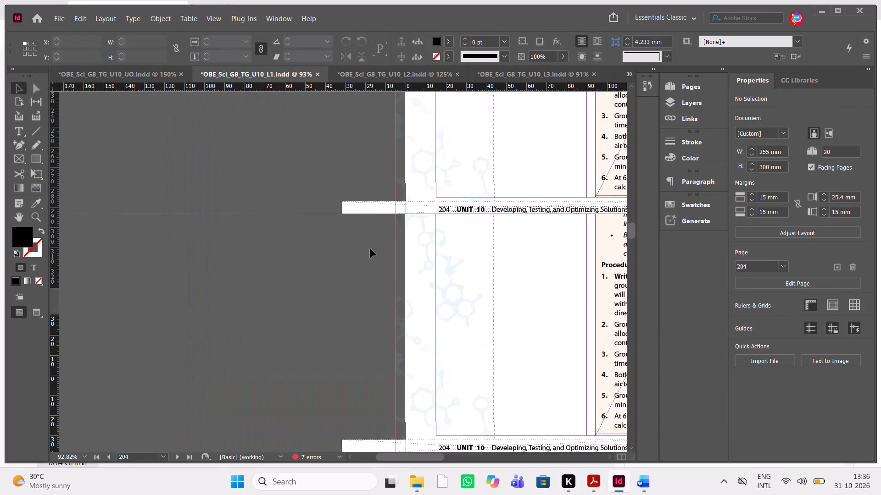
{"action": "scroll", "coordinate": [370, 249], "scroll_direction": "down", "scroll_amount": 1}
{"action": "scroll", "coordinate": [370, 249], "scroll_direction": "up", "scroll_amount": 1}
{"action": "scroll", "coordinate": [370, 249], "scroll_direction": "down", "scroll_amount": 2}
{"action": "scroll", "coordinate": [370, 249], "scroll_direction": "up", "scroll_amount": 3}
{"action": "scroll", "coordinate": [370, 249], "scroll_direction": "right", "scroll_amount": 1}
{"action": "scroll", "coordinate": [370, 249], "scroll_direction": "left", "scroll_amount": 1}
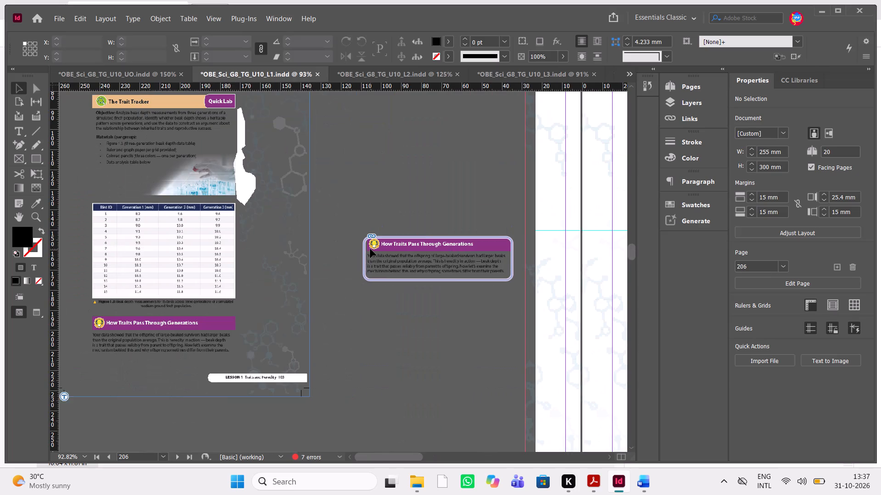
{"action": "scroll", "coordinate": [370, 249], "scroll_direction": "left", "scroll_amount": 1}
{"action": "scroll", "coordinate": [370, 249], "scroll_direction": "right", "scroll_amount": 2}
{"action": "scroll", "coordinate": [370, 249], "scroll_direction": "up", "scroll_amount": 2}
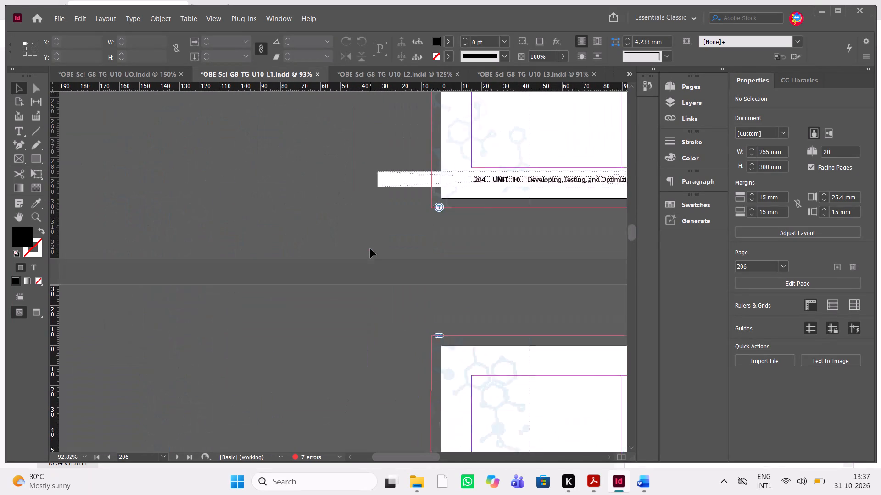
{"action": "scroll", "coordinate": [370, 249], "scroll_direction": "up", "scroll_amount": 6}
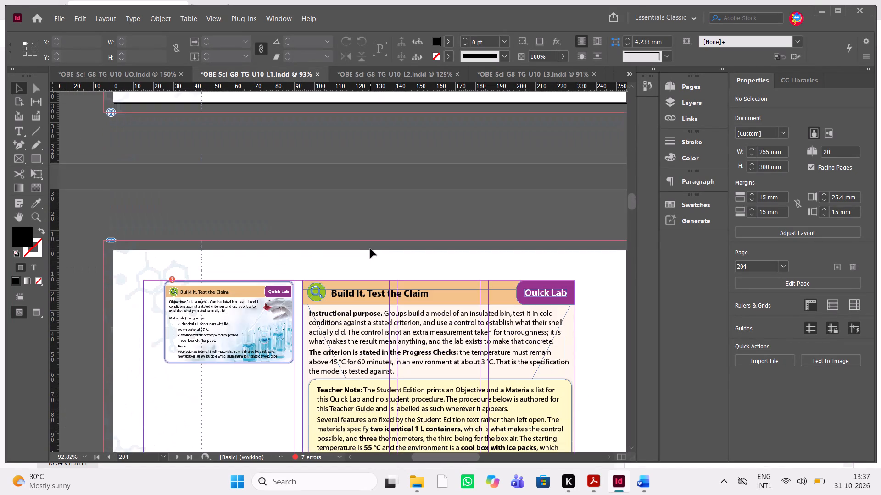
{"action": "left_click", "coordinate": [245, 363]}
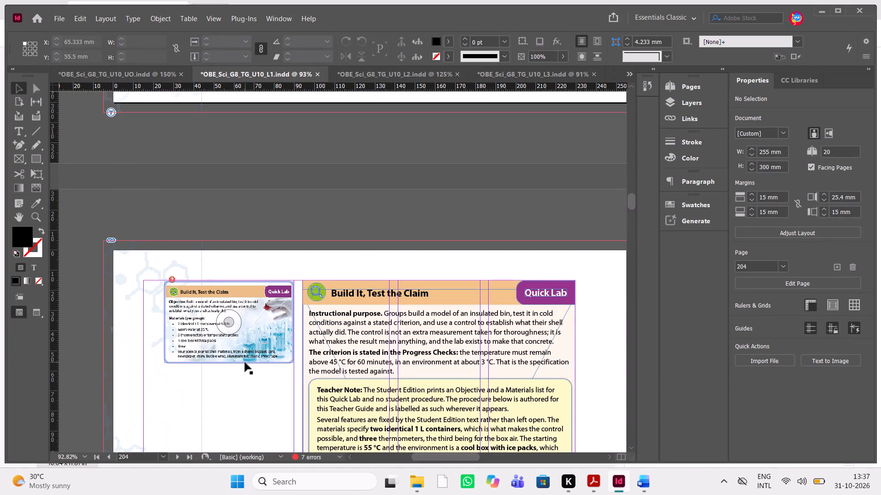
{"action": "key", "text": "ctrl+c"}
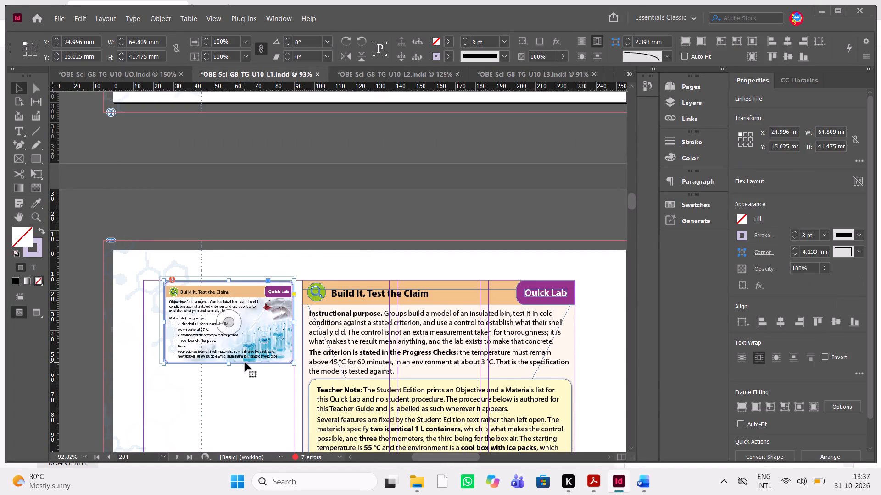
Paste the copied mini image onto page 207 and nudge it into the empty side column to X 426.192 mm.
{"action": "scroll", "coordinate": [245, 363], "scroll_direction": "down", "scroll_amount": 3}
{"action": "scroll", "coordinate": [245, 363], "scroll_direction": "left", "scroll_amount": 2}
{"action": "scroll", "coordinate": [245, 363], "scroll_direction": "down", "scroll_amount": 4}
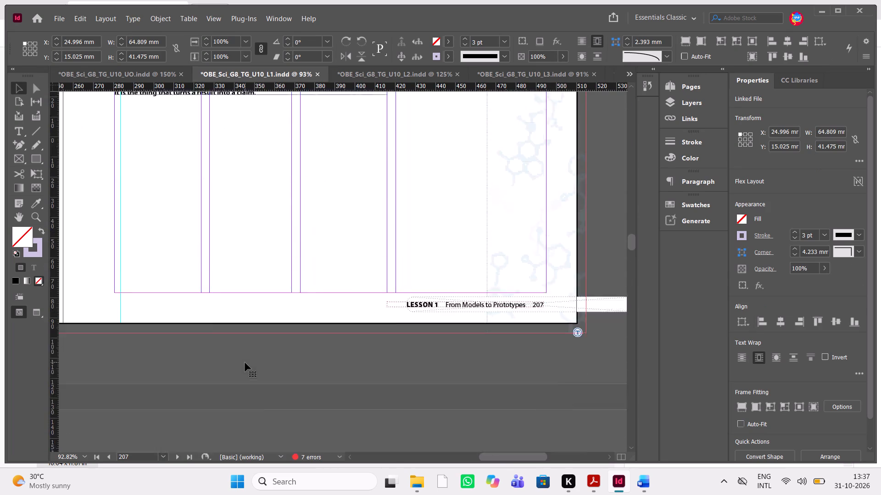
{"action": "scroll", "coordinate": [245, 363], "scroll_direction": "up", "scroll_amount": 3}
{"action": "scroll", "coordinate": [245, 363], "scroll_direction": "down", "scroll_amount": 1}
{"action": "scroll", "coordinate": [245, 363], "scroll_direction": "left", "scroll_amount": 1}
{"action": "scroll", "coordinate": [245, 363], "scroll_direction": "down", "scroll_amount": 1}
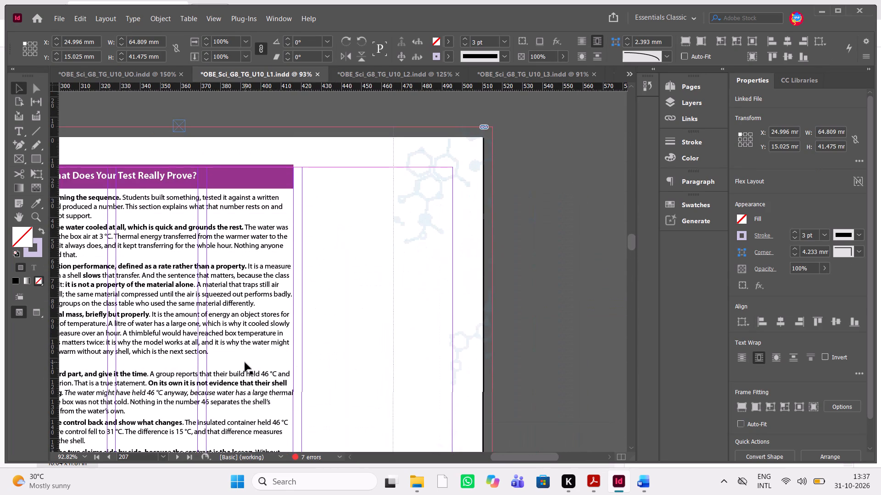
{"action": "key", "text": "ctrl+v"}
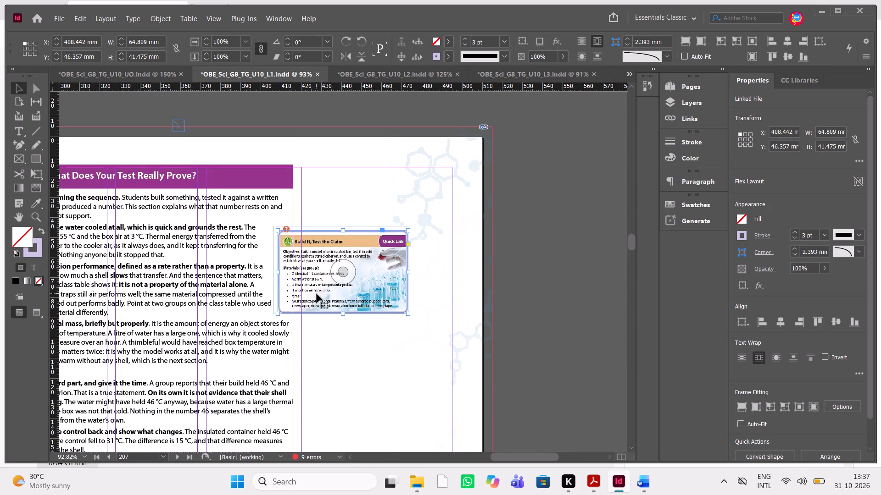
{"action": "key", "text": "shift+Right"}
{"action": "key", "text": "shift+Right"}
{"action": "key", "text": "shift+Right"}
{"action": "key", "text": "shift+Right"}
{"action": "key", "text": "shift+Right"}
{"action": "key", "text": "shift+Right"}
{"action": "key", "text": "shift+Right"}
{"action": "key", "text": "shift+Right"}
{"action": "key", "text": "Right"}
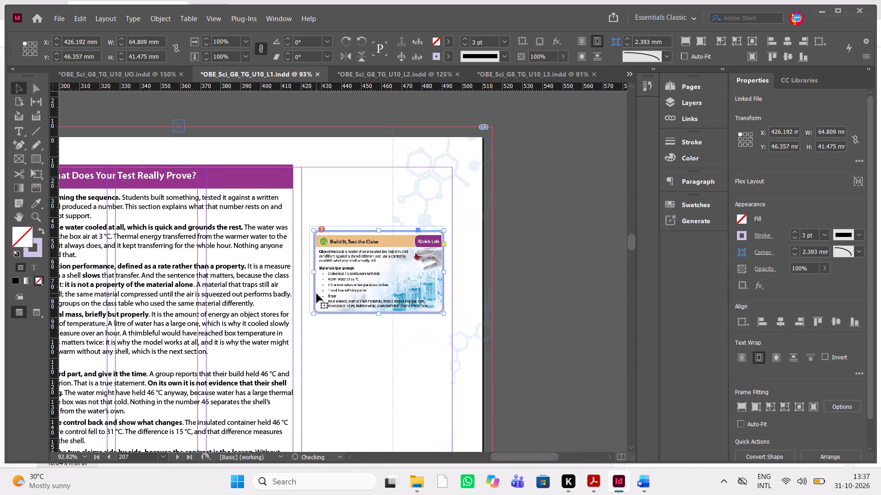
Nudge the pasted Quick Lab mini image horizontally to X 429.192 mm, near the side column's outer margin on page 207.
{"action": "key", "text": "Right"}
{"action": "key", "text": "Right"}
{"action": "key", "text": "Right"}
{"action": "key", "text": "Right"}
{"action": "key", "text": "Right"}
{"action": "key", "text": "Right"}
{"action": "key", "text": "Right"}
{"action": "key", "text": "Right"}
{"action": "key", "text": "Right"}
{"action": "key", "text": "Right"}
{"action": "key", "text": "Right"}
{"action": "key", "text": "Right"}
{"action": "key", "text": "Right"}
{"action": "key", "text": "Right"}
{"action": "key", "text": "Right"}
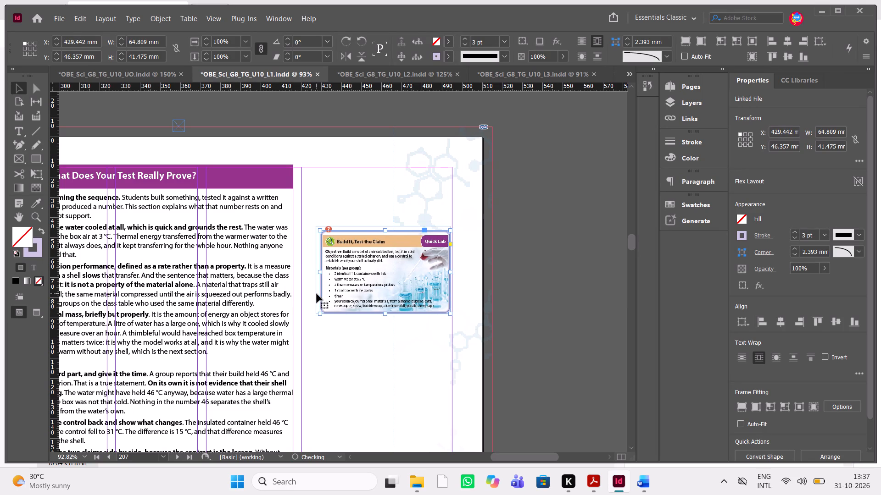
{"action": "key", "text": "Right"}
{"action": "key", "text": "Right"}
{"action": "key", "text": "Left"}
{"action": "key", "text": "Left"}
{"action": "key", "text": "Left"}
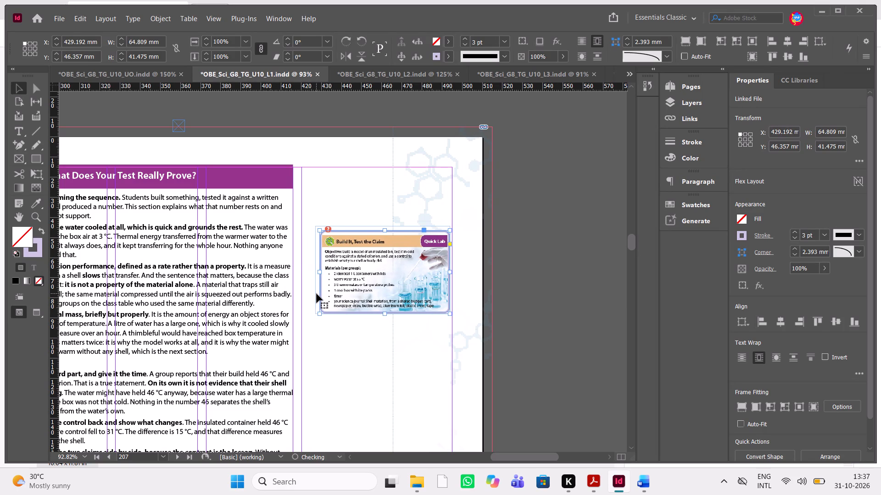
Move the Quick Lab mini image up to the top margin of the side column, at Y 15.357 mm.
{"action": "key", "text": "shift+Up"}
{"action": "key", "text": "shift+Up"}
{"action": "key", "text": "shift+Up"}
{"action": "key", "text": "shift+Up"}
{"action": "key", "text": "shift+Up"}
{"action": "key", "text": "shift+Up"}
{"action": "key", "text": "shift+Up"}
{"action": "key", "text": "shift+Up"}
{"action": "key", "text": "shift+Up"}
{"action": "key", "text": "shift+Up"}
{"action": "key", "text": "shift+Up"}
{"action": "key", "text": "shift+Up"}
{"action": "key", "text": "shift+Up"}
{"action": "key", "text": "shift+Up"}
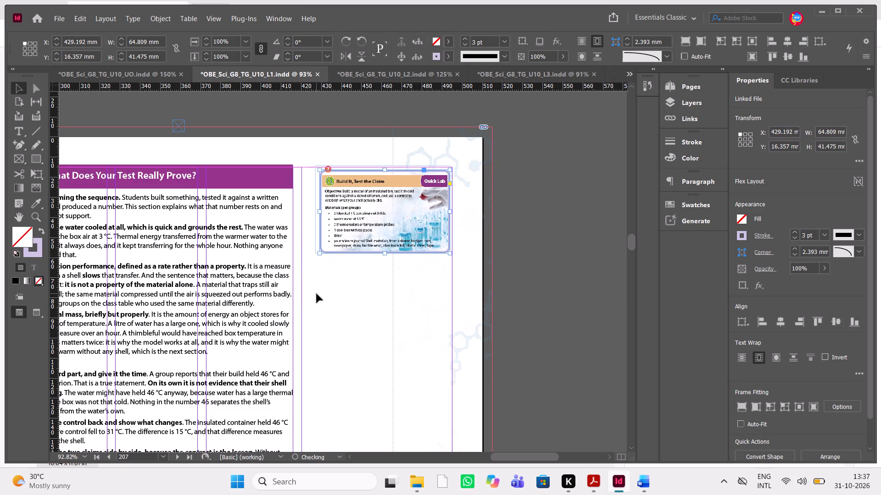
{"action": "key", "text": "shift+Up"}
{"action": "key", "text": "Down"}
{"action": "key", "text": "Down"}
{"action": "key", "text": "Down"}
{"action": "key", "text": "Down"}
{"action": "key", "text": "Down"}
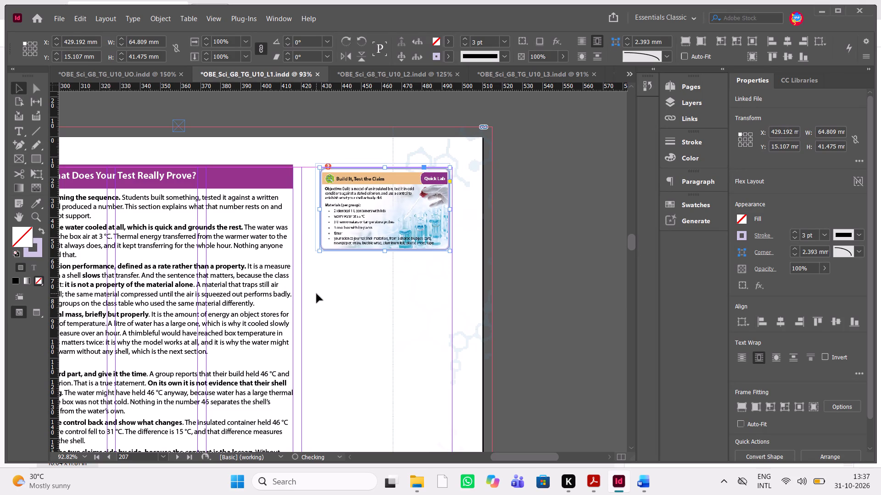
{"action": "key", "text": "Down"}
Delete the empty line above the paragraph starting "Then the hard part, and give it the time" on page 207.
{"action": "scroll", "coordinate": [317, 294], "scroll_direction": "down", "scroll_amount": 1}
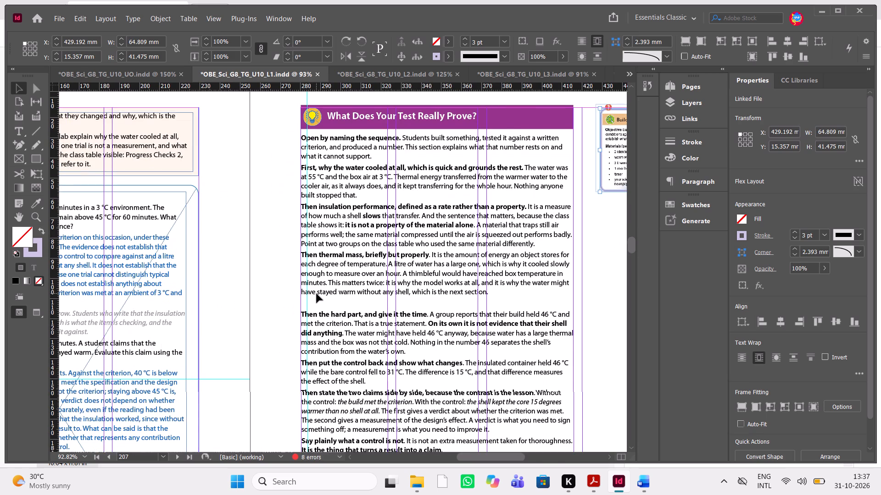
{"action": "double_click", "coordinate": [394, 299]}
{"action": "left_click", "coordinate": [304, 305]}
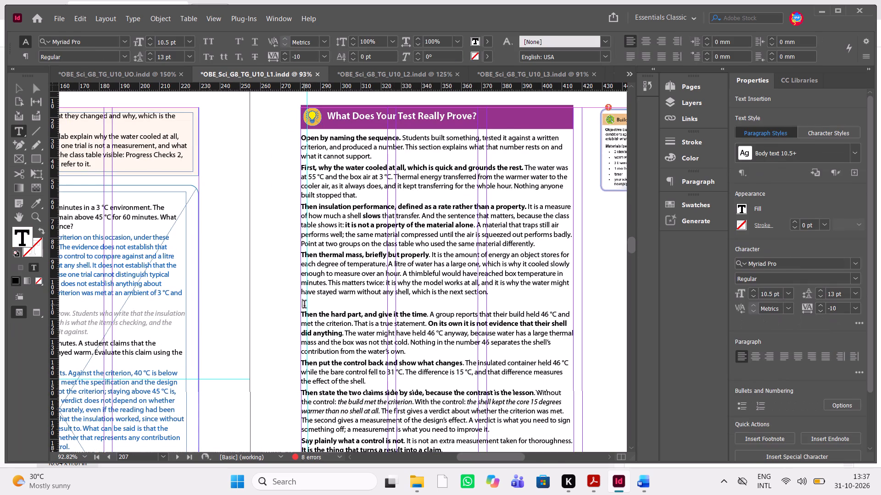
{"action": "key", "text": "Delete"}
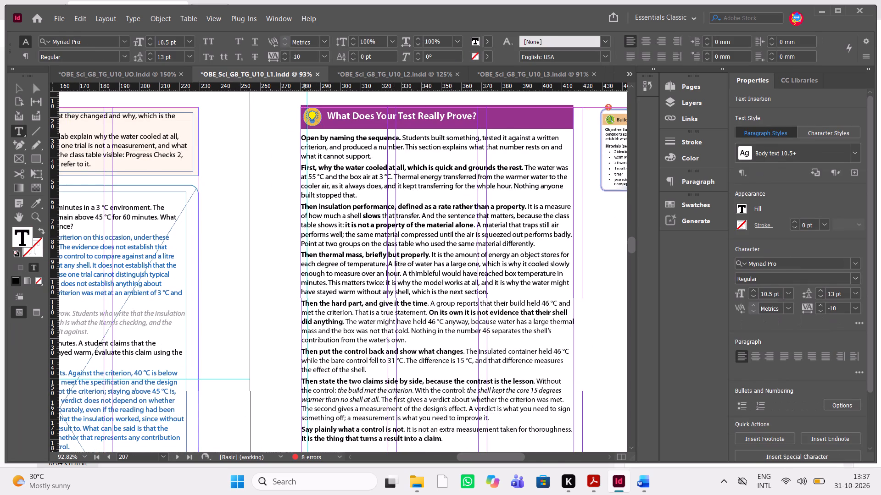
Look over the rest of the page 207 text, then switch to the Acrobat PDF to check the reviewer's comments.
{"action": "scroll", "coordinate": [391, 342], "scroll_direction": "down", "scroll_amount": 2}
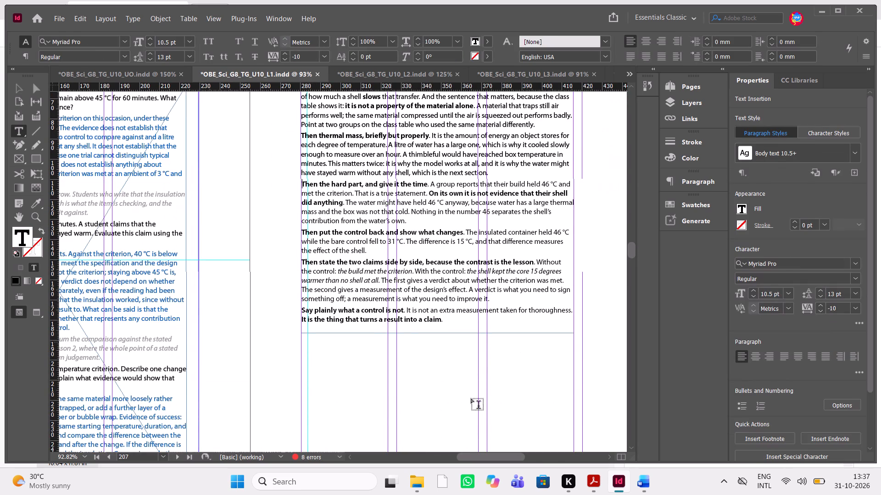
{"action": "left_click", "coordinate": [587, 482]}
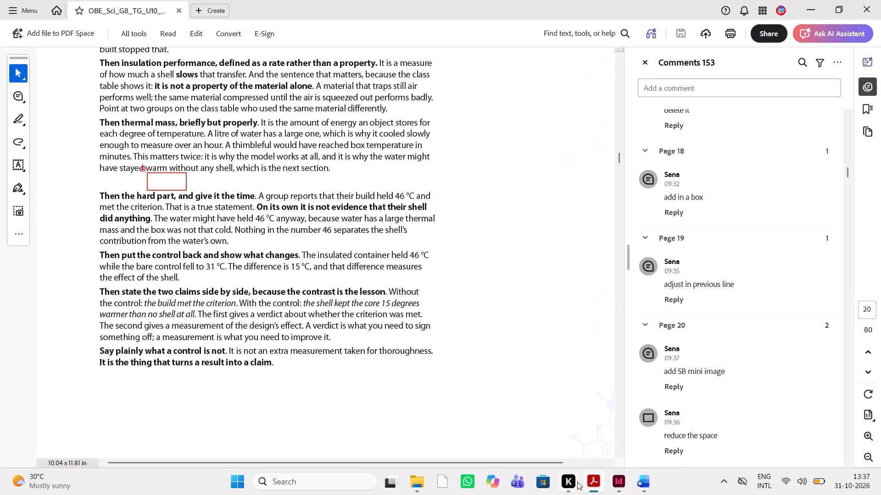
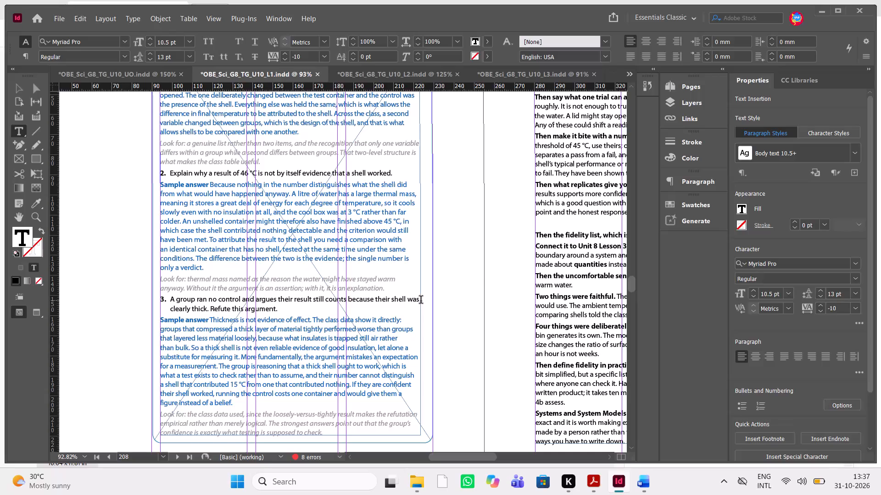
Delete the empty line above the paragraph starting "Then the fidelity list" on page 209.
{"action": "scroll", "coordinate": [421, 301], "scroll_direction": "up", "scroll_amount": 1}
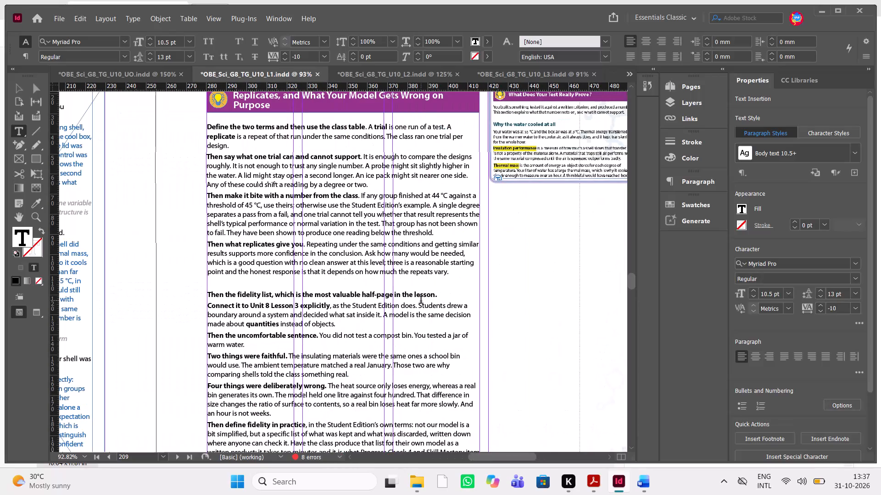
{"action": "left_click", "coordinate": [217, 280]}
{"action": "key", "text": "Delete"}
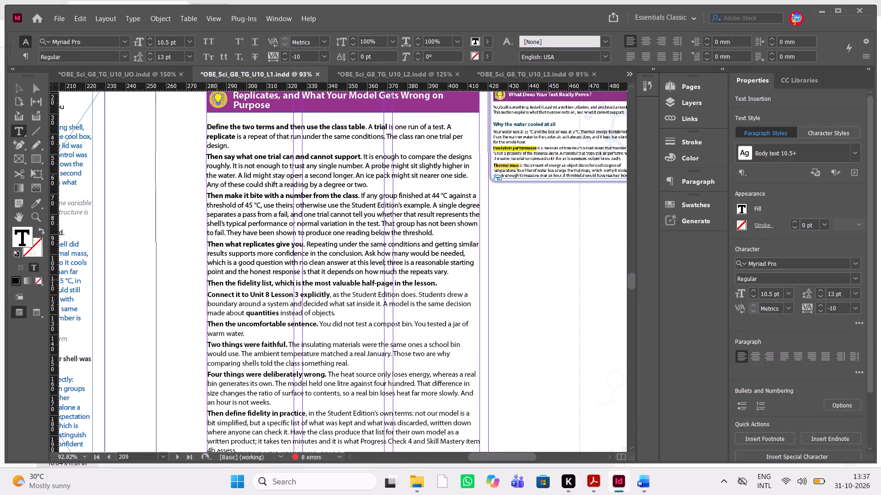
Colour the run-in heading "Systems and System Models" on page 209 with the purple swatch C=51 M=91 Y=0 K=0.
{"action": "scroll", "coordinate": [297, 298], "scroll_direction": "down", "scroll_amount": 1}
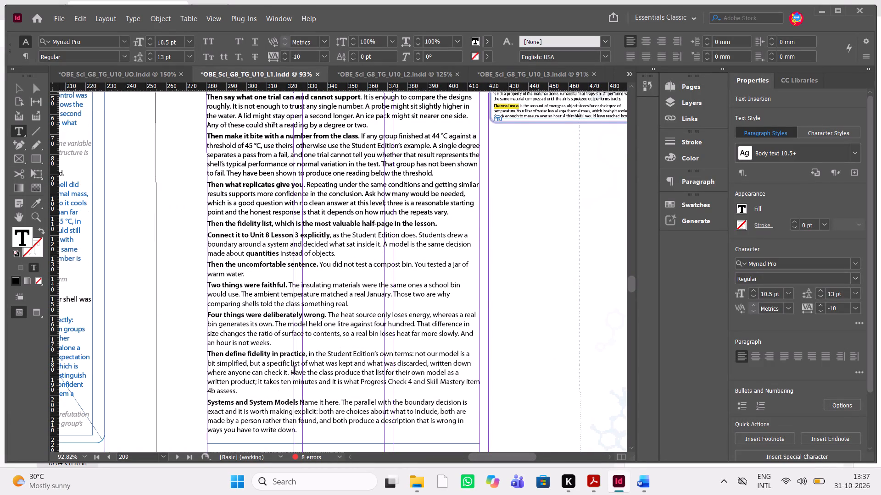
{"action": "left_click_drag", "start_coordinate": [294, 371], "coordinate": [298, 405]}
{"action": "left_click", "coordinate": [298, 405]}
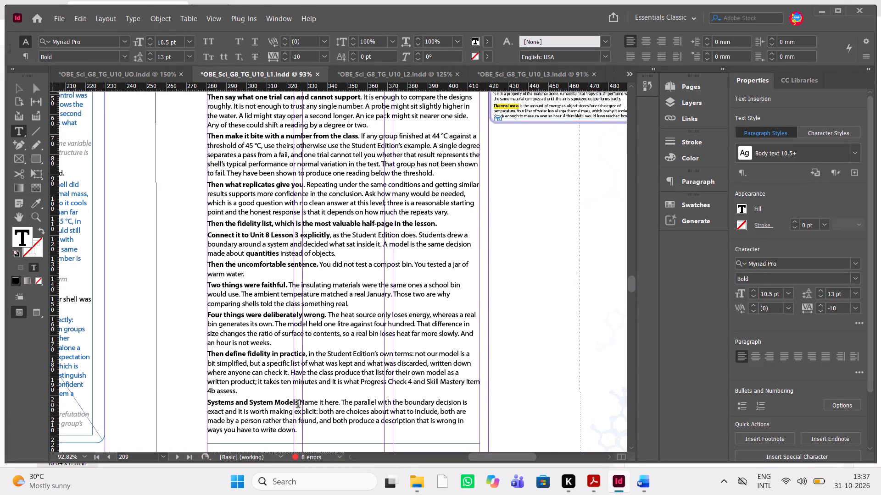
{"action": "left_click_drag", "start_coordinate": [298, 405], "coordinate": [206, 401]}
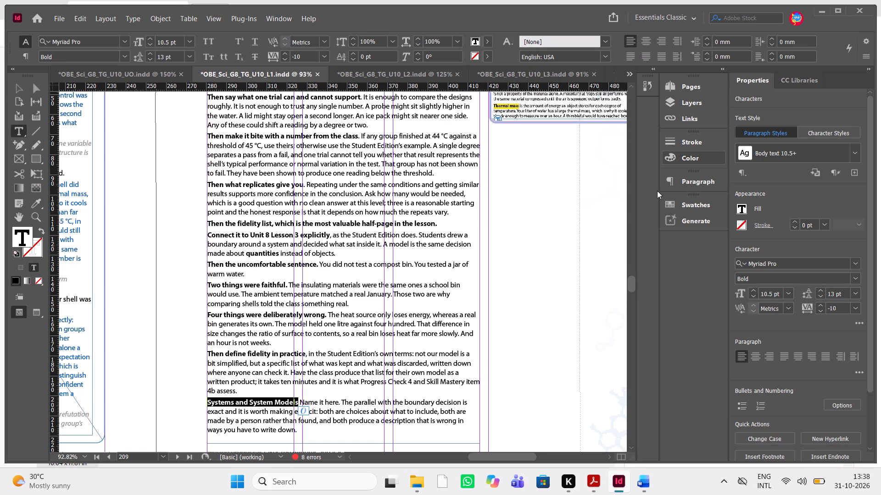
{"action": "left_click", "coordinate": [676, 199]}
{"action": "scroll", "coordinate": [568, 330], "scroll_direction": "down", "scroll_amount": 12}
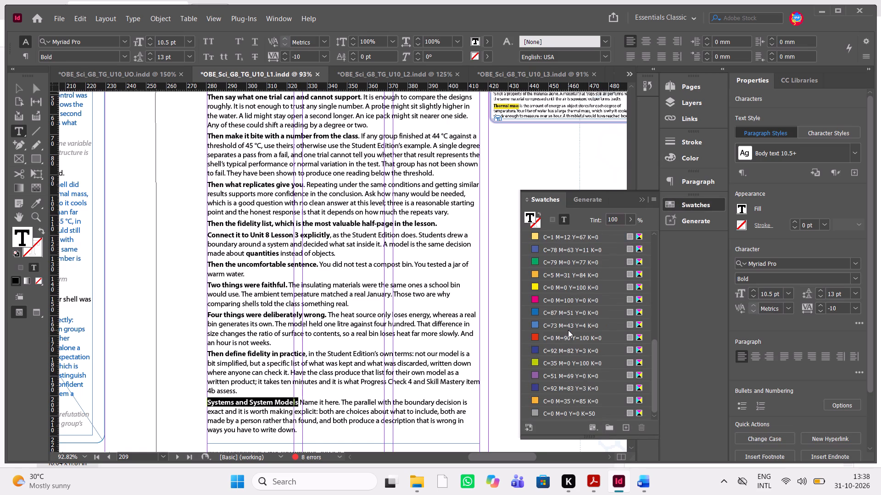
{"action": "scroll", "coordinate": [568, 330], "scroll_direction": "up", "scroll_amount": 4}
{"action": "left_click", "coordinate": [571, 263]}
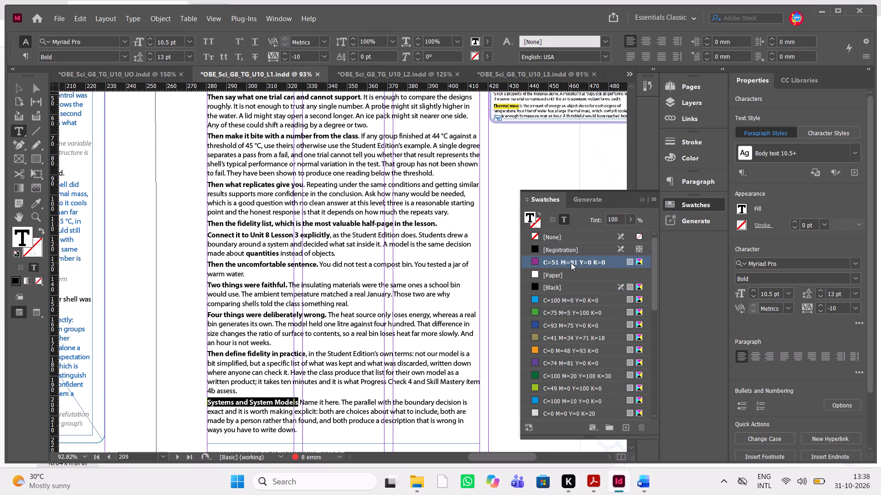
Set the "Systems and System Models" heading to 11 pt with tracking 0.
{"action": "left_click", "coordinate": [785, 291]}
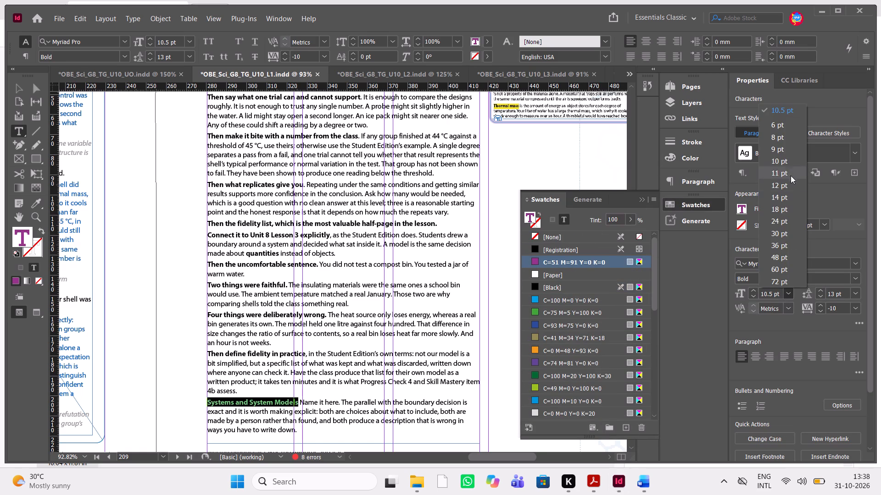
{"action": "left_click", "coordinate": [787, 171]}
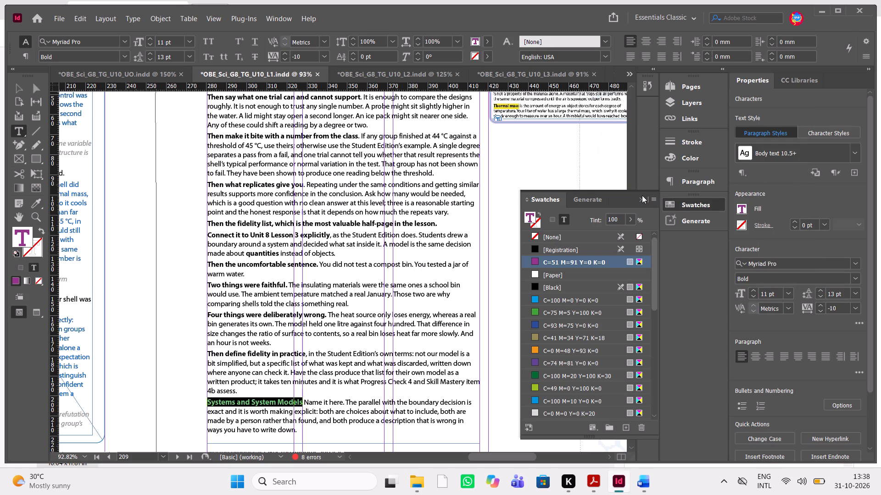
{"action": "left_click", "coordinate": [642, 195]}
{"action": "left_click", "coordinate": [857, 307]}
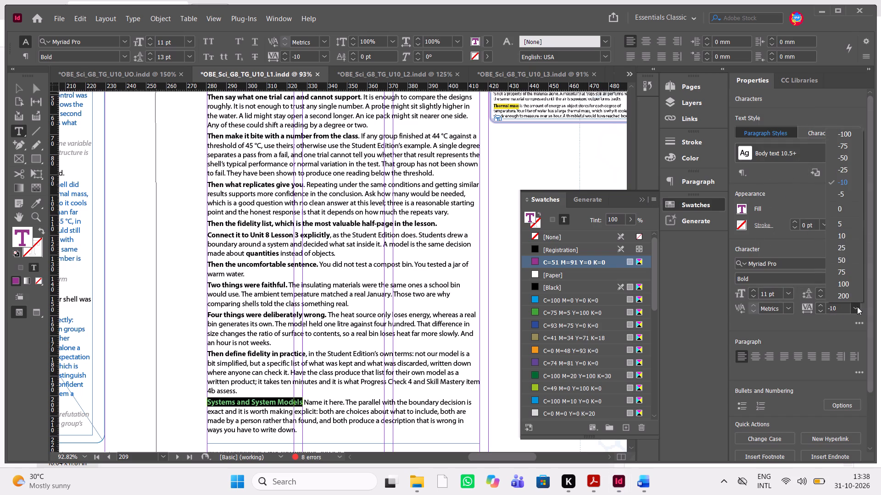
{"action": "left_click", "coordinate": [843, 210]}
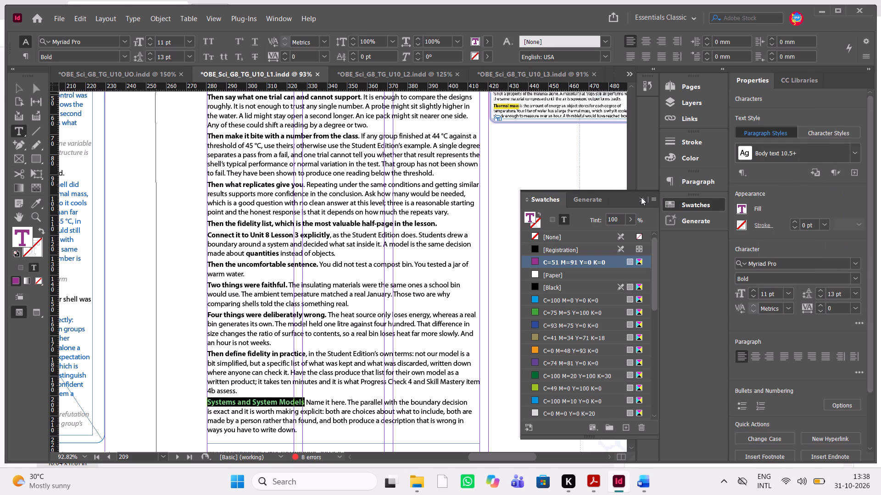
{"action": "left_click", "coordinate": [641, 197]}
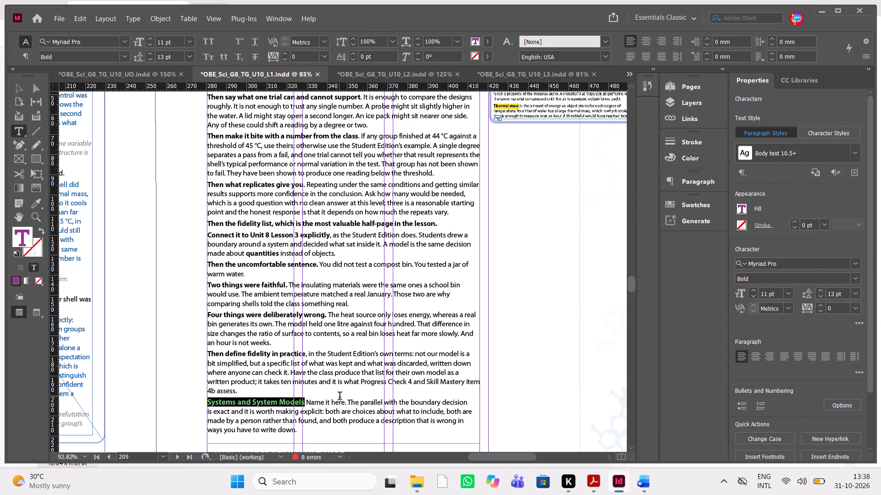
{"action": "left_click", "coordinate": [340, 397]}
Set the "Systems and System Models" heading's leading to 14 pt and its font size to 12 pt.
{"action": "left_click_drag", "start_coordinate": [303, 403], "coordinate": [233, 406]}
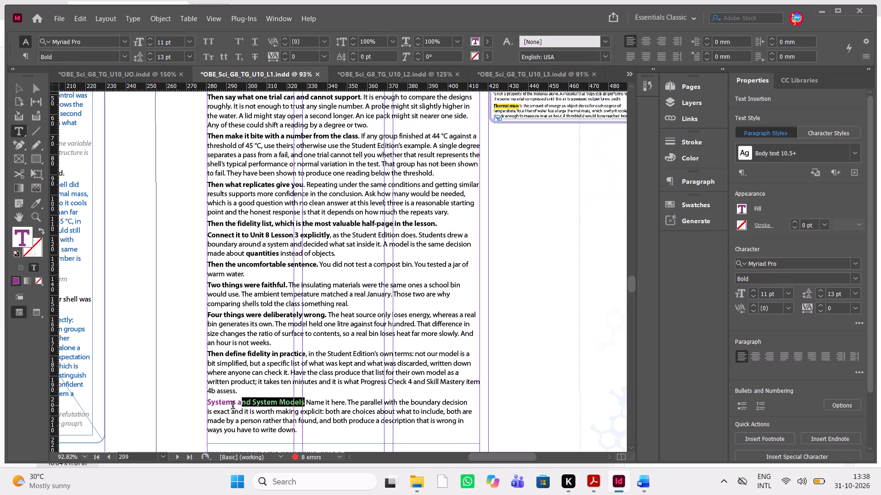
{"action": "left_click_drag", "start_coordinate": [233, 406], "coordinate": [199, 404]}
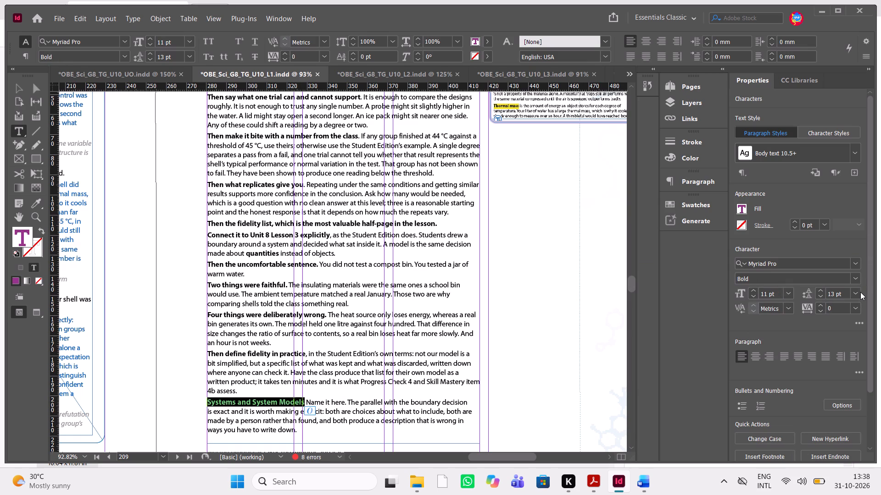
{"action": "left_click", "coordinate": [860, 292]}
{"action": "left_click", "coordinate": [853, 199]}
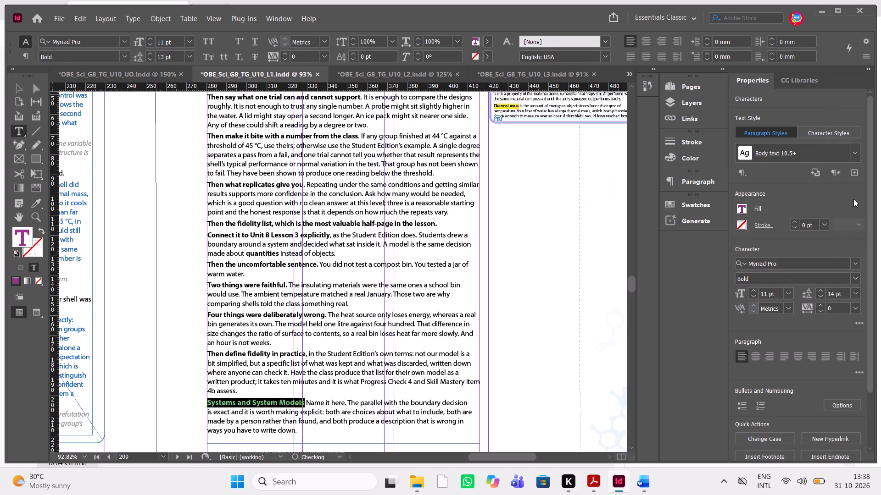
{"action": "left_click", "coordinate": [343, 411]}
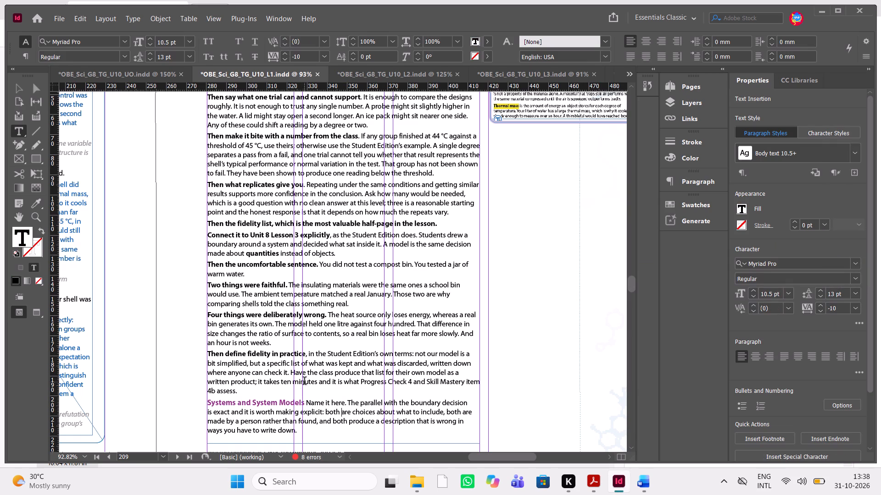
{"action": "left_click_drag", "start_coordinate": [303, 401], "coordinate": [212, 397]}
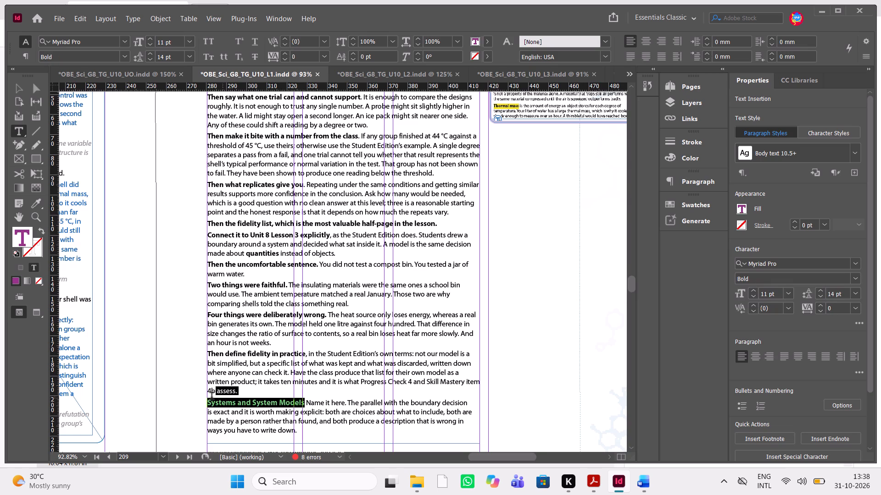
{"action": "left_click_drag", "start_coordinate": [212, 397], "coordinate": [197, 403]}
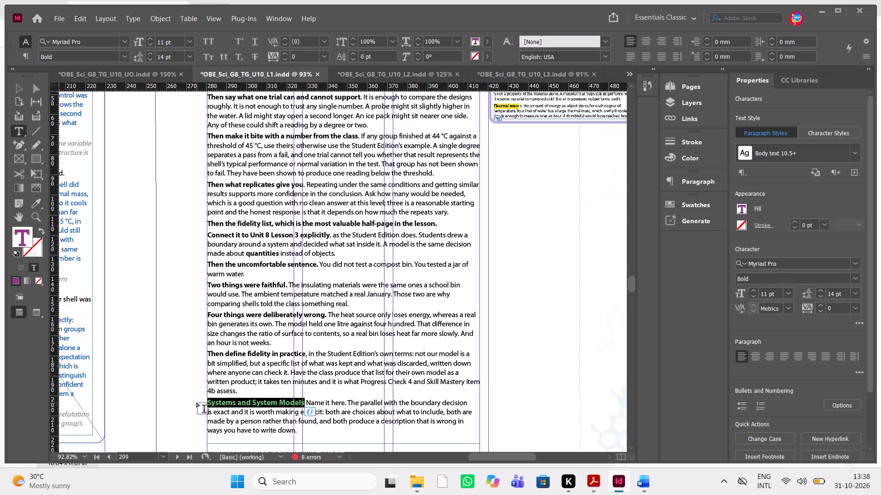
{"action": "left_click", "coordinate": [788, 294]}
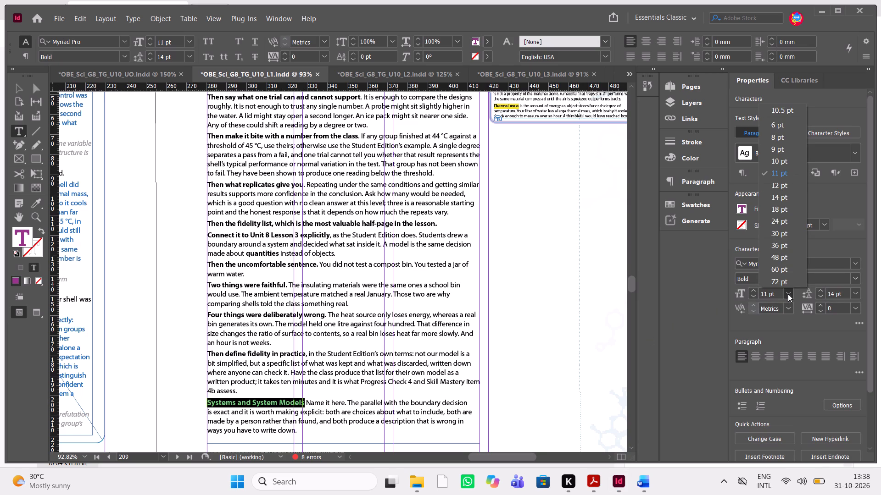
{"action": "left_click", "coordinate": [782, 189]}
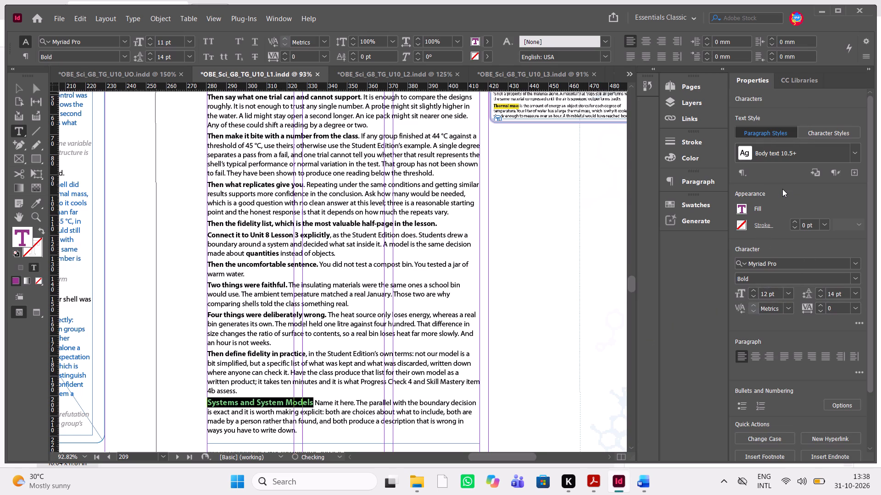
{"action": "left_click", "coordinate": [332, 451]}
Switch to the Acrobat PDF and check the reviewer's comments for PDF pages 22 and 23 against the Progress Check 4 text.
{"action": "scroll", "coordinate": [329, 341], "scroll_direction": "down", "scroll_amount": 1}
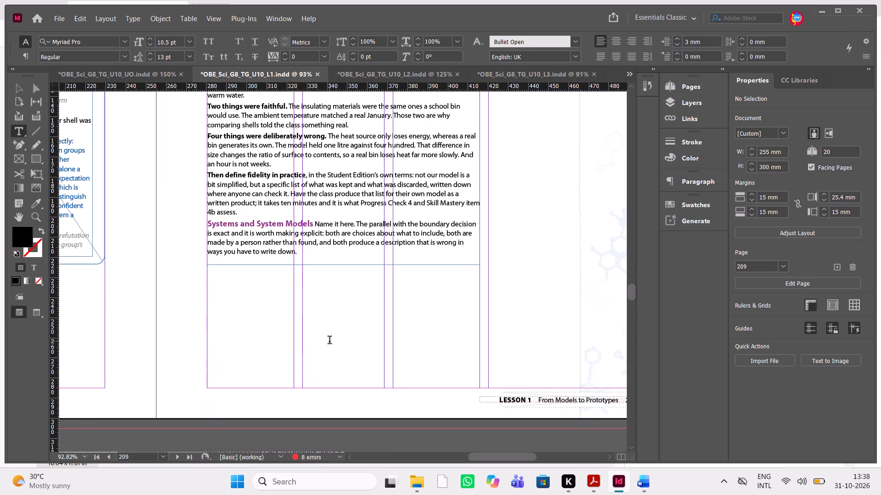
{"action": "scroll", "coordinate": [329, 341], "scroll_direction": "down", "scroll_amount": 3}
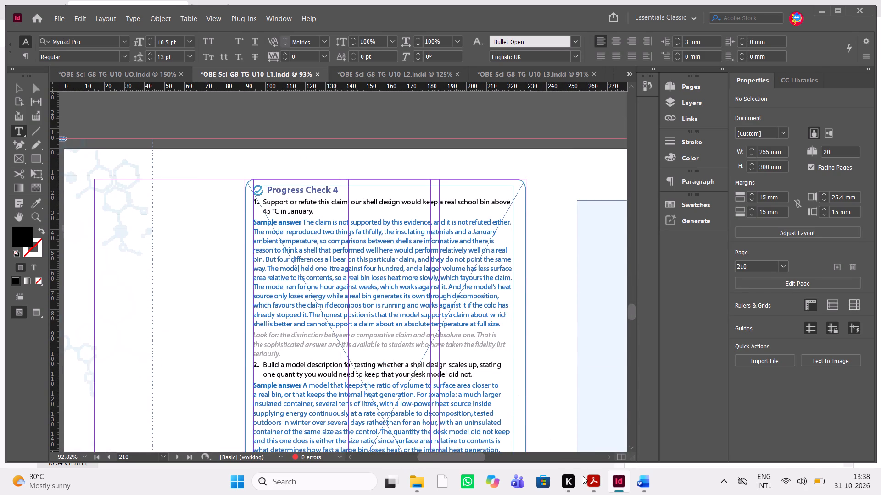
{"action": "left_click", "coordinate": [597, 485]}
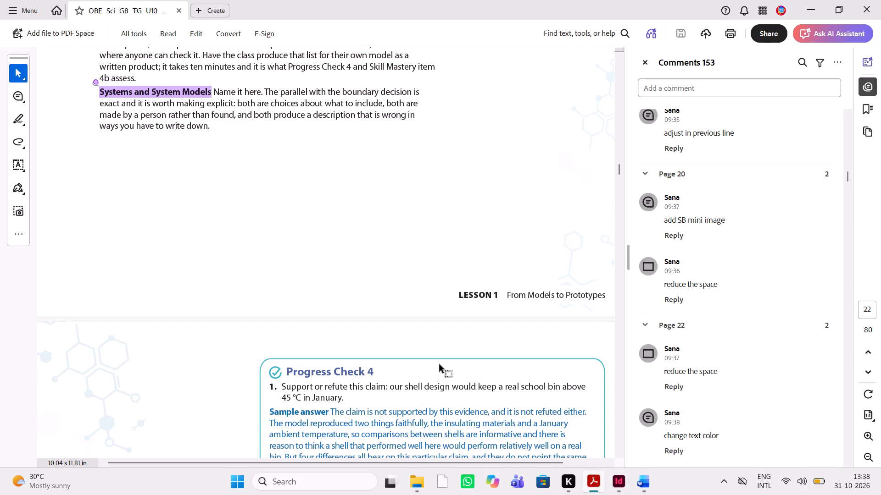
{"action": "scroll", "coordinate": [440, 365], "scroll_direction": "up", "scroll_amount": 4}
{"action": "scroll", "coordinate": [440, 365], "scroll_direction": "down", "scroll_amount": 4}
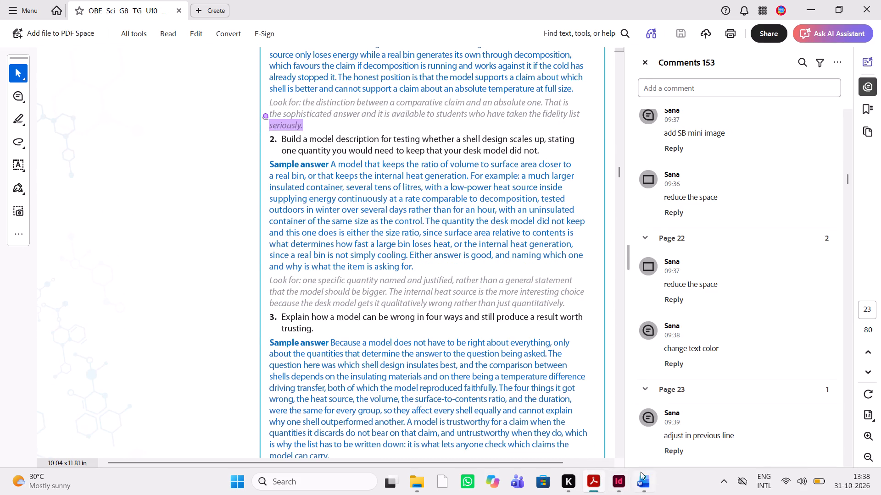
{"action": "scroll", "coordinate": [485, 310], "scroll_direction": "up", "scroll_amount": 2}
{"action": "scroll", "coordinate": [485, 310], "scroll_direction": "down", "scroll_amount": 4}
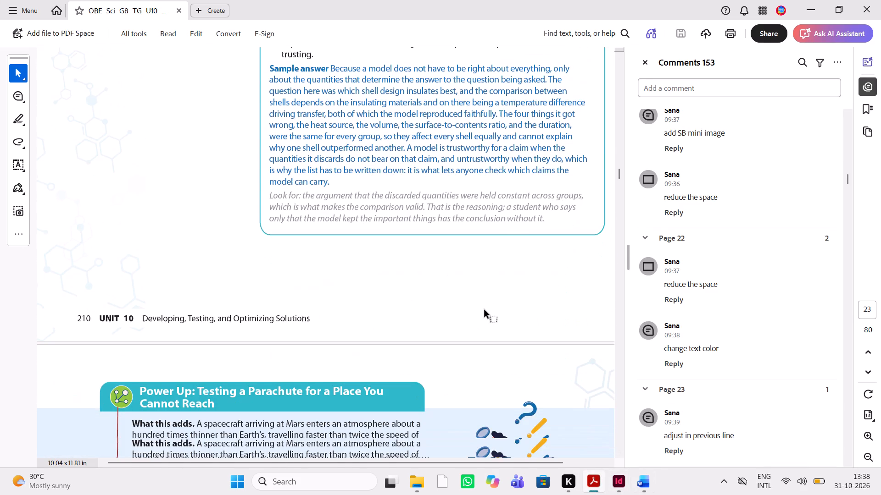
{"action": "scroll", "coordinate": [485, 310], "scroll_direction": "down", "scroll_amount": 1}
Back in InDesign, tighten the tracking of Progress Check 4's first "Look for" note on page 210 to -20 to pull up "seriously.".
{"action": "left_click", "coordinate": [626, 494]}
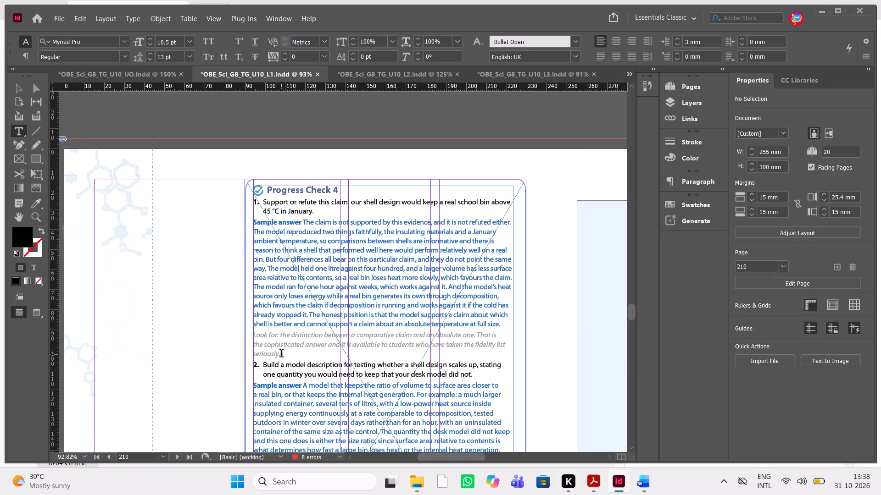
{"action": "left_click_drag", "start_coordinate": [281, 354], "coordinate": [250, 335]}
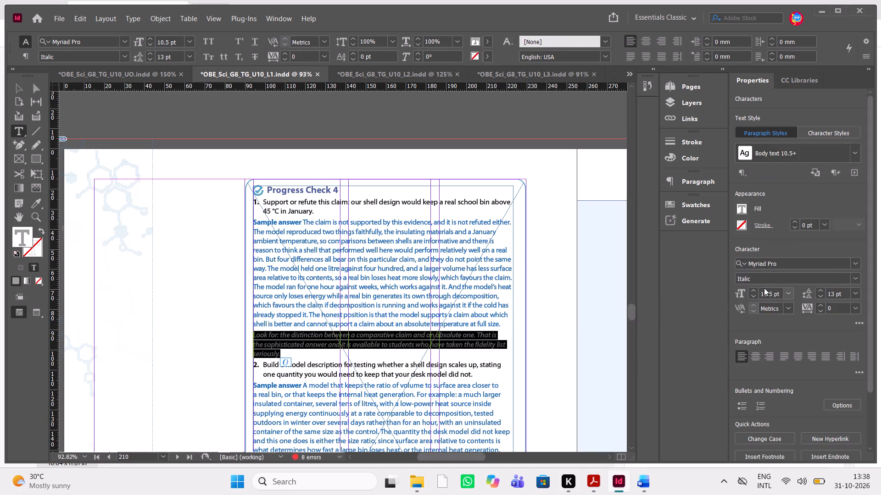
{"action": "left_click", "coordinate": [860, 304]}
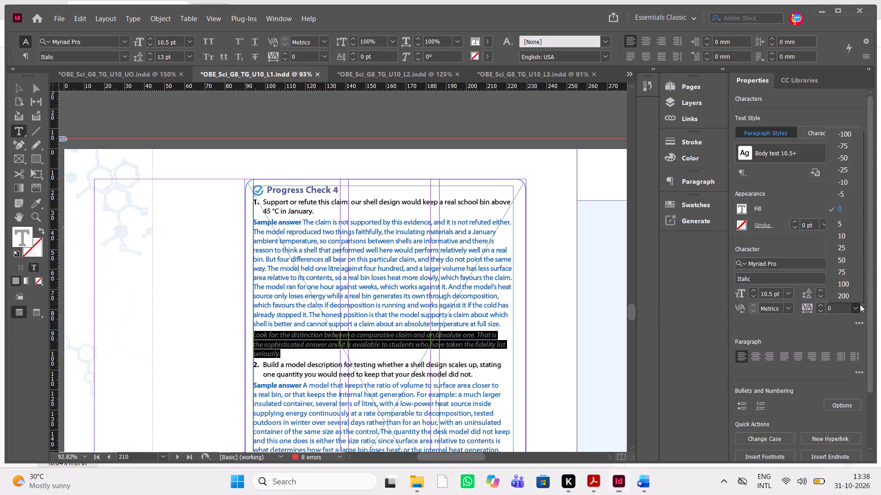
{"action": "left_click", "coordinate": [848, 195]}
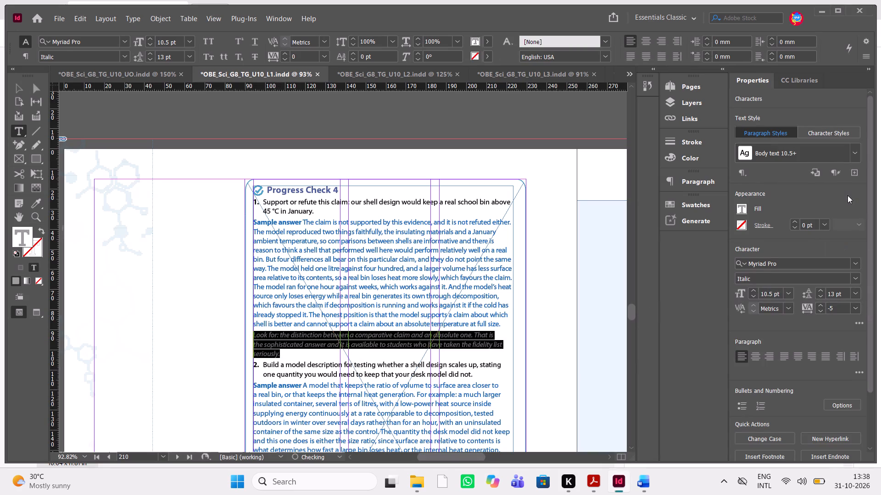
{"action": "left_click", "coordinate": [859, 309]}
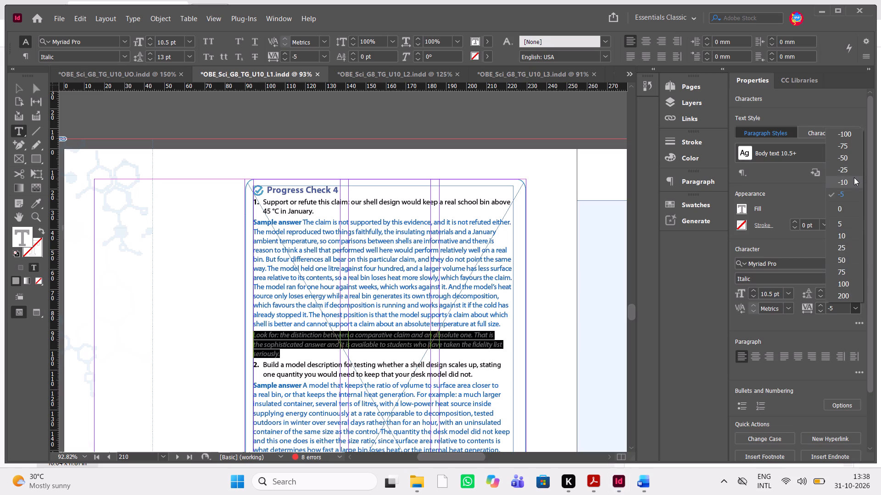
{"action": "left_click", "coordinate": [853, 178]}
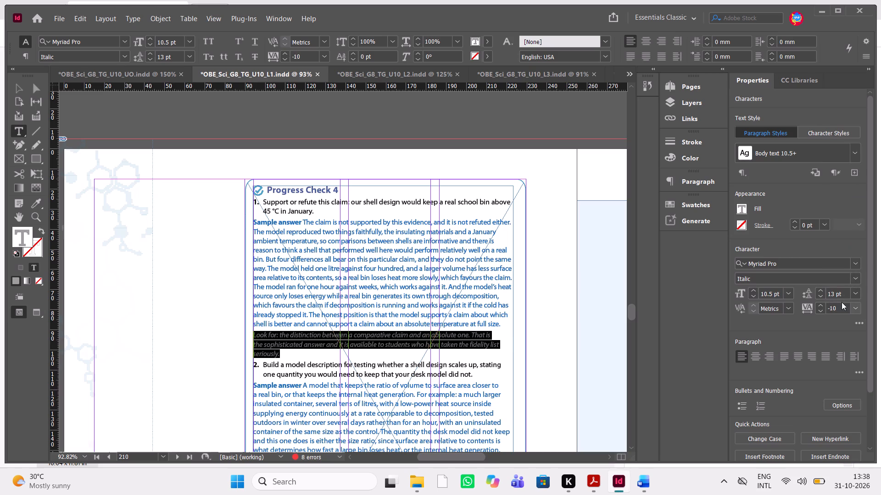
{"action": "triple_click", "coordinate": [837, 306]}
{"action": "key", "text": "BackSpace"}
{"action": "type", "text": "20"}
{"action": "key", "text": "Return"}
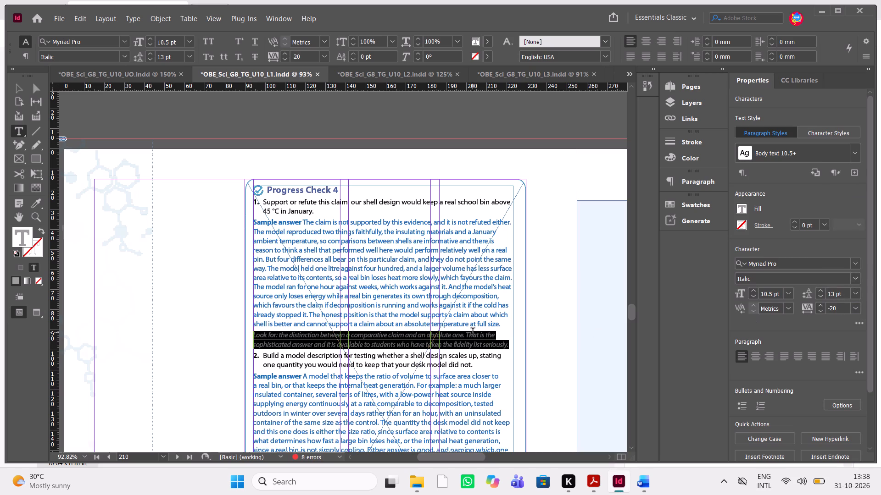
{"action": "left_click", "coordinate": [473, 333]}
Shorten the rounded Progress Check 4 frame on page 210 by moving its bottom edge up slightly toward the text.
{"action": "scroll", "coordinate": [473, 333], "scroll_direction": "down", "scroll_amount": 2}
{"action": "key", "text": "Escape"}
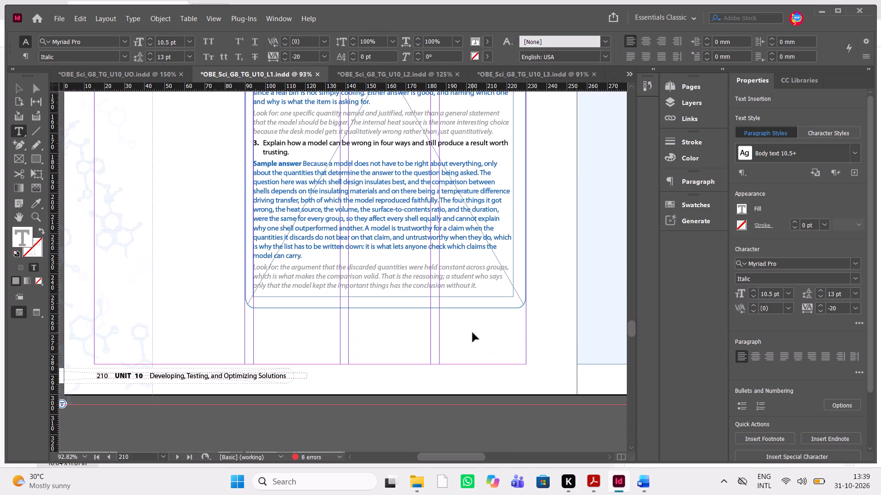
{"action": "left_click", "coordinate": [442, 305]}
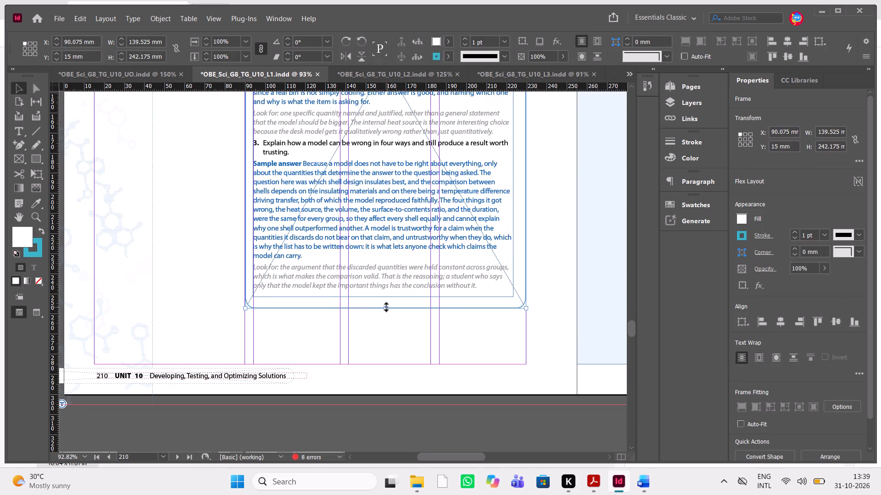
{"action": "left_click_drag", "start_coordinate": [385, 307], "coordinate": [388, 299]}
{"action": "left_click", "coordinate": [386, 330]}
{"action": "type", "text": "ww"}
{"action": "scroll", "coordinate": [386, 330], "scroll_direction": "up", "scroll_amount": 3}
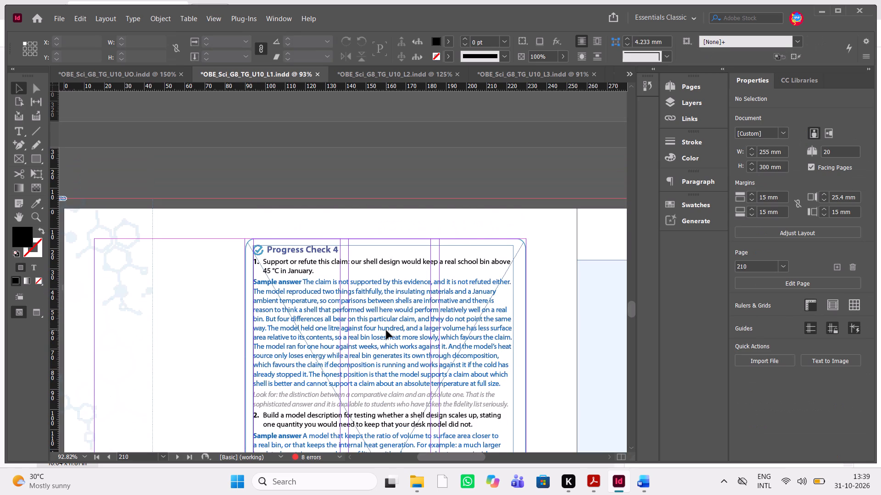
Set the left indent of the five Power Up body paragraphs on page 211, from "What this adds" to "coverage has done the work", to 0 mm.
{"action": "scroll", "coordinate": [386, 330], "scroll_direction": "down", "scroll_amount": 1}
{"action": "scroll", "coordinate": [386, 330], "scroll_direction": "up", "scroll_amount": 1}
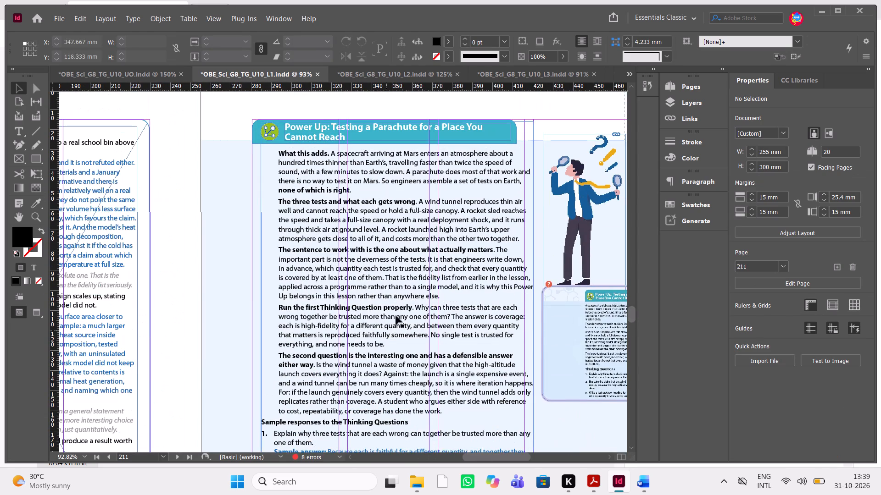
{"action": "triple_click", "coordinate": [385, 348]}
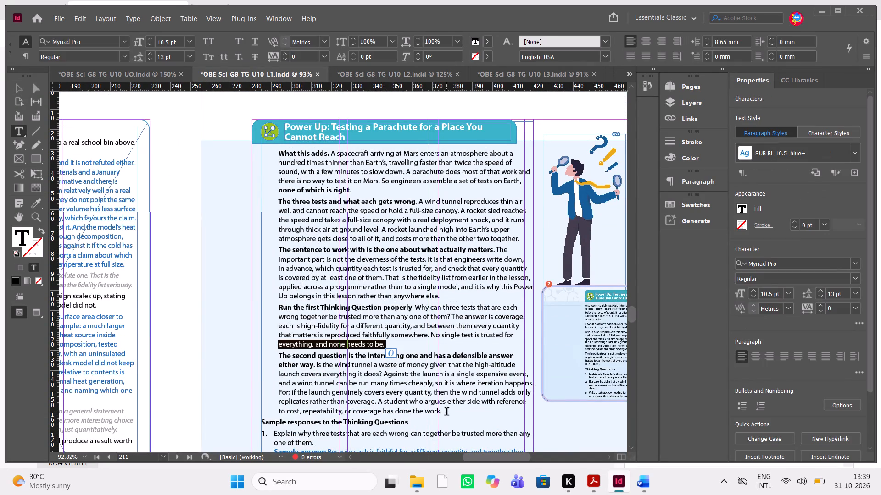
{"action": "left_click_drag", "start_coordinate": [446, 412], "coordinate": [268, 160]}
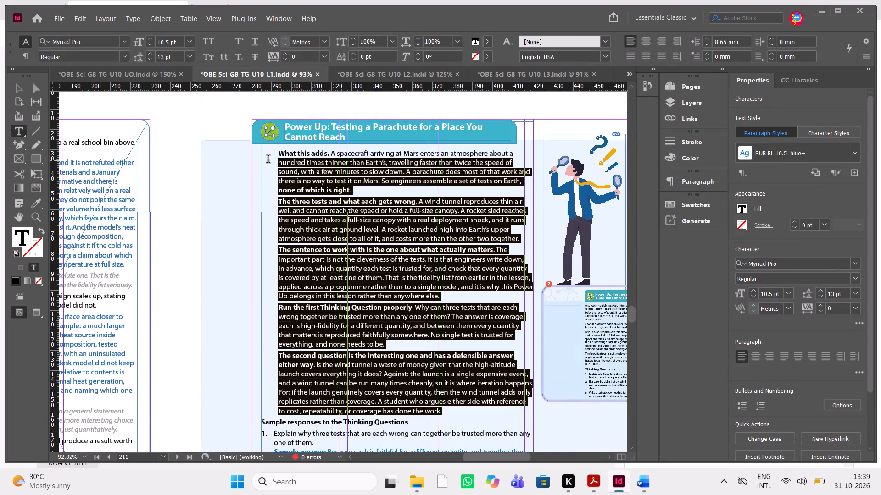
{"action": "left_click_drag", "start_coordinate": [268, 160], "coordinate": [267, 155]}
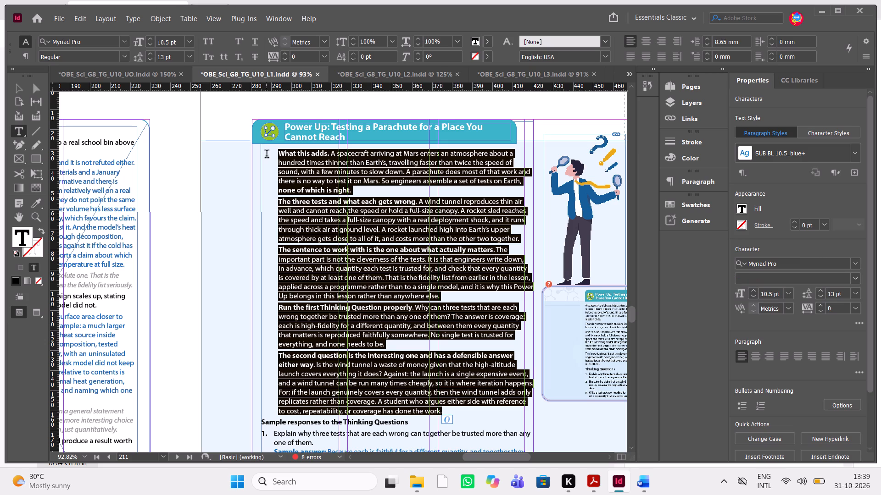
{"action": "key", "text": "ctrl+shift+t"}
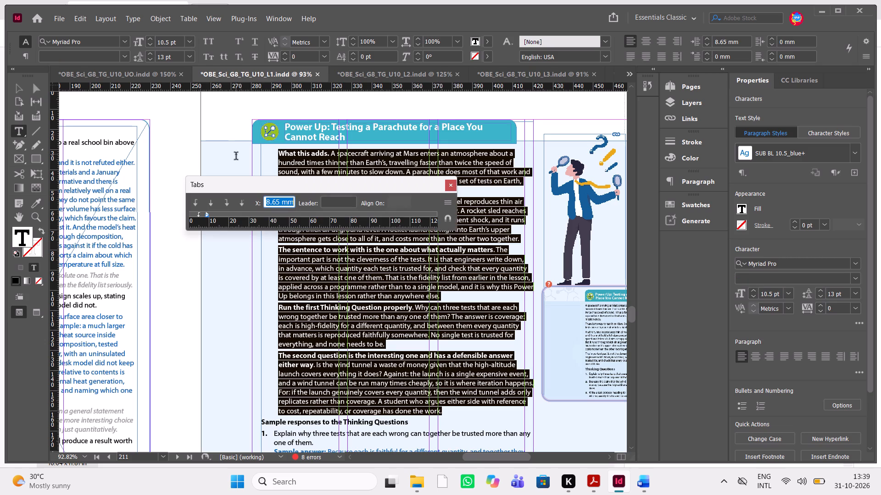
{"action": "left_click_drag", "start_coordinate": [261, 182], "coordinate": [440, 120]}
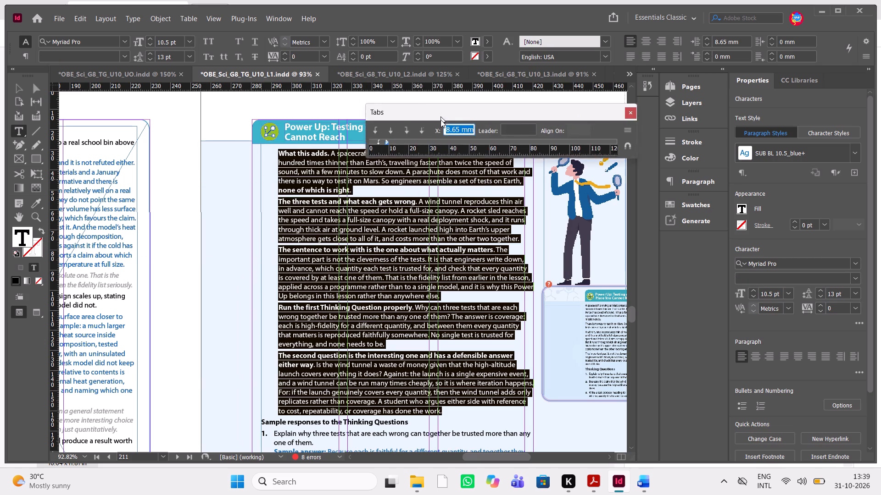
{"action": "left_click_drag", "start_coordinate": [440, 120], "coordinate": [475, 101]}
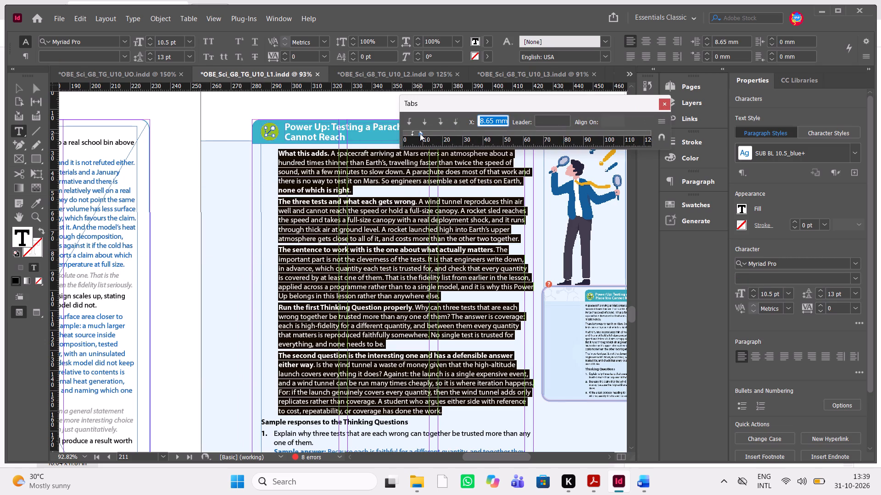
{"action": "left_click", "coordinate": [422, 133]}
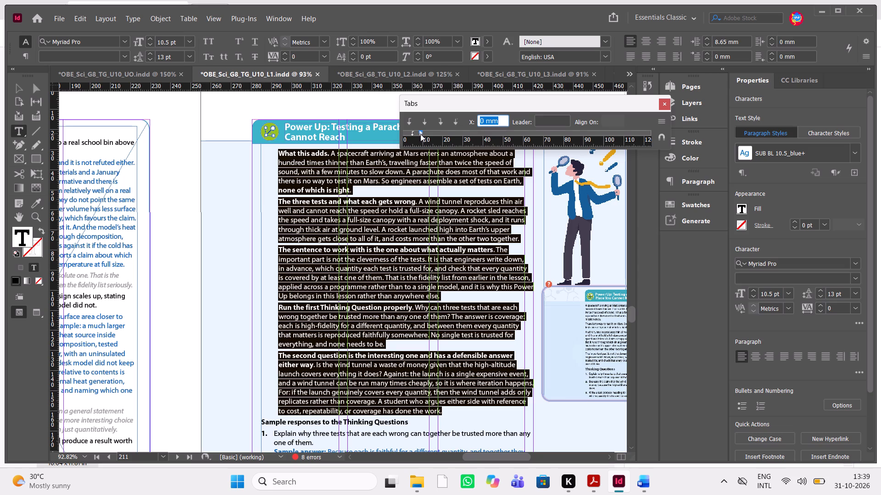
{"action": "left_click", "coordinate": [420, 134]}
{"action": "left_click_drag", "start_coordinate": [420, 134], "coordinate": [396, 135]}
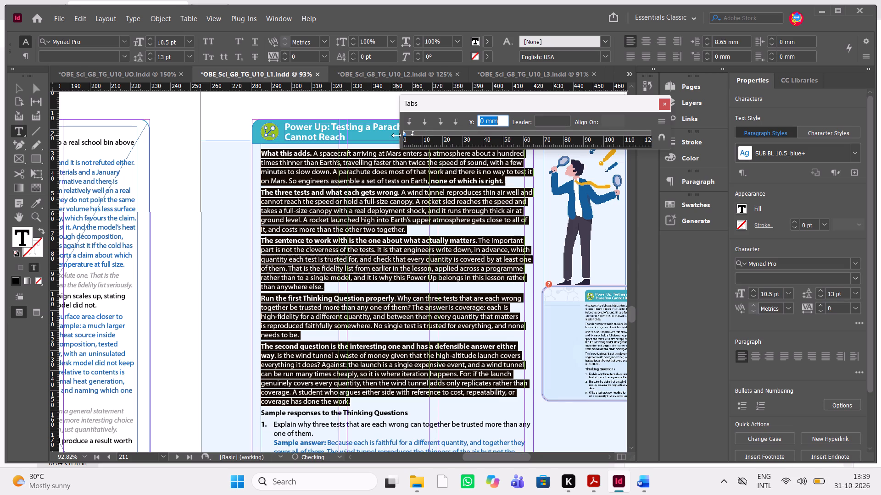
{"action": "left_click", "coordinate": [664, 109]}
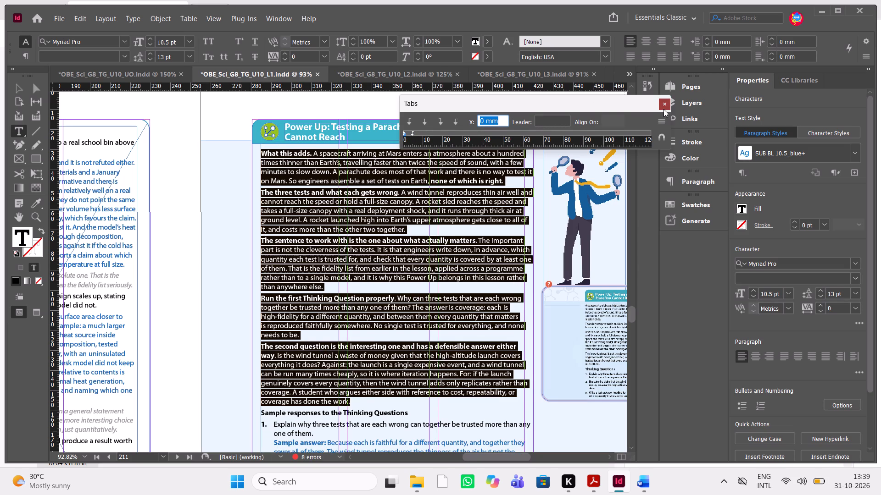
Check the page 24 comments in the Acrobat PDF and, back in InDesign, bold "in advance," in the third Power Up paragraph on page 211.
{"action": "key", "text": "alt+Tab"}
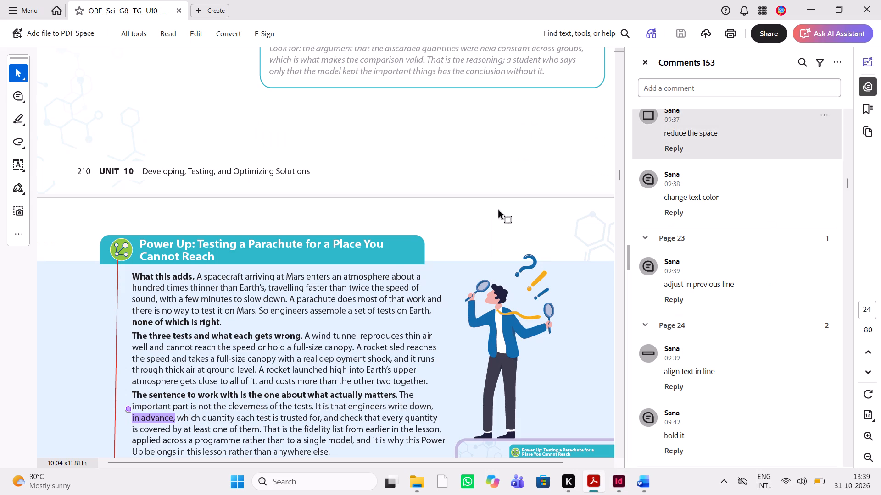
{"action": "scroll", "coordinate": [409, 258], "scroll_direction": "down", "scroll_amount": 1}
{"action": "key", "text": "alt+Tab"}
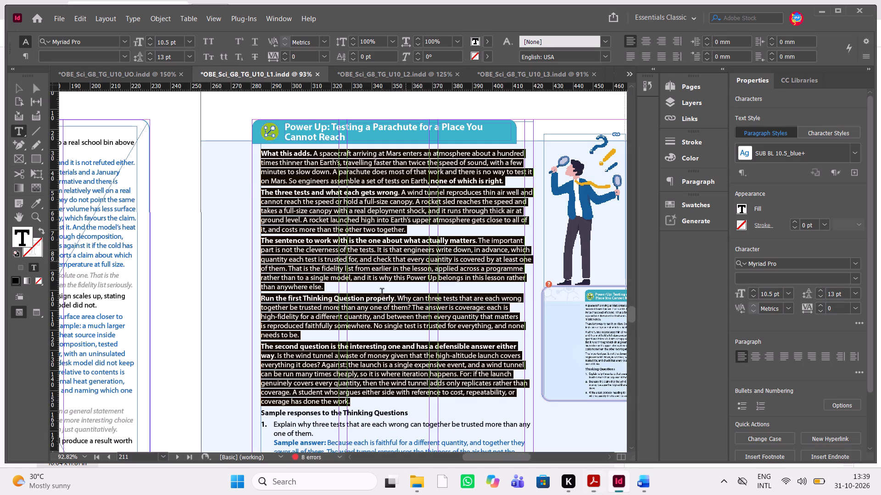
{"action": "left_click", "coordinate": [304, 255]}
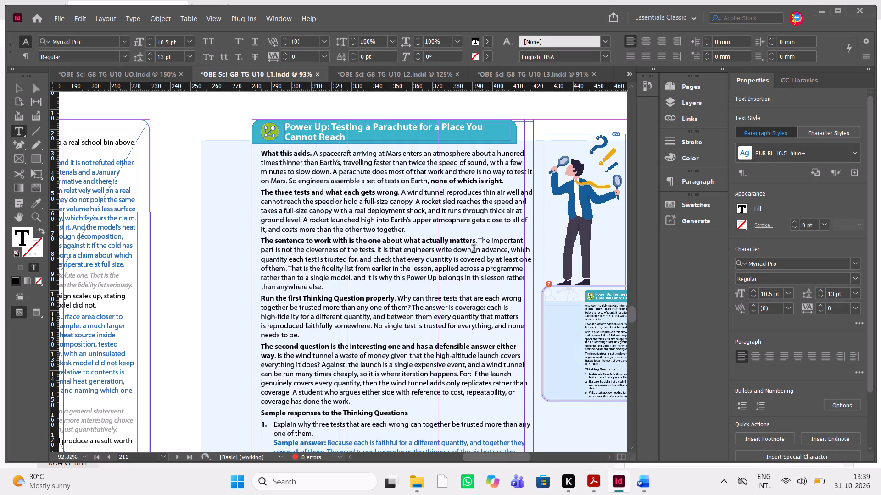
{"action": "left_click_drag", "start_coordinate": [474, 250], "coordinate": [509, 252]}
{"action": "key", "text": "ctrl+shift+b"}
{"action": "left_click", "coordinate": [517, 282]}
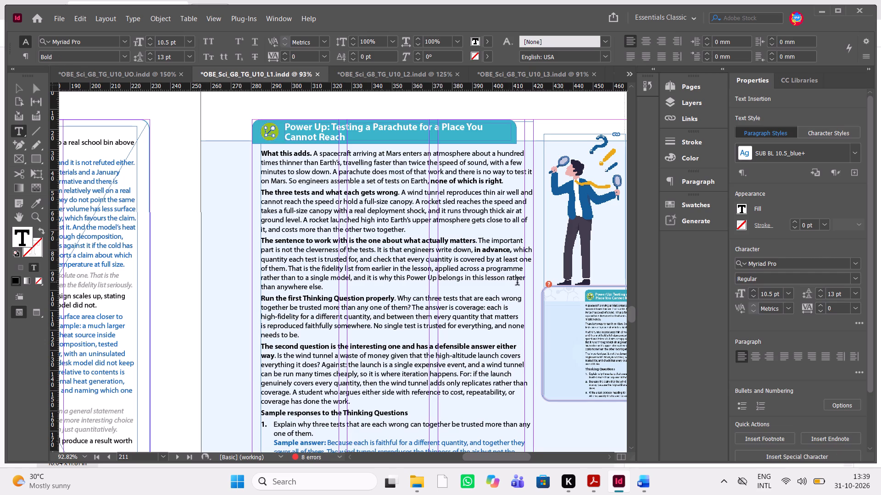
Examine the reviewer's PDF page 25 comment in Acrobat and locate the matching Lesson Check "Look for" note in InDesign.
{"action": "key", "text": "alt+Tab"}
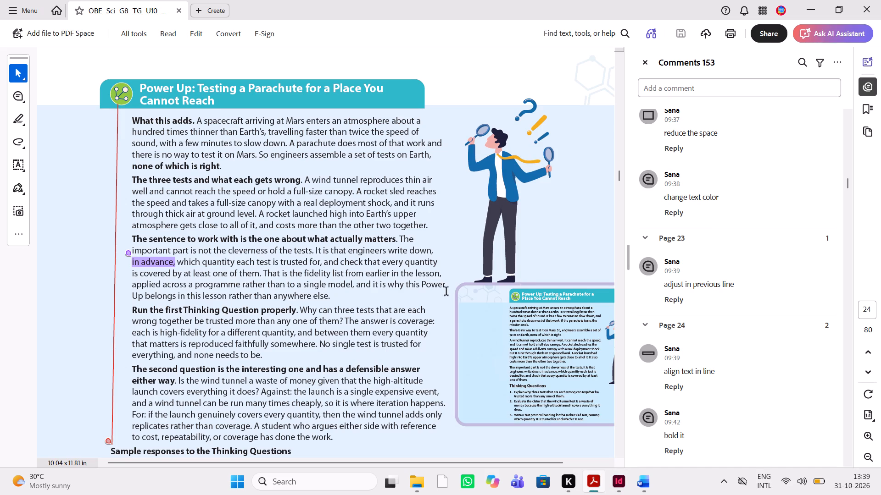
{"action": "scroll", "coordinate": [446, 292], "scroll_direction": "down", "scroll_amount": 5}
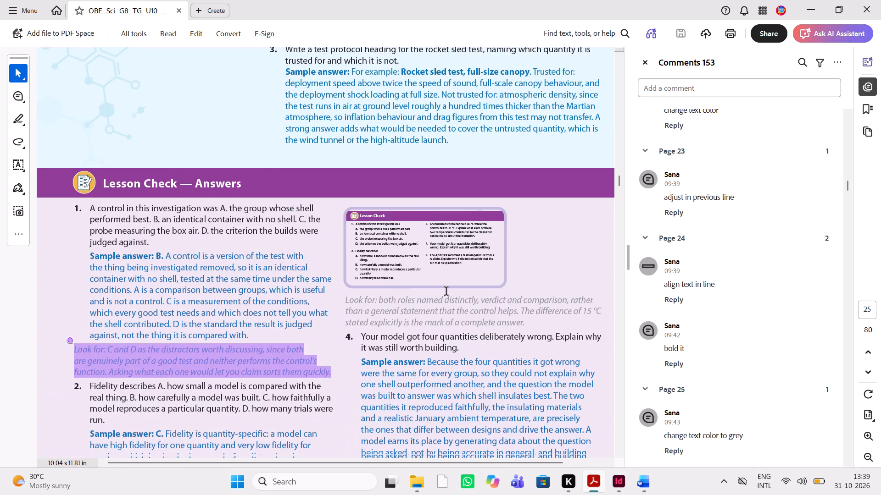
{"action": "scroll", "coordinate": [446, 292], "scroll_direction": "down", "scroll_amount": 1}
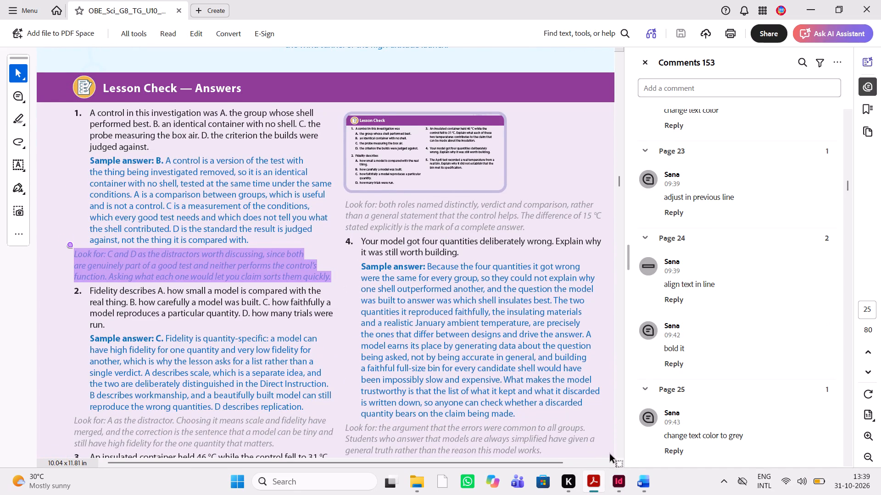
{"action": "left_click", "coordinate": [623, 480]}
{"action": "scroll", "coordinate": [428, 352], "scroll_direction": "down", "scroll_amount": 2}
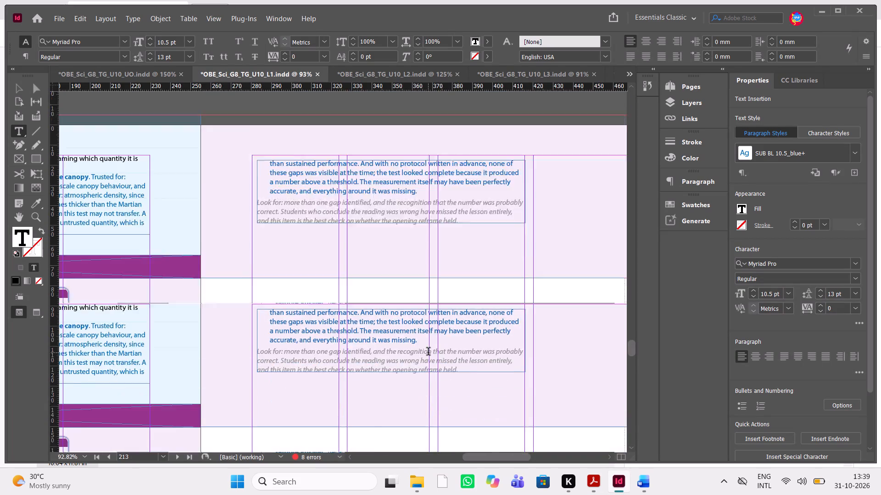
{"action": "scroll", "coordinate": [428, 352], "scroll_direction": "down", "scroll_amount": 4}
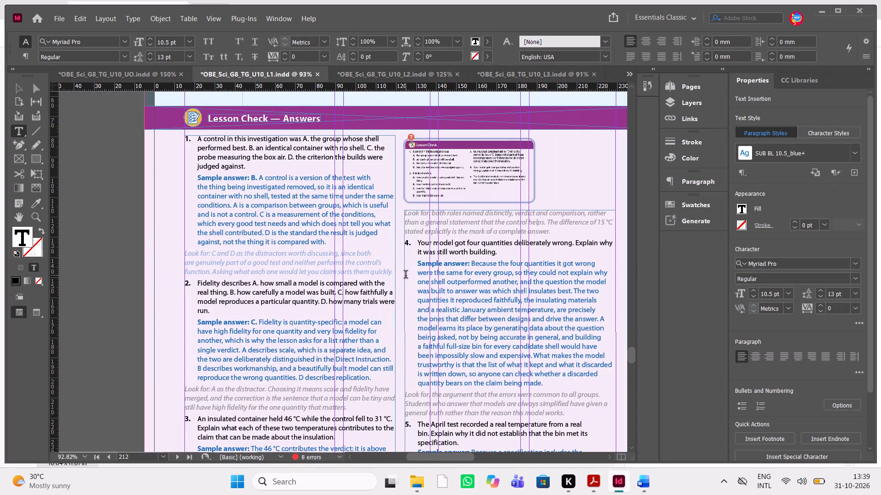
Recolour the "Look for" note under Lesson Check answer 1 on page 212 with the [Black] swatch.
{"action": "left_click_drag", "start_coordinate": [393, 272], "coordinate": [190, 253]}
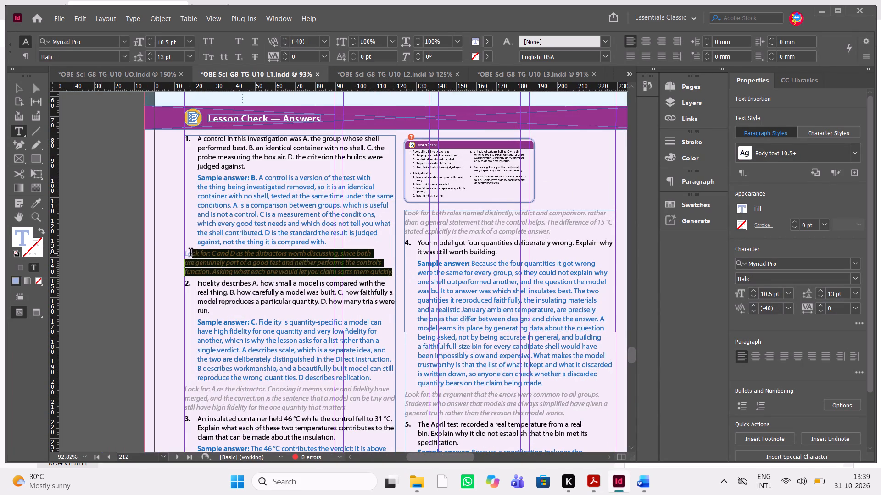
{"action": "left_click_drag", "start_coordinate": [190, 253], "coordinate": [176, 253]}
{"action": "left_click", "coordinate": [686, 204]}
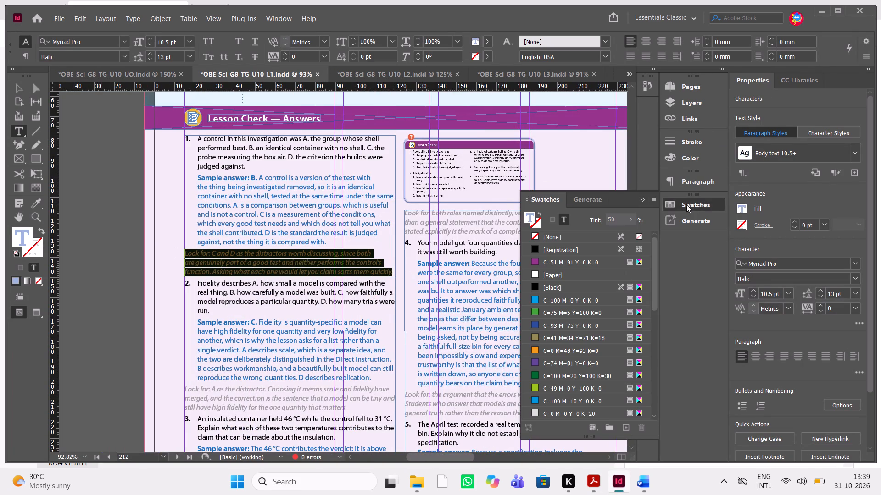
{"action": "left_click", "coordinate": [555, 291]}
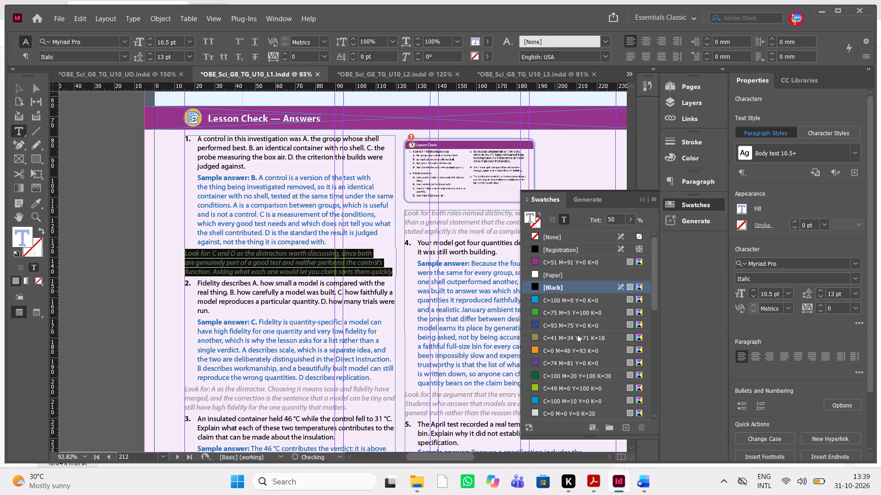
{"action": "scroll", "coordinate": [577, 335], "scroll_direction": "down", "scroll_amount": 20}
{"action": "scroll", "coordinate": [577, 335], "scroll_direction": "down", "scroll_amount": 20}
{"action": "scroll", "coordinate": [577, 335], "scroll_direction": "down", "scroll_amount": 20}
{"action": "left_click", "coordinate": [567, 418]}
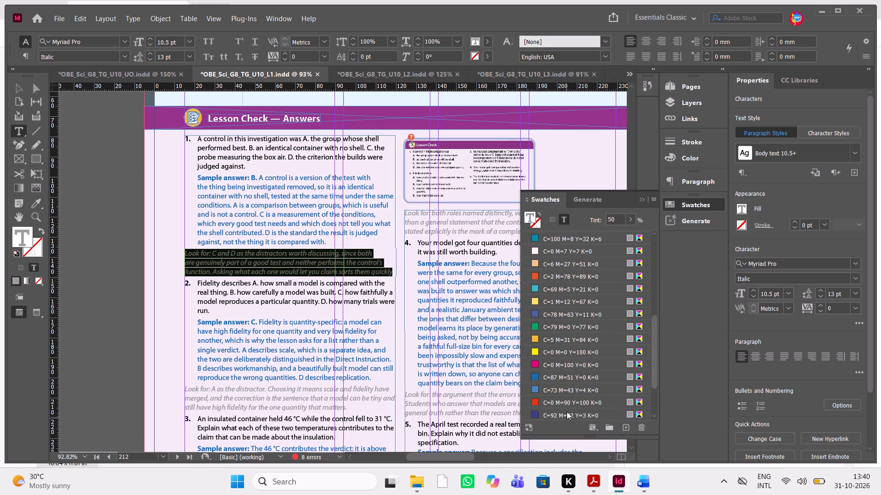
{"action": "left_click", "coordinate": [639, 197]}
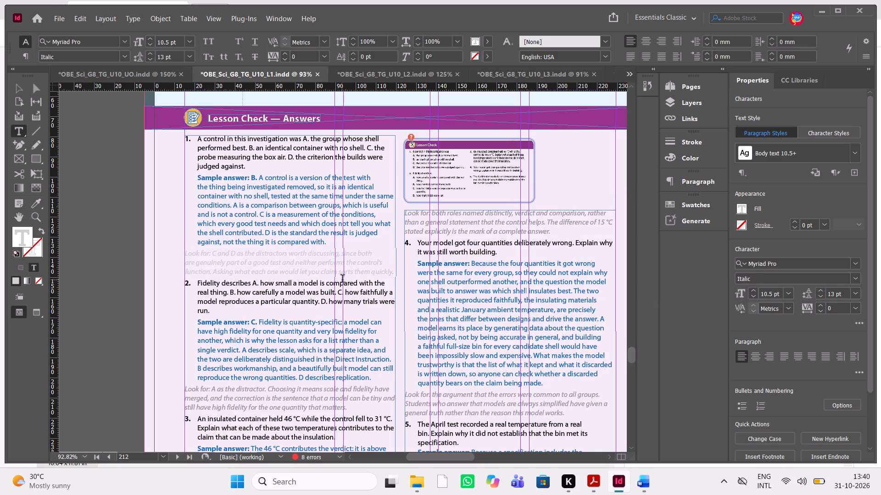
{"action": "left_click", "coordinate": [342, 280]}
Recolour the "Look for" note under Lesson Check answer 1 on page 212 grey with the C=0 M=0 Y=0 K=50 swatch at 100% tint.
{"action": "scroll", "coordinate": [342, 280], "scroll_direction": "right", "scroll_amount": 1}
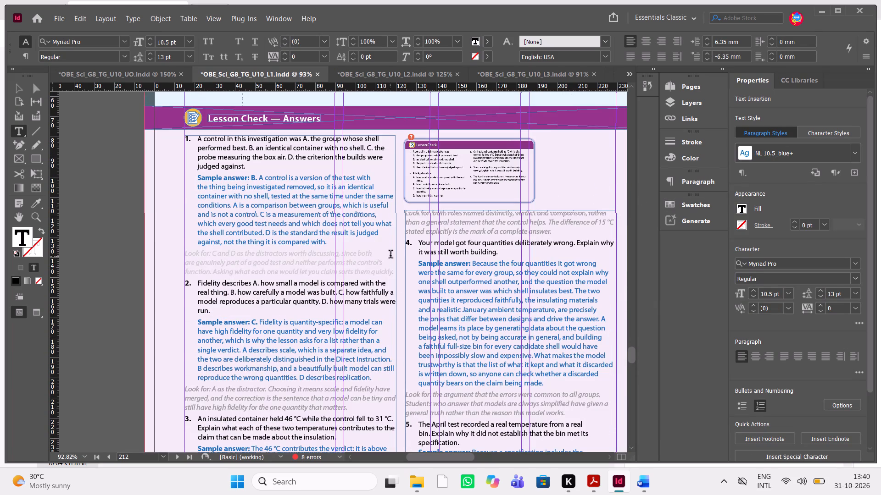
{"action": "left_click_drag", "start_coordinate": [396, 269], "coordinate": [246, 261]}
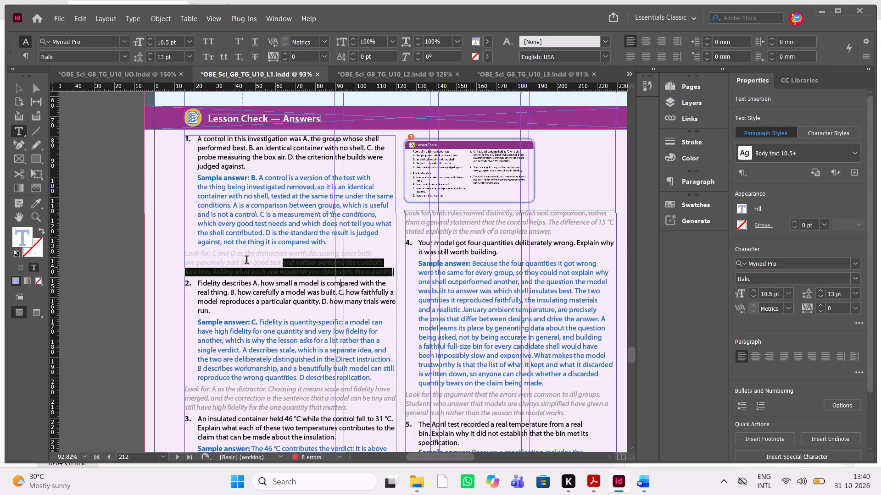
{"action": "left_click_drag", "start_coordinate": [246, 261], "coordinate": [185, 247]}
{"action": "left_click", "coordinate": [701, 200]}
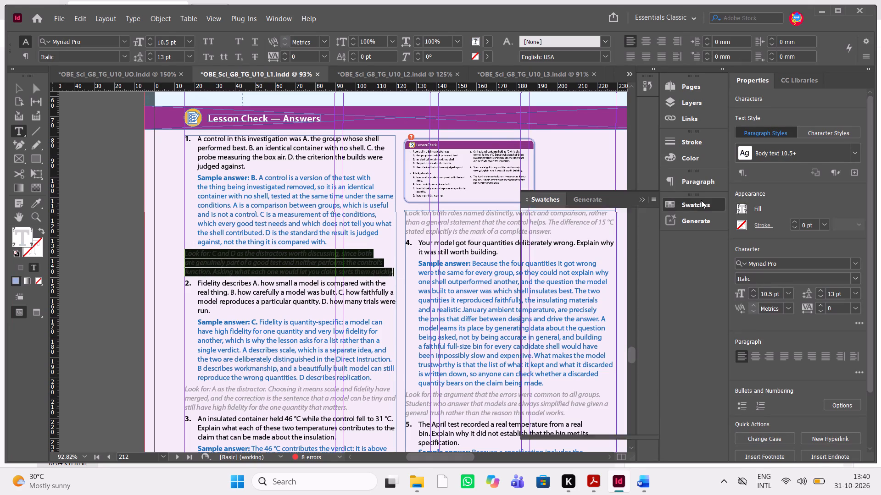
{"action": "scroll", "coordinate": [587, 285], "scroll_direction": "up", "scroll_amount": 20}
{"action": "scroll", "coordinate": [587, 285], "scroll_direction": "up", "scroll_amount": 20}
{"action": "scroll", "coordinate": [587, 285], "scroll_direction": "up", "scroll_amount": 20}
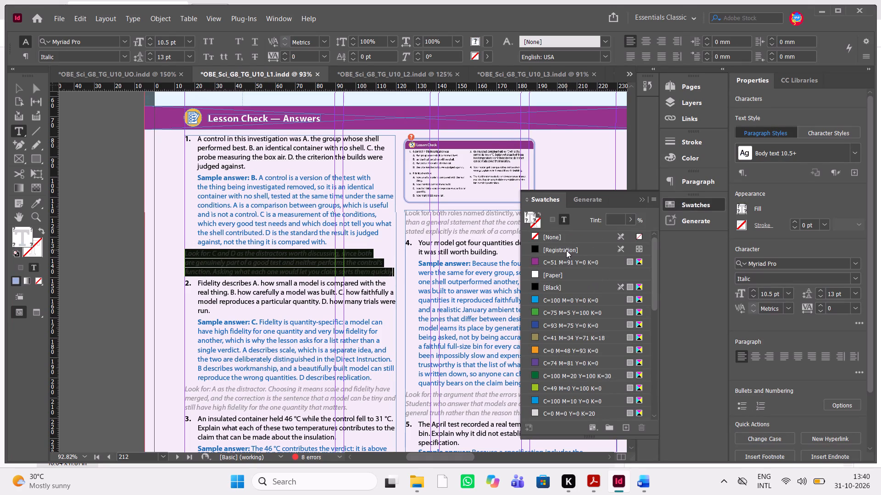
{"action": "left_click", "coordinate": [566, 249]}
{"action": "scroll", "coordinate": [572, 354], "scroll_direction": "down", "scroll_amount": 20}
{"action": "scroll", "coordinate": [572, 354], "scroll_direction": "down", "scroll_amount": 20}
{"action": "scroll", "coordinate": [572, 354], "scroll_direction": "down", "scroll_amount": 20}
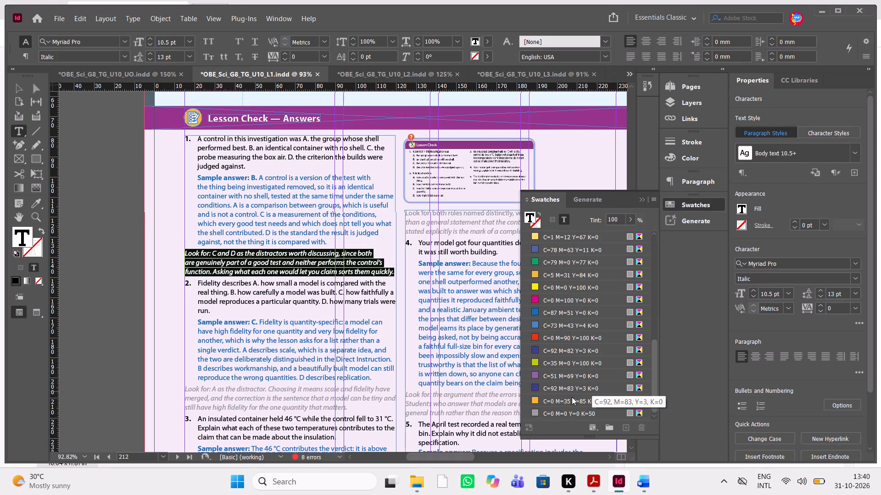
{"action": "left_click", "coordinate": [590, 412]}
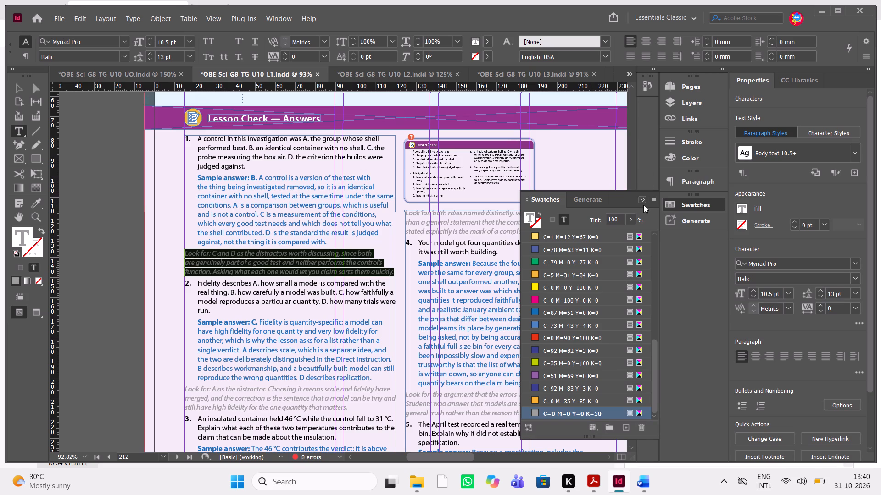
{"action": "left_click", "coordinate": [643, 205]}
{"action": "left_click", "coordinate": [641, 200]}
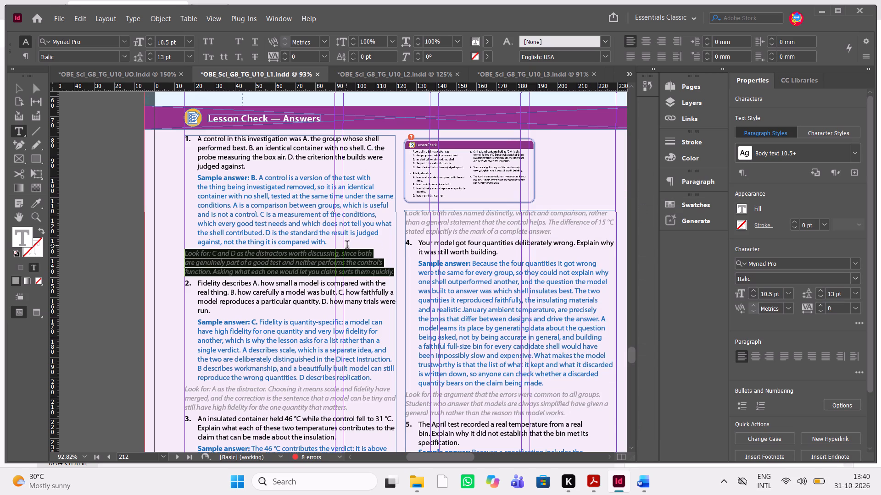
{"action": "left_click", "coordinate": [318, 269]}
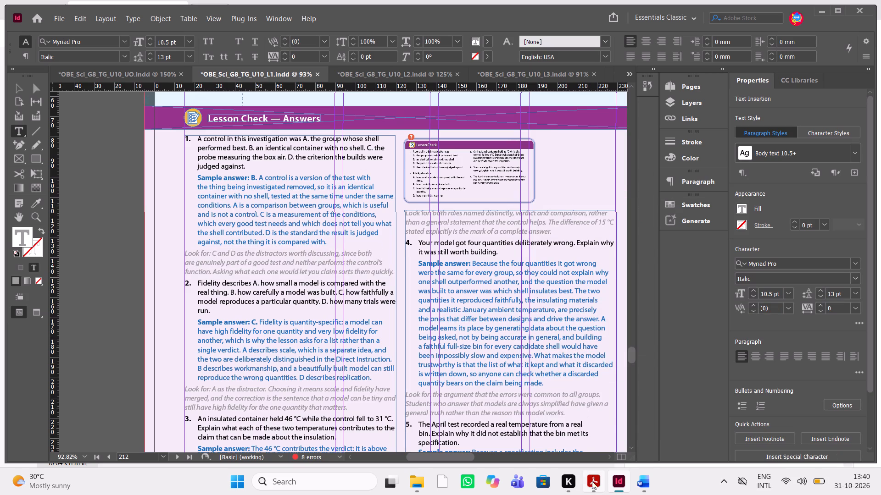
Switch to the Acrobat PDF to check the reviewer's comments from PDF page 25 onward.
{"action": "left_click", "coordinate": [595, 482]}
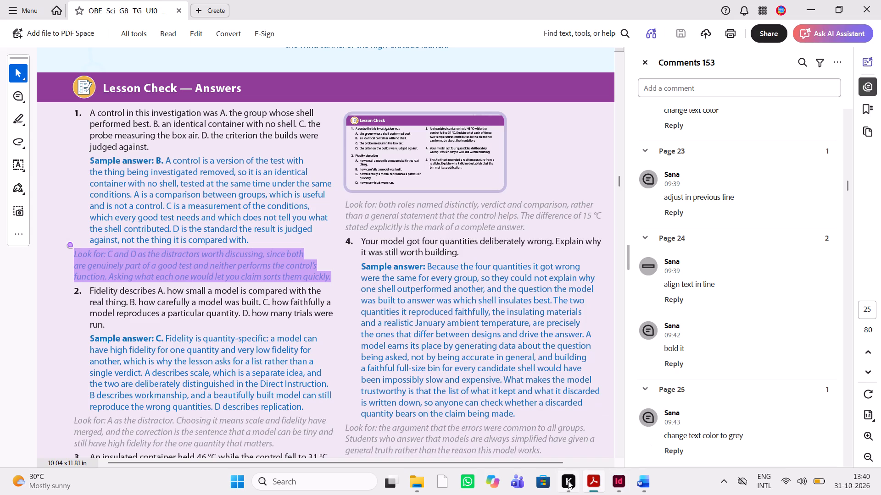
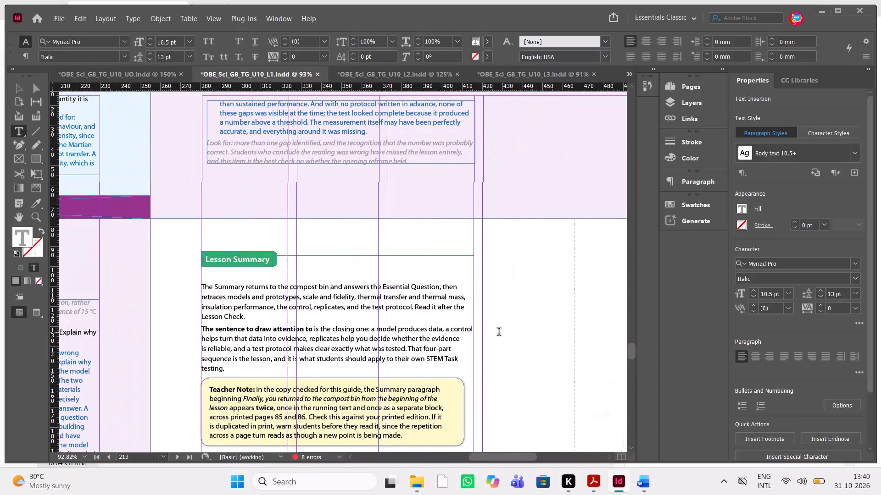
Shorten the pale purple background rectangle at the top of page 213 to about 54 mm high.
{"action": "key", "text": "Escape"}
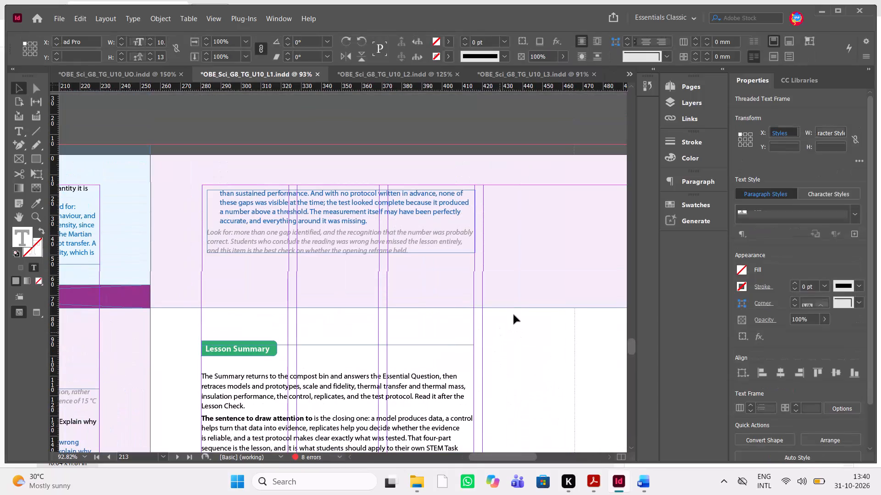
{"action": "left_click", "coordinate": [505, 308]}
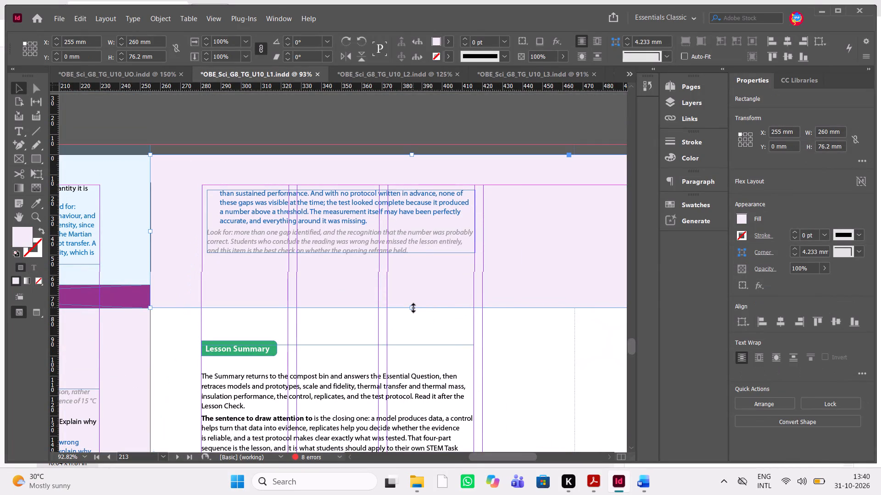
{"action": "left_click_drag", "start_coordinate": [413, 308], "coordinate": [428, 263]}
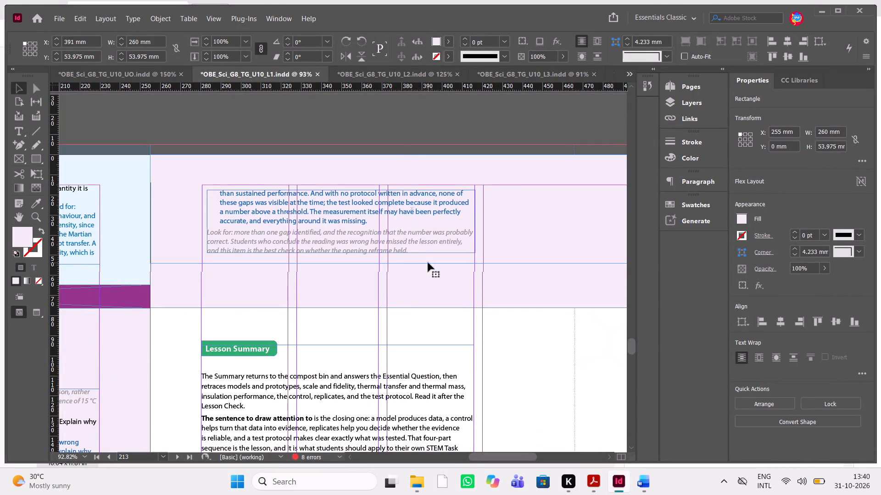
Extend the Lesson Check answer text frame on page 213 to the left margin at X 280.4 mm and up to about Y 15.9 mm.
{"action": "left_click", "coordinate": [356, 240]}
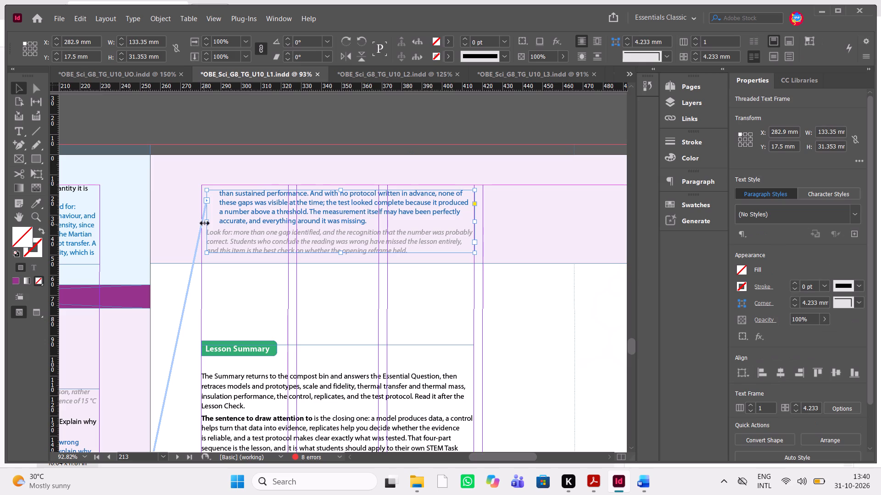
{"action": "left_click_drag", "start_coordinate": [207, 221], "coordinate": [201, 222]}
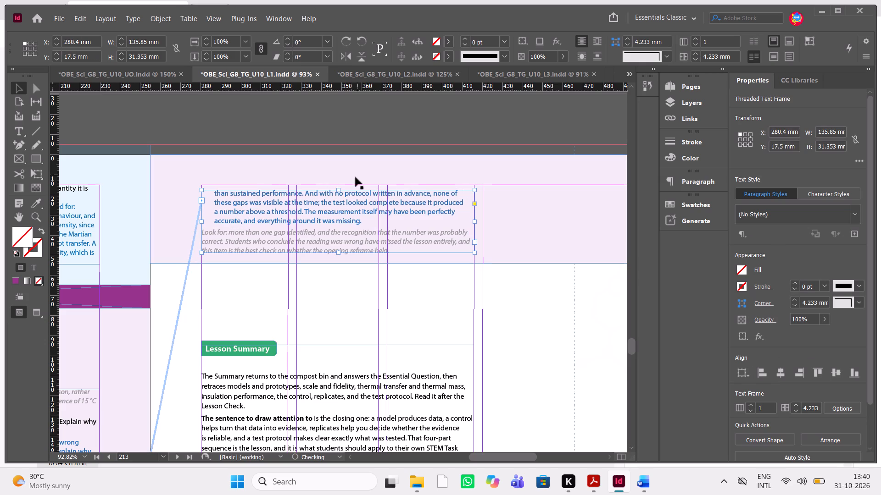
{"action": "left_click", "coordinate": [338, 191]}
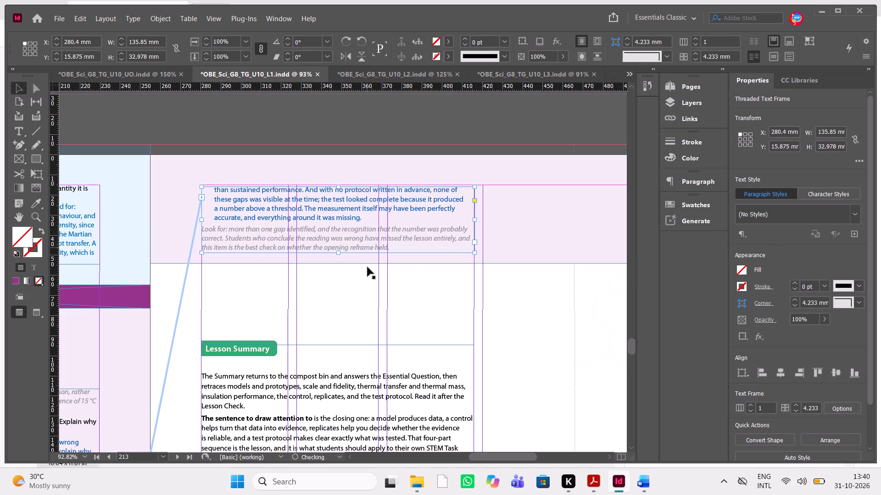
{"action": "left_click", "coordinate": [388, 265]}
{"action": "left_click", "coordinate": [460, 306]}
Shorten the pale purple background rectangle behind the Lesson Check answer on page 213 to about 51 mm high.
{"action": "left_click", "coordinate": [533, 257]}
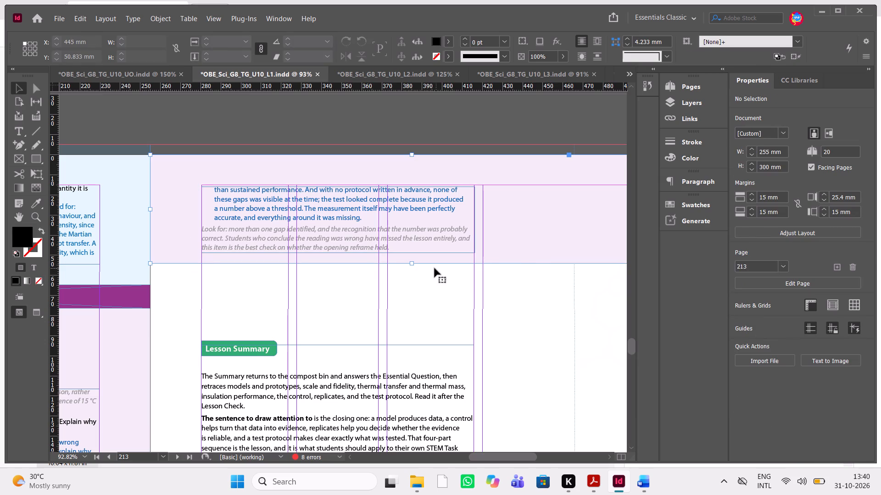
{"action": "left_click", "coordinate": [412, 263]}
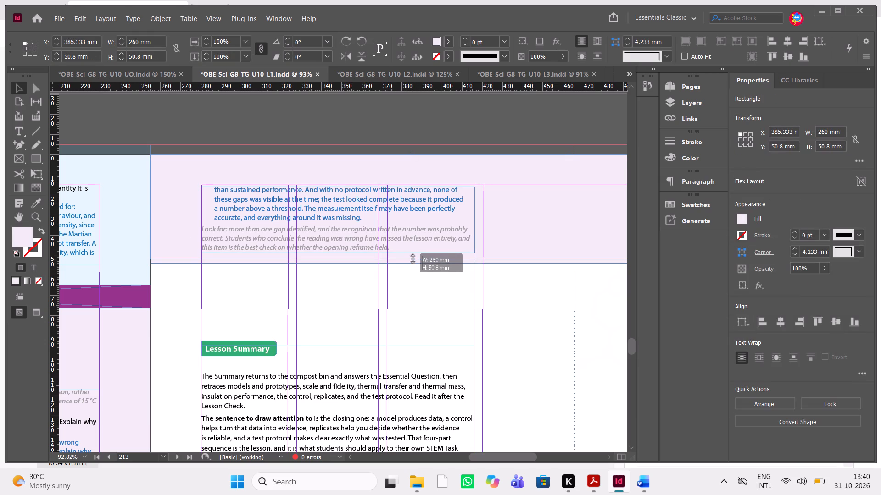
{"action": "left_click", "coordinate": [384, 297]}
Move the Lesson Summary heading, body text and Teacher Note box together up to about Y 54.6 mm, just below the purple background.
{"action": "scroll", "coordinate": [384, 297], "scroll_direction": "down", "scroll_amount": 1}
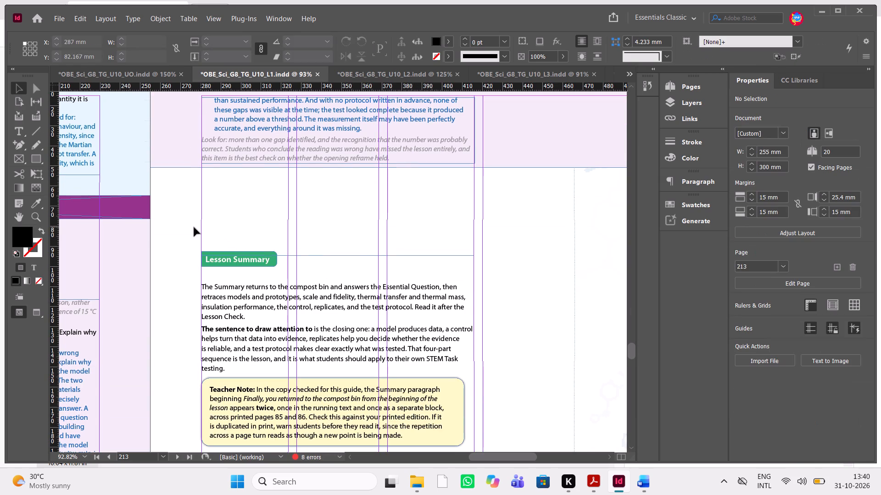
{"action": "left_click_drag", "start_coordinate": [182, 228], "coordinate": [428, 366]}
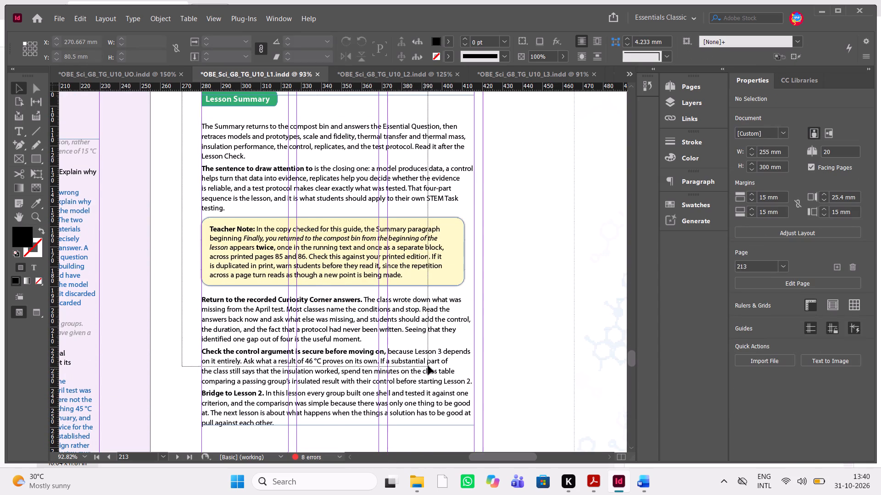
{"action": "left_click_drag", "start_coordinate": [428, 366], "coordinate": [437, 365]}
{"action": "scroll", "coordinate": [437, 365], "scroll_direction": "up", "scroll_amount": 2}
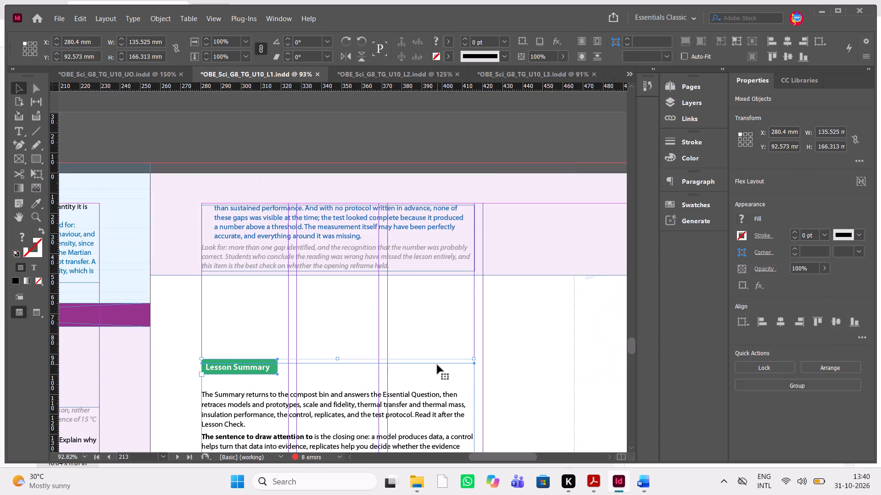
{"action": "key", "text": "shift+Up"}
{"action": "key", "text": "shift+Up"}
{"action": "key", "text": "shift+Up"}
{"action": "key", "text": "shift+Up"}
{"action": "key", "text": "shift+Up"}
{"action": "key", "text": "shift+Up"}
{"action": "key", "text": "shift+Up"}
{"action": "key", "text": "shift+Up"}
{"action": "key", "text": "shift+Up"}
{"action": "key", "text": "shift+Up"}
{"action": "key", "text": "shift+Up"}
{"action": "key", "text": "shift+Up"}
{"action": "key", "text": "shift+Up"}
{"action": "key", "text": "shift+Up"}
{"action": "key", "text": "shift+Up"}
{"action": "key", "text": "shift+Up"}
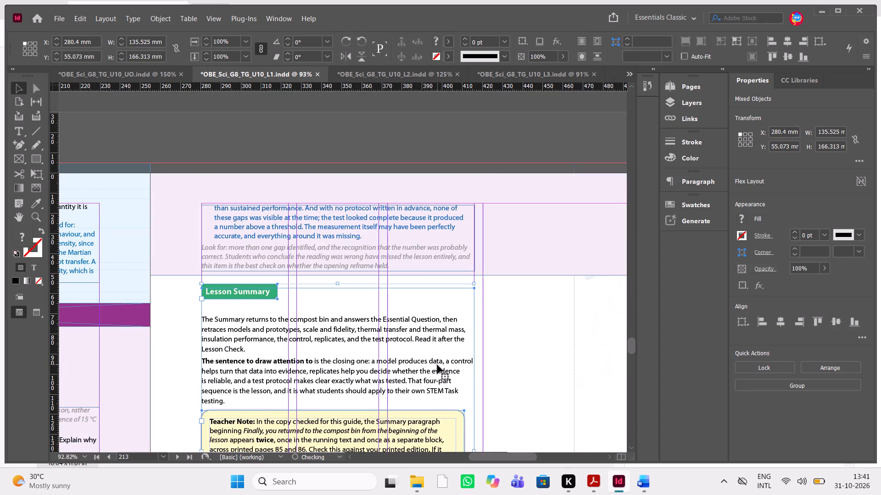
{"action": "key", "text": "Up"}
{"action": "key", "text": "Up"}
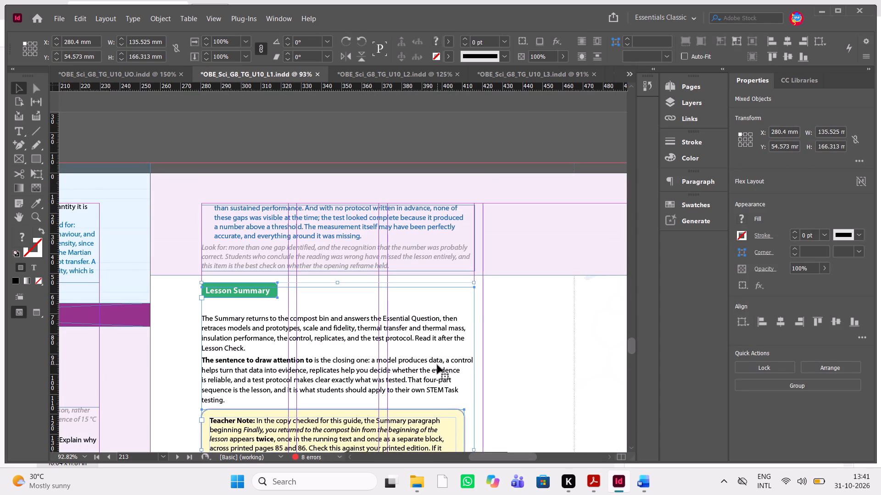
{"action": "left_click", "coordinate": [525, 314]}
Delete the empty paragraph between the Lesson Summary heading and its first body paragraph.
{"action": "triple_click", "coordinate": [290, 289]}
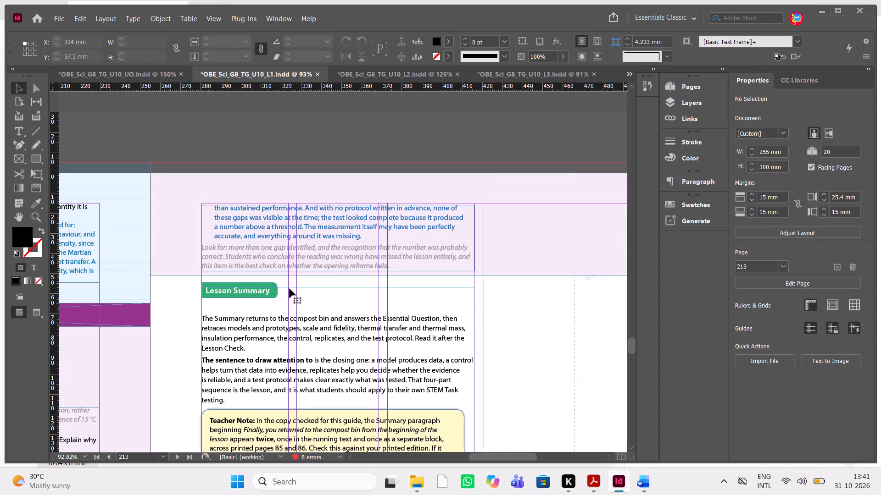
{"action": "left_click_drag", "start_coordinate": [280, 288], "coordinate": [268, 291]}
{"action": "left_click_drag", "start_coordinate": [268, 291], "coordinate": [201, 291]}
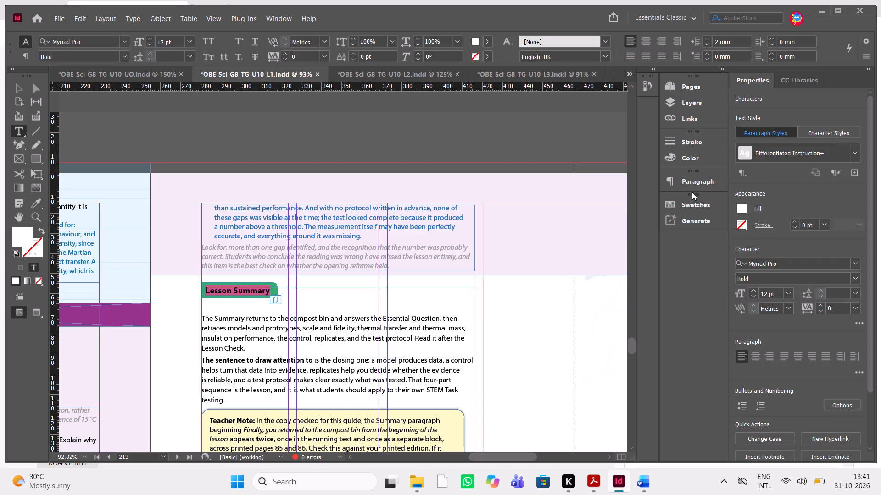
{"action": "left_click", "coordinate": [703, 182]}
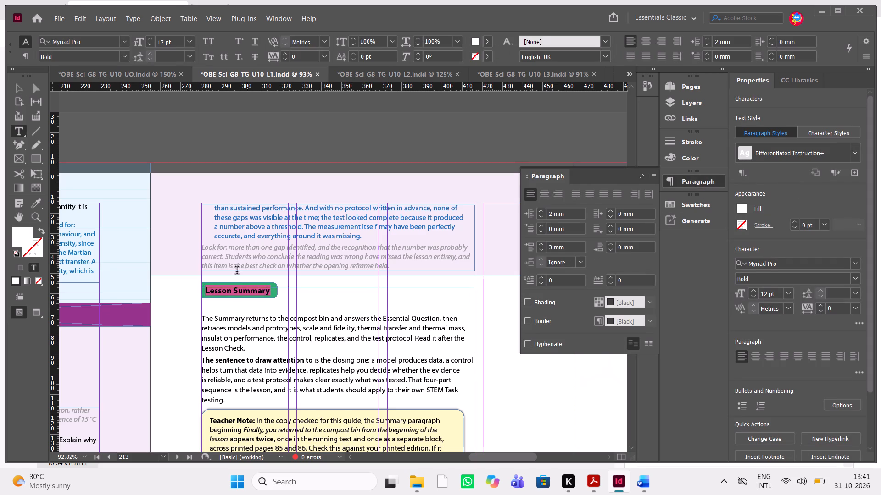
{"action": "left_click", "coordinate": [206, 297]}
{"action": "left_click", "coordinate": [206, 307]}
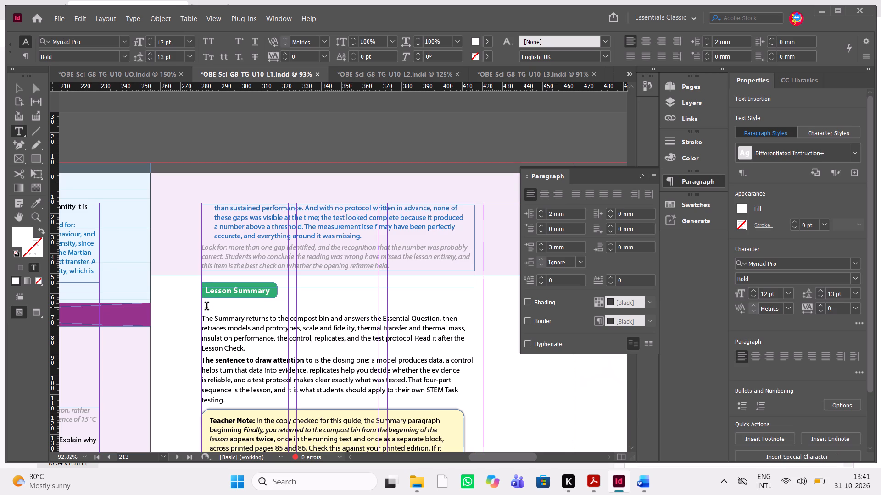
{"action": "key", "text": "Delete"}
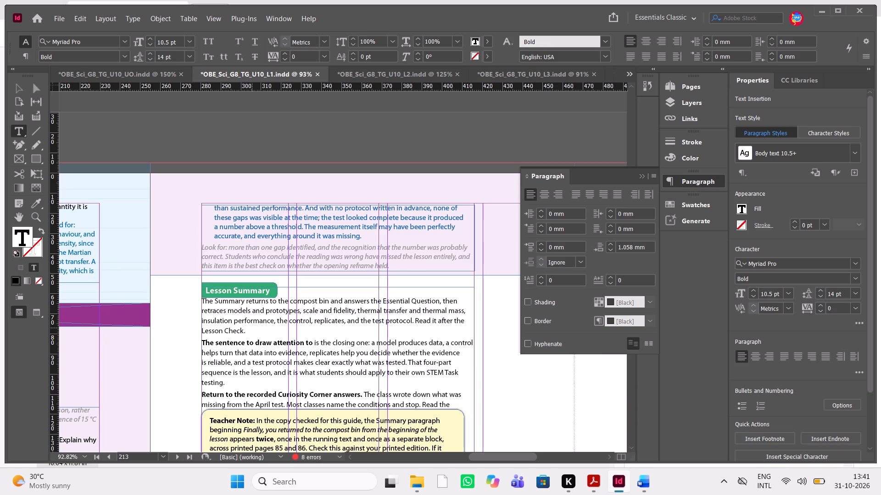
Set the space after the Lesson Summary heading paragraph to 3 mm.
{"action": "left_click_drag", "start_coordinate": [278, 291], "coordinate": [254, 291]}
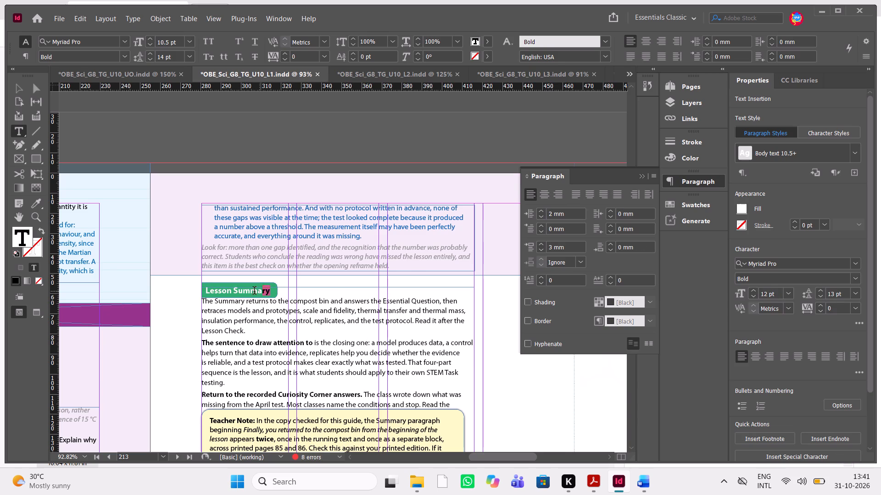
{"action": "left_click_drag", "start_coordinate": [254, 291], "coordinate": [190, 295]}
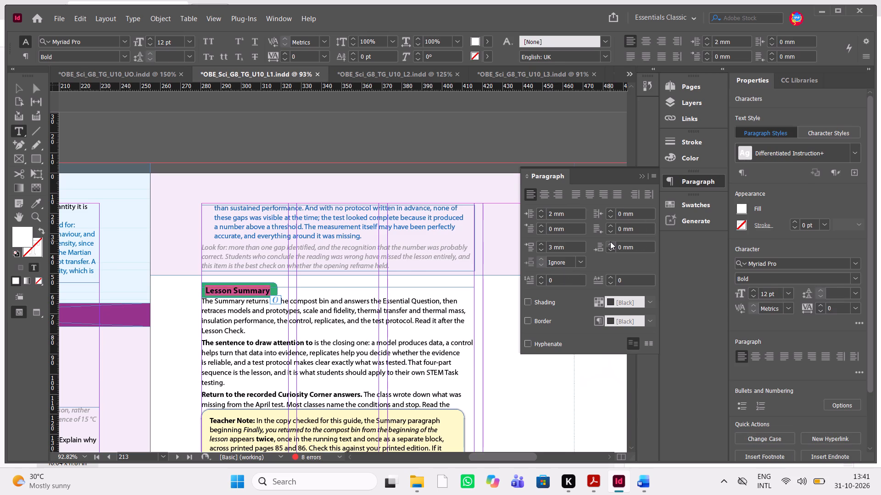
{"action": "left_click", "coordinate": [610, 242]}
{"action": "left_click", "coordinate": [610, 242]}
{"action": "left_click", "coordinate": [610, 242]}
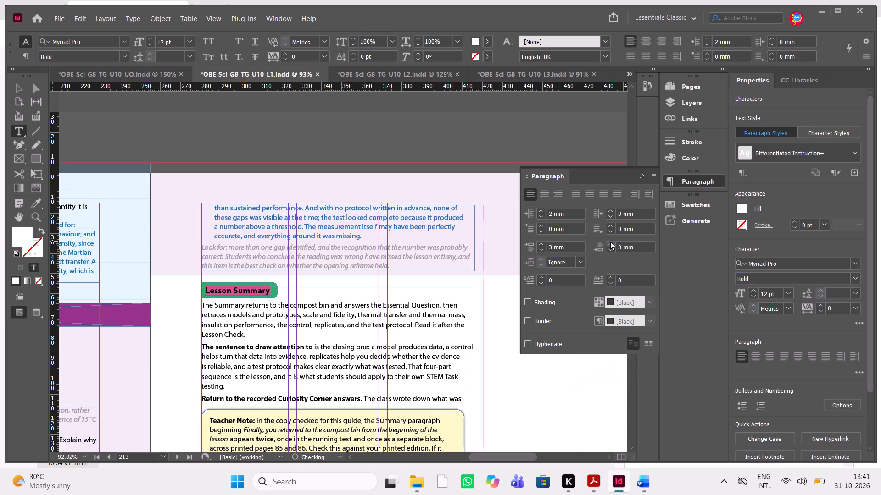
{"action": "left_click", "coordinate": [296, 360]}
Switch to the Word manuscript and check where the Teacher Note belongs within the Lesson 1 Lesson Summary text.
{"action": "scroll", "coordinate": [296, 360], "scroll_direction": "down", "scroll_amount": 1}
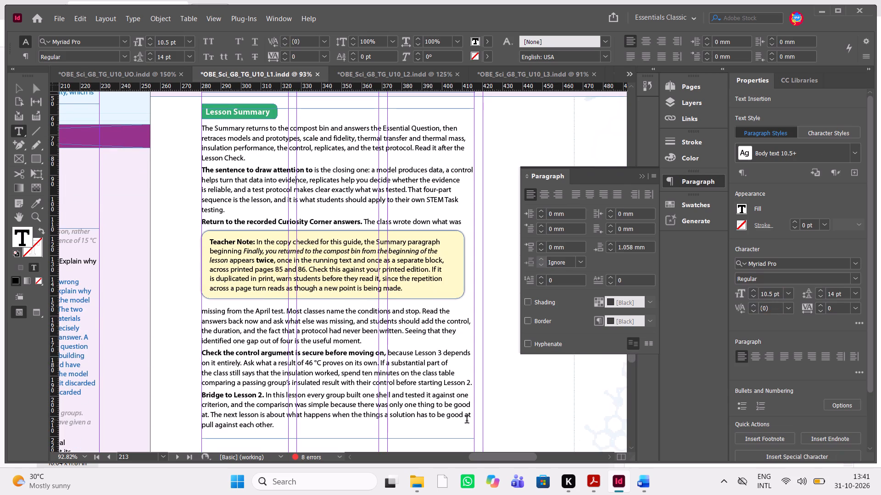
{"action": "left_click", "coordinate": [647, 479]}
{"action": "scroll", "coordinate": [649, 281], "scroll_direction": "down", "scroll_amount": 1}
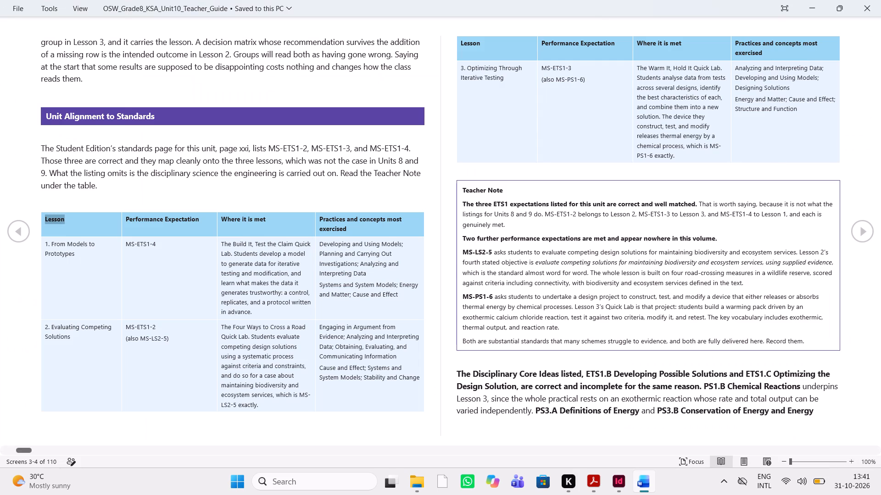
{"action": "scroll", "coordinate": [649, 281], "scroll_direction": "down", "scroll_amount": 2}
{"action": "scroll", "coordinate": [641, 236], "scroll_direction": "left", "scroll_amount": 4}
{"action": "scroll", "coordinate": [641, 236], "scroll_direction": "down", "scroll_amount": 1}
{"action": "scroll", "coordinate": [641, 236], "scroll_direction": "left", "scroll_amount": 13}
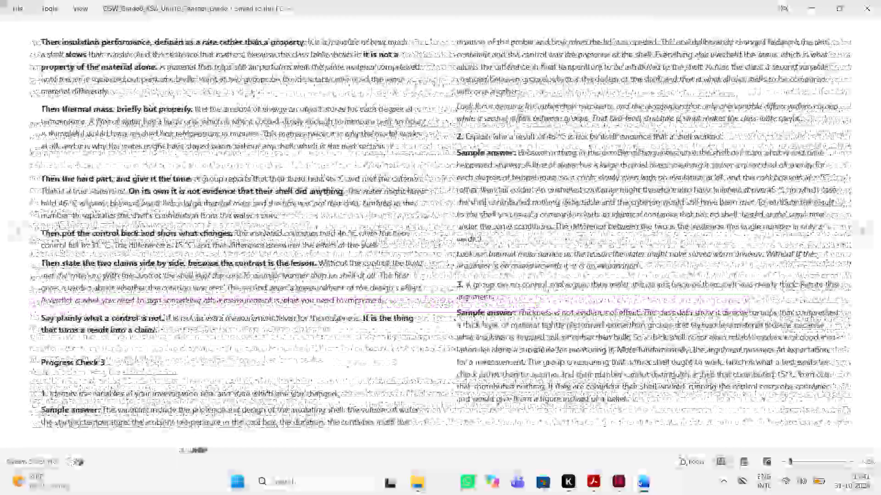
{"action": "left_click", "coordinate": [20, 228]}
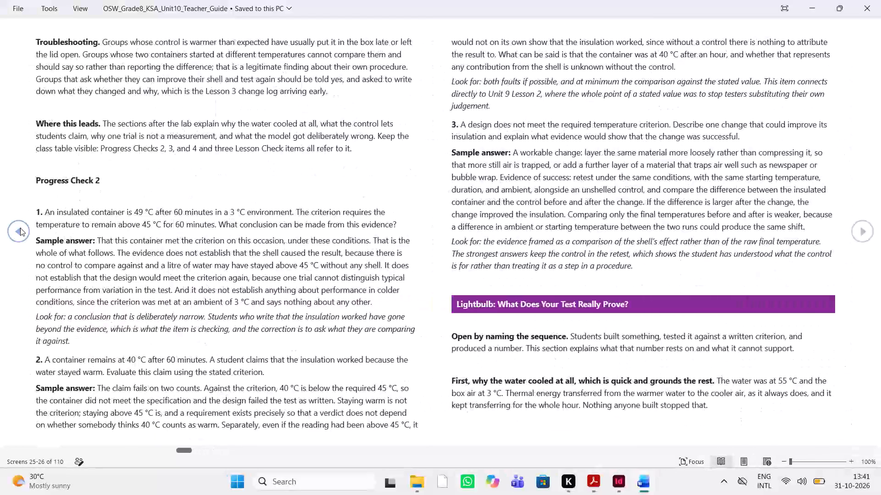
{"action": "left_click", "coordinate": [20, 228]}
{"action": "left_click", "coordinate": [20, 228]}
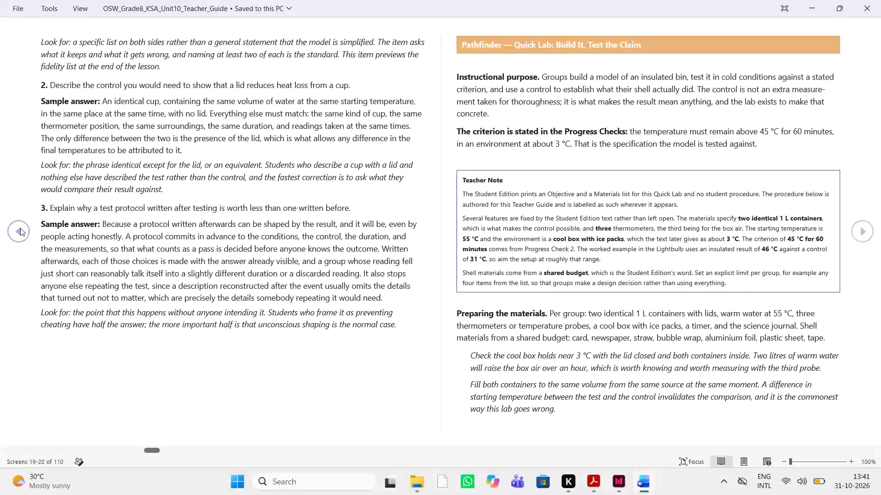
{"action": "left_click", "coordinate": [866, 236]}
{"action": "left_click", "coordinate": [866, 236]}
{"action": "left_click", "coordinate": [866, 236]}
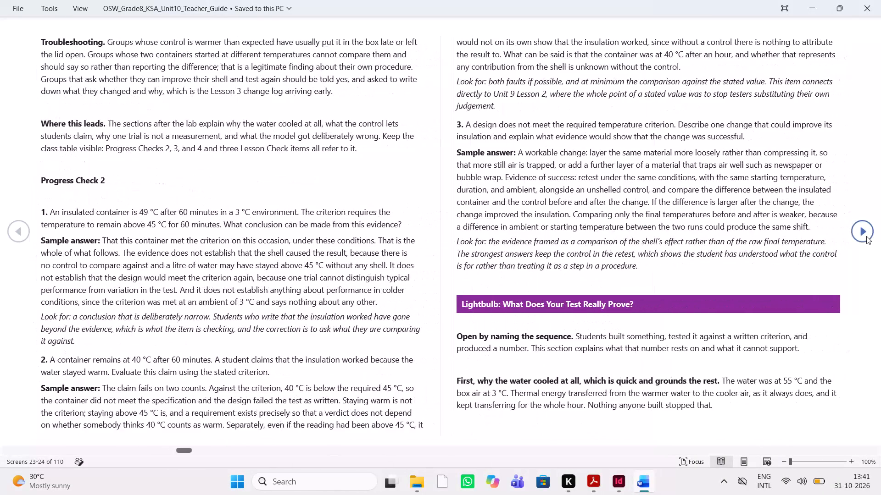
{"action": "left_click", "coordinate": [866, 236]}
{"action": "left_click", "coordinate": [866, 236]}
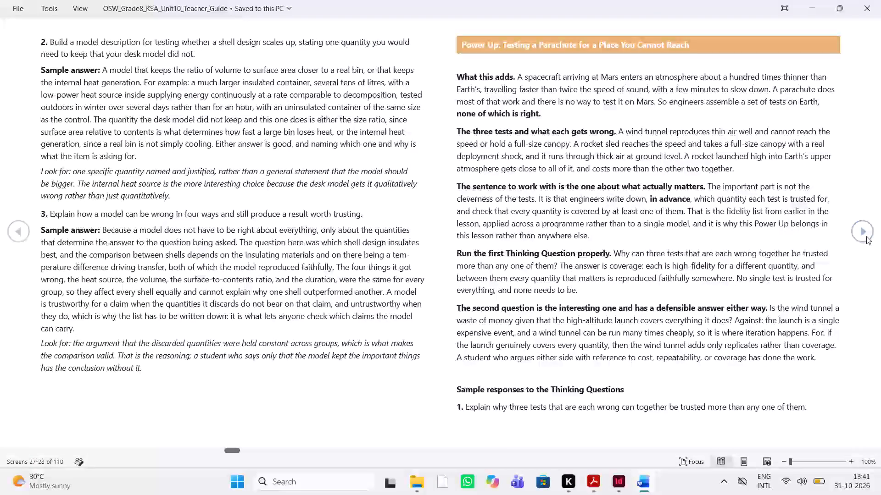
{"action": "left_click", "coordinate": [866, 236]}
{"action": "left_click", "coordinate": [866, 236]}
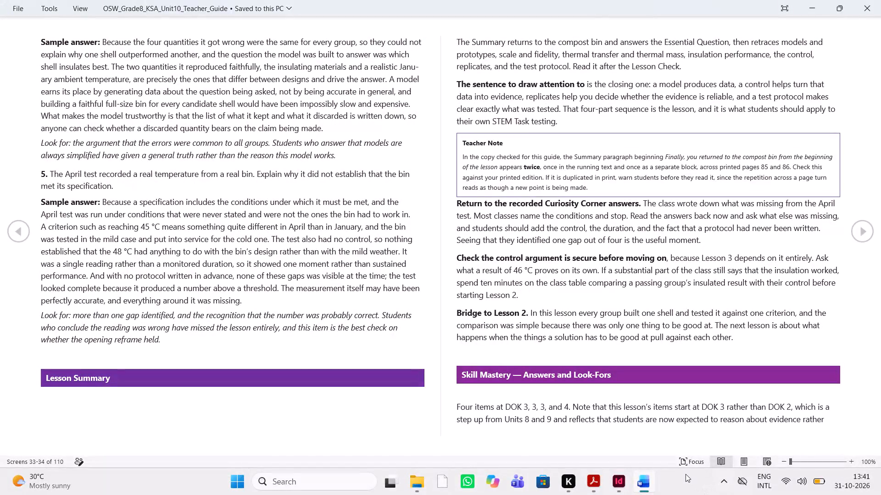
Switch back to InDesign and insert an empty paragraph before "Return to the recorded Curiosity Corner answers" so that paragraph starts below the Teacher Note box.
{"action": "left_click", "coordinate": [622, 480]}
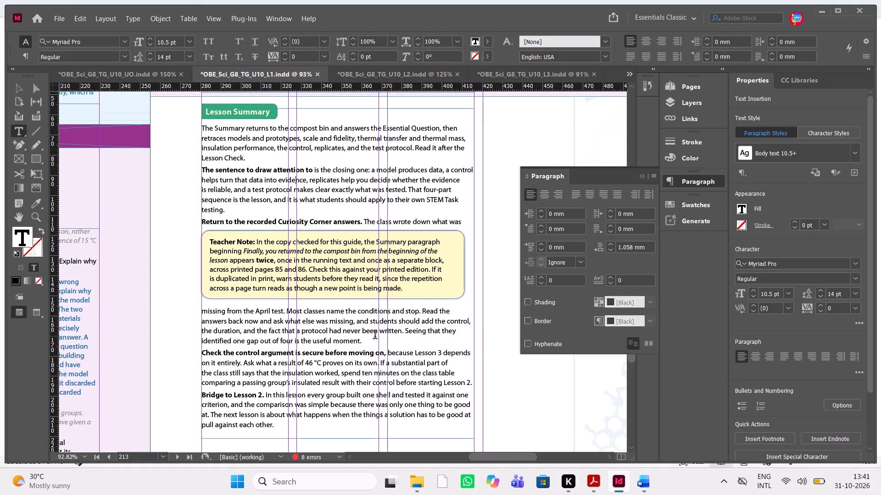
{"action": "left_click", "coordinate": [230, 209]}
{"action": "key", "text": "Return"}
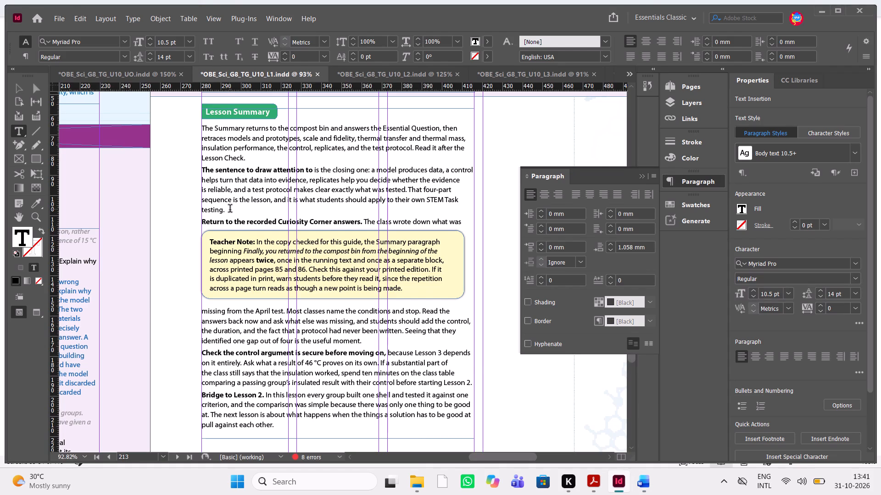
{"action": "key", "text": "Return"}
{"action": "key", "text": "Delete"}
{"action": "key", "text": "Delete"}
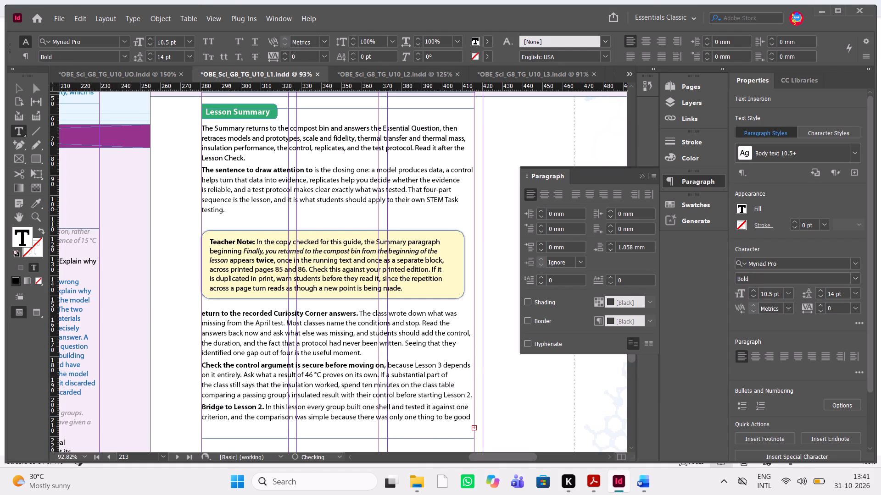
{"action": "key", "text": "ctrl+z"}
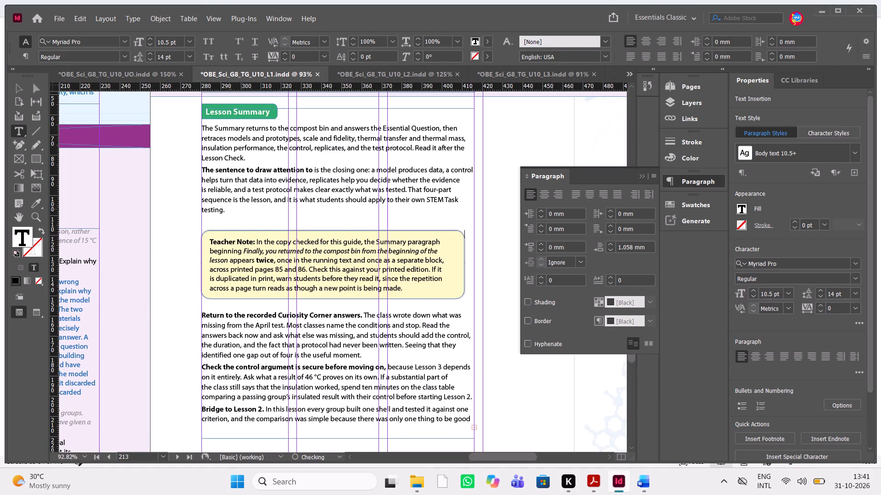
{"action": "left_click", "coordinate": [208, 221]}
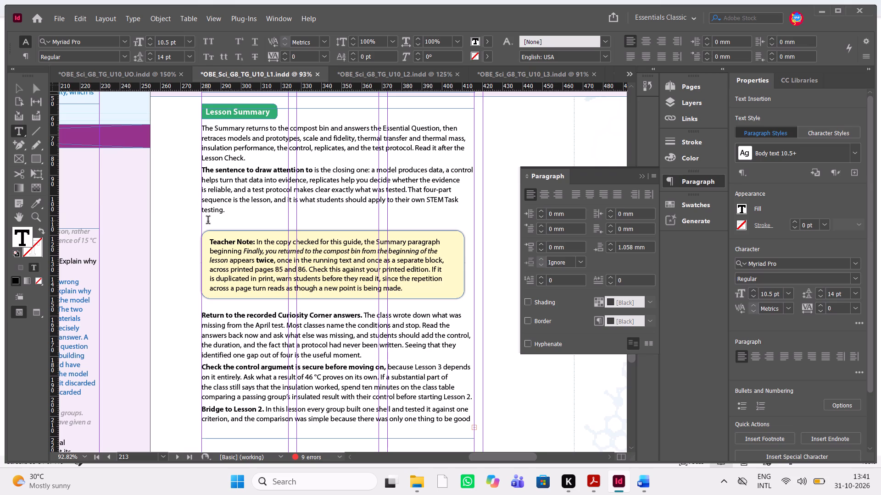
{"action": "key", "text": "Delete"}
{"action": "key", "text": "Delete"}
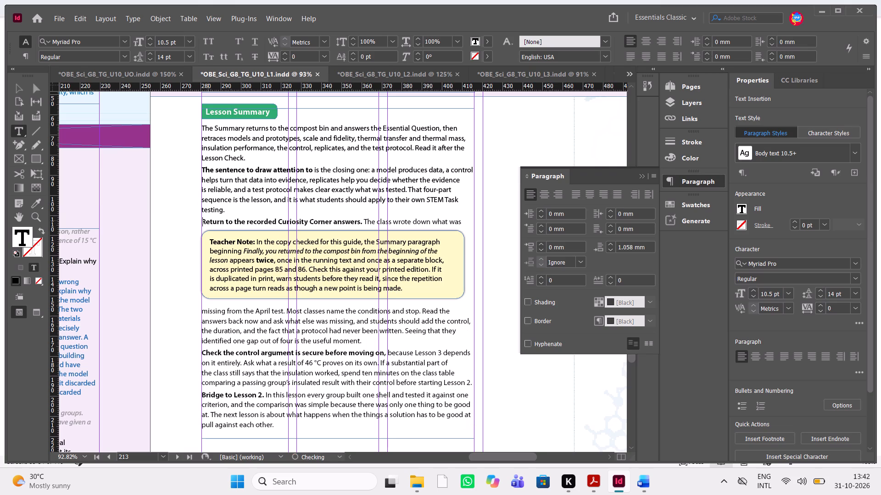
{"action": "key", "text": "Return"}
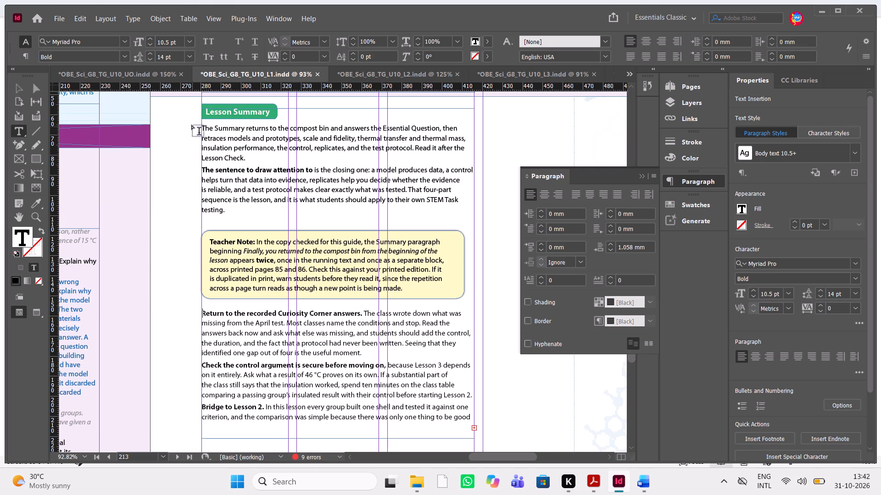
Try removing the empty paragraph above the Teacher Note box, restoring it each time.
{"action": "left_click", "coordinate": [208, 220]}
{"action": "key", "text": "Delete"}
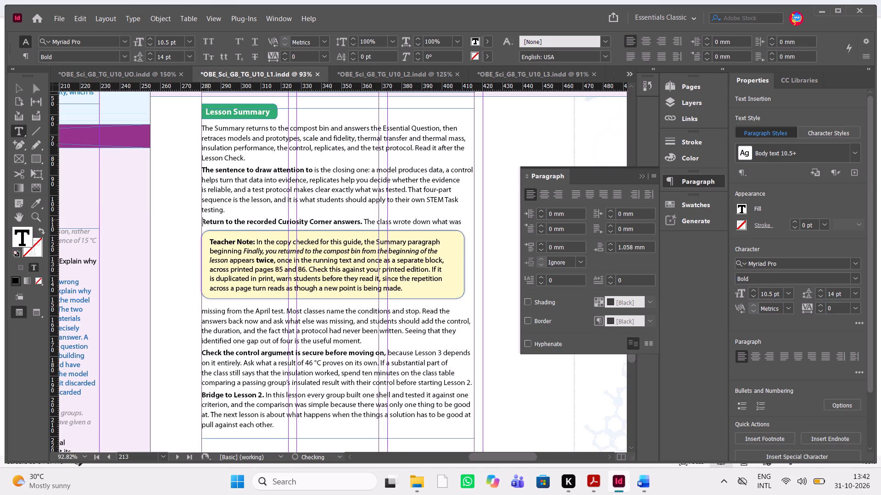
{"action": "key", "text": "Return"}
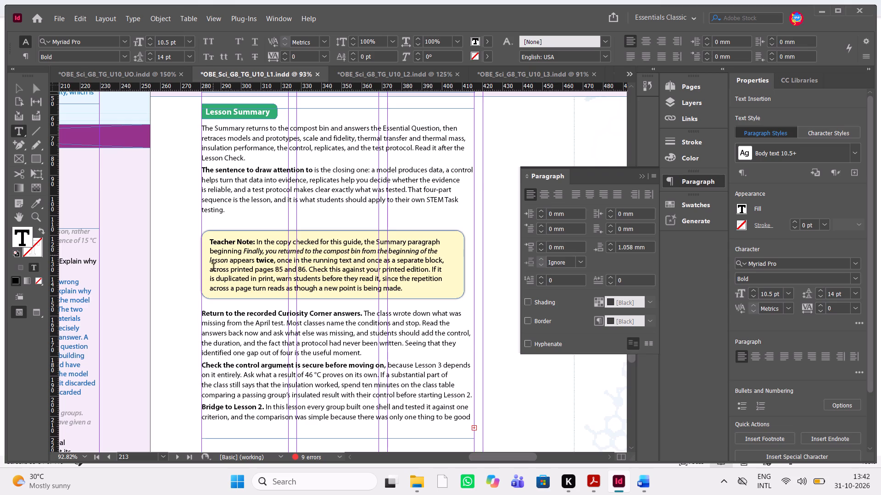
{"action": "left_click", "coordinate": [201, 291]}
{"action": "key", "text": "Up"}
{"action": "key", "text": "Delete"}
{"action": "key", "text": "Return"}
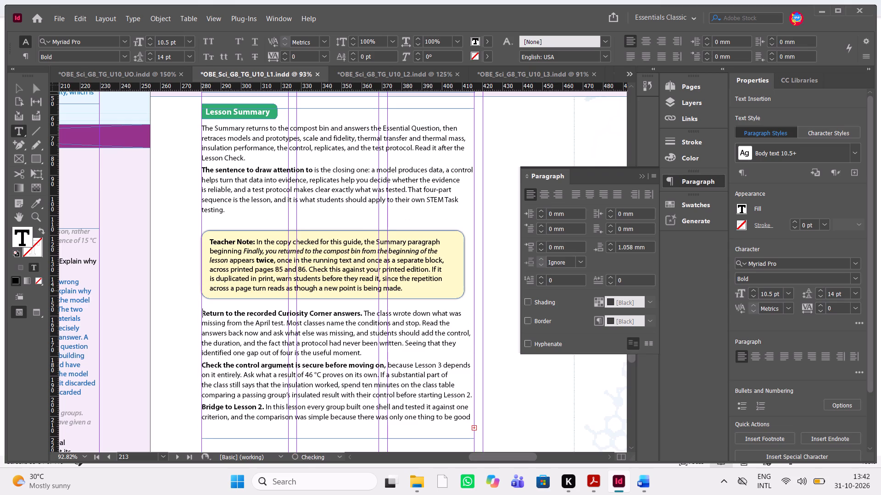
Extend the Lesson Summary text frame downward to a height of about 178.3 mm to fit the overset text.
{"action": "scroll", "coordinate": [263, 371], "scroll_direction": "down", "scroll_amount": 3}
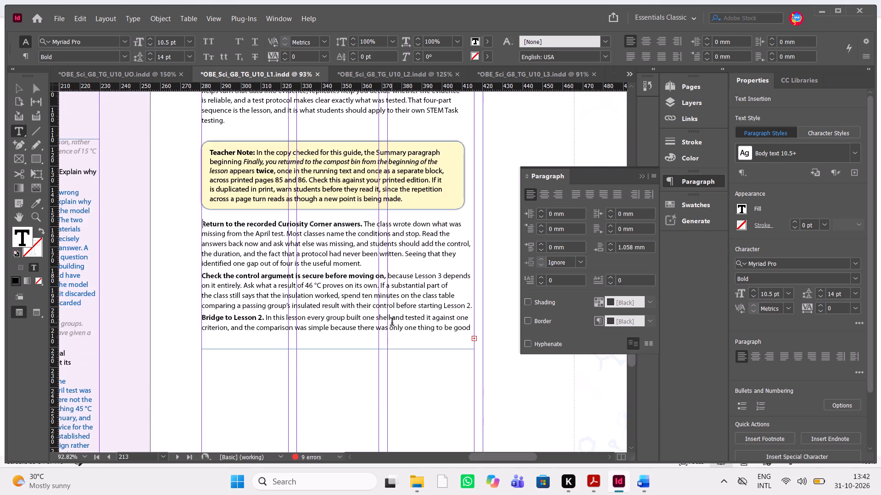
{"action": "key", "text": "Escape"}
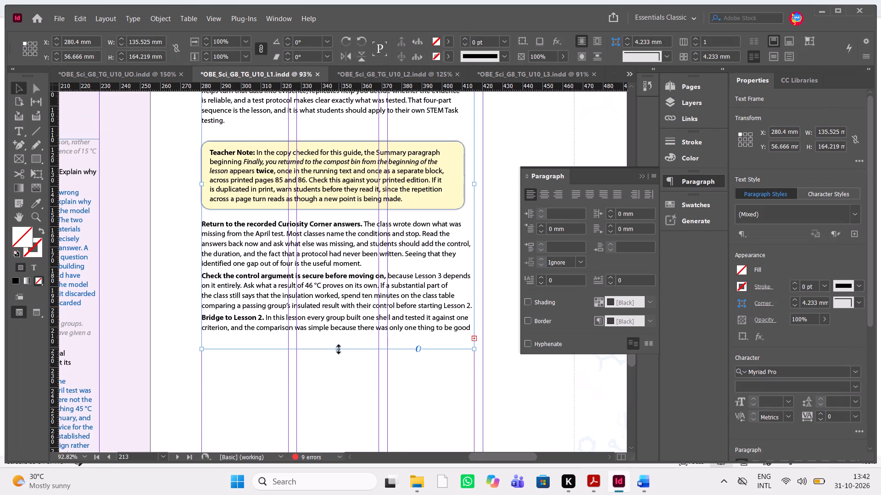
{"action": "left_click_drag", "start_coordinate": [339, 349], "coordinate": [340, 376]}
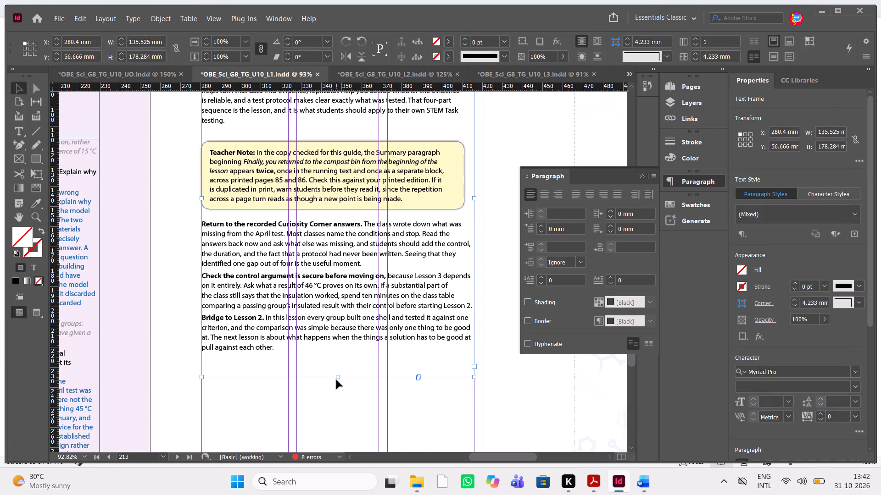
Check the page 27 spacing comment in the PDF and set the space after the "Skill Mastery — Answers and Look-Fors" heading to 3 mm.
{"action": "scroll", "coordinate": [336, 380], "scroll_direction": "down", "scroll_amount": 3}
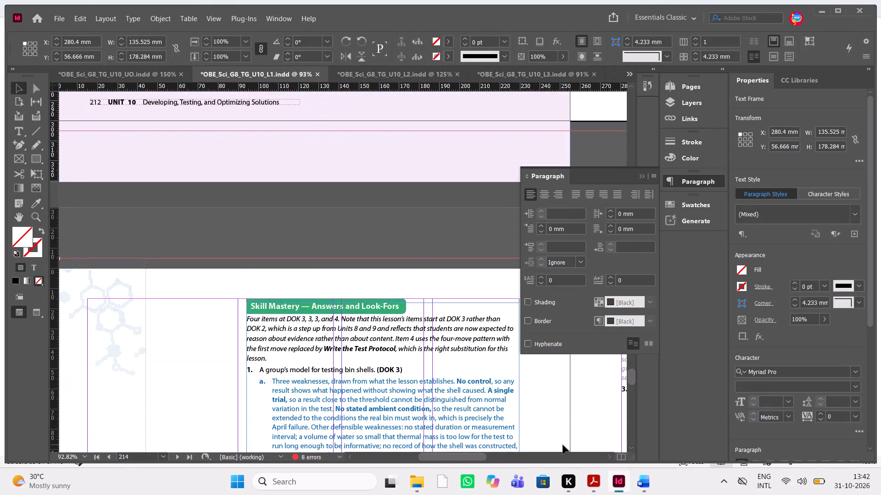
{"action": "left_click", "coordinate": [598, 484]}
{"action": "scroll", "coordinate": [451, 314], "scroll_direction": "down", "scroll_amount": 2}
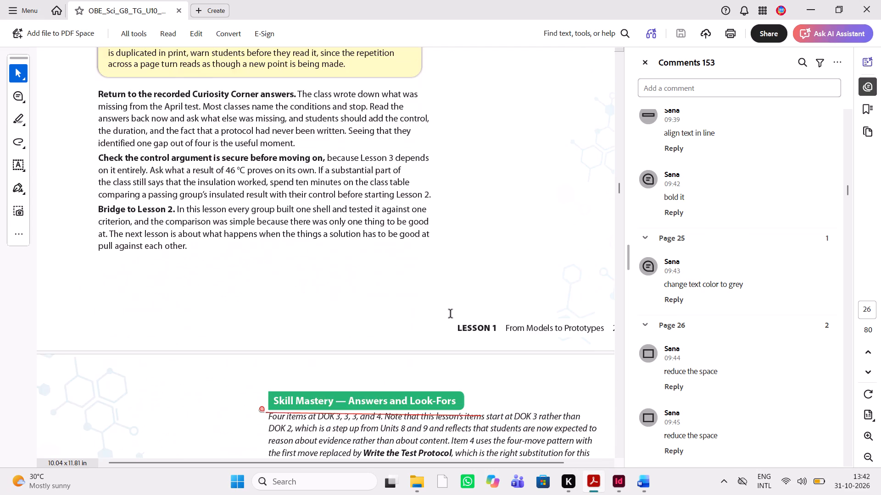
{"action": "scroll", "coordinate": [451, 314], "scroll_direction": "down", "scroll_amount": 2}
{"action": "left_click", "coordinate": [621, 484]}
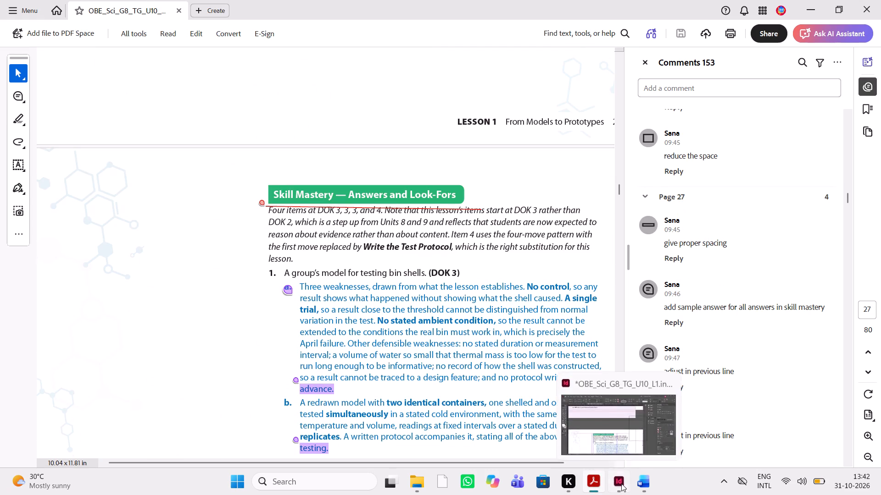
{"action": "triple_click", "coordinate": [354, 313]}
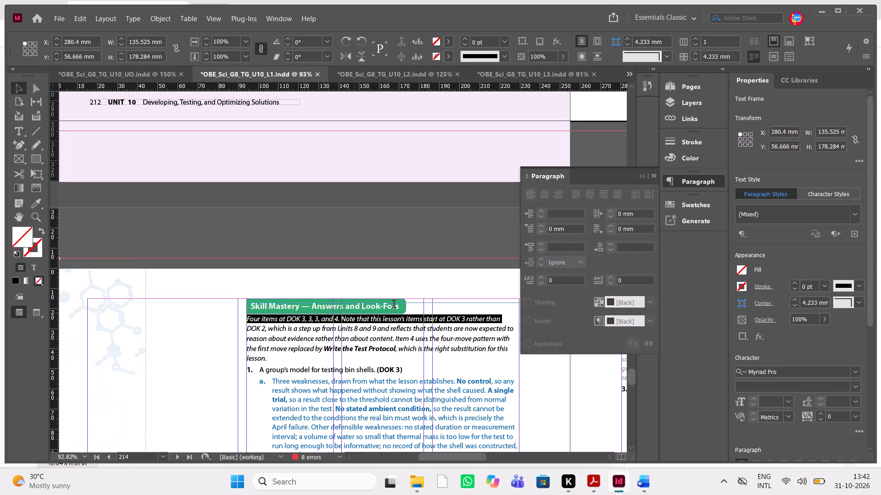
{"action": "left_click", "coordinate": [394, 305]}
{"action": "left_click_drag", "start_coordinate": [394, 305], "coordinate": [261, 303]}
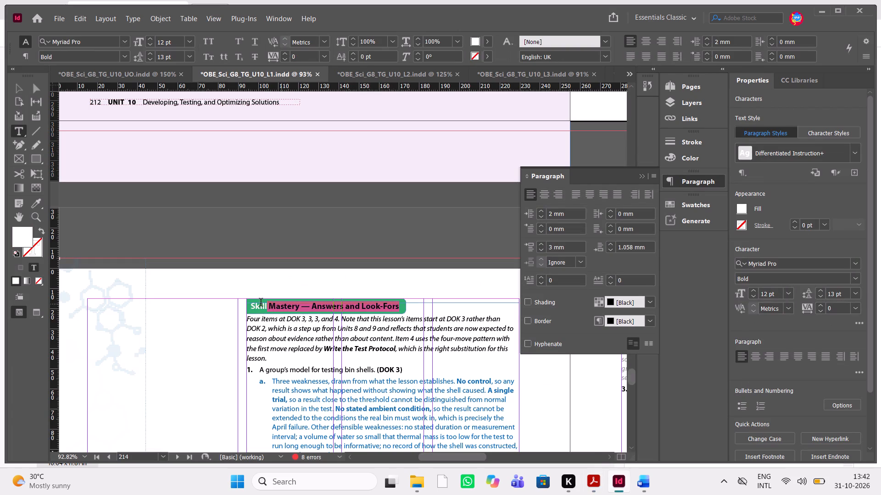
{"action": "left_click_drag", "start_coordinate": [261, 303], "coordinate": [260, 303]}
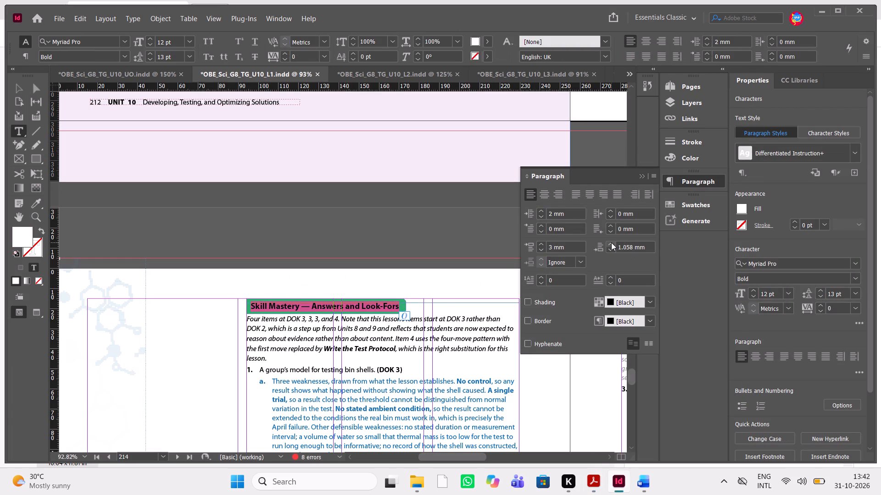
{"action": "left_click", "coordinate": [611, 242]}
{"action": "left_click", "coordinate": [611, 242]}
{"action": "left_click", "coordinate": [390, 356]}
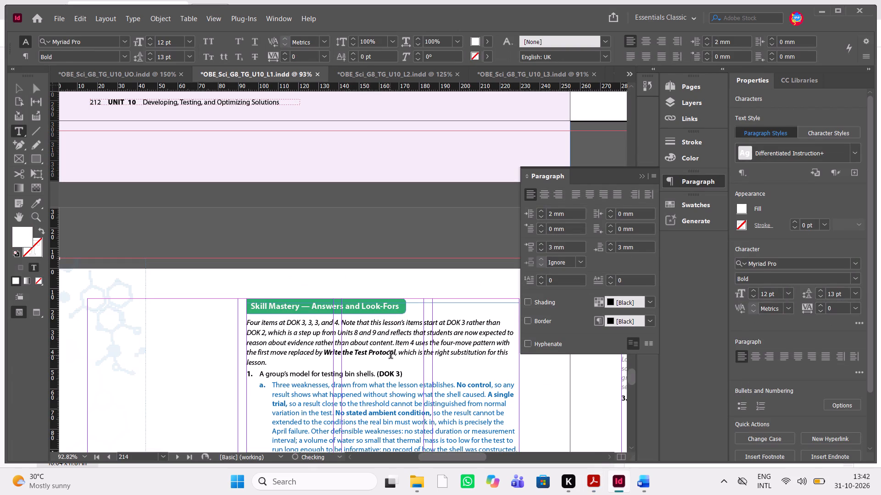
Switch to the PDF and review the reviewer's comments on the Skill Mastery answers and Reflection section, pages 27 to 29.
{"action": "key", "text": "alt+Tab"}
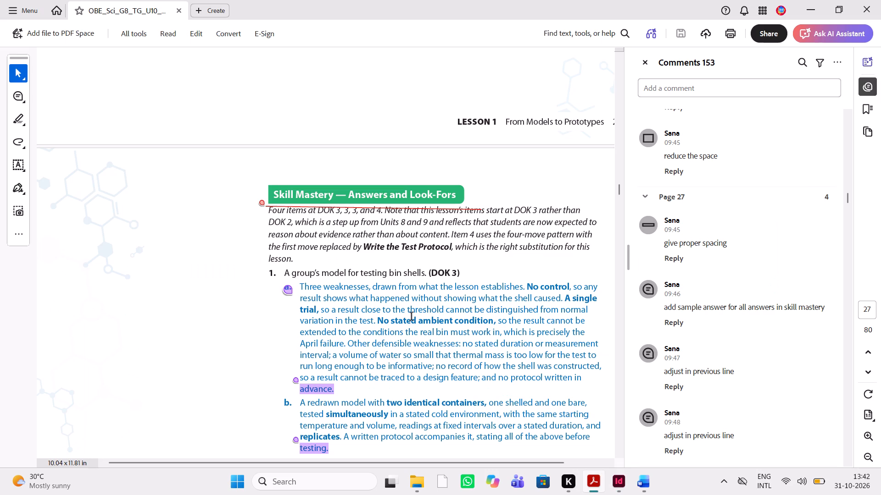
{"action": "scroll", "coordinate": [412, 317], "scroll_direction": "down", "scroll_amount": 1}
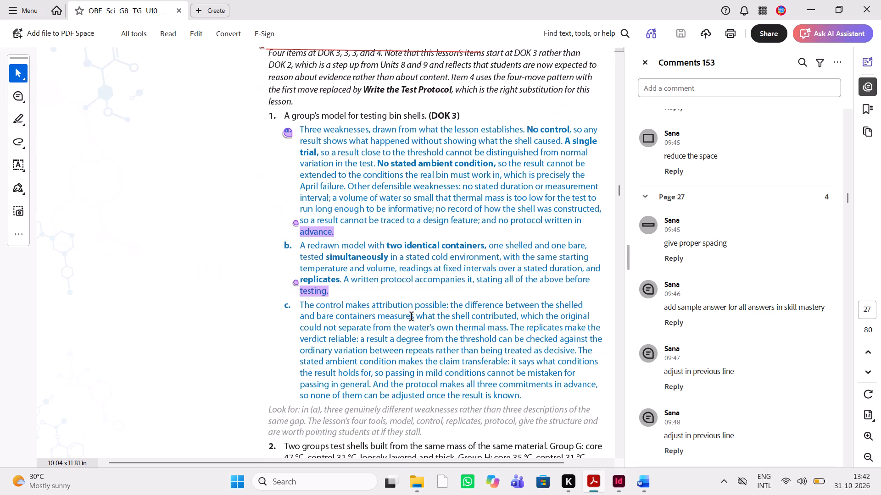
{"action": "key", "text": "alt+Tab"}
{"action": "key", "text": "alt+Tab"}
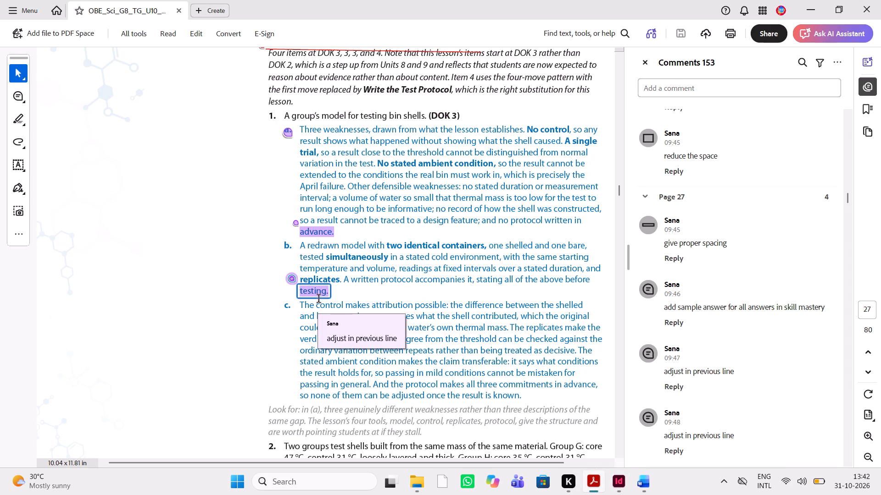
{"action": "scroll", "coordinate": [400, 333], "scroll_direction": "down", "scroll_amount": 7}
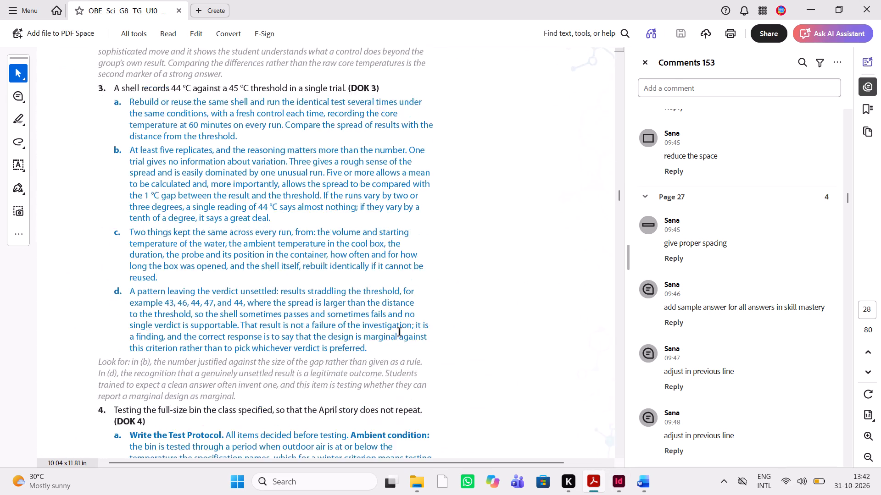
{"action": "scroll", "coordinate": [400, 333], "scroll_direction": "down", "scroll_amount": 8}
{"action": "scroll", "coordinate": [400, 333], "scroll_direction": "up", "scroll_amount": 1}
{"action": "scroll", "coordinate": [400, 333], "scroll_direction": "down", "scroll_amount": 1}
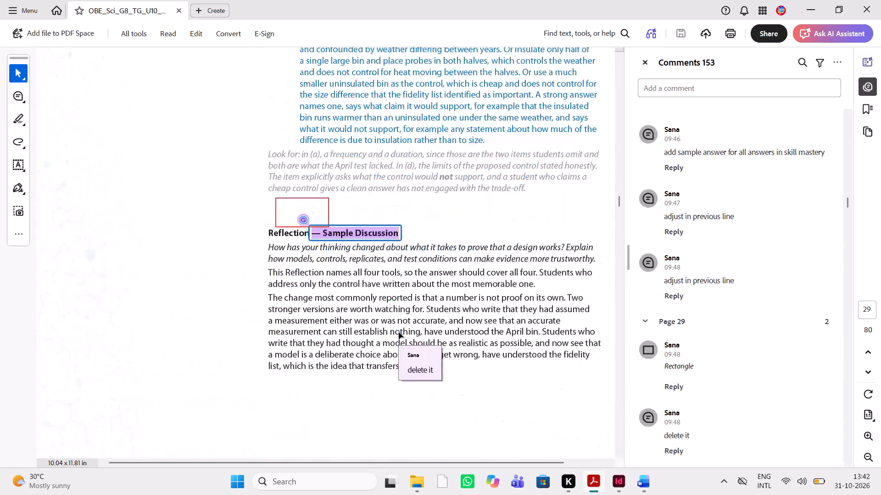
{"action": "scroll", "coordinate": [400, 333], "scroll_direction": "down", "scroll_amount": 2}
{"action": "key", "text": "alt+Tab"}
Copy the bold "Sample answer:" label from Lesson Check item 4 and paste it at the start of Skill Mastery answer 1a.
{"action": "scroll", "coordinate": [310, 357], "scroll_direction": "down", "scroll_amount": 1}
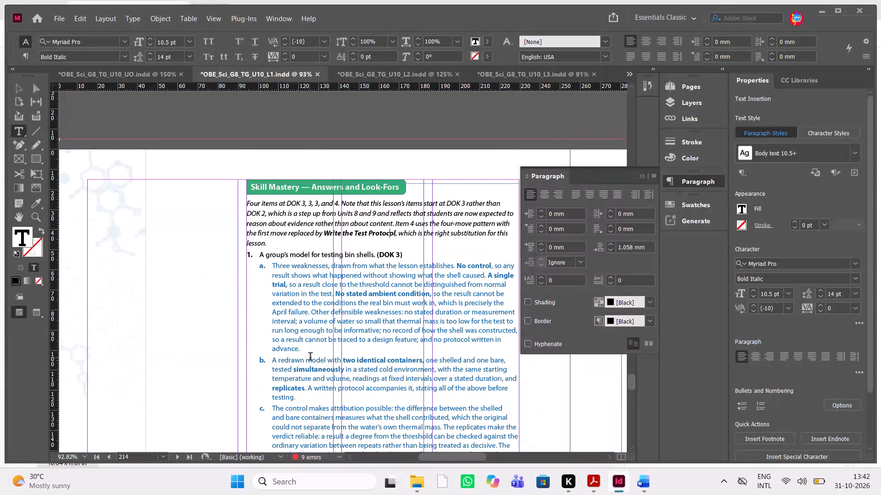
{"action": "scroll", "coordinate": [244, 268], "scroll_direction": "up", "scroll_amount": 3}
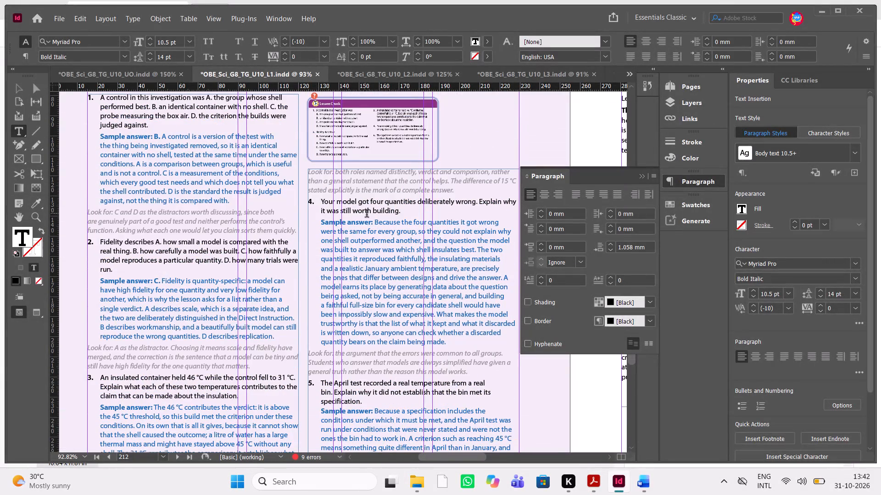
{"action": "left_click_drag", "start_coordinate": [375, 220], "coordinate": [322, 221]}
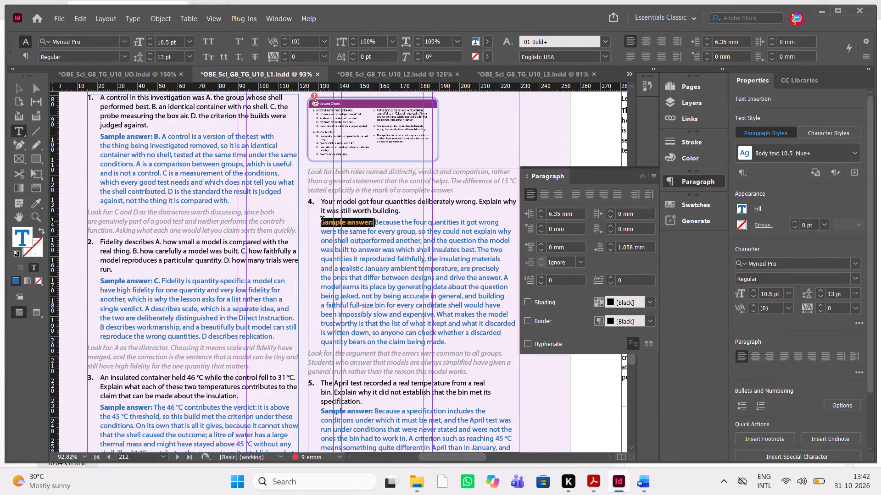
{"action": "left_click_drag", "start_coordinate": [322, 221], "coordinate": [321, 221]}
{"action": "key", "text": "ctrl+c"}
{"action": "key", "text": "ctrl+c"}
{"action": "scroll", "coordinate": [340, 274], "scroll_direction": "down", "scroll_amount": 3}
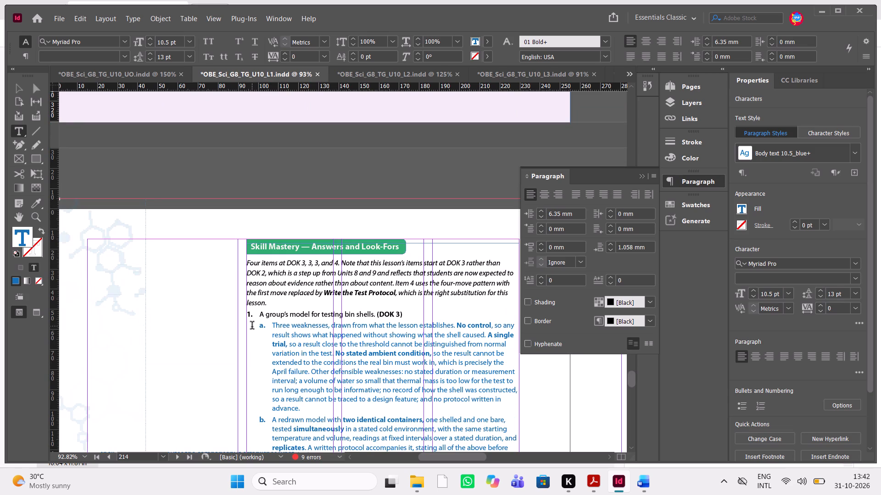
{"action": "left_click", "coordinate": [259, 326]}
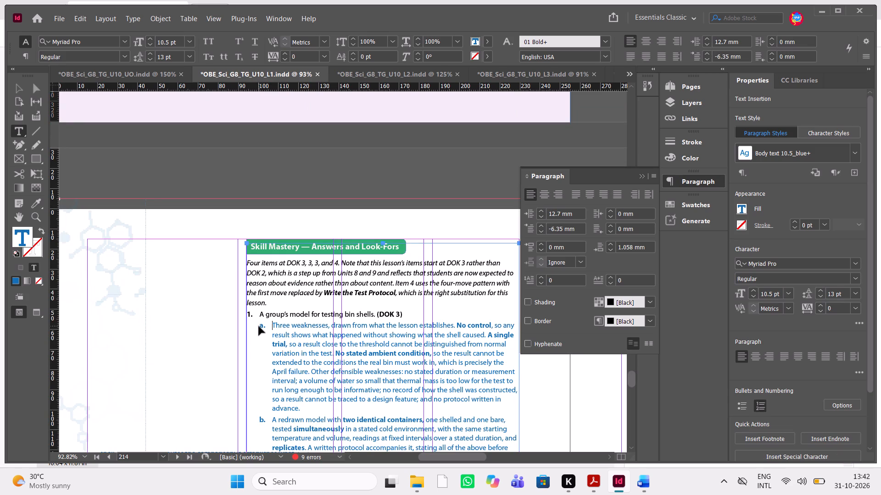
{"action": "key", "text": "ctrl+v"}
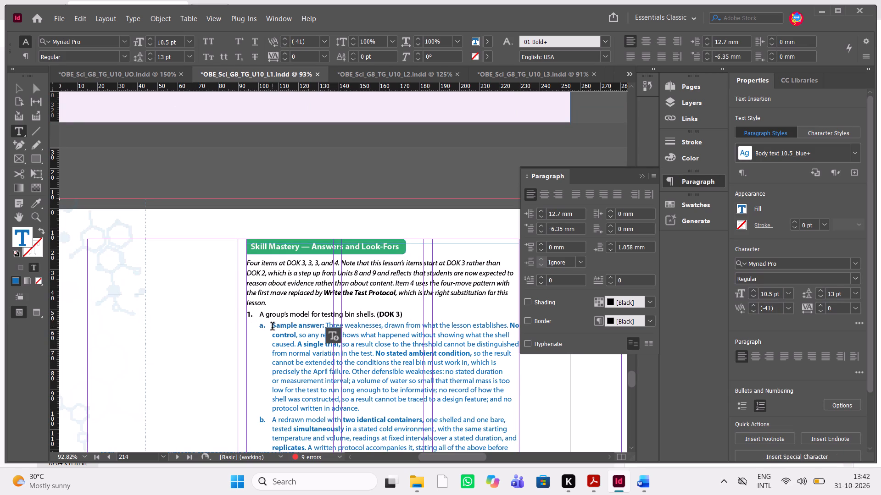
Remove the automatic letter numbering from the "Sample answer:" paragraph of Skill Mastery item 1.
{"action": "left_click_drag", "start_coordinate": [271, 327], "coordinate": [254, 329]}
{"action": "left_click", "coordinate": [254, 329]}
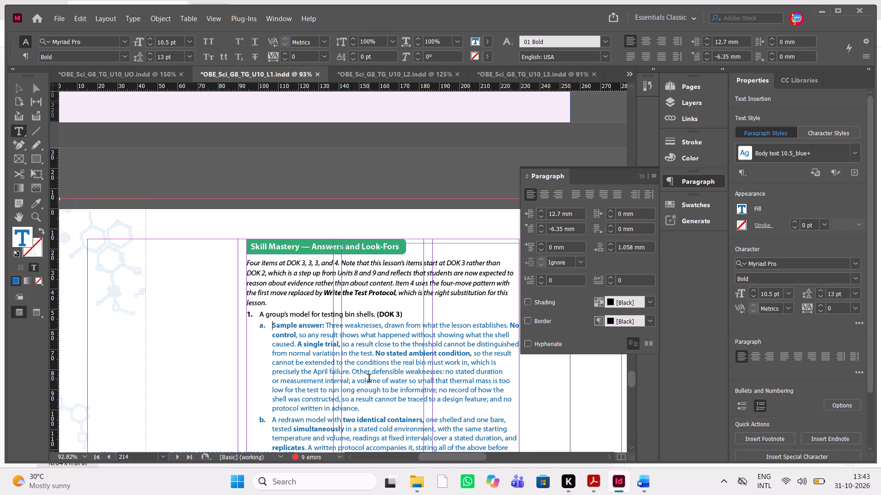
{"action": "left_click_drag", "start_coordinate": [365, 407], "coordinate": [268, 329]}
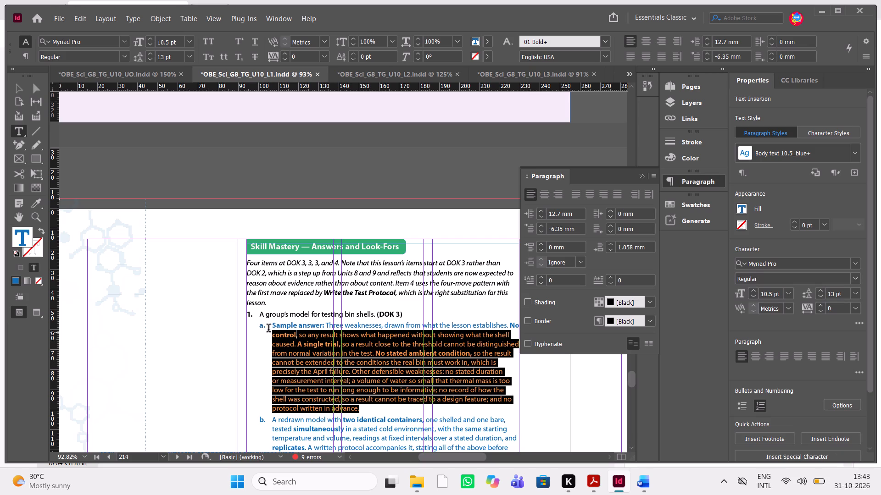
{"action": "left_click_drag", "start_coordinate": [268, 329], "coordinate": [268, 325]}
{"action": "left_click", "coordinate": [763, 403]}
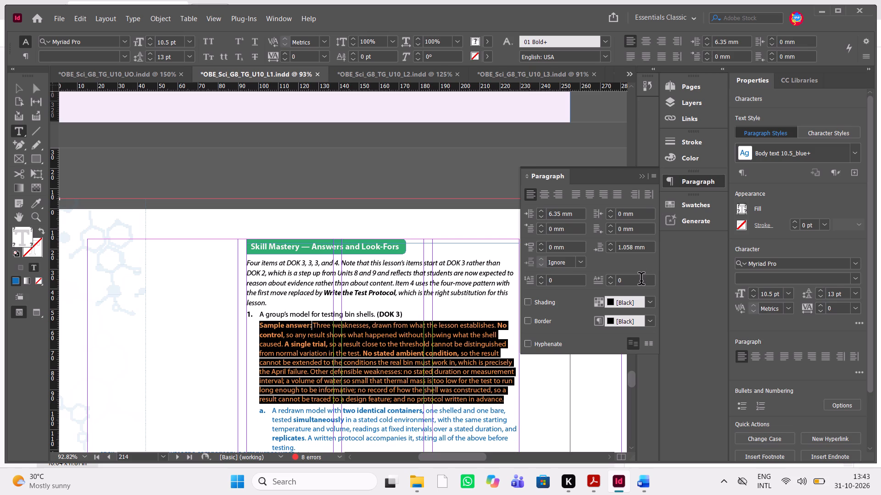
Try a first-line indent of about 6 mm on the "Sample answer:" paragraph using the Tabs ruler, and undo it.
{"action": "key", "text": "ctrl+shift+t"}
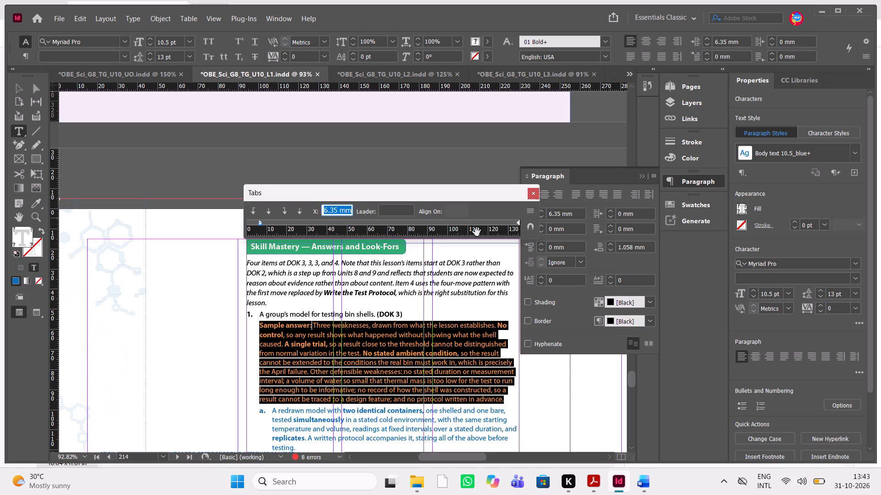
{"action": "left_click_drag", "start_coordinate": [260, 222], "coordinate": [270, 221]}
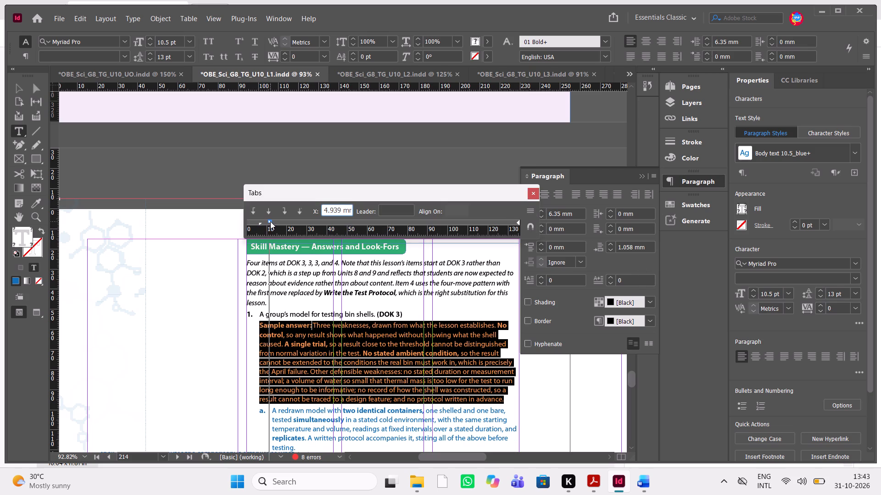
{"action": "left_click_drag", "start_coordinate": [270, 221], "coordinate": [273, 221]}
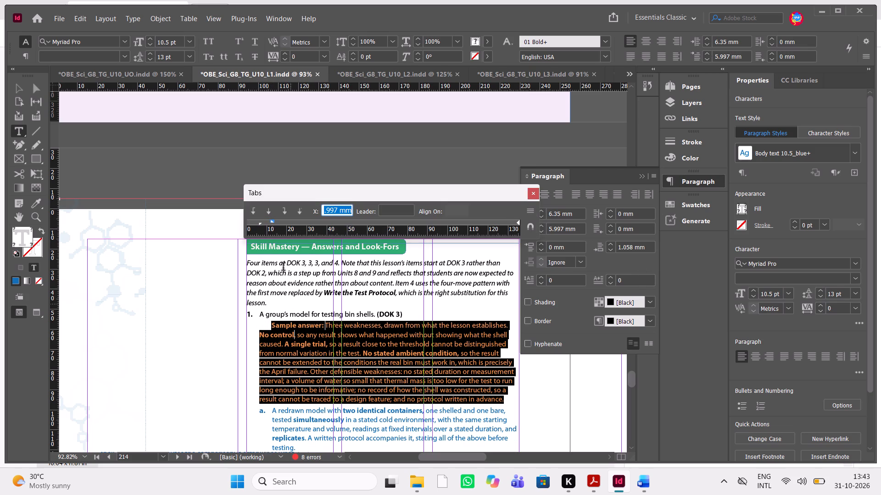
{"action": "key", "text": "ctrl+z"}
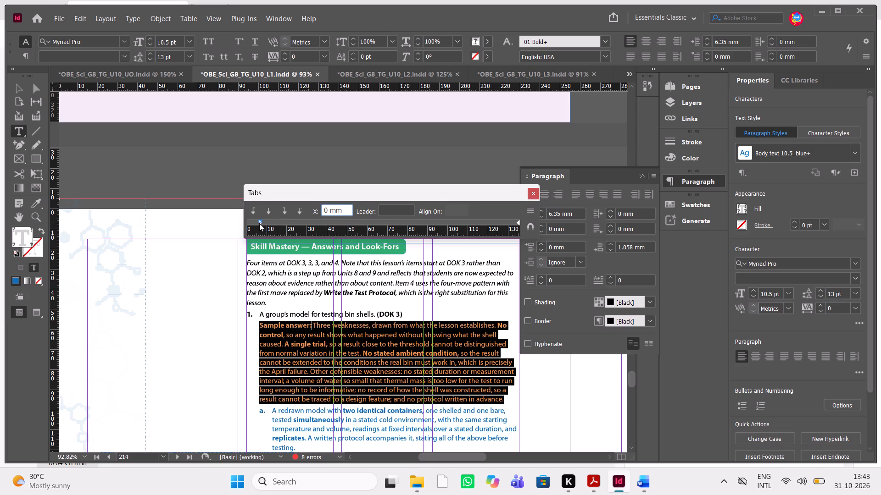
Set the left indent of the whole "Sample answer:" paragraph to about 12.3 mm with the Tabs ruler.
{"action": "left_click", "coordinate": [259, 223]}
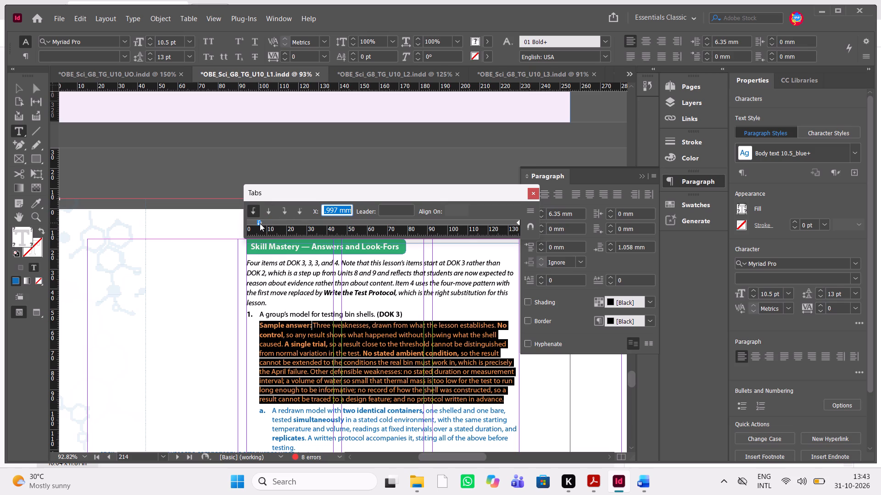
{"action": "left_click_drag", "start_coordinate": [260, 223], "coordinate": [318, 223]}
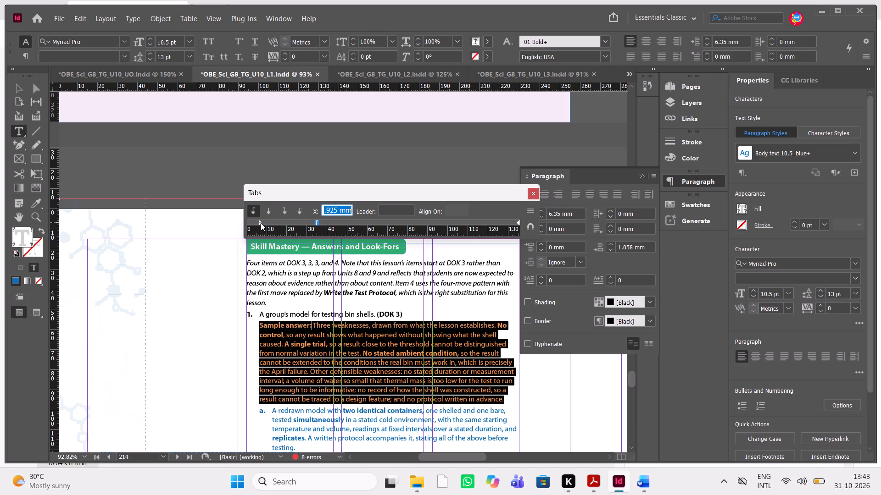
{"action": "left_click", "coordinate": [261, 223]}
{"action": "left_click_drag", "start_coordinate": [261, 223], "coordinate": [272, 223]}
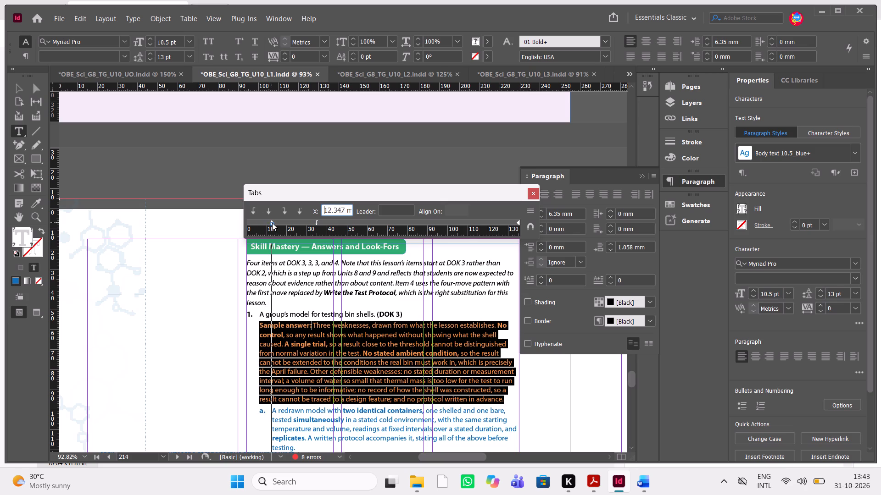
{"action": "left_click_drag", "start_coordinate": [272, 223], "coordinate": [273, 223]}
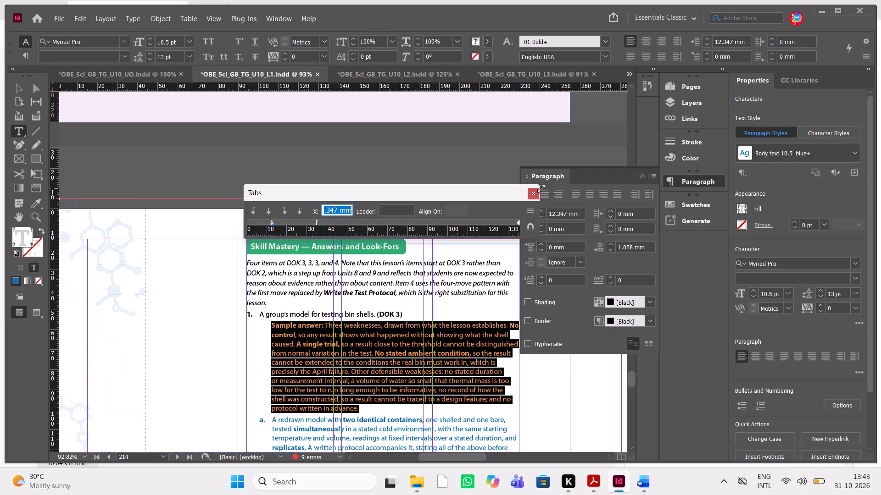
{"action": "left_click", "coordinate": [534, 193]}
Remove the automatic letter numbering from item 1's "A redrawn model" and "The control makes attribution possible" paragraphs.
{"action": "scroll", "coordinate": [338, 324], "scroll_direction": "down", "scroll_amount": 1}
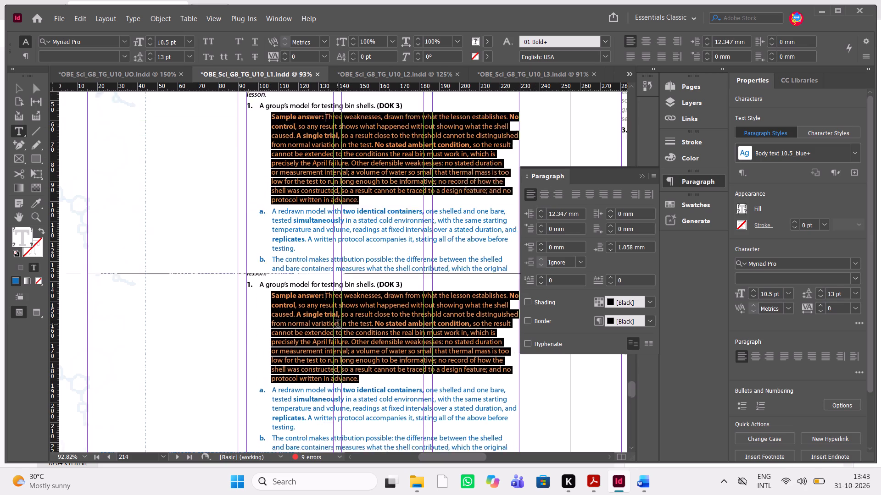
{"action": "scroll", "coordinate": [338, 324], "scroll_direction": "down", "scroll_amount": 1}
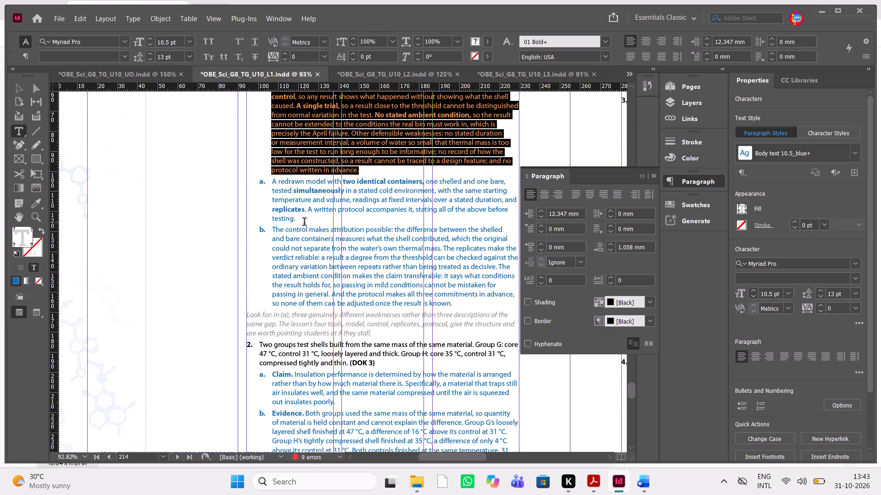
{"action": "left_click_drag", "start_coordinate": [304, 223], "coordinate": [270, 176]}
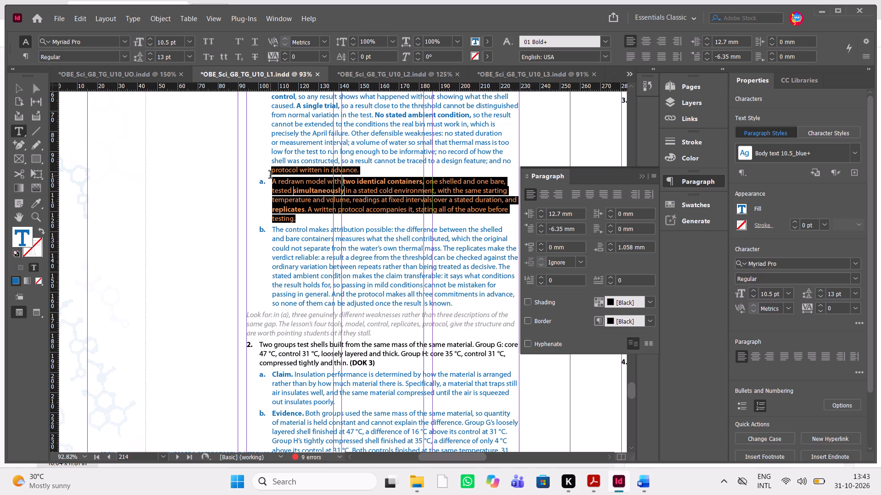
{"action": "left_click_drag", "start_coordinate": [270, 176], "coordinate": [270, 179]}
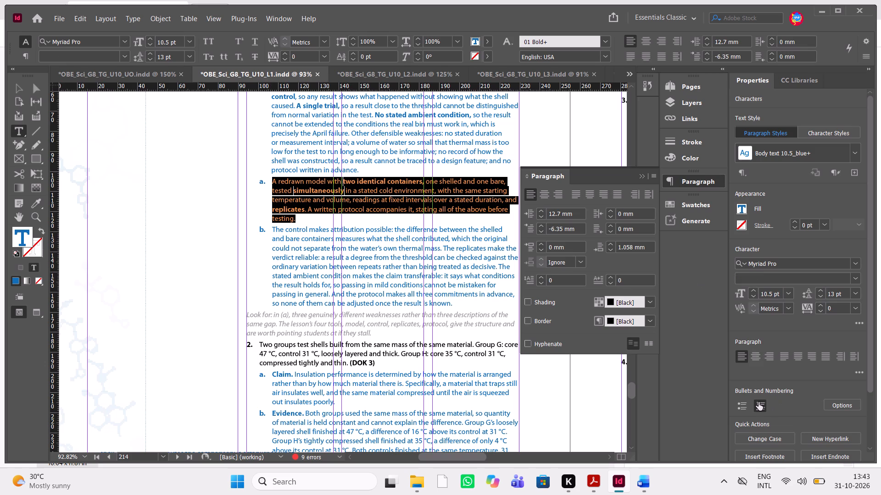
{"action": "left_click", "coordinate": [758, 402]}
{"action": "left_click_drag", "start_coordinate": [462, 295], "coordinate": [363, 282]}
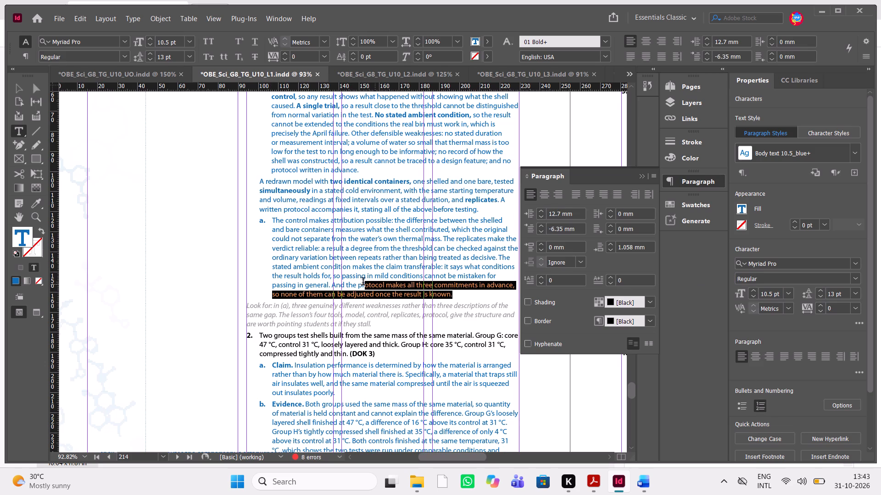
{"action": "left_click_drag", "start_coordinate": [363, 282], "coordinate": [268, 221]}
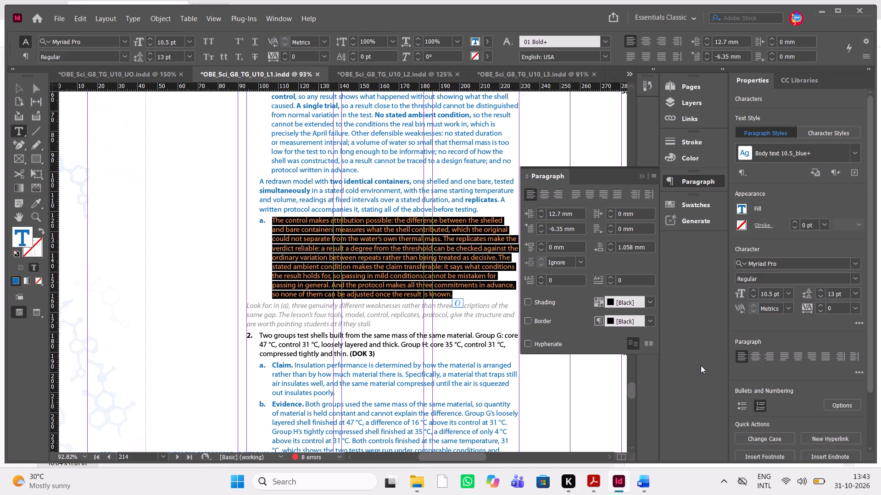
{"action": "left_click", "coordinate": [763, 407]}
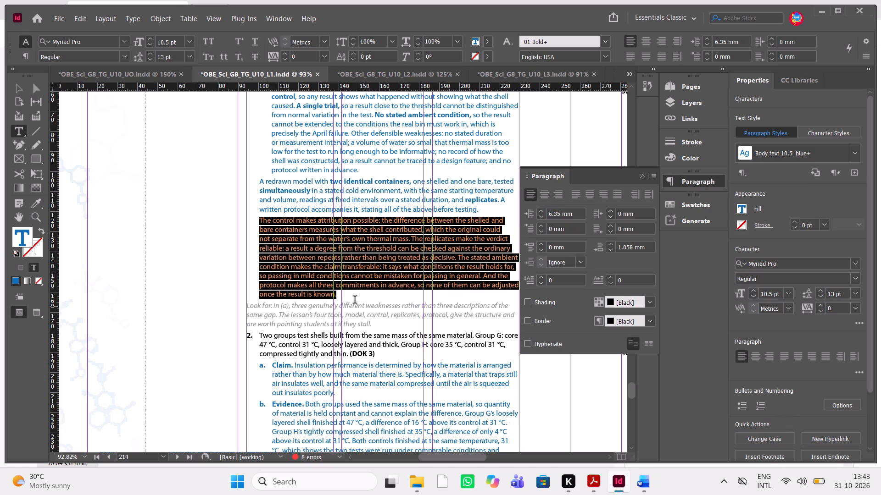
Set the left indent of the two unnumbered paragraphs below the sample answer to about 12 mm with the Tabs ruler.
{"action": "left_click_drag", "start_coordinate": [349, 297], "coordinate": [246, 191]}
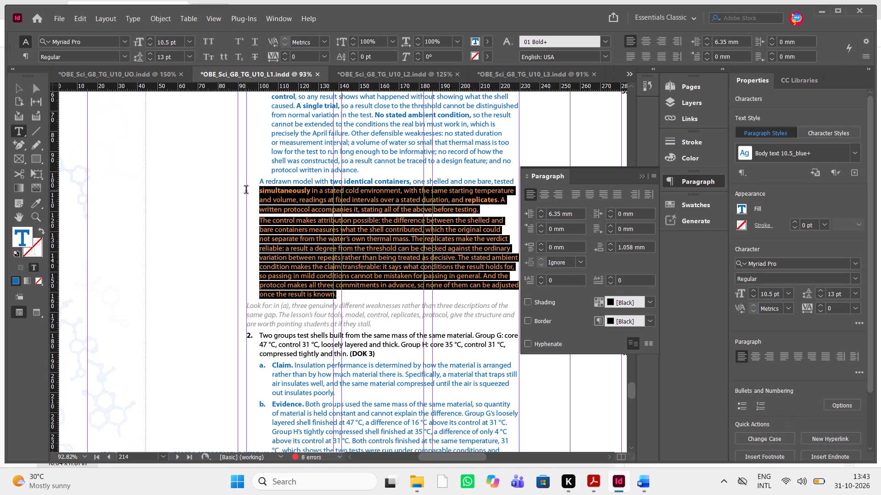
{"action": "left_click_drag", "start_coordinate": [246, 191], "coordinate": [246, 184]}
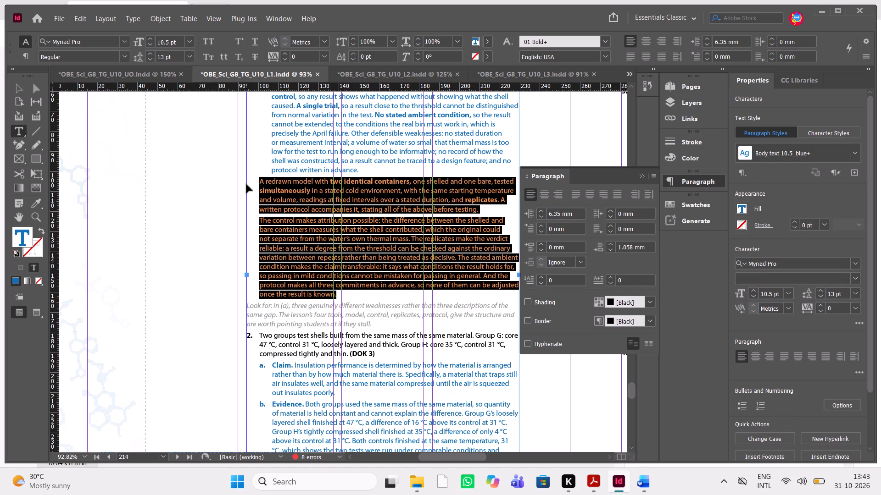
{"action": "key", "text": "ctrl+shift+t"}
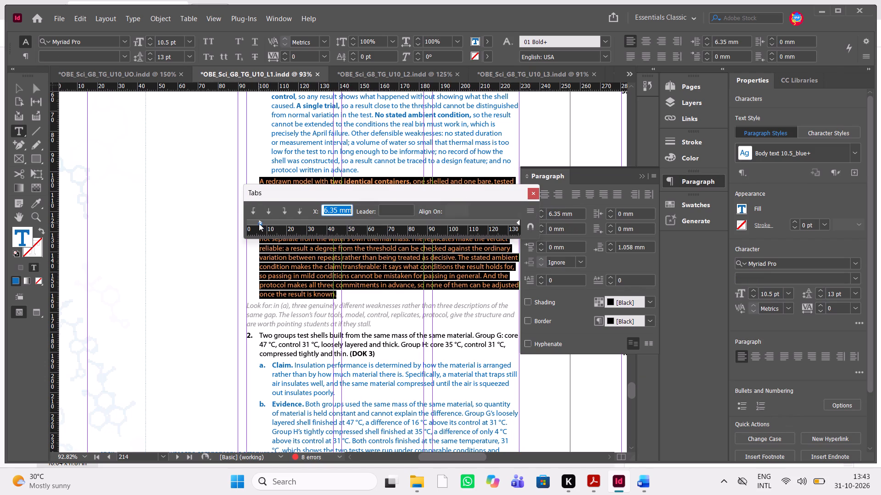
{"action": "double_click", "coordinate": [259, 223]}
{"action": "left_click_drag", "start_coordinate": [259, 224], "coordinate": [268, 224]}
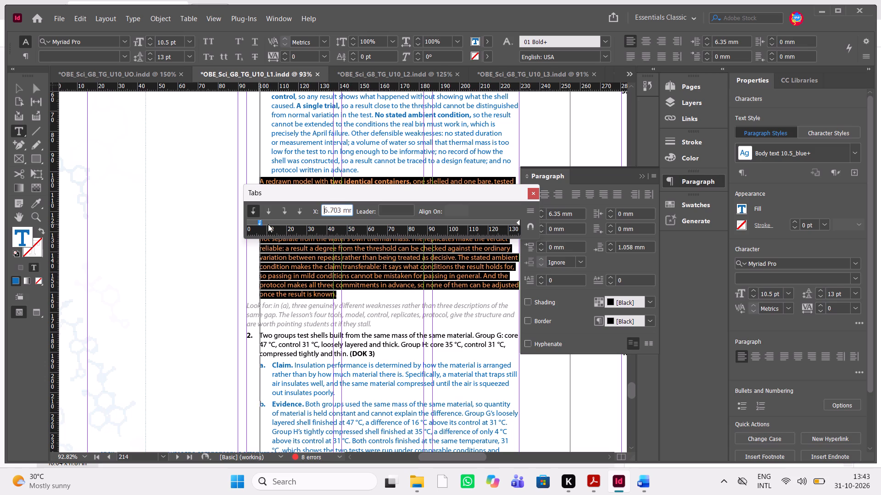
{"action": "left_click_drag", "start_coordinate": [268, 224], "coordinate": [396, 233]}
{"action": "left_click", "coordinate": [260, 223]}
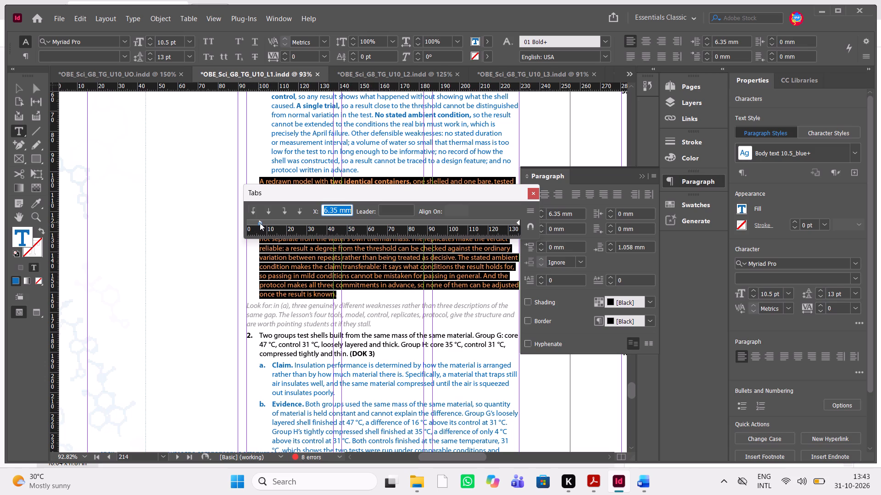
{"action": "left_click_drag", "start_coordinate": [260, 223], "coordinate": [267, 224]}
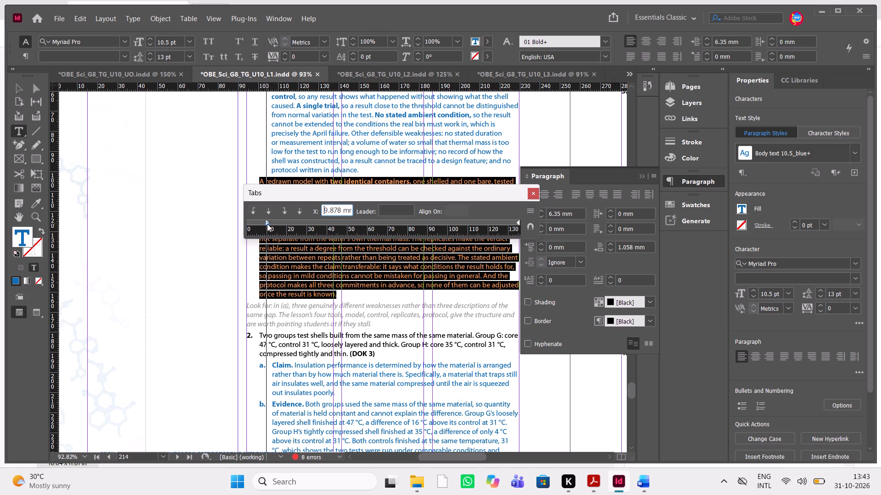
{"action": "left_click_drag", "start_coordinate": [267, 224], "coordinate": [271, 224]}
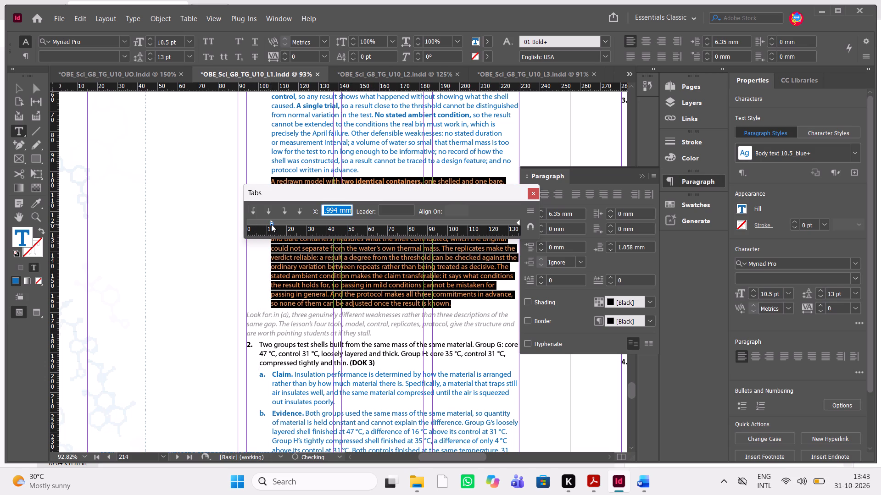
{"action": "left_click", "coordinate": [531, 192]}
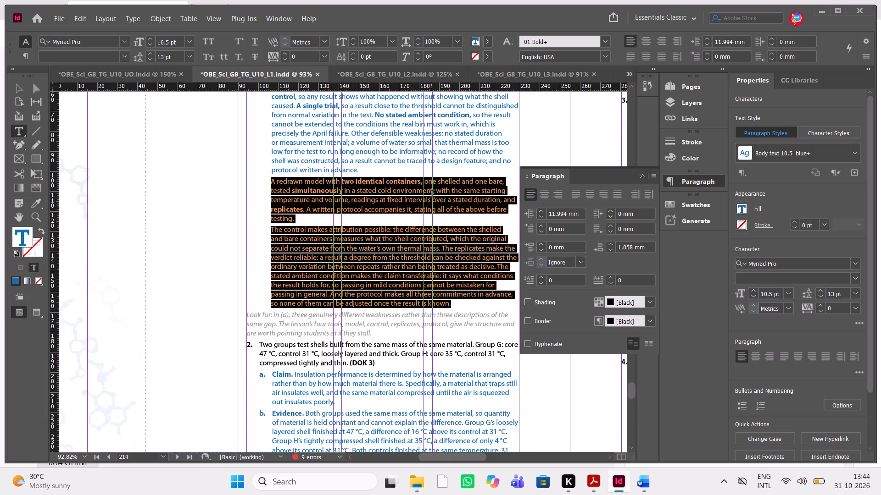
Insert a bold "a." between the "Sample answer:" label and "Three weaknesses" in item 1.
{"action": "scroll", "coordinate": [432, 195], "scroll_direction": "up", "scroll_amount": 1}
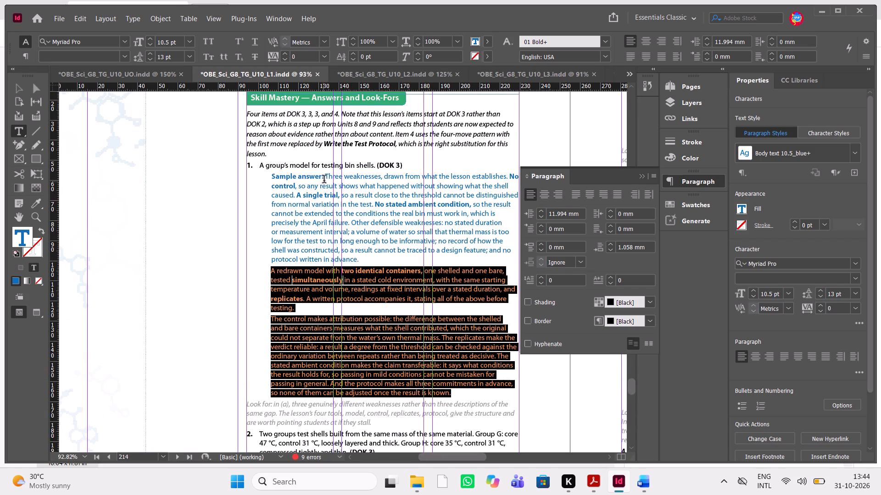
{"action": "left_click", "coordinate": [325, 178]}
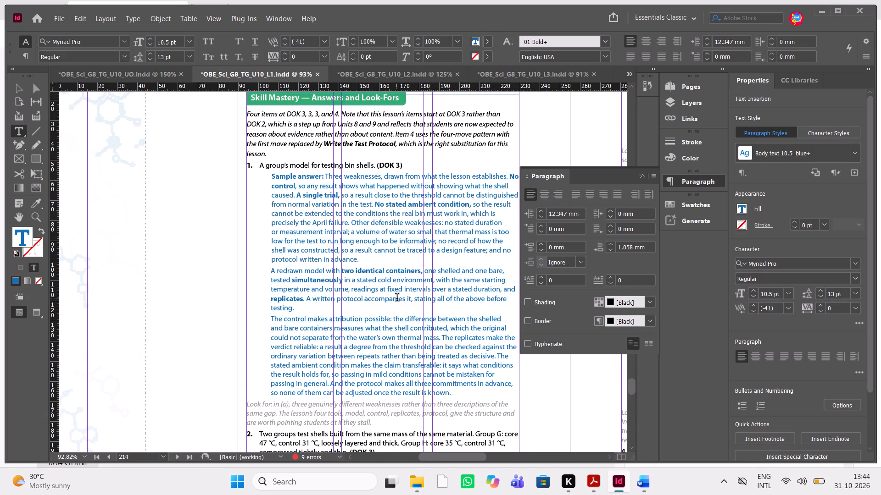
{"action": "key", "text": "a"}
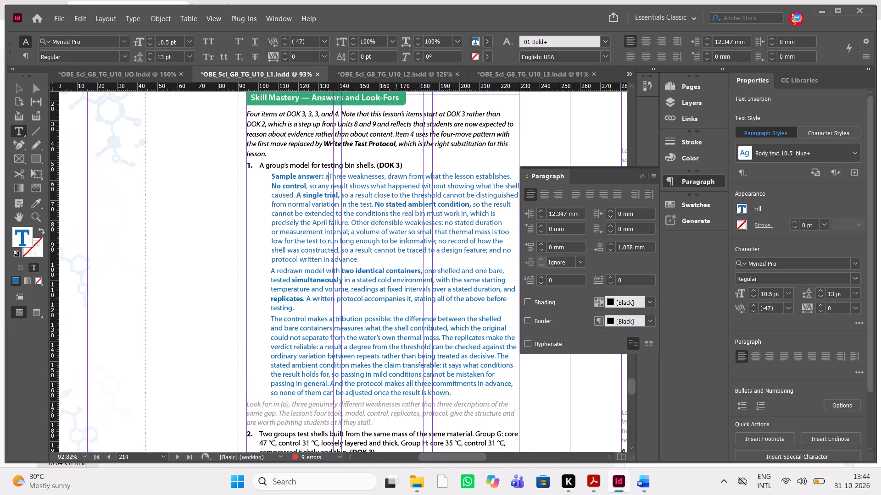
{"action": "key", "text": "period"}
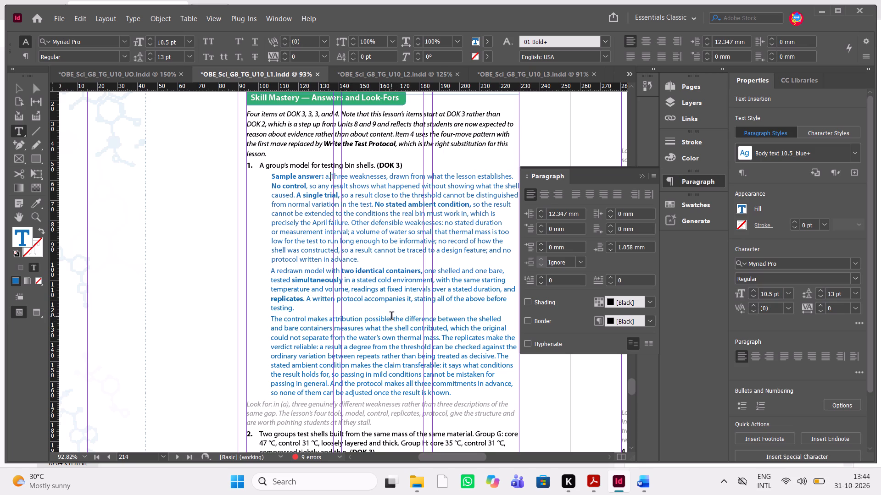
{"action": "key", "text": "shift+Left"}
{"action": "key", "text": "shift+Left"}
{"action": "key", "text": "ctrl+shift+b"}
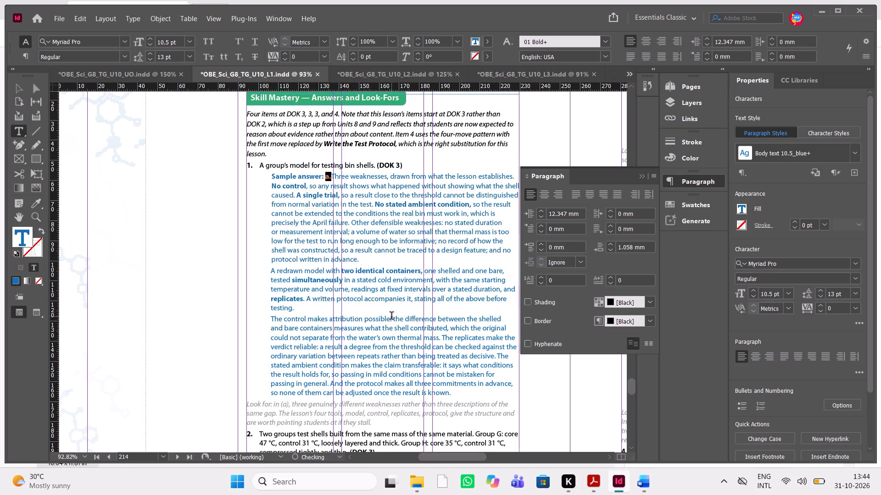
Insert a bold "b." before "A redrawn model" in item 1's sample answer.
{"action": "scroll", "coordinate": [378, 264], "scroll_direction": "down", "scroll_amount": 5}
{"action": "scroll", "coordinate": [321, 228], "scroll_direction": "up", "scroll_amount": 1}
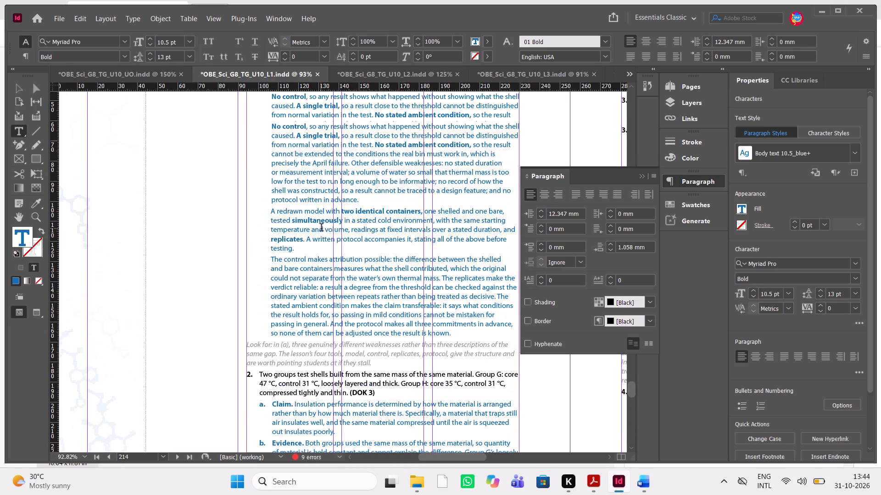
{"action": "left_click", "coordinate": [269, 214]}
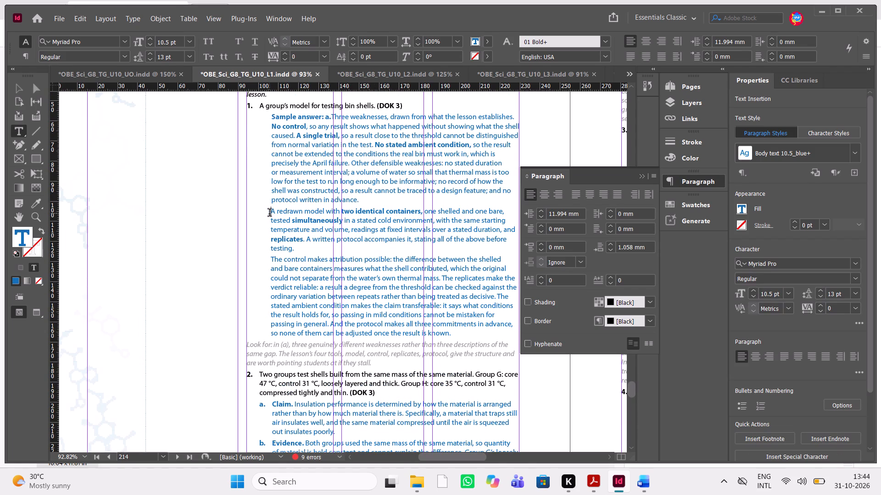
{"action": "key", "text": "b"}
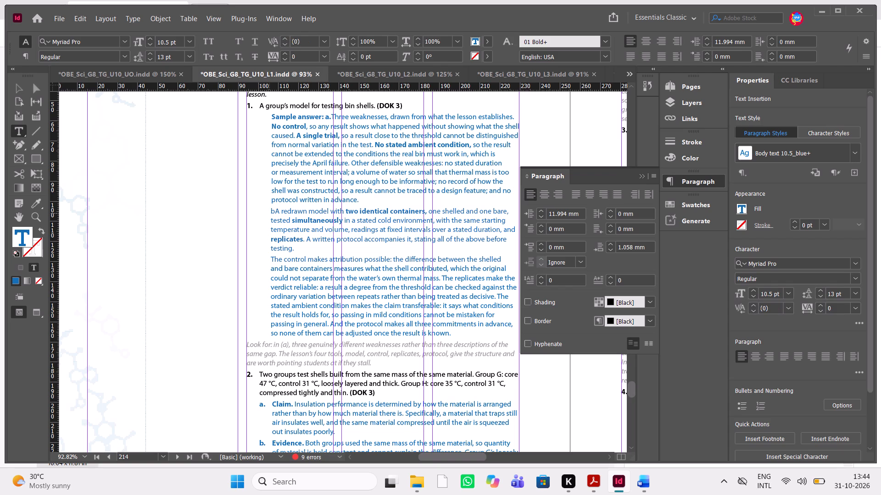
{"action": "key", "text": "shift+Left"}
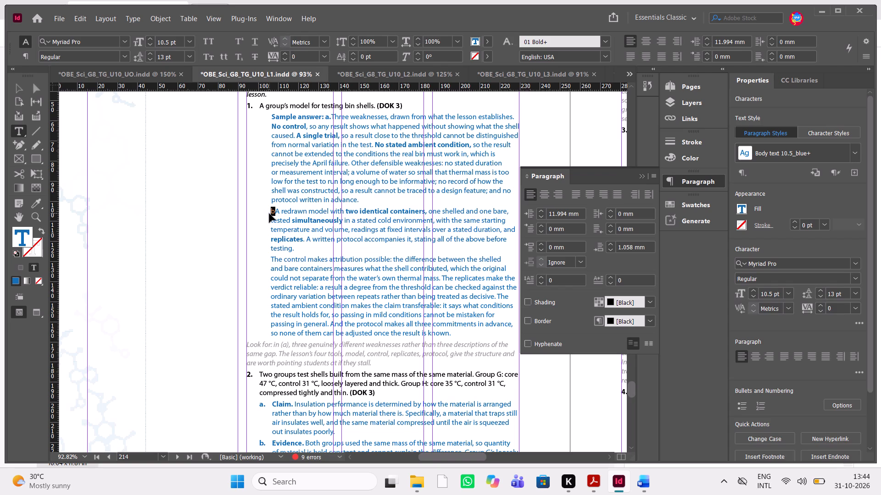
{"action": "key", "text": "ctrl+shift+b"}
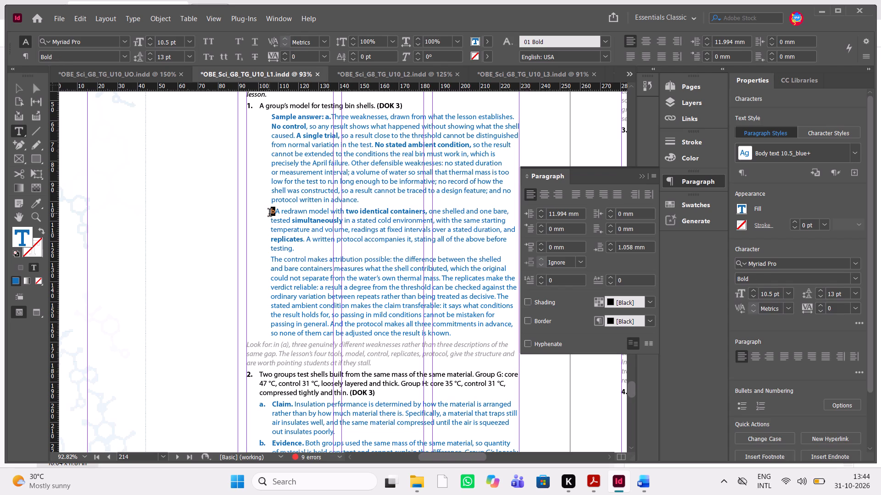
{"action": "key", "text": "Right"}
{"action": "key", "text": "period"}
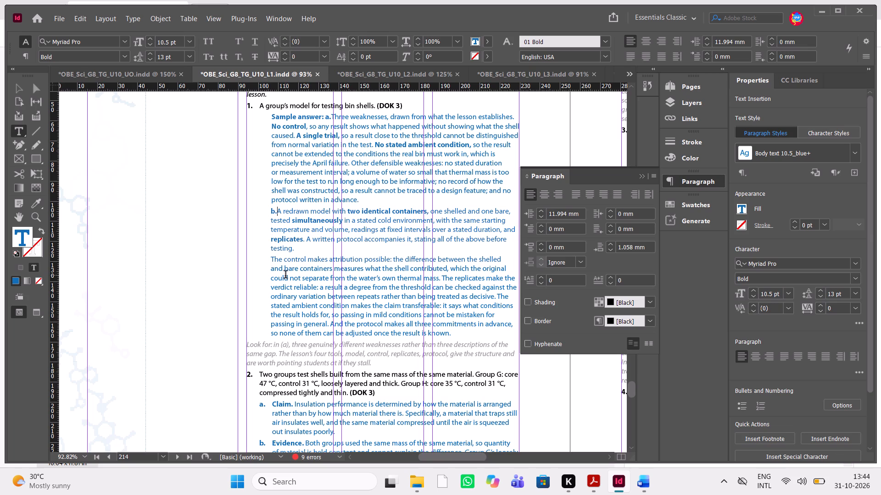
{"action": "key", "text": "Escape"}
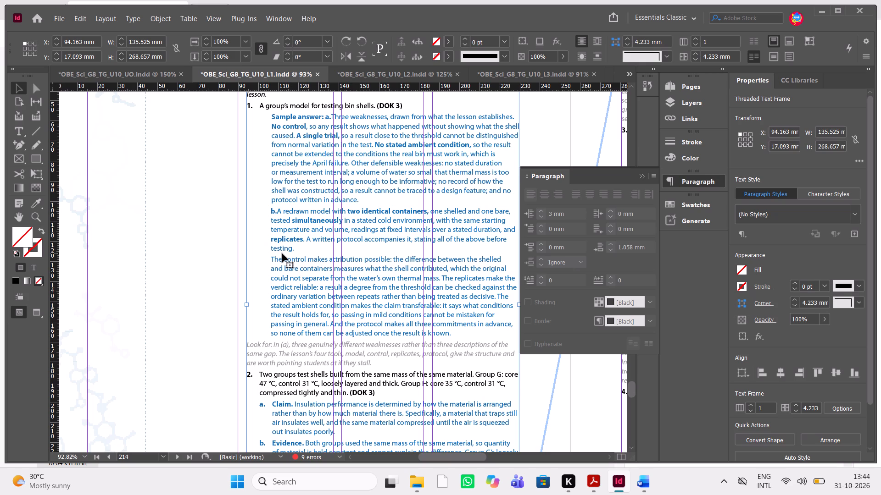
Insert a bold "c." before "The control makes attribution possible" in item 1's sample answer.
{"action": "left_click", "coordinate": [201, 253]}
{"action": "triple_click", "coordinate": [310, 287]}
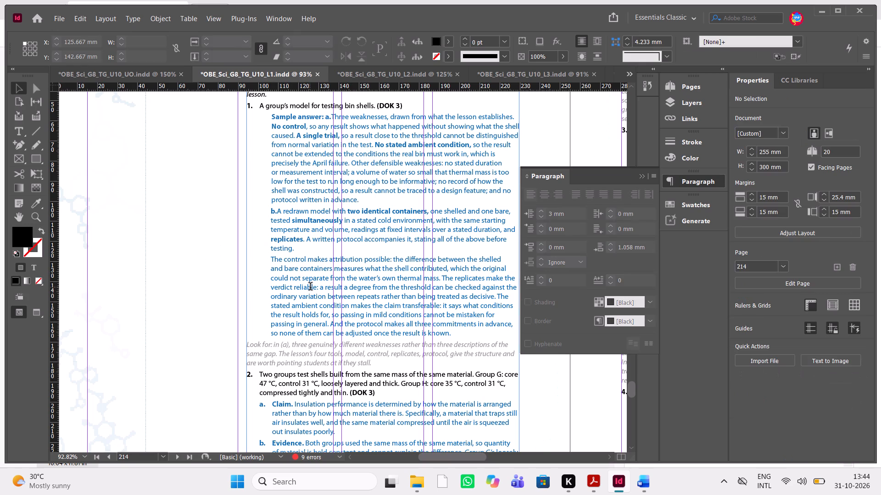
{"action": "left_click", "coordinate": [273, 258]}
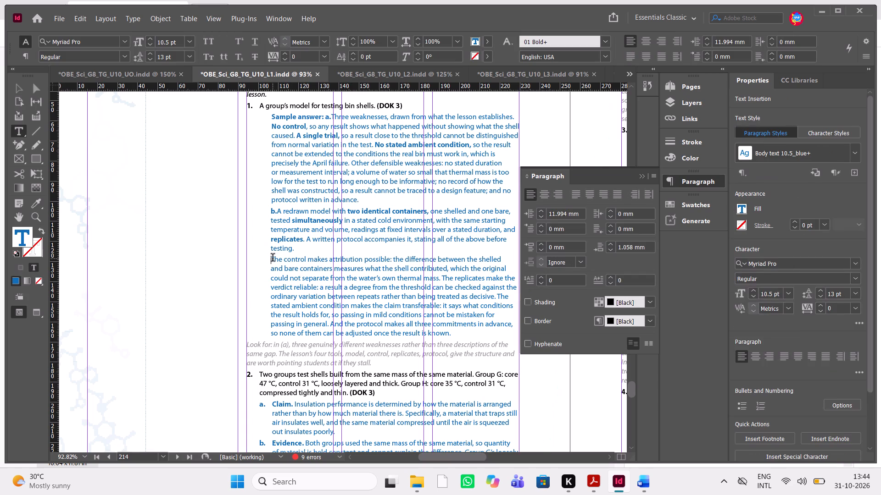
{"action": "key", "text": "c"}
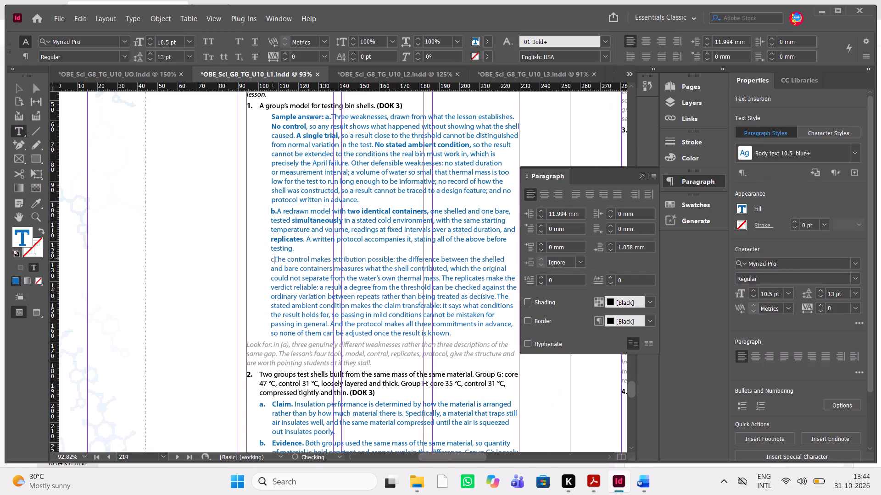
{"action": "key", "text": "shift+Left"}
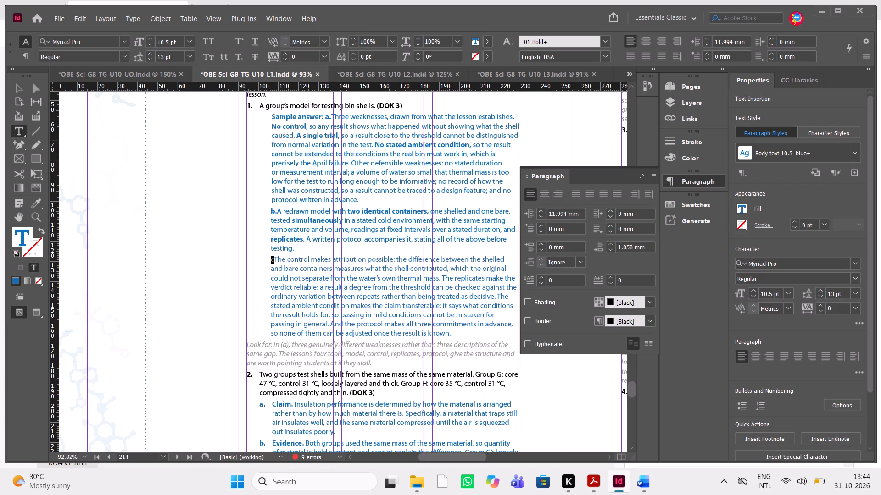
{"action": "key", "text": "ctrl+shift+b"}
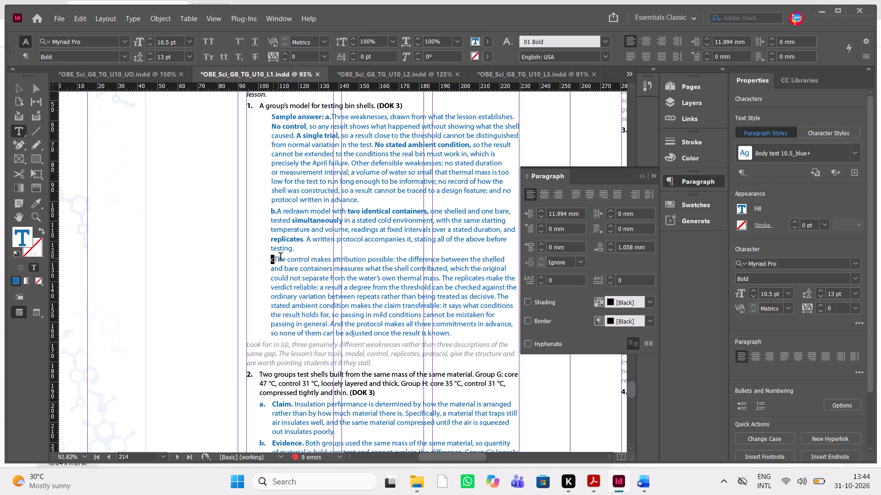
{"action": "left_click", "coordinate": [276, 259]}
{"action": "key", "text": "Left"}
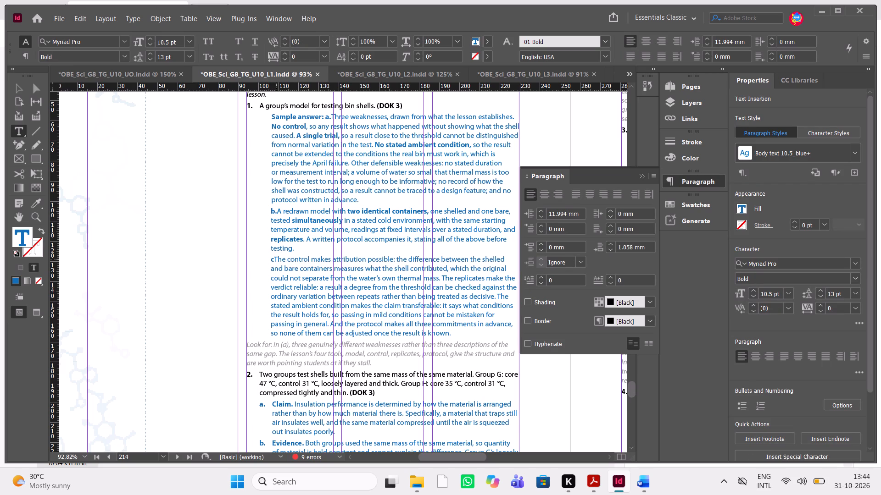
{"action": "key", "text": "comma"}
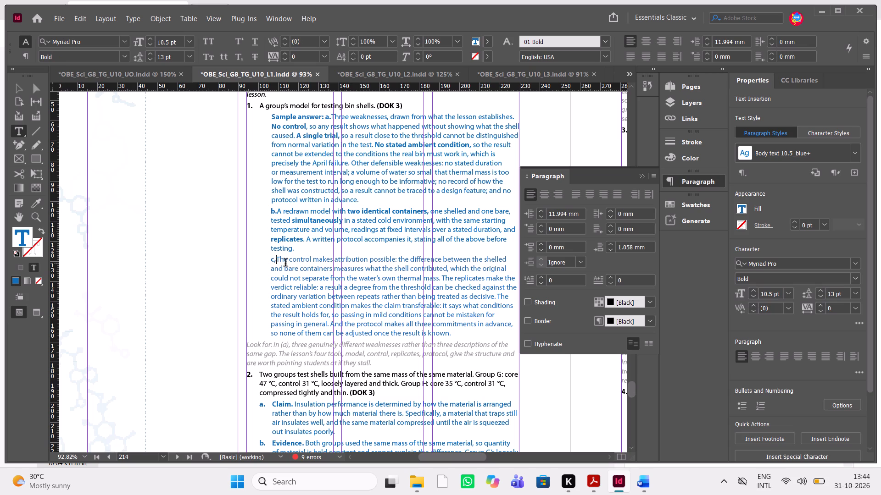
{"action": "key", "text": "BackSpace"}
{"action": "key", "text": "period"}
Paste the bold "Sample answer:" label before "Claim." in Skill Mastery item 2.
{"action": "scroll", "coordinate": [284, 242], "scroll_direction": "down", "scroll_amount": 1}
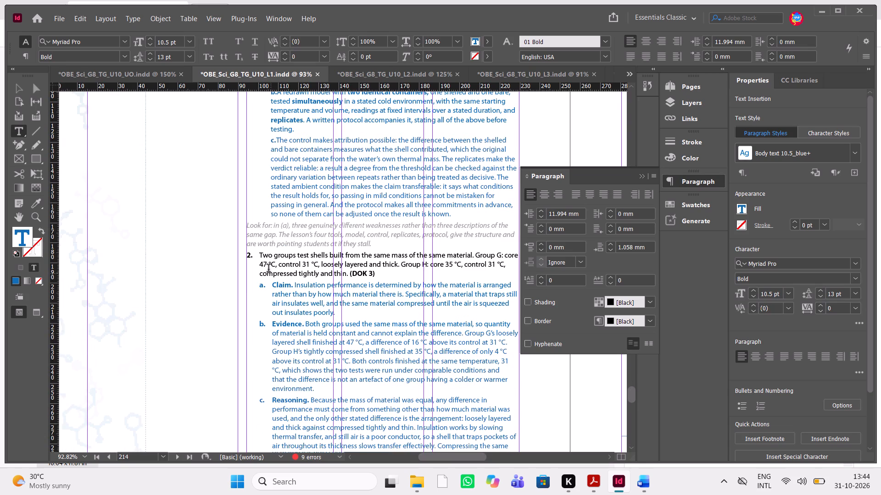
{"action": "left_click", "coordinate": [273, 284]}
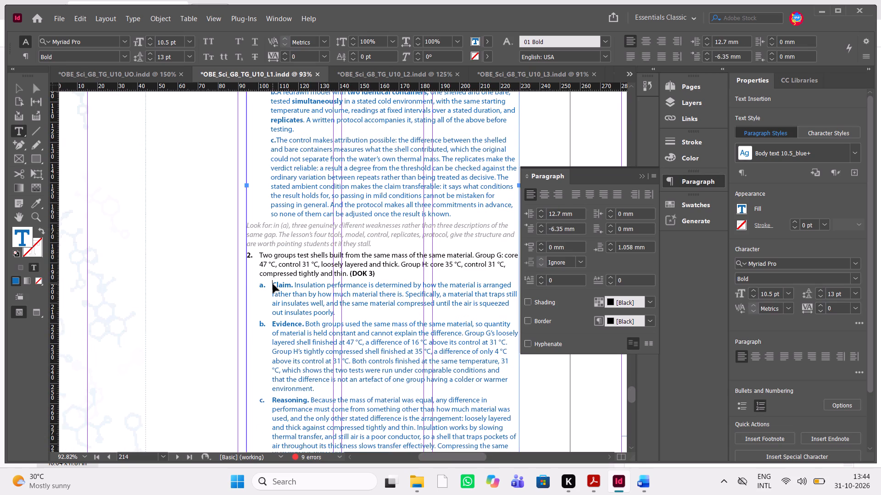
{"action": "key", "text": "ctrl+v"}
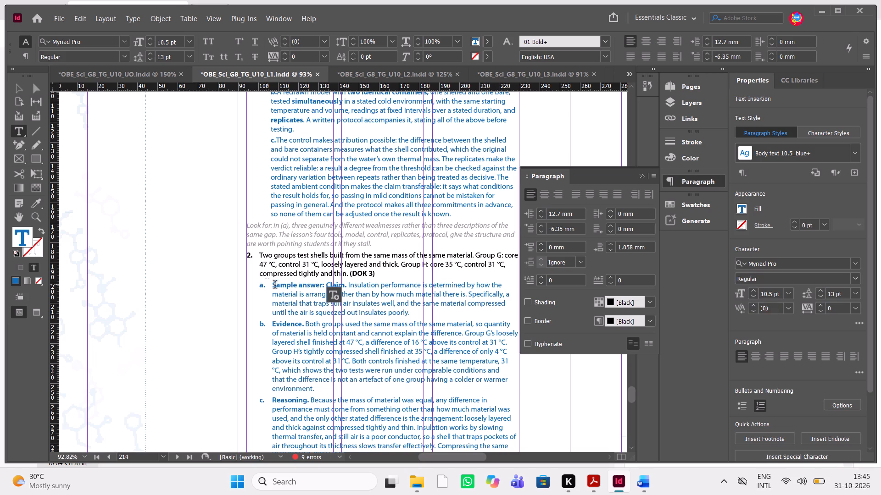
Remove the automatic letter numbering from item 2's Claim, Evidence and Reasoning paragraphs.
{"action": "scroll", "coordinate": [409, 346], "scroll_direction": "down", "scroll_amount": 1}
{"action": "scroll", "coordinate": [418, 269], "scroll_direction": "up", "scroll_amount": 1}
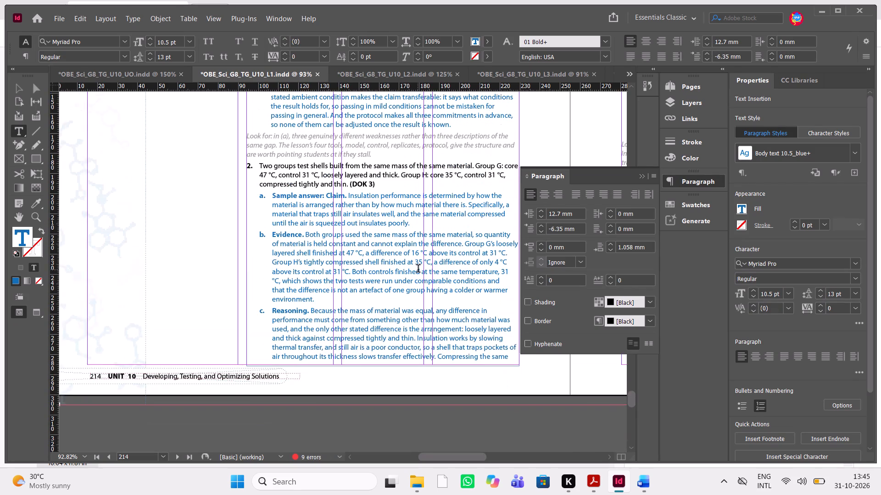
{"action": "left_click_drag", "start_coordinate": [420, 362], "coordinate": [296, 278]}
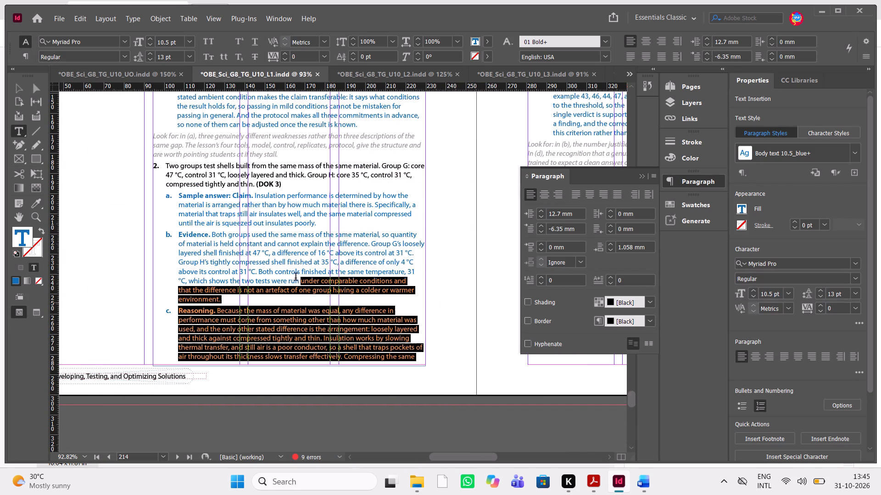
{"action": "left_click_drag", "start_coordinate": [296, 278], "coordinate": [176, 197]}
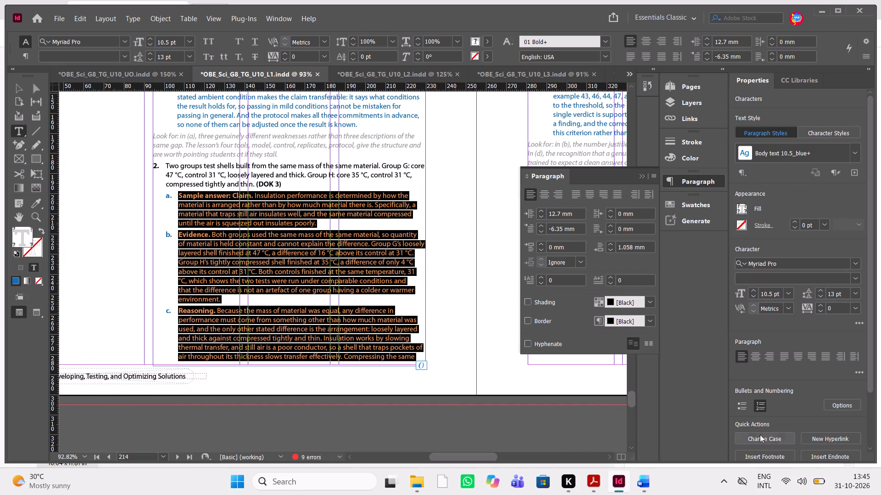
{"action": "left_click", "coordinate": [757, 406]}
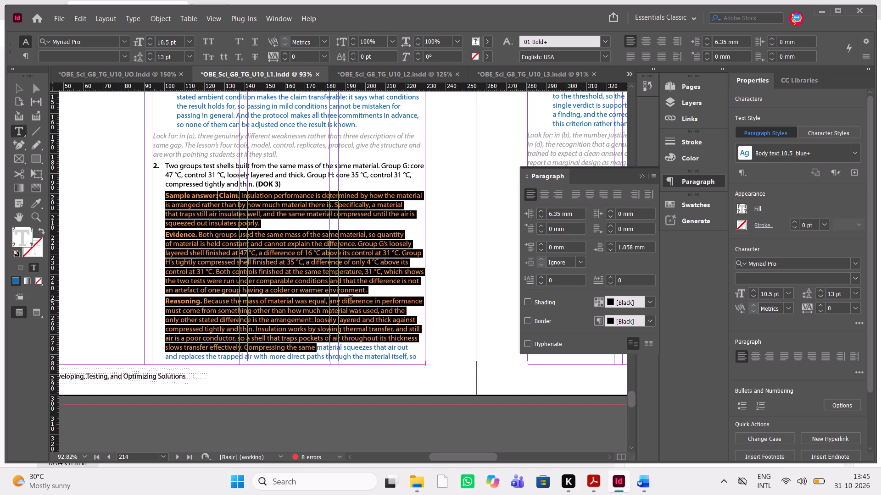
{"action": "left_click", "coordinate": [349, 303]}
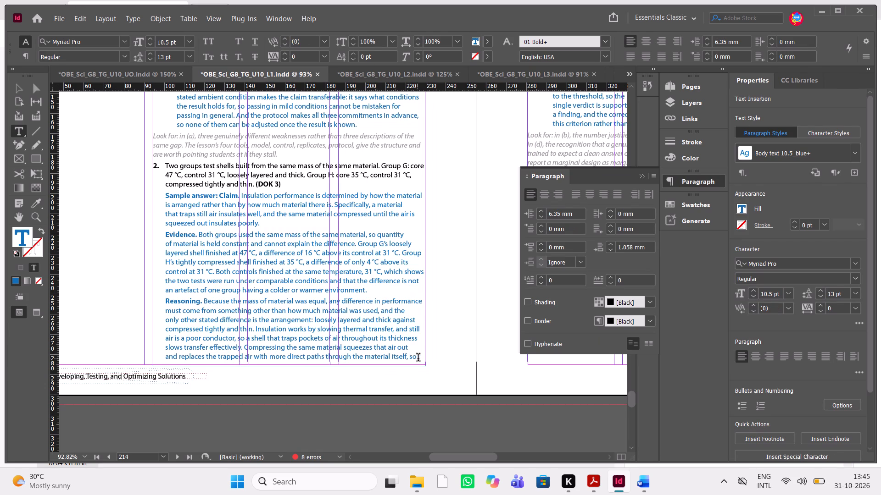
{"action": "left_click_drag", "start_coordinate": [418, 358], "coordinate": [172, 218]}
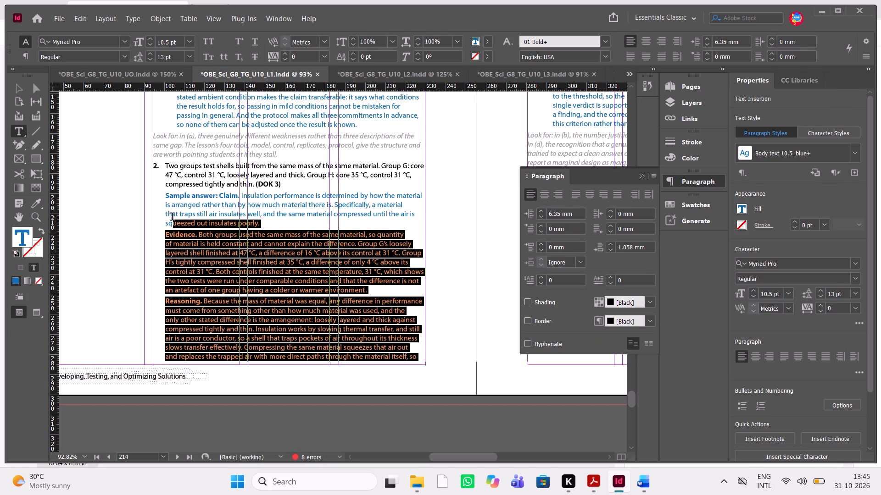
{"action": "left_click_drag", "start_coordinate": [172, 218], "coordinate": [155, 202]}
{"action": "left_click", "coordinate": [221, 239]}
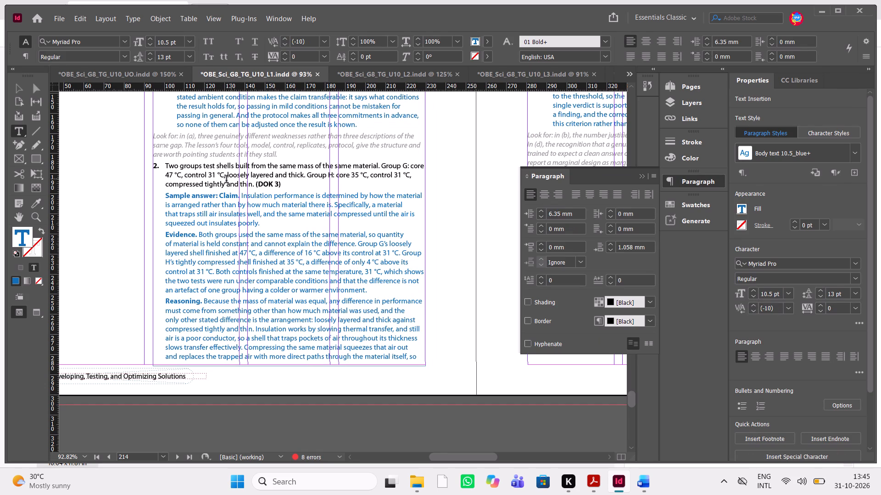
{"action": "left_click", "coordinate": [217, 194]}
Set the left indent of item 1's three sample answer paragraphs, a. to c., to 6.35 mm with the Tabs ruler.
{"action": "scroll", "coordinate": [237, 223], "scroll_direction": "up", "scroll_amount": 1}
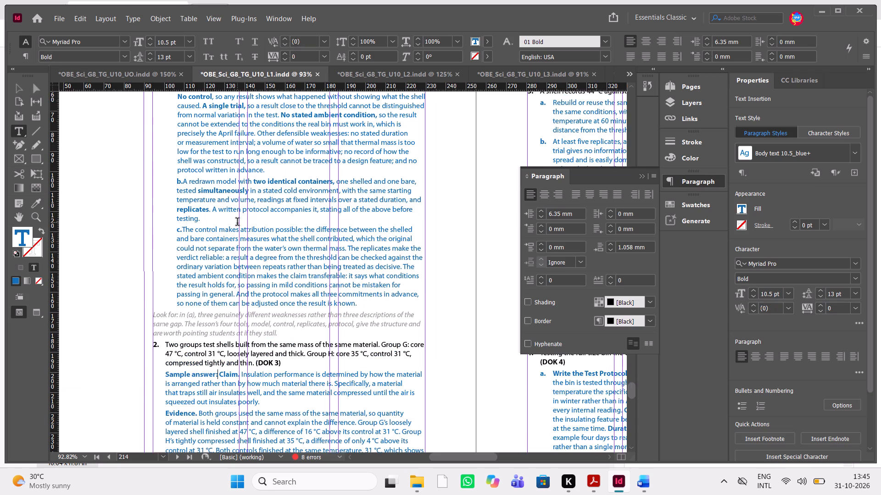
{"action": "scroll", "coordinate": [237, 223], "scroll_direction": "up", "scroll_amount": 1}
{"action": "scroll", "coordinate": [237, 223], "scroll_direction": "down", "scroll_amount": 1}
{"action": "scroll", "coordinate": [237, 223], "scroll_direction": "up", "scroll_amount": 2}
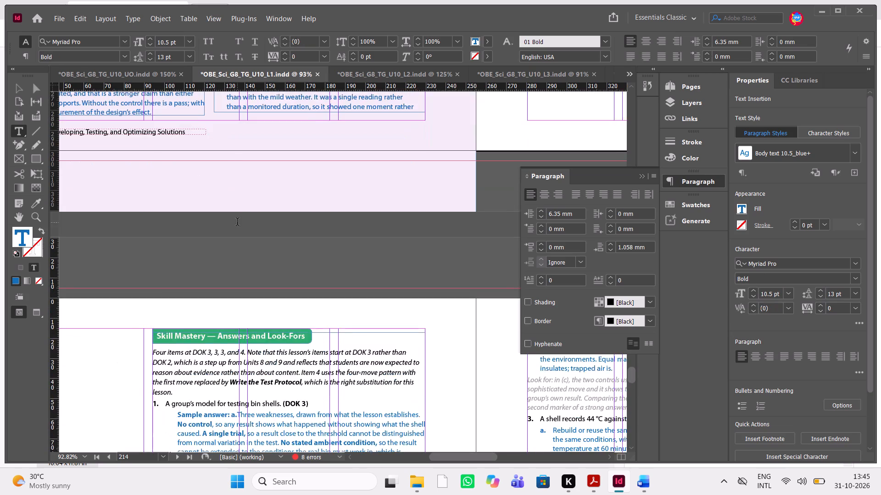
{"action": "scroll", "coordinate": [237, 223], "scroll_direction": "down", "scroll_amount": 1}
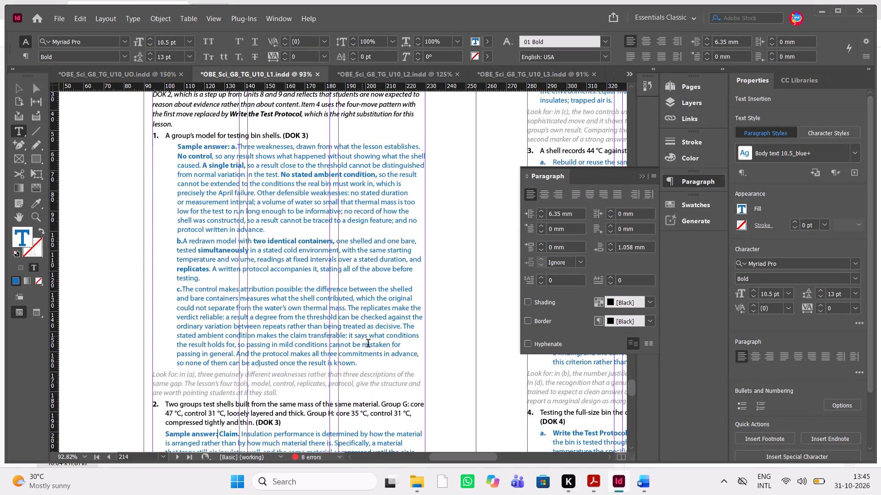
{"action": "left_click_drag", "start_coordinate": [364, 365], "coordinate": [178, 160]}
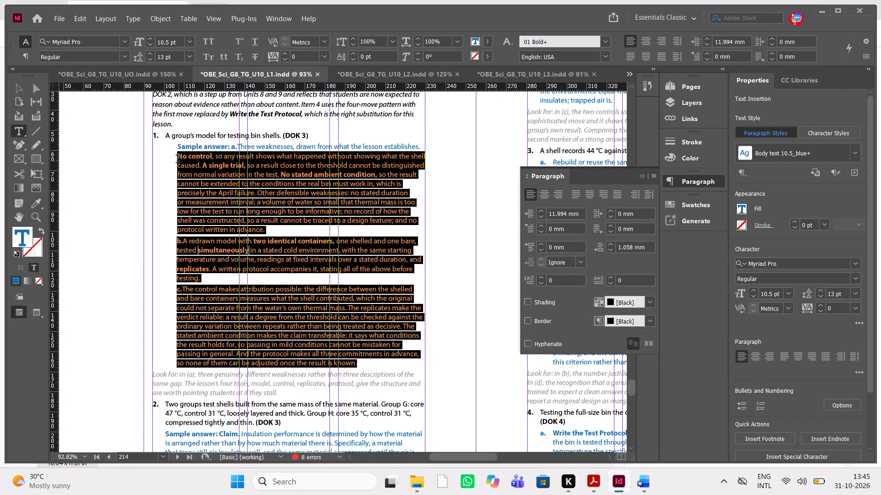
{"action": "left_click_drag", "start_coordinate": [178, 160], "coordinate": [175, 148]}
{"action": "key", "text": "ctrl+shift+t"}
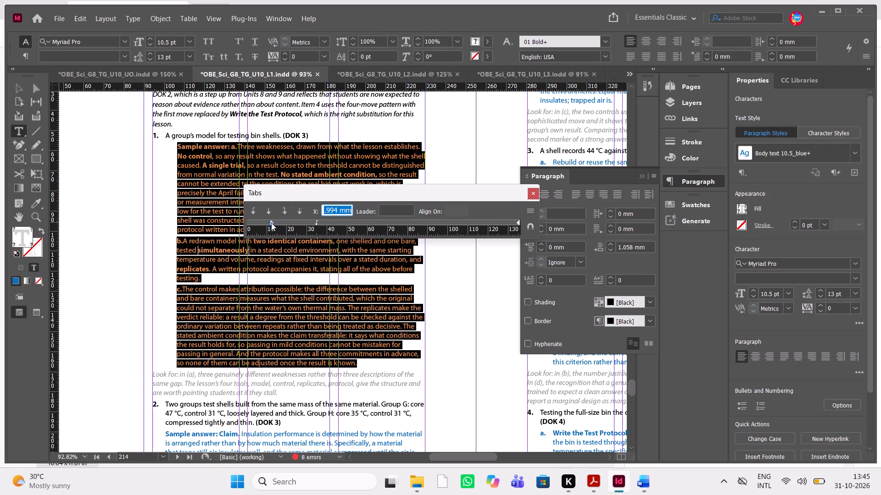
{"action": "left_click_drag", "start_coordinate": [271, 223], "coordinate": [257, 222]}
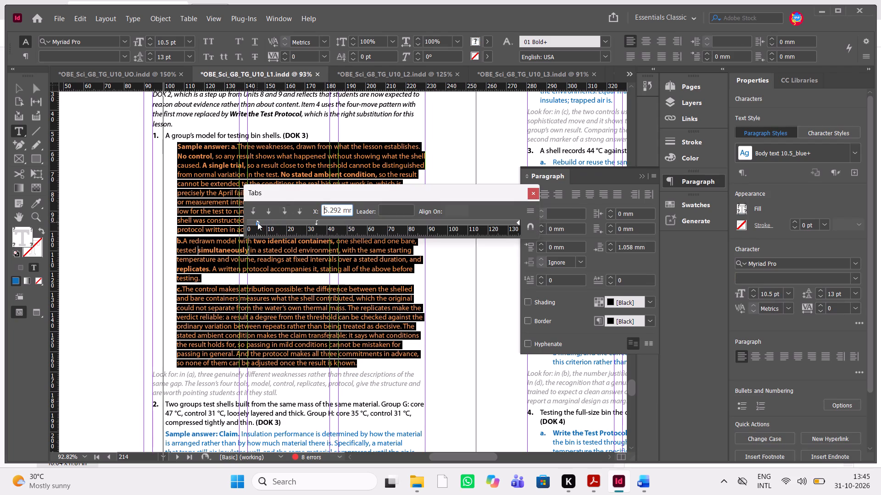
{"action": "left_click_drag", "start_coordinate": [257, 222], "coordinate": [260, 222]}
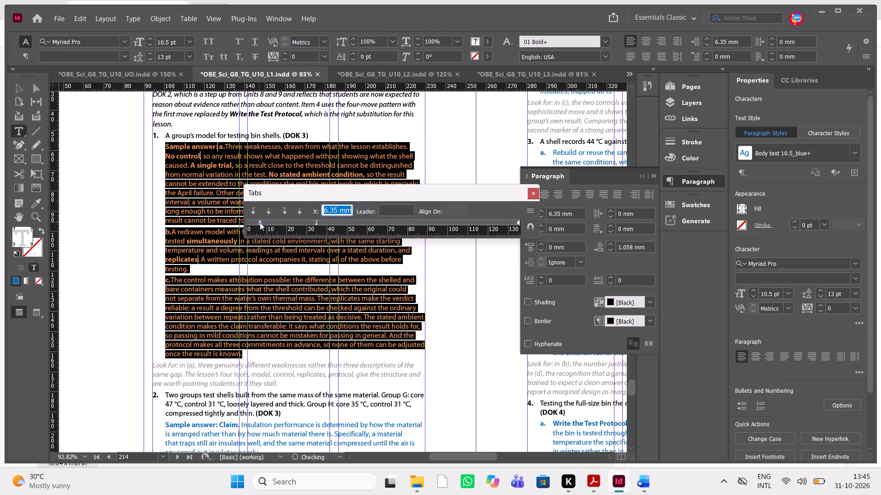
{"action": "left_click", "coordinate": [532, 194]}
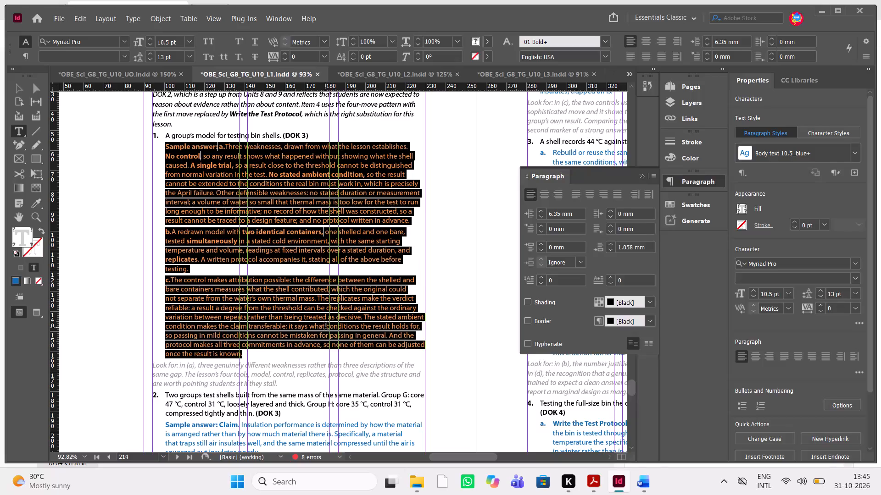
Insert a bold "a." between "Sample answer:" and "Claim." in Skill Mastery item 2.
{"action": "scroll", "coordinate": [326, 327], "scroll_direction": "down", "scroll_amount": 1}
{"action": "left_click", "coordinate": [204, 245]}
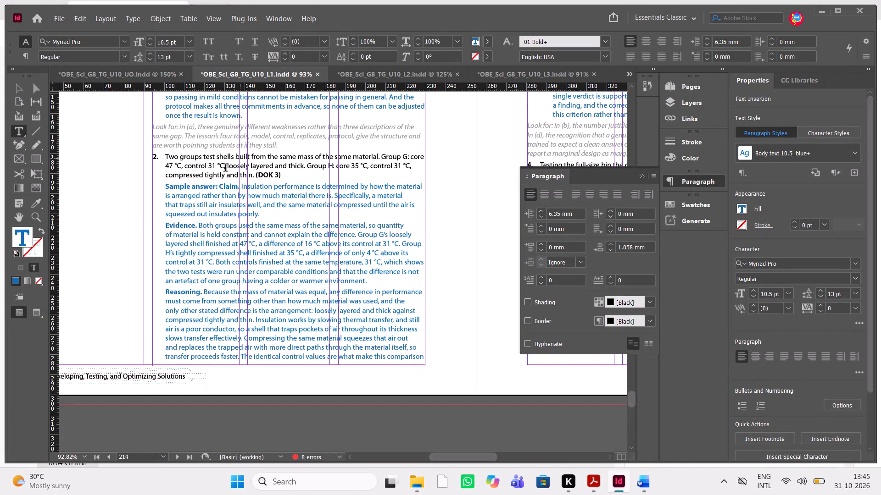
{"action": "left_click", "coordinate": [220, 187]}
{"action": "type", "text": "a."}
{"action": "key", "text": "shift+Left"}
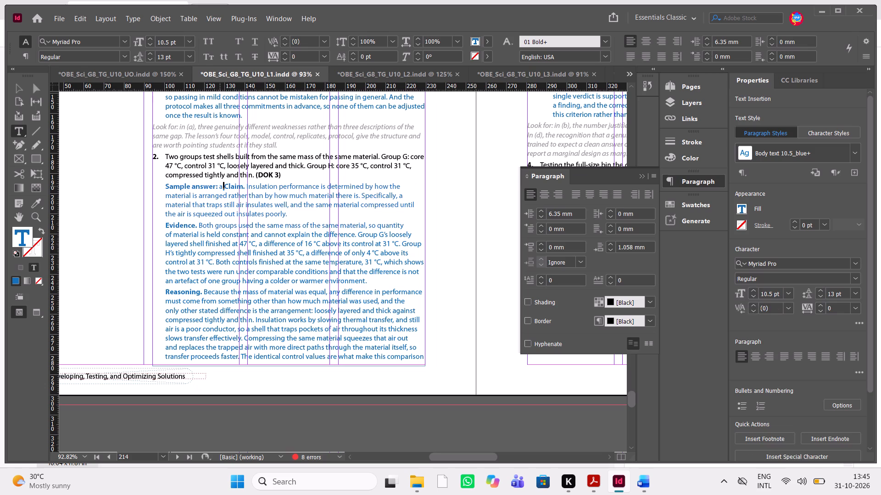
{"action": "key", "text": "shift+Left"}
{"action": "key", "text": "ctrl+shift+b"}
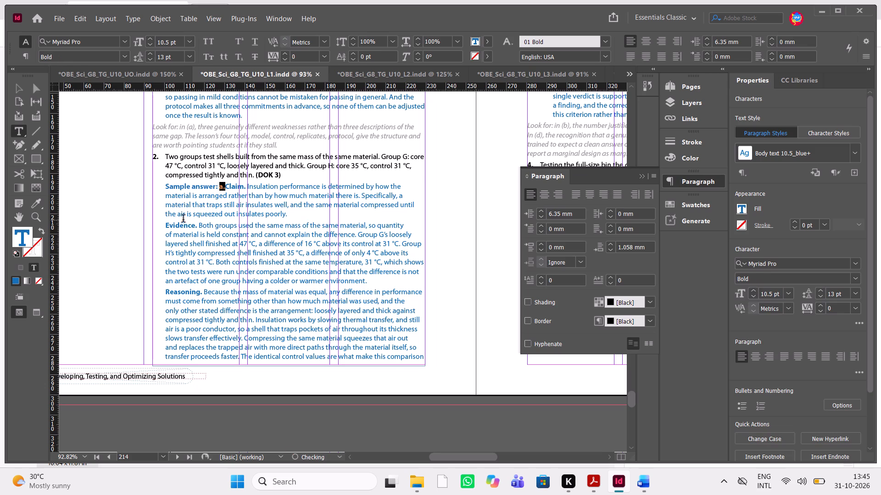
Insert a bold "b." before "Evidence." in item 2's sample answer.
{"action": "left_click", "coordinate": [166, 223]}
{"action": "key", "text": "b"}
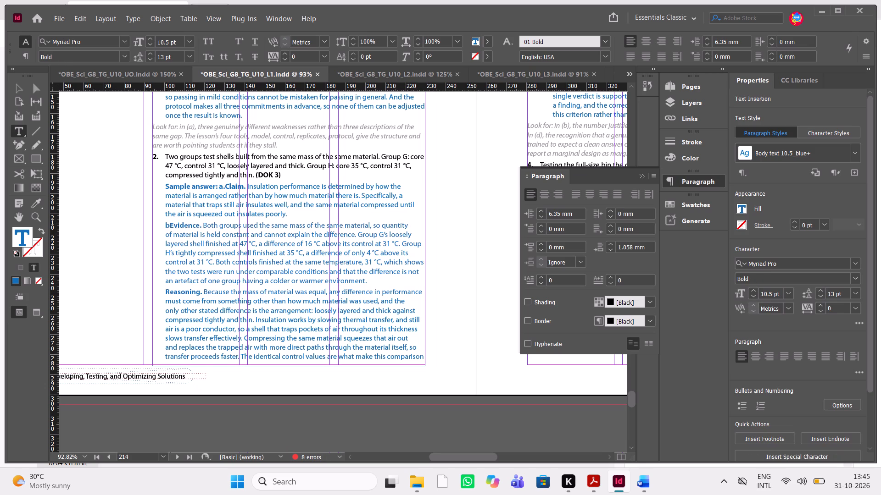
{"action": "key", "text": "period"}
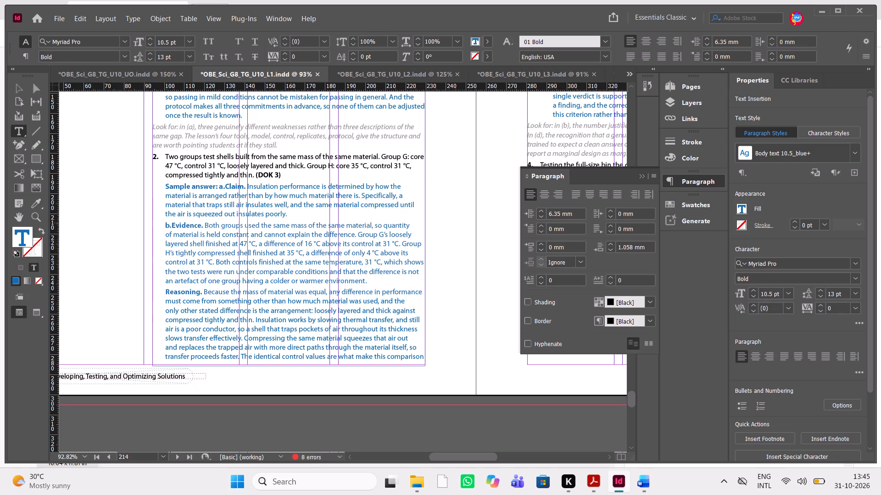
{"action": "key", "text": "shift+Left"}
{"action": "key", "text": "shift+Left"}
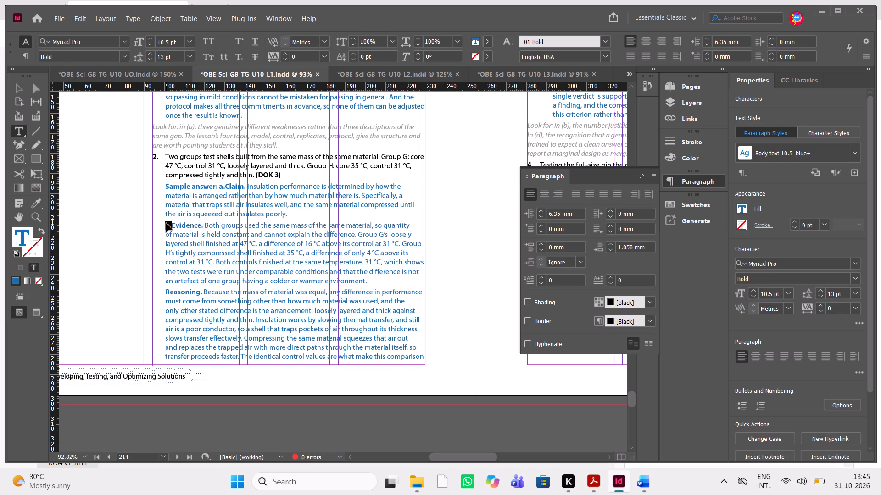
{"action": "key", "text": "ctrl+shift+b"}
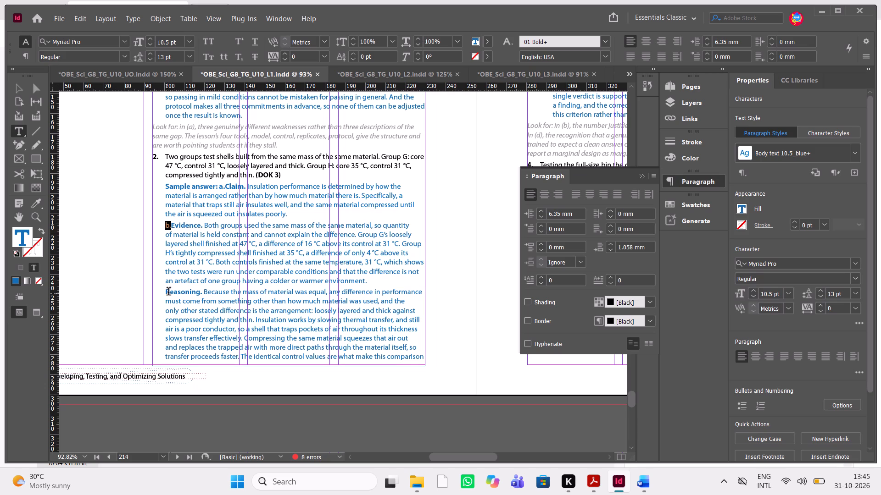
{"action": "left_click", "coordinate": [169, 292]}
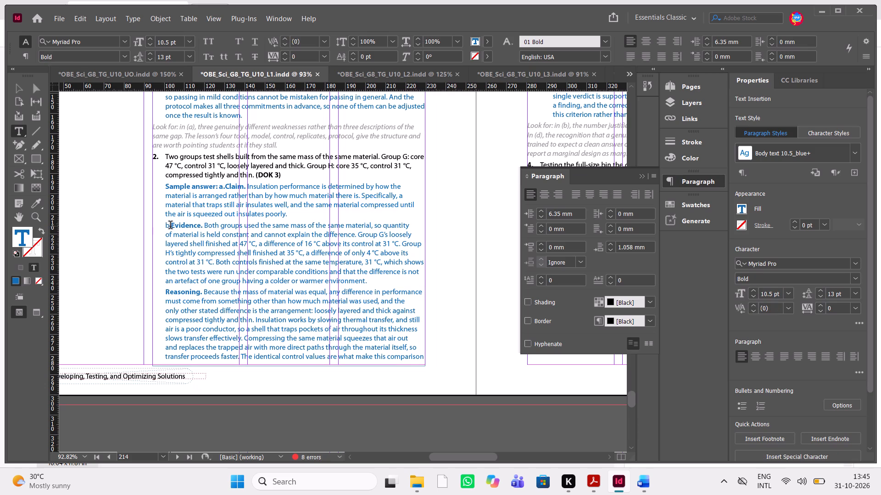
{"action": "left_click_drag", "start_coordinate": [170, 226], "coordinate": [162, 226]}
{"action": "key", "text": "ctrl+shift+b"}
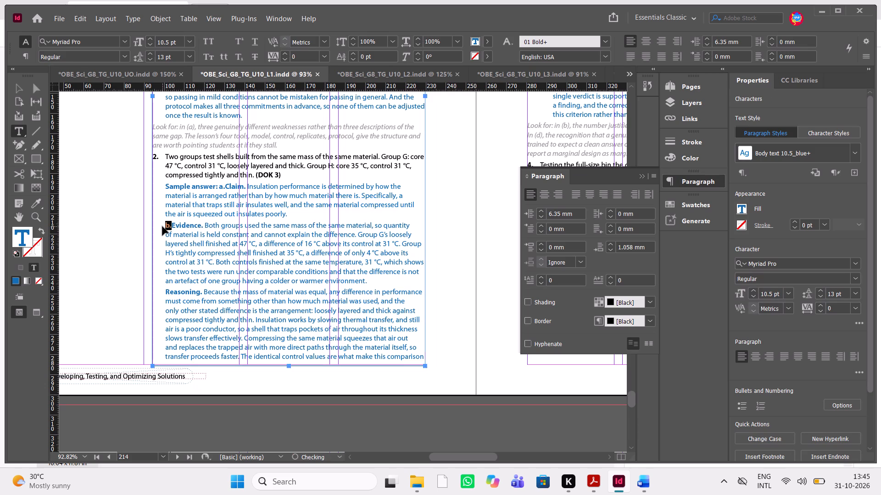
Insert a bold "c." before "Reasoning." in item 2's sample answer.
{"action": "left_click", "coordinate": [165, 288]}
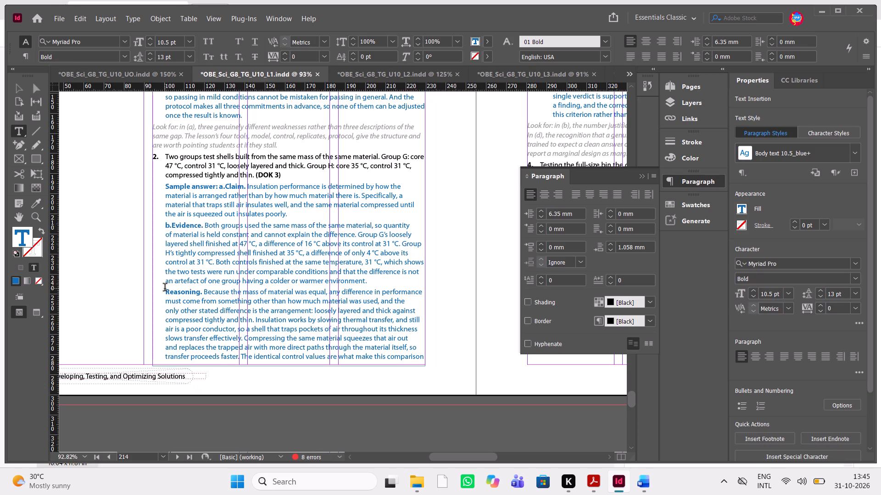
{"action": "key", "text": "c"}
{"action": "key", "text": "period"}
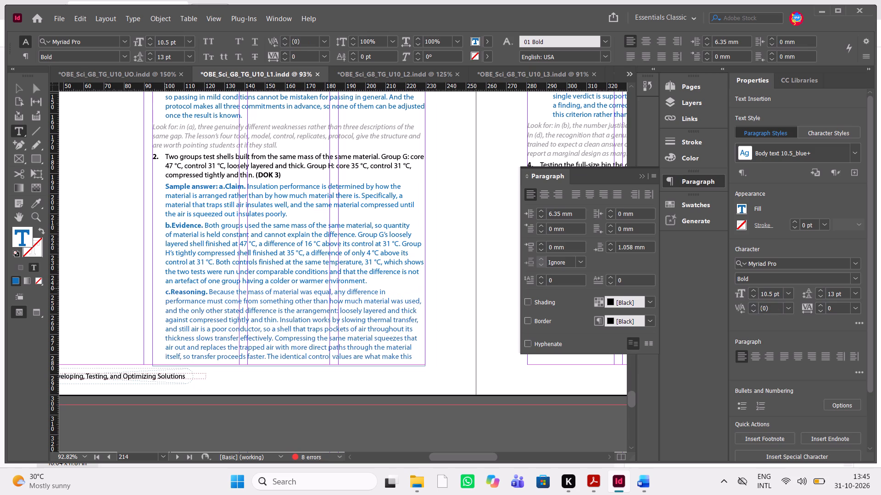
{"action": "key", "text": "shift+Left"}
{"action": "key", "text": "shift+Left"}
{"action": "key", "text": "ctrl+shift+b"}
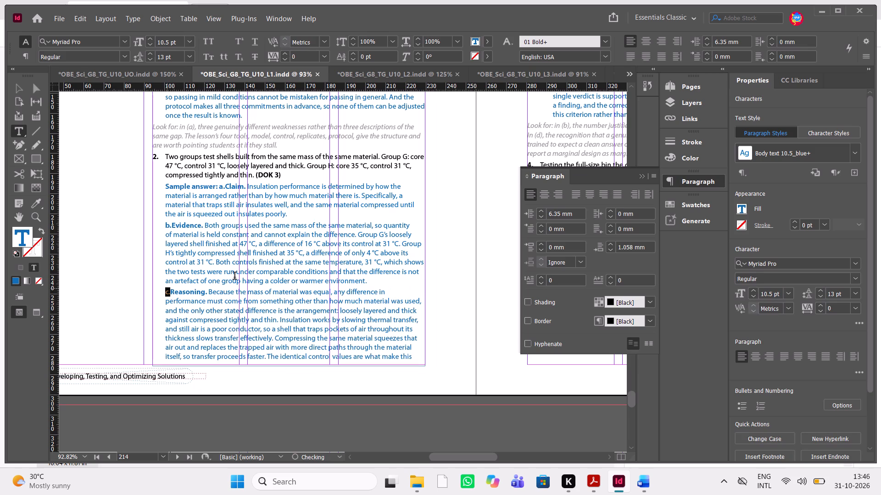
{"action": "left_click", "coordinate": [286, 306]}
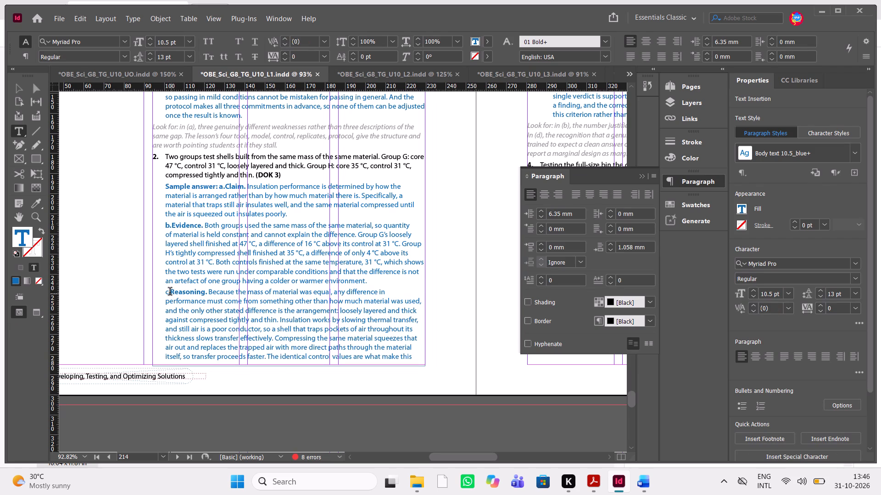
{"action": "left_click_drag", "start_coordinate": [169, 292], "coordinate": [163, 292]}
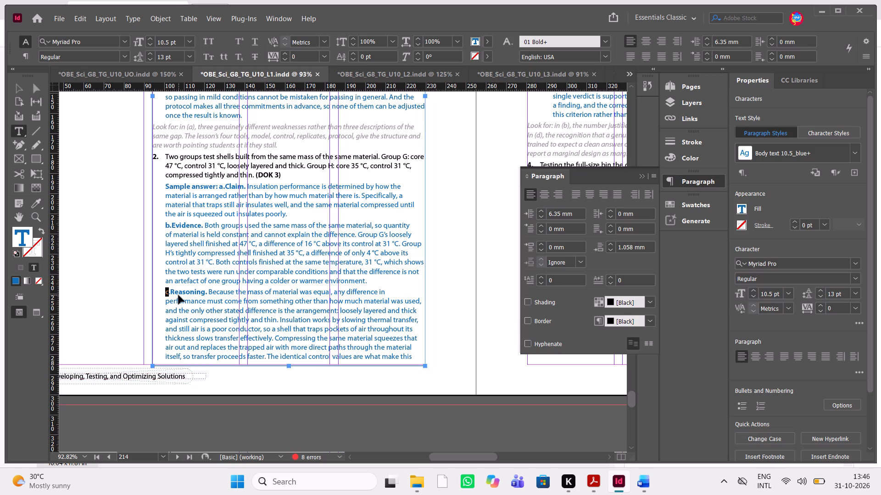
{"action": "key", "text": "ctrl+shift+b"}
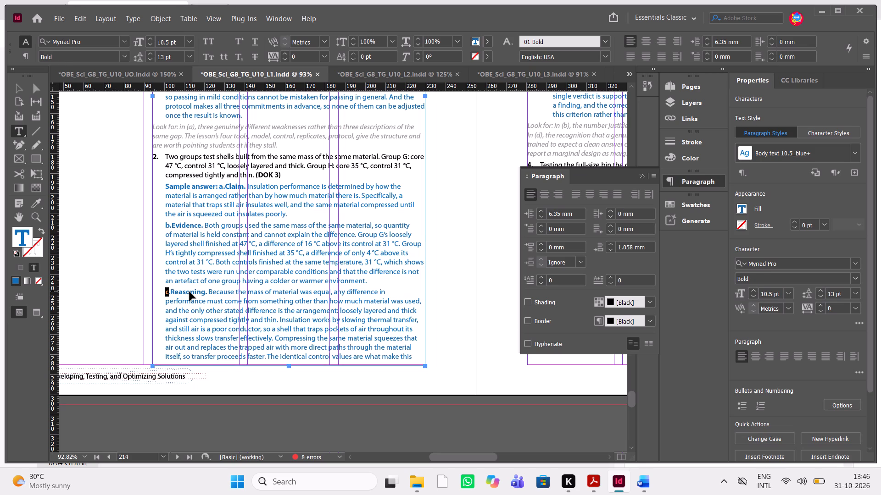
{"action": "key", "text": "ctrl+shift+b"}
{"action": "left_click", "coordinate": [184, 294]}
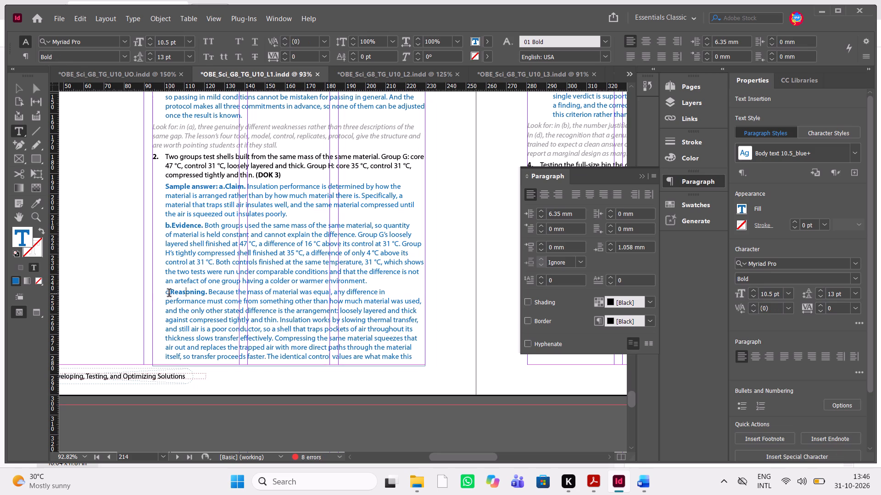
{"action": "left_click_drag", "start_coordinate": [169, 293], "coordinate": [162, 293]}
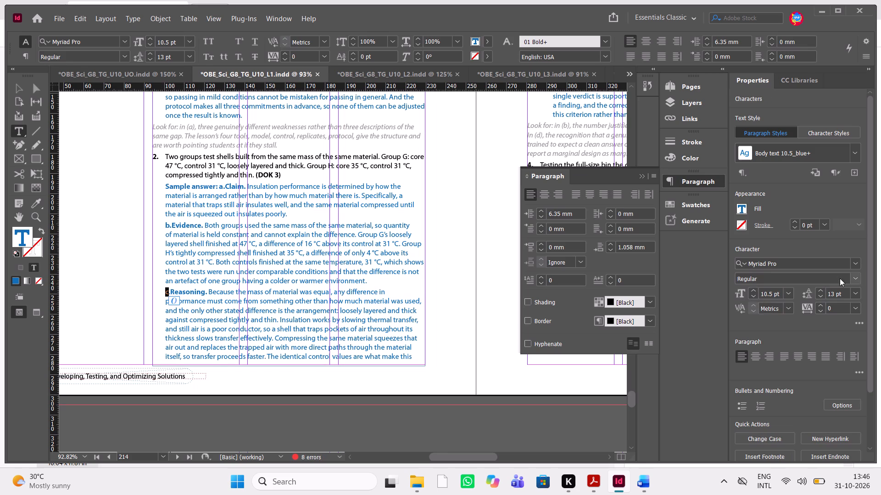
{"action": "left_click", "coordinate": [855, 278]}
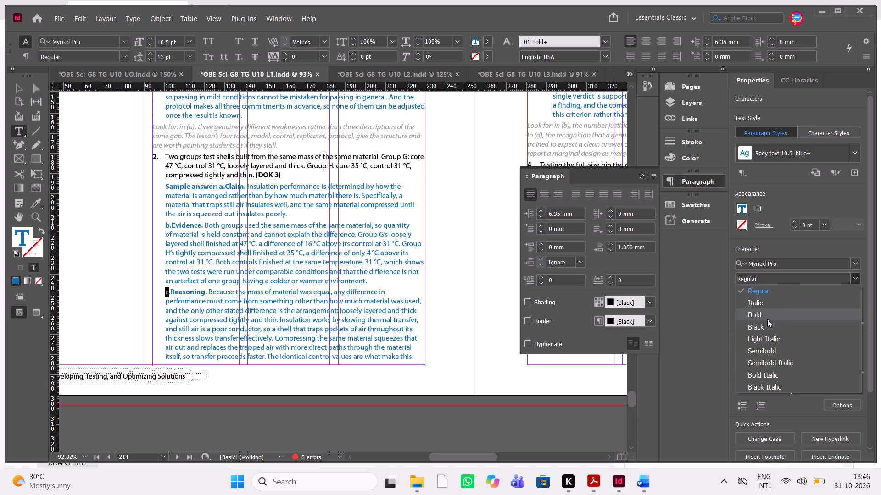
{"action": "left_click", "coordinate": [768, 319]}
{"action": "left_click", "coordinate": [331, 286]}
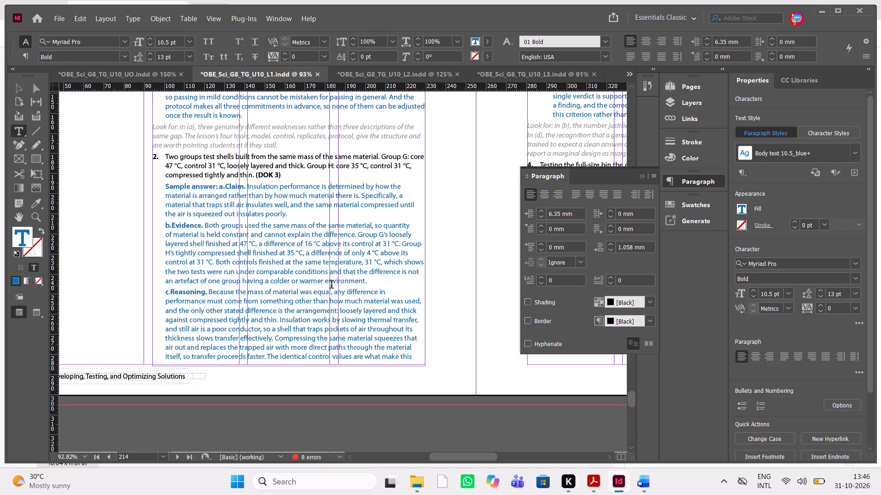
Remove the automatic letter numbering from item 3's four sample answer paragraphs, from "Rebuild or reuse" to "A pattern leaving the verdict unsettled".
{"action": "scroll", "coordinate": [331, 286], "scroll_direction": "up", "scroll_amount": 2}
{"action": "scroll", "coordinate": [331, 286], "scroll_direction": "down", "scroll_amount": 1}
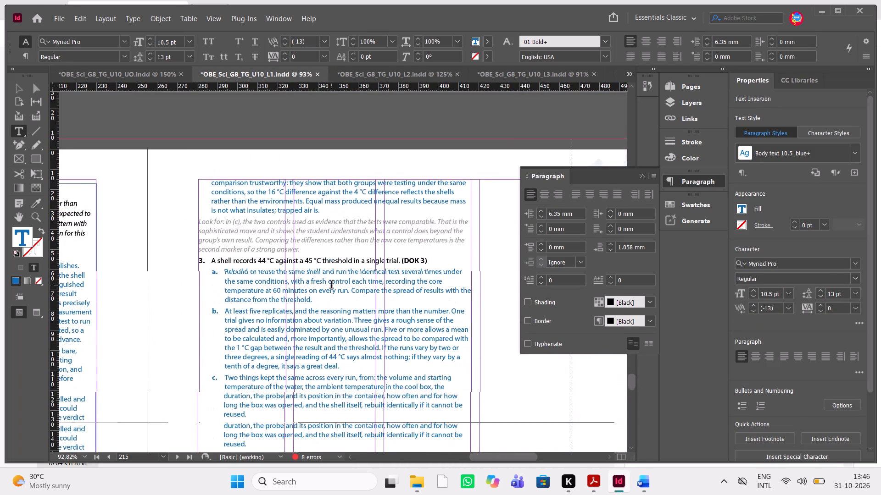
{"action": "scroll", "coordinate": [331, 286], "scroll_direction": "down", "scroll_amount": 1}
{"action": "left_click_drag", "start_coordinate": [422, 352], "coordinate": [221, 154]}
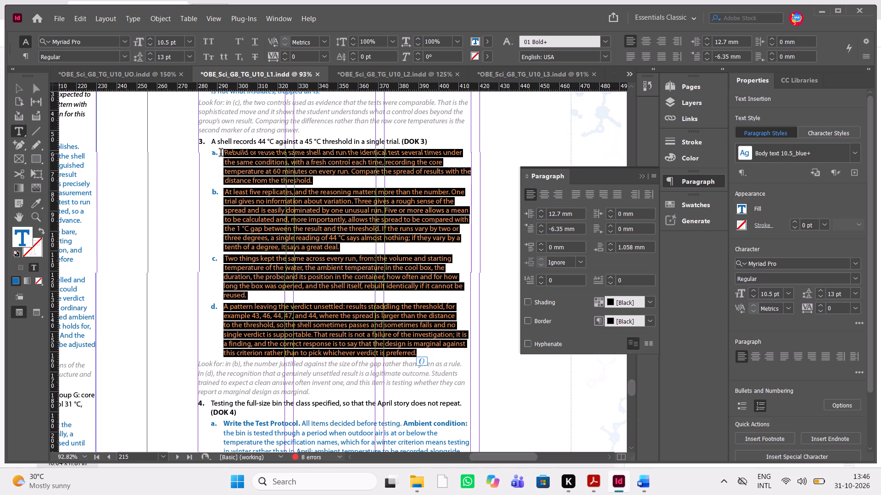
{"action": "left_click", "coordinate": [758, 407]}
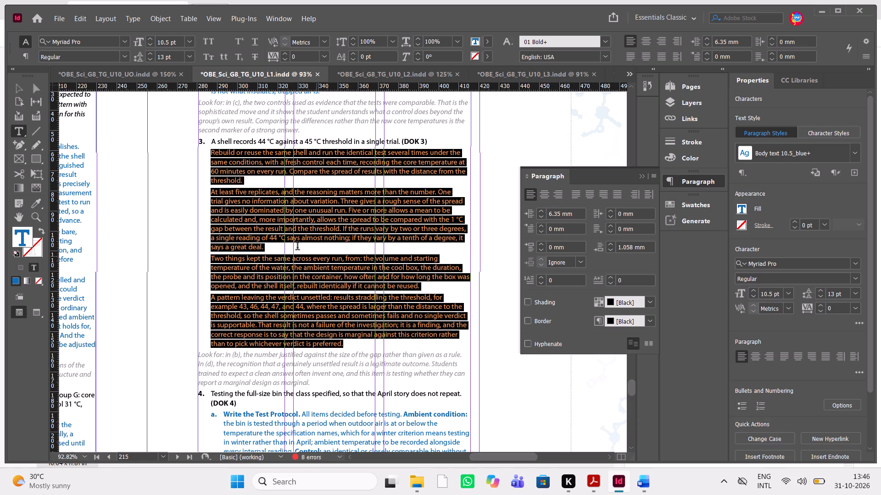
{"action": "left_click", "coordinate": [279, 206]}
Paste the bold "Sample answer:" label before "Rebuild or reuse the same shell" in Skill Mastery item 3.
{"action": "left_click", "coordinate": [207, 152]}
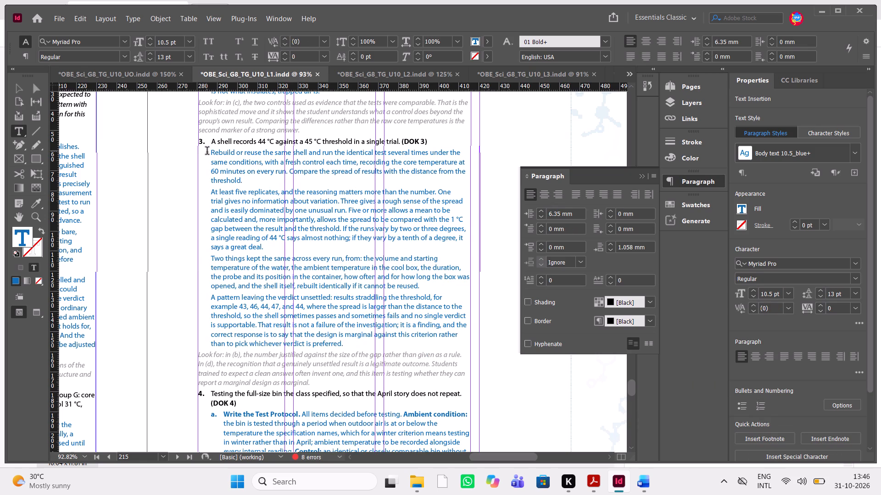
{"action": "key", "text": "ctrl+v"}
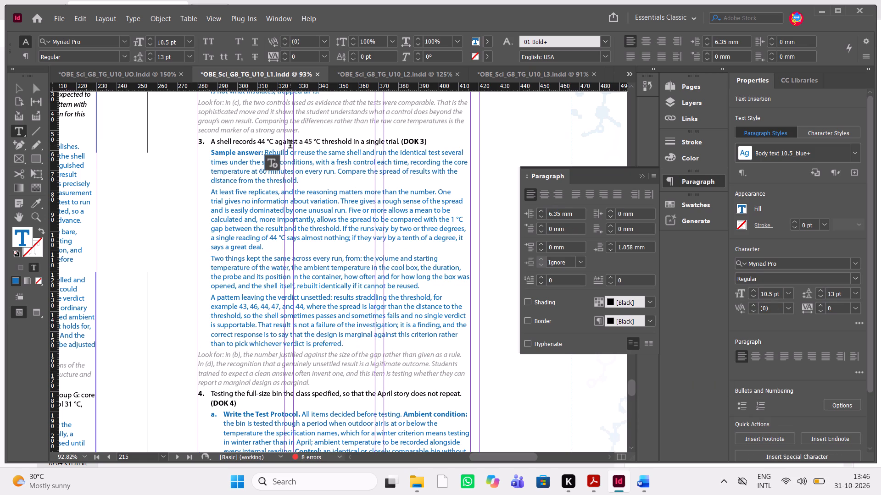
Insert a bold "a." after the "Sample answer:" label, before "Rebuild or reuse the same shell" in item 3.
{"action": "type", "text": "a."}
{"action": "key", "text": "a"}
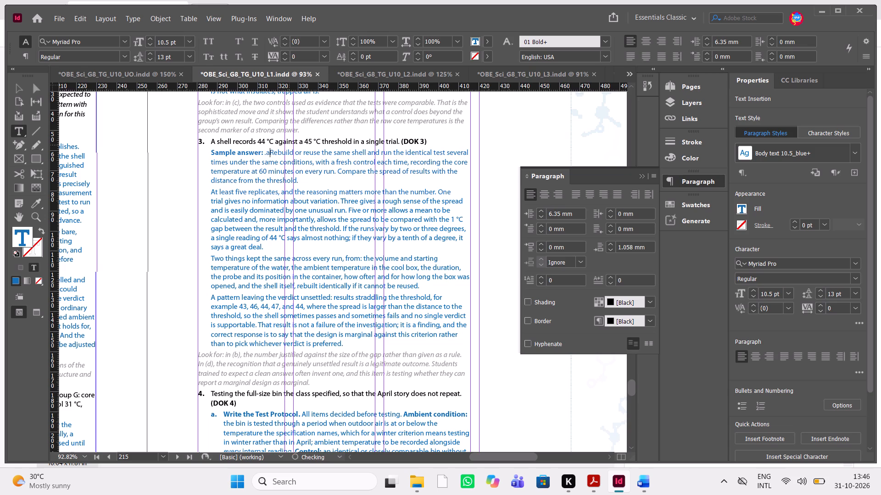
{"action": "key", "text": "BackSpace"}
{"action": "key", "text": "BackSpace"}
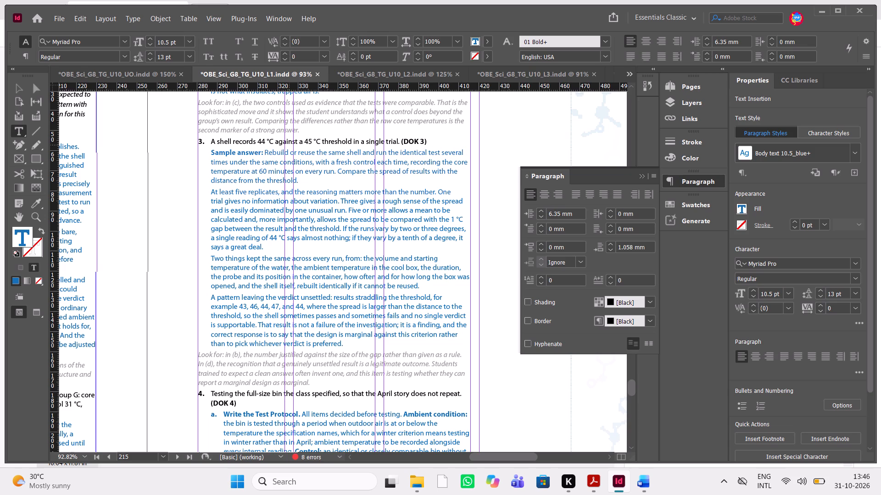
{"action": "key", "text": "a"}
{"action": "key", "text": "period"}
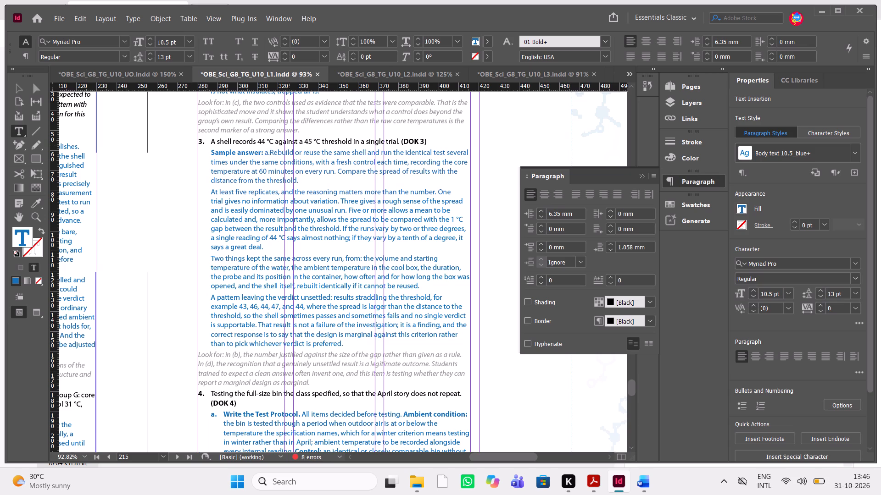
{"action": "key", "text": "shift+Left"}
{"action": "key", "text": "shift+Left"}
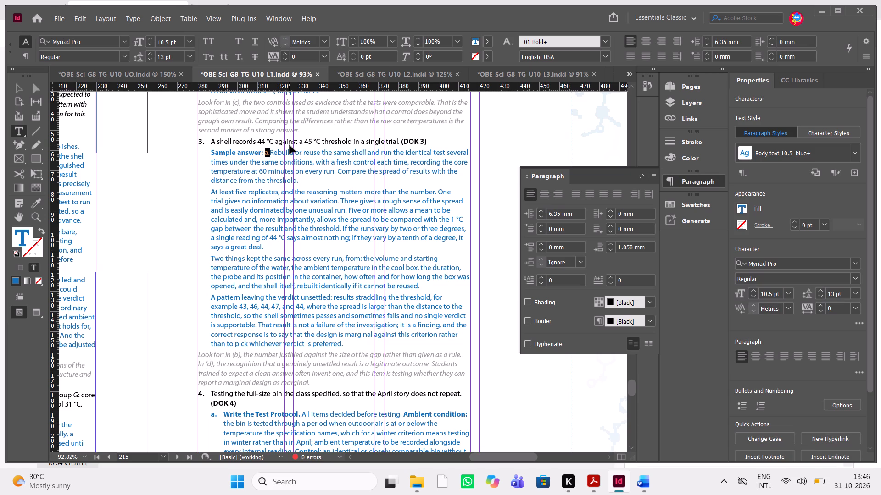
{"action": "key", "text": "ctrl+shift+b"}
Insert a bold "b." before "At least five replicates" in item 3's sample answer.
{"action": "left_click", "coordinate": [210, 188]}
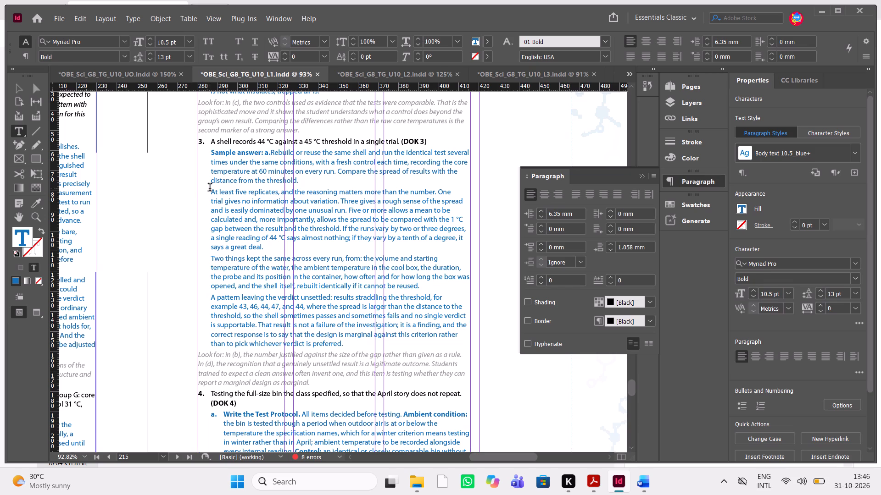
{"action": "key", "text": "b"}
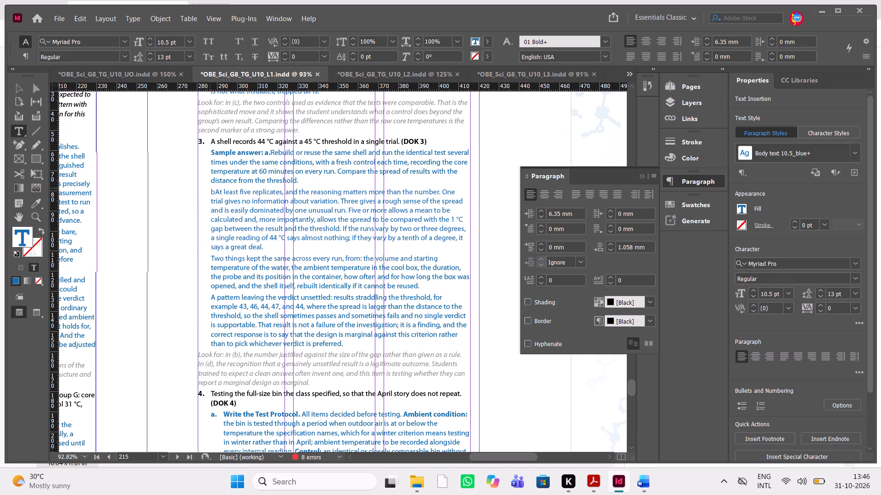
{"action": "key", "text": "period"}
{"action": "key", "text": "shift+Left"}
{"action": "key", "text": "shift+Left"}
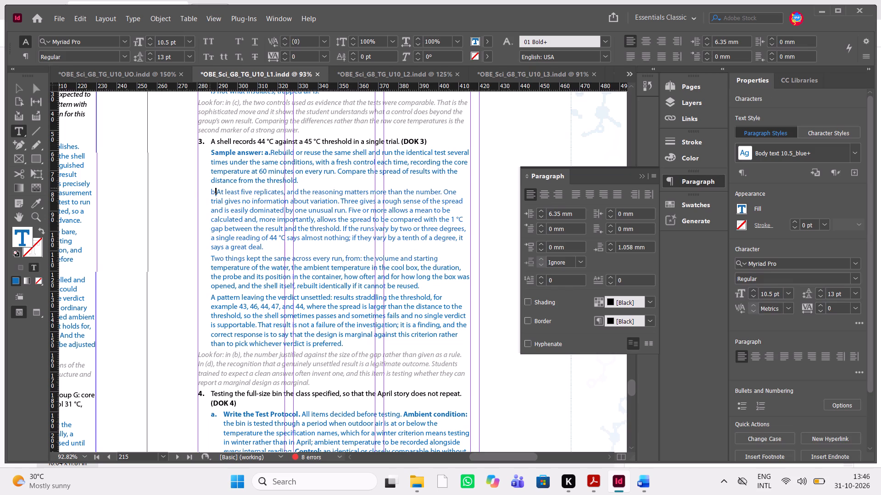
{"action": "key", "text": "ctrl+shift+b"}
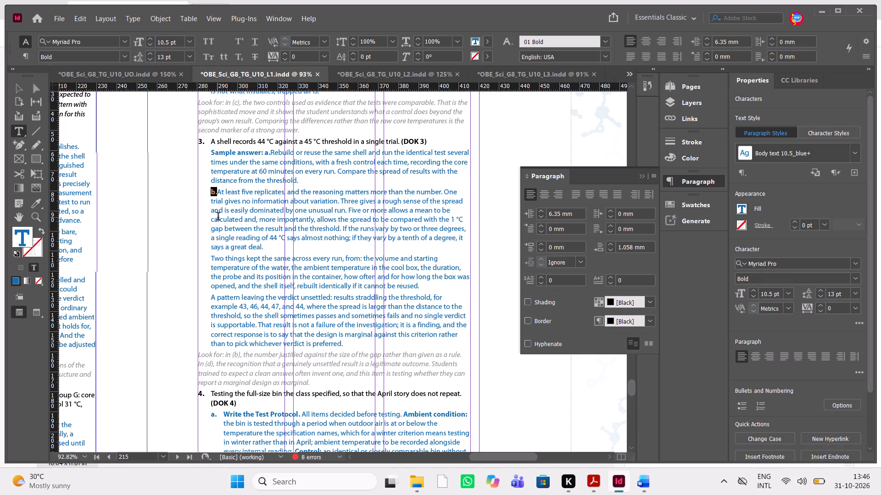
Insert a bold "c." before "Two things kept the same across every run" in item 3's sample answer.
{"action": "left_click", "coordinate": [213, 256]}
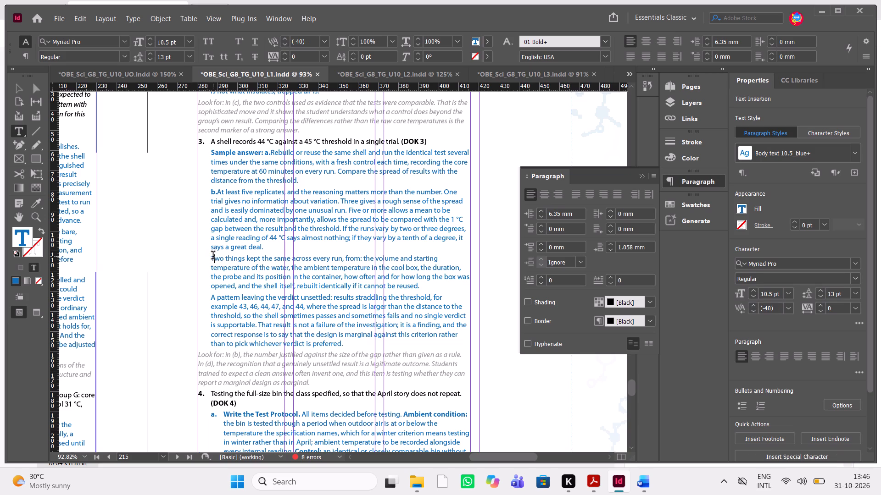
{"action": "key", "text": "Left"}
{"action": "key", "text": "c"}
{"action": "key", "text": "period"}
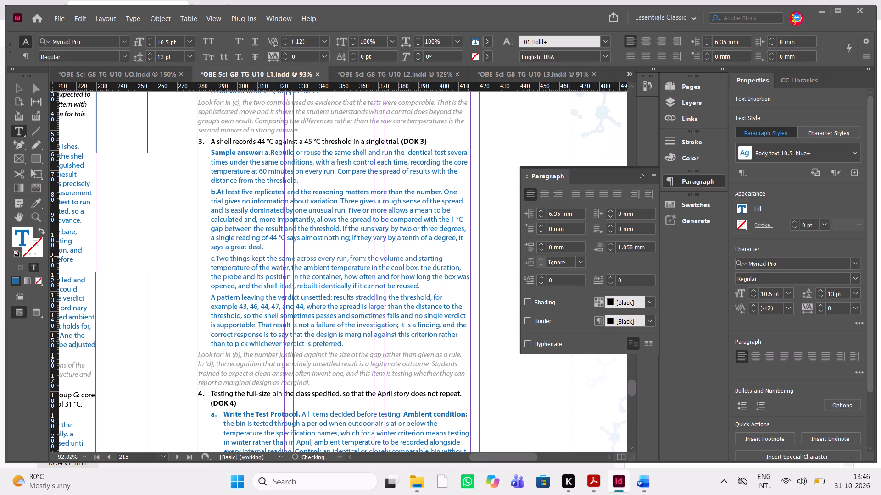
{"action": "key", "text": "shift+Left"}
{"action": "key", "text": "shift+Left"}
{"action": "key", "text": "ctrl+shift+b"}
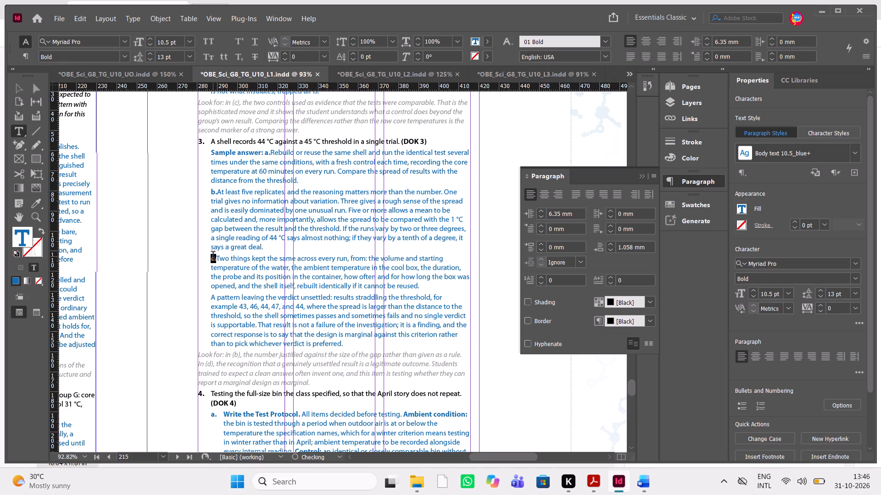
Insert a bold "d." before "A pattern leaving the verdict unsettled" in item 3's sample answer.
{"action": "left_click", "coordinate": [210, 292]}
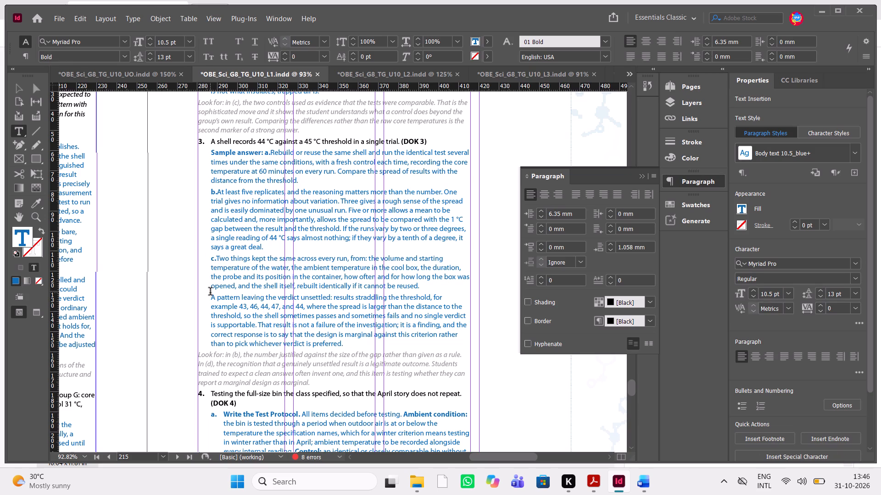
{"action": "key", "text": "f"}
{"action": "key", "text": "BackSpace"}
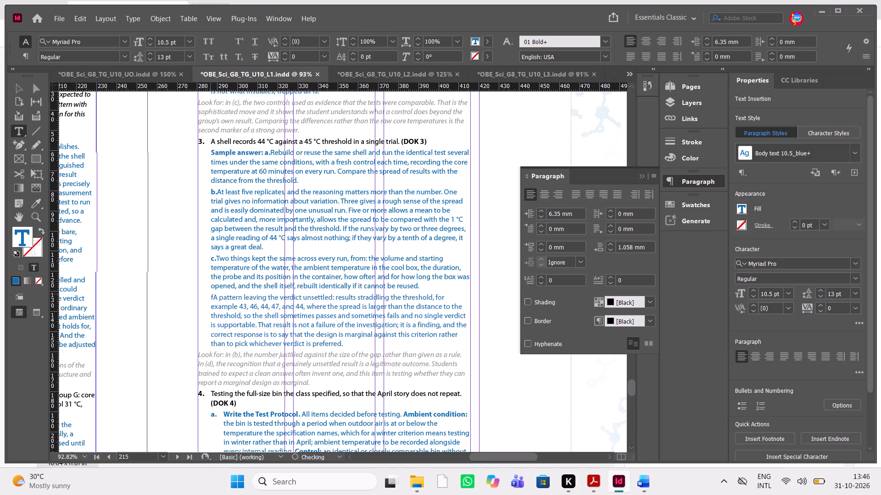
{"action": "type", "text": "d."}
{"action": "key", "text": "shift+Left"}
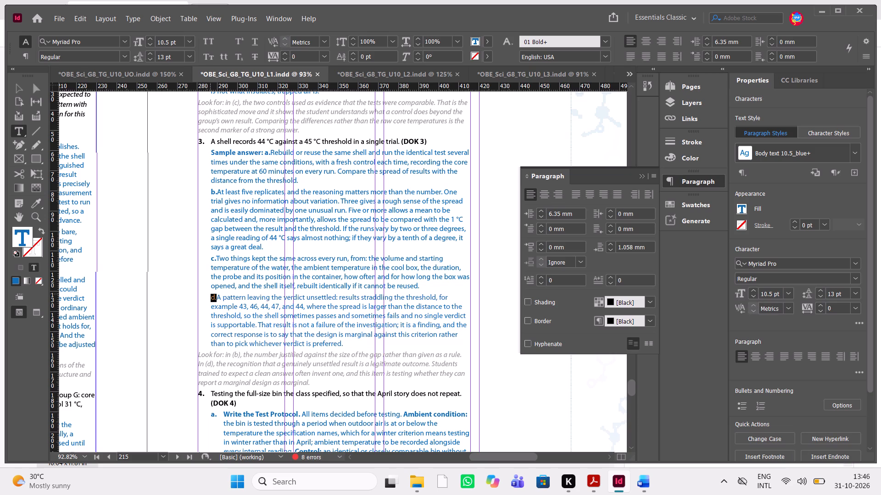
{"action": "key", "text": "shift+Left"}
{"action": "key", "text": "ctrl+shift+b"}
{"action": "left_click", "coordinate": [304, 343]}
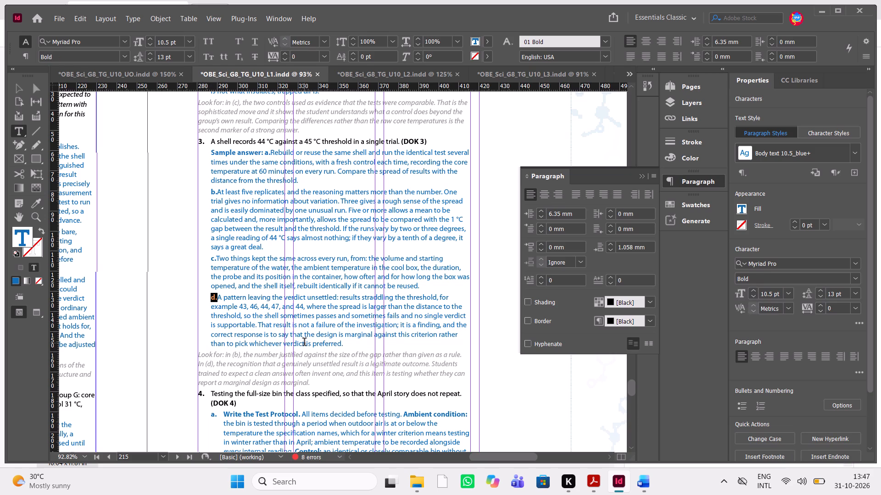
Remove the automatic letter numbering from item 4's "Write the Test Protocol" and "Use a Model to Predict" paragraphs.
{"action": "scroll", "coordinate": [304, 343], "scroll_direction": "down", "scroll_amount": 1}
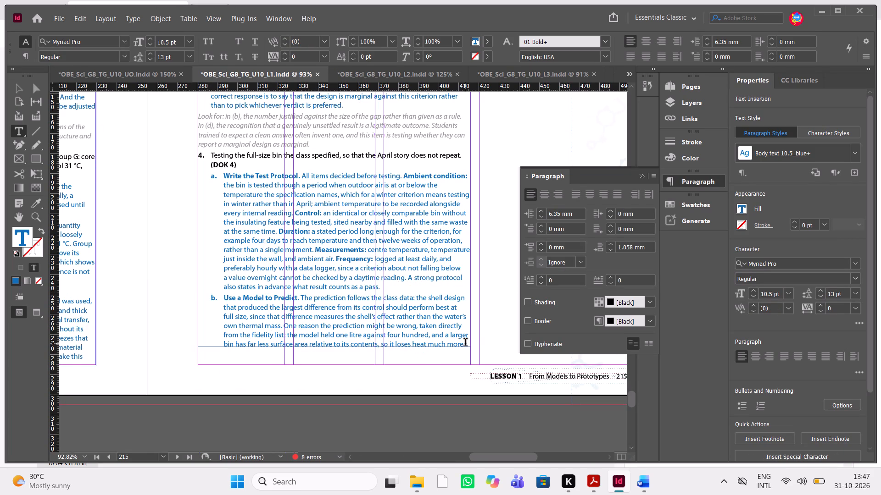
{"action": "left_click_drag", "start_coordinate": [465, 343], "coordinate": [223, 170]}
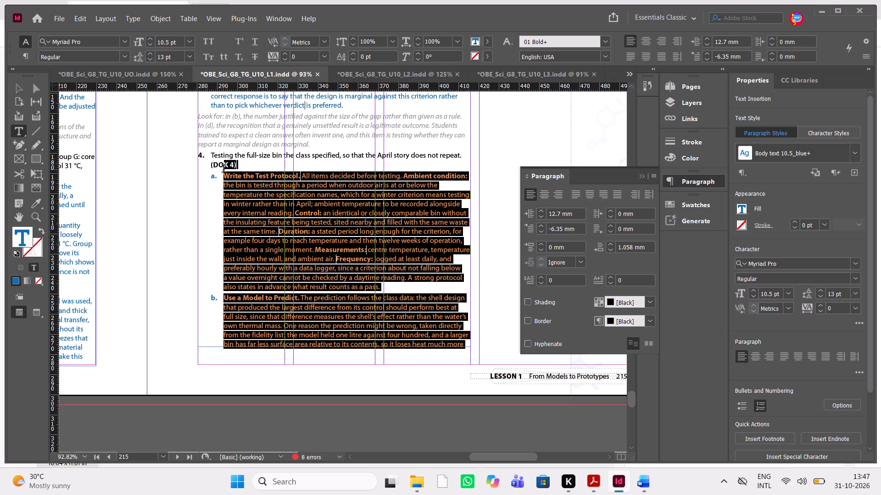
{"action": "left_click_drag", "start_coordinate": [223, 170], "coordinate": [223, 173]}
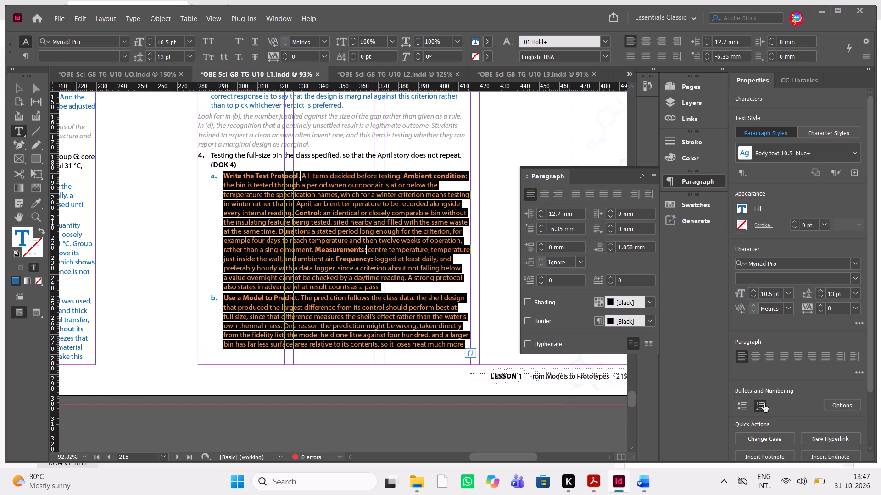
{"action": "left_click", "coordinate": [764, 403]}
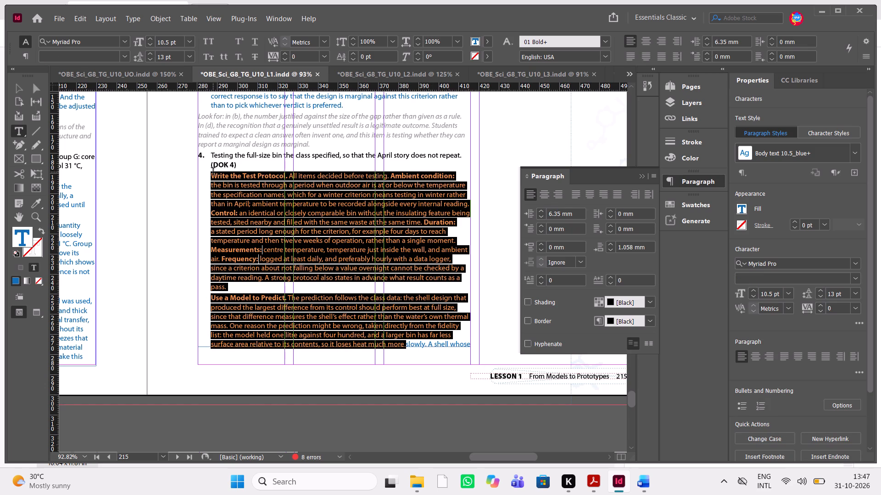
Paste the "Sample answer:" label before "Write the Test Protocol" in item 4 and follow it with a bold "a.".
{"action": "left_click", "coordinate": [213, 172]}
{"action": "key", "text": "ctrl+v"}
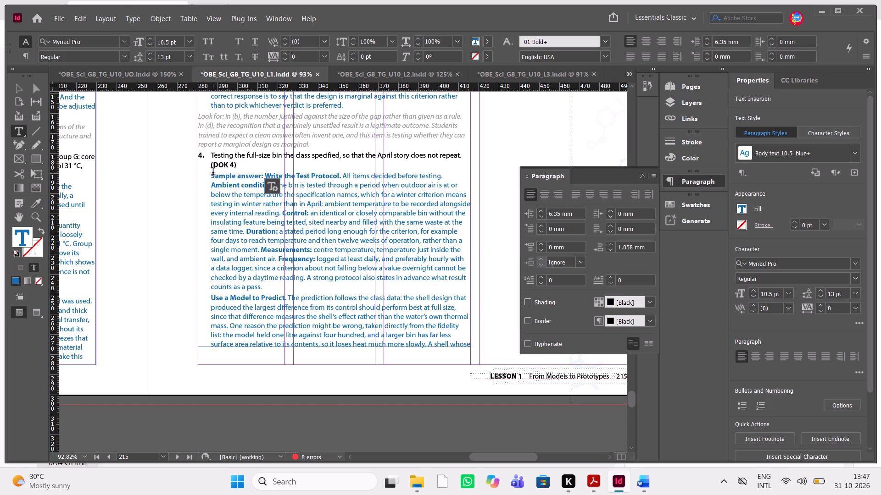
{"action": "type", "text": "a."}
{"action": "type", "text": "a."}
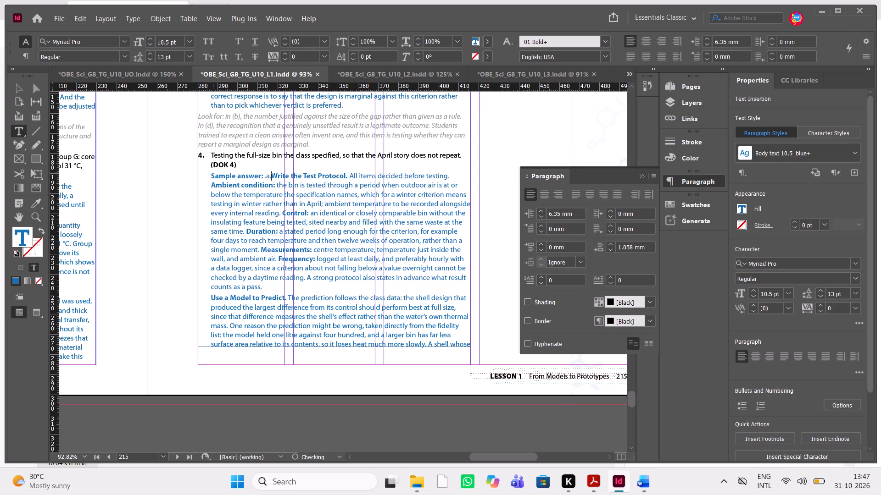
{"action": "key", "text": "shift+Left"}
{"action": "key", "text": "shift+Left"}
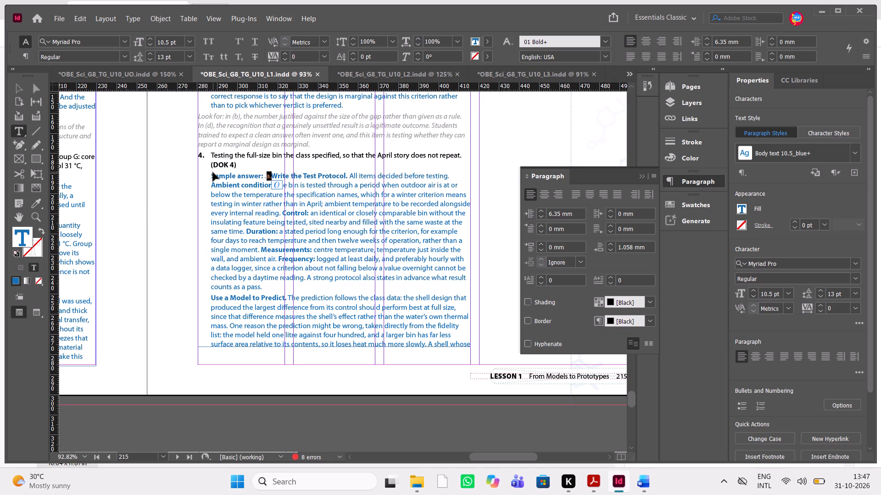
{"action": "key", "text": "ctrl+shift+b"}
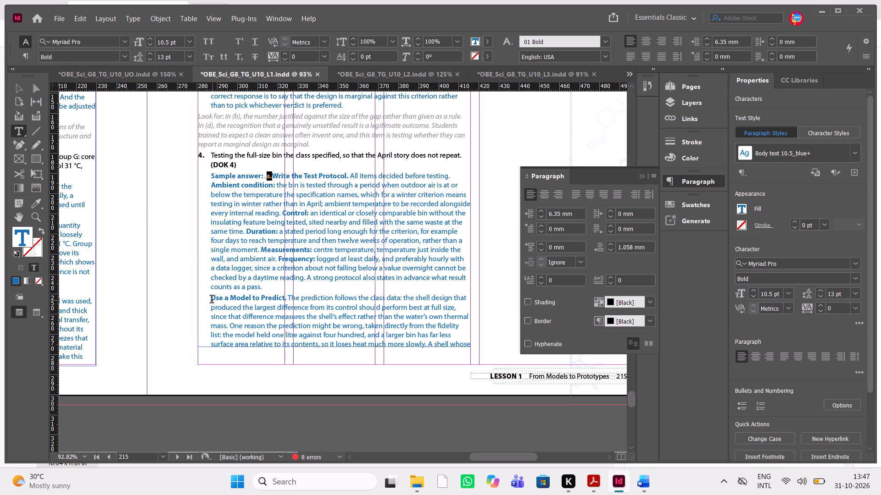
Insert a bold "b." before "Use a Model to Predict" in item 4's sample answer.
{"action": "left_click", "coordinate": [212, 300]}
{"action": "type", "text": "b."}
{"action": "key", "text": "shift+Left"}
{"action": "key", "text": "shift+Left"}
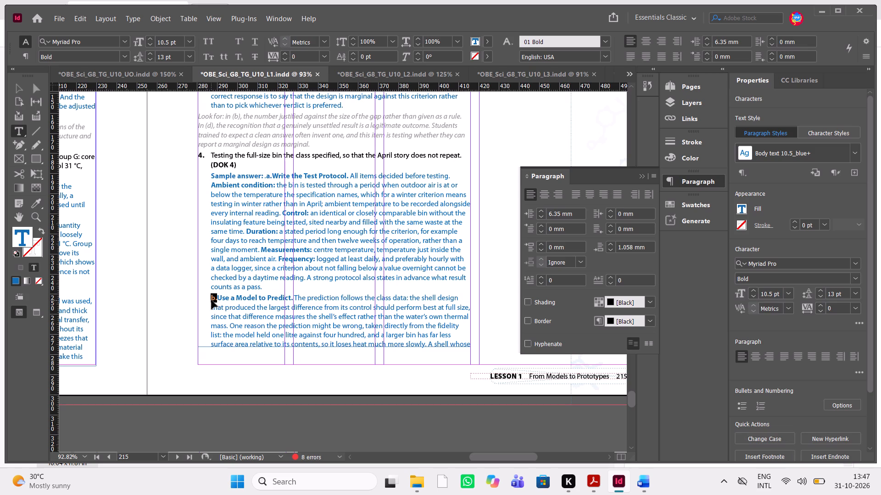
{"action": "left_click", "coordinate": [230, 294]}
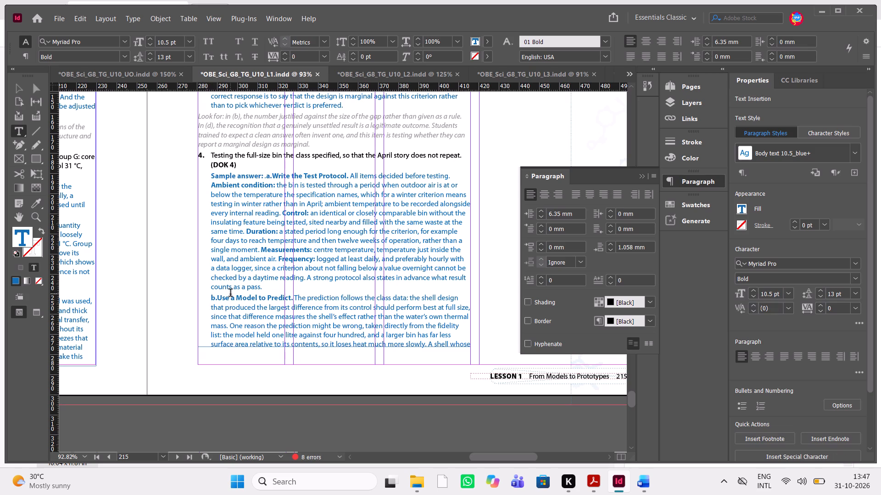
Remove the automatic letter numbering from item 4's "Evaluate a Claim" and "Propose a Follow-Up Investigation" paragraphs on page 216.
{"action": "scroll", "coordinate": [230, 294], "scroll_direction": "down", "scroll_amount": 2}
{"action": "scroll", "coordinate": [230, 294], "scroll_direction": "left", "scroll_amount": 1}
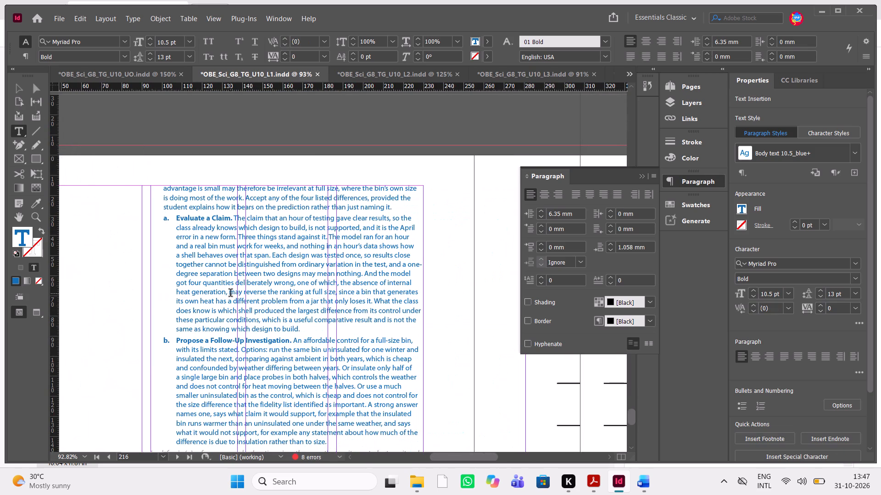
{"action": "scroll", "coordinate": [230, 294], "scroll_direction": "down", "scroll_amount": 1}
{"action": "left_click_drag", "start_coordinate": [336, 356], "coordinate": [301, 330]}
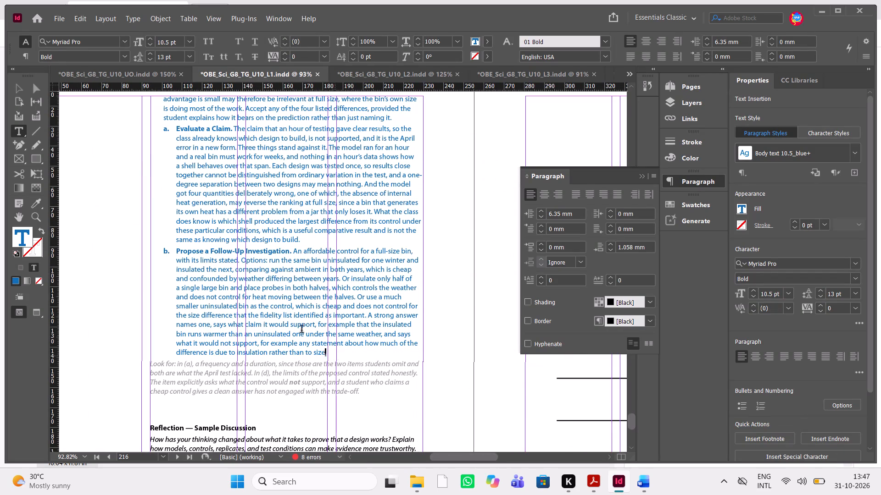
{"action": "left_click_drag", "start_coordinate": [301, 330], "coordinate": [174, 133]}
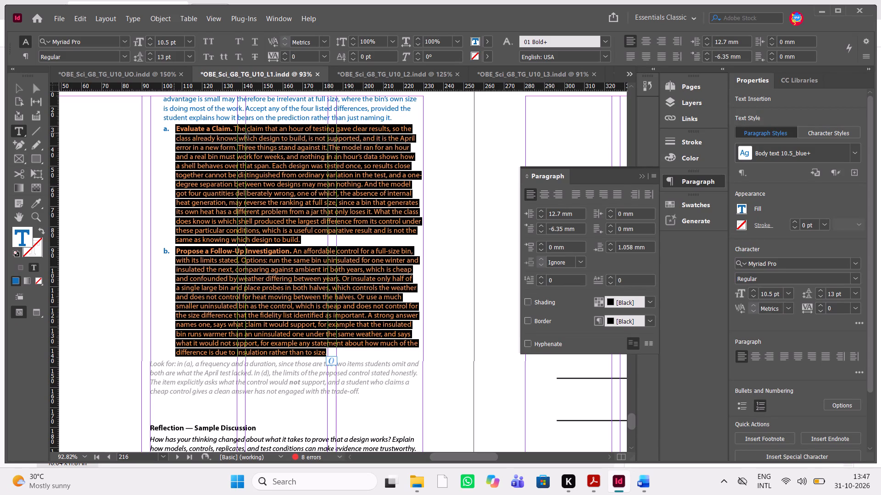
{"action": "left_click", "coordinate": [756, 407]}
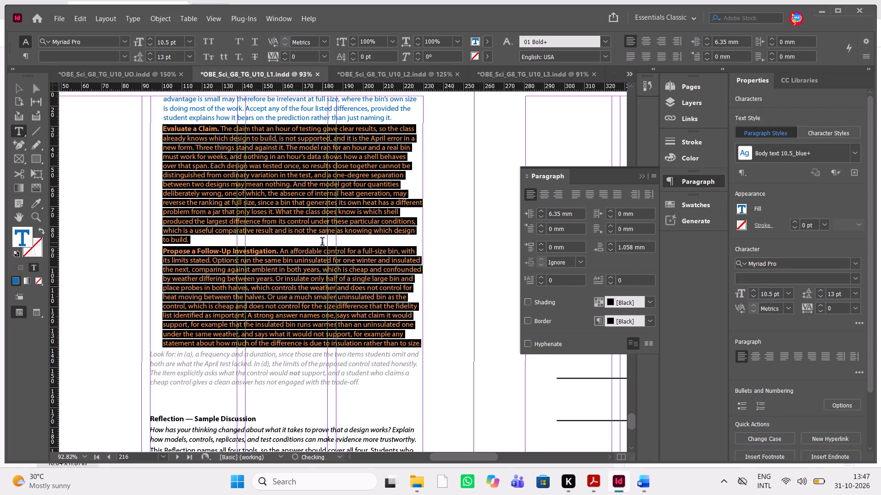
Letter item 4's remaining paragraphs by hand: bold "c." before "Evaluate a Claim" and "d." before "Propose a Follow-Up Investigation".
{"action": "left_click", "coordinate": [166, 128]}
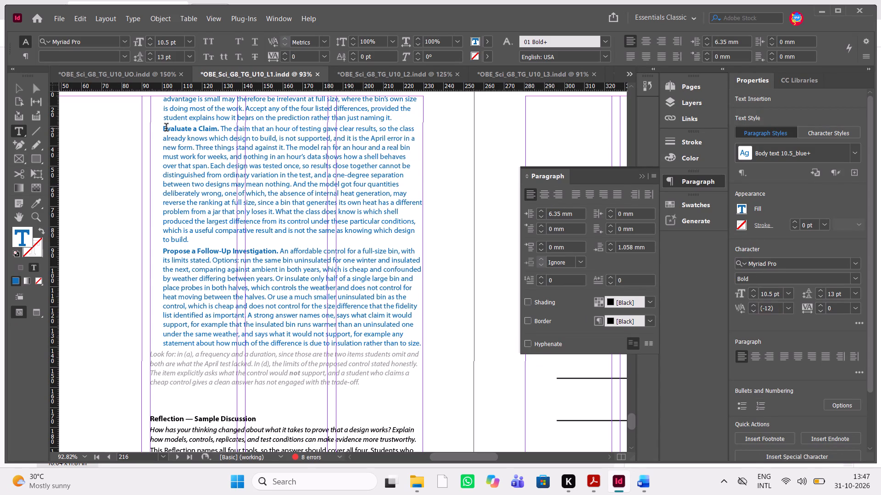
{"action": "key", "text": "Left"}
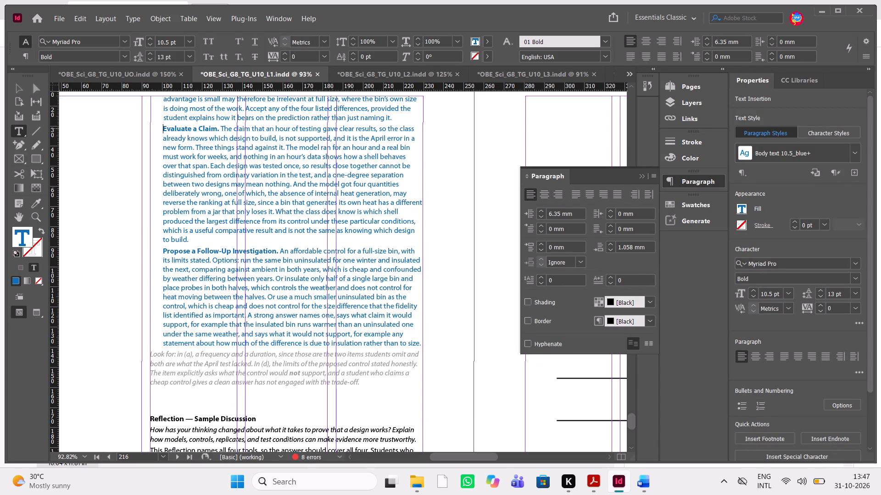
{"action": "type", "text": "c."}
{"action": "key", "text": "shift+Left"}
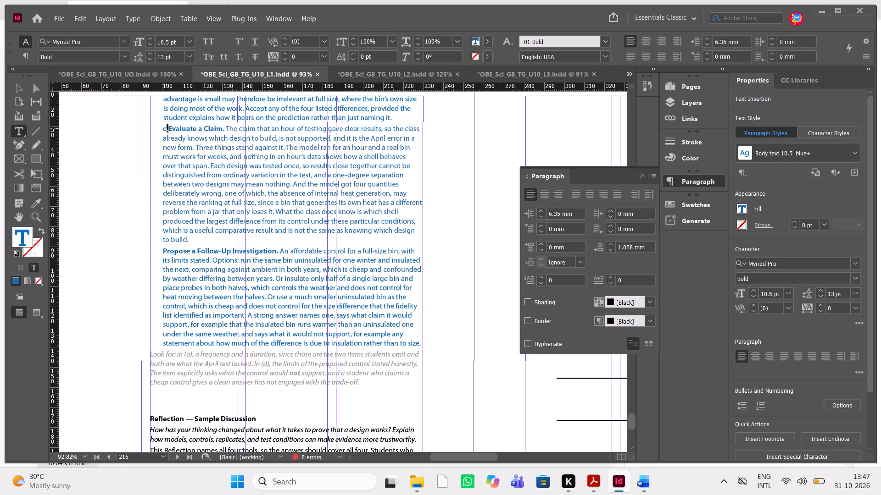
{"action": "key", "text": "shift+Left"}
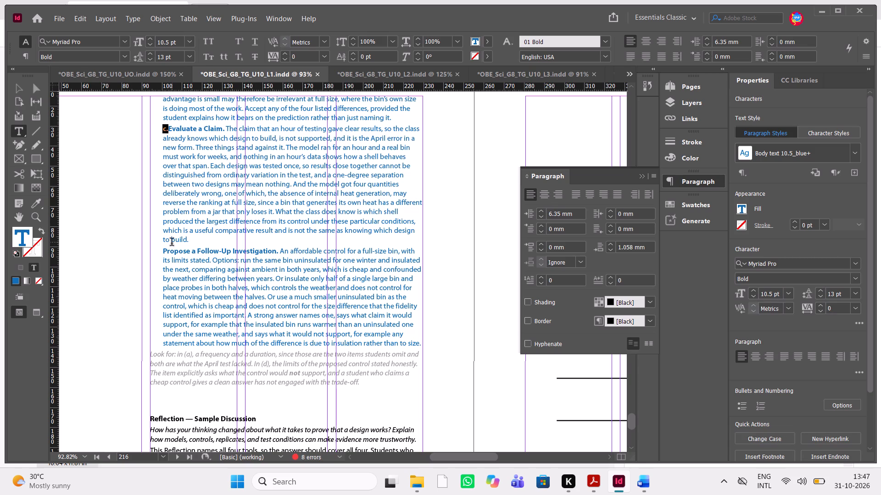
{"action": "left_click", "coordinate": [163, 249]}
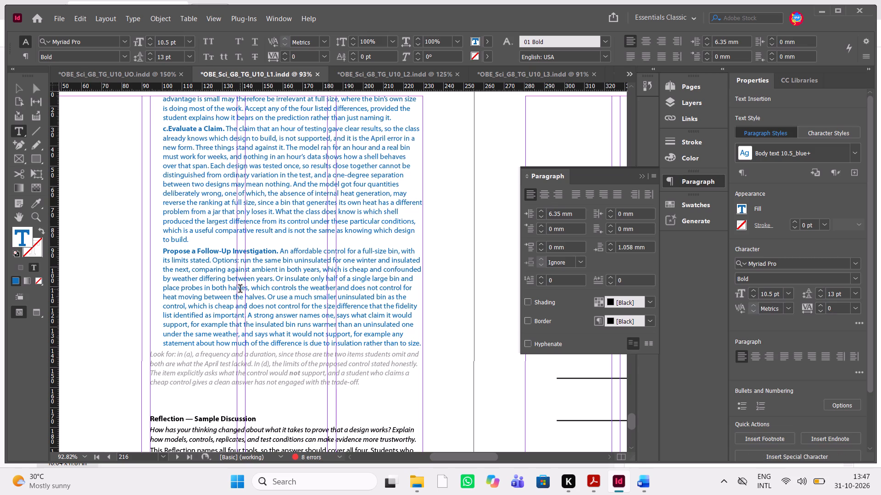
{"action": "type", "text": "d."}
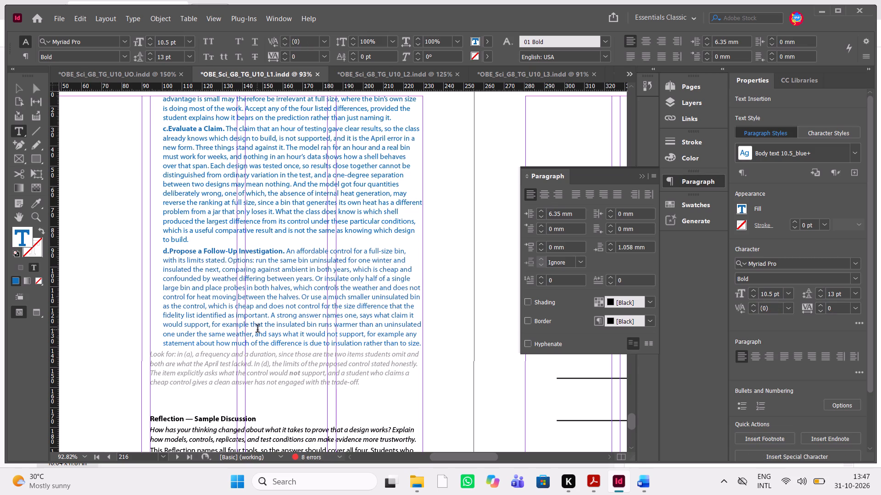
Delete "— Sample Discussion" from the Reflection heading on page 216.
{"action": "scroll", "coordinate": [257, 330], "scroll_direction": "down", "scroll_amount": 1}
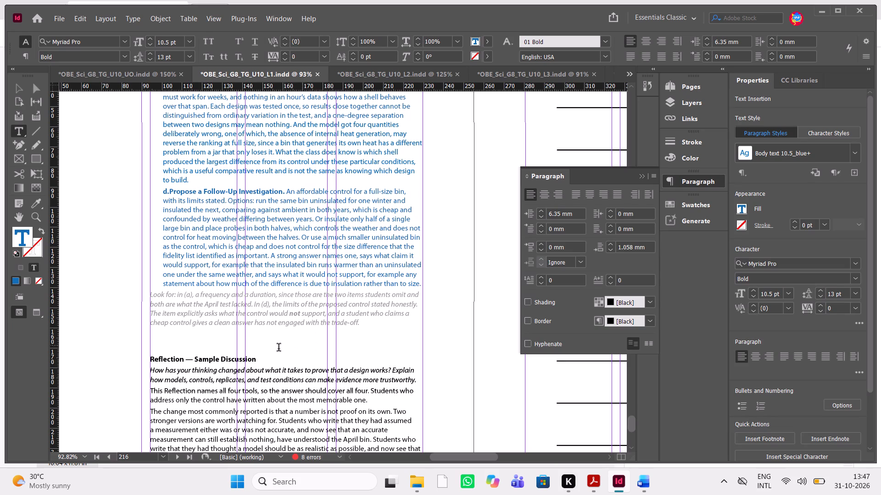
{"action": "left_click_drag", "start_coordinate": [262, 355], "coordinate": [186, 357]}
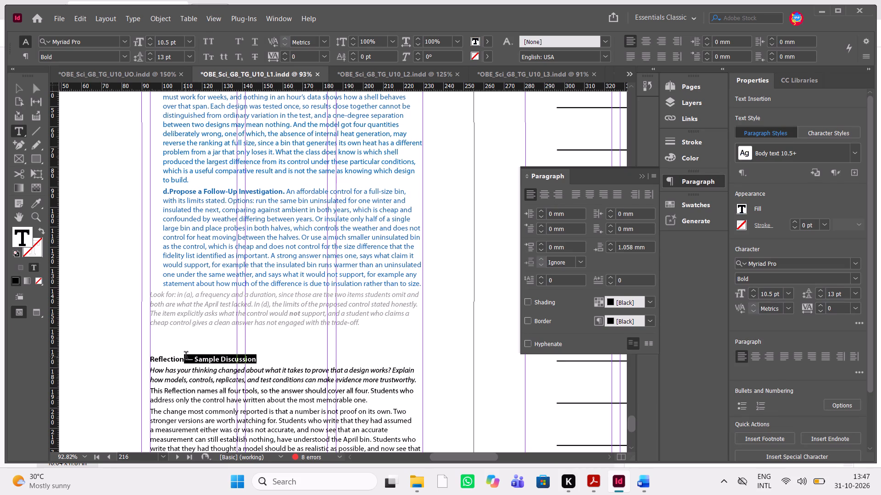
{"action": "key", "text": "BackSpace"}
{"action": "key", "text": "Escape"}
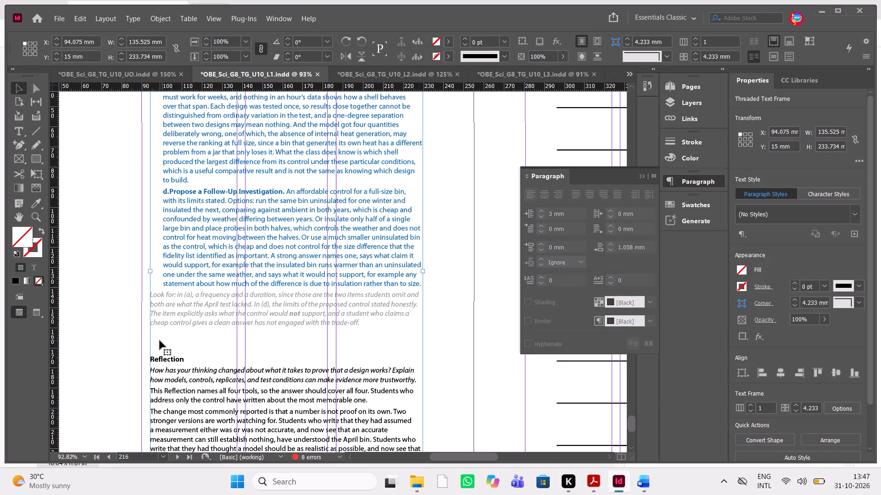
Delete an empty line above the Reflection heading.
{"action": "double_click", "coordinate": [160, 341]}
{"action": "left_click", "coordinate": [163, 342]}
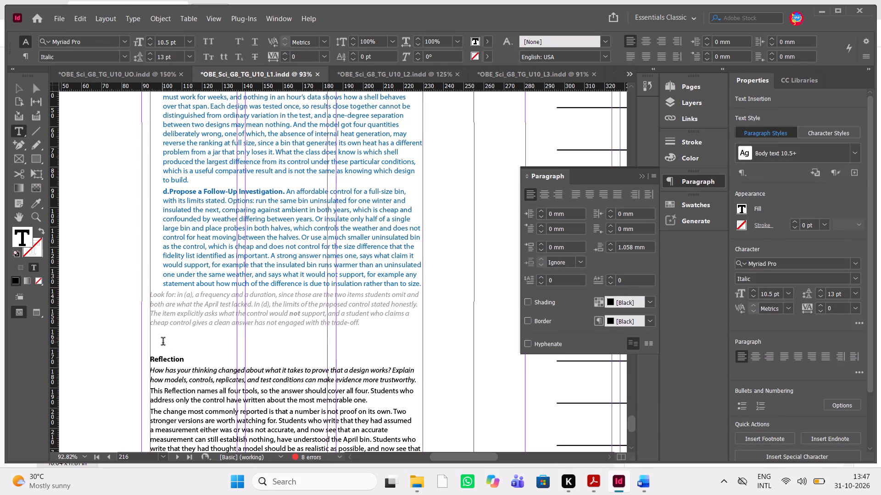
{"action": "key", "text": "Delete"}
Look over the Lesson 1 document around the Reflection section and at its opening page.
{"action": "scroll", "coordinate": [256, 351], "scroll_direction": "down", "scroll_amount": 1}
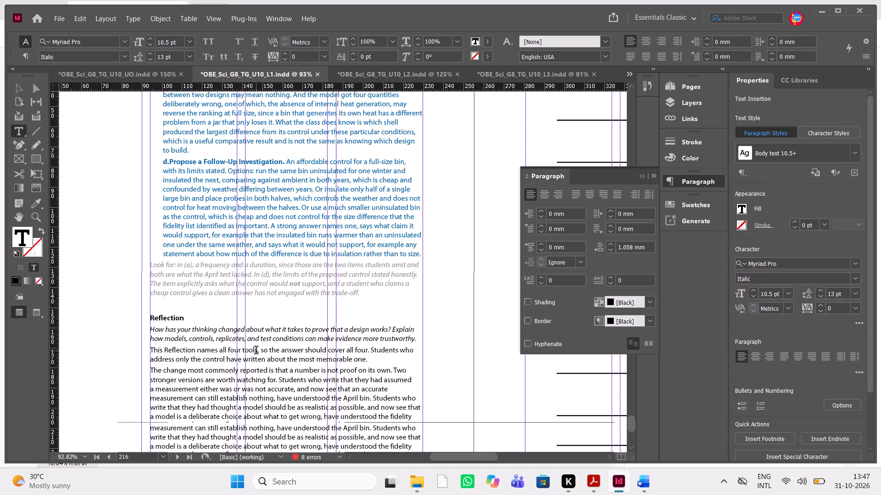
{"action": "scroll", "coordinate": [256, 351], "scroll_direction": "down", "scroll_amount": 2}
{"action": "scroll", "coordinate": [407, 319], "scroll_direction": "up", "scroll_amount": 20}
{"action": "scroll", "coordinate": [407, 319], "scroll_direction": "up", "scroll_amount": 9}
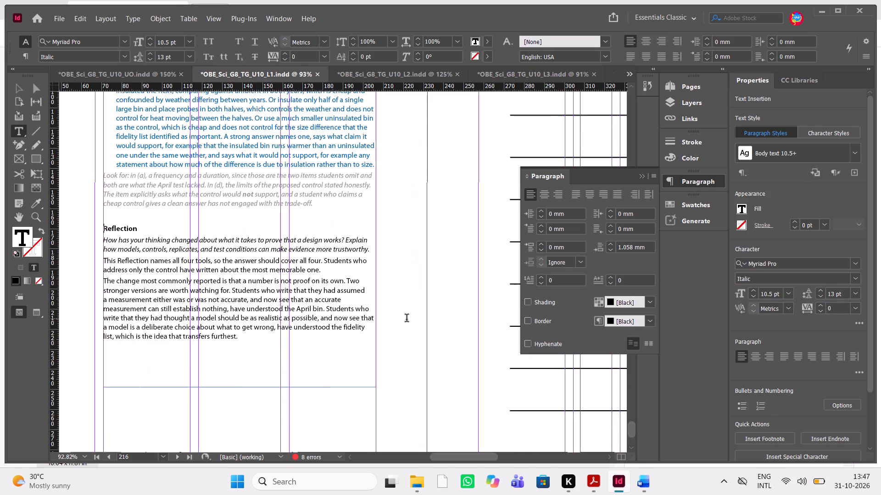
{"action": "scroll", "coordinate": [407, 319], "scroll_direction": "up", "scroll_amount": 20}
{"action": "scroll", "coordinate": [407, 319], "scroll_direction": "up", "scroll_amount": 20}
{"action": "scroll", "coordinate": [407, 319], "scroll_direction": "up", "scroll_amount": 20}
{"action": "scroll", "coordinate": [407, 319], "scroll_direction": "right", "scroll_amount": 1}
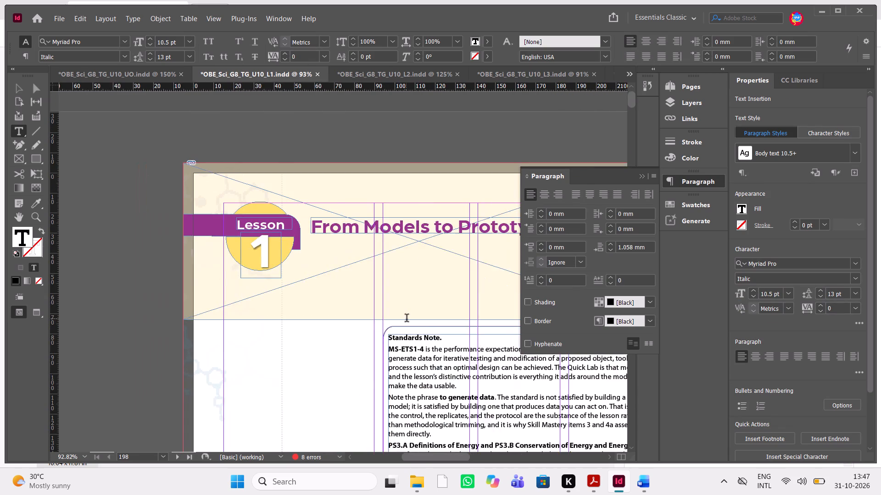
{"action": "scroll", "coordinate": [407, 319], "scroll_direction": "left", "scroll_amount": 1}
{"action": "scroll", "coordinate": [407, 319], "scroll_direction": "down", "scroll_amount": 1}
{"action": "scroll", "coordinate": [407, 319], "scroll_direction": "up", "scroll_amount": 1}
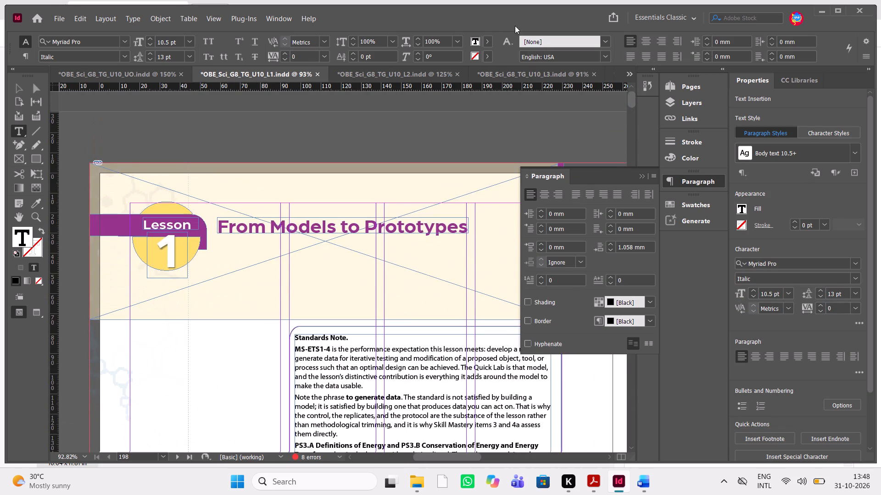
Switch to the Lesson 2 document, OBE_Sci_G8_TG_U10_L2.indd.
{"action": "left_click", "coordinate": [420, 75]}
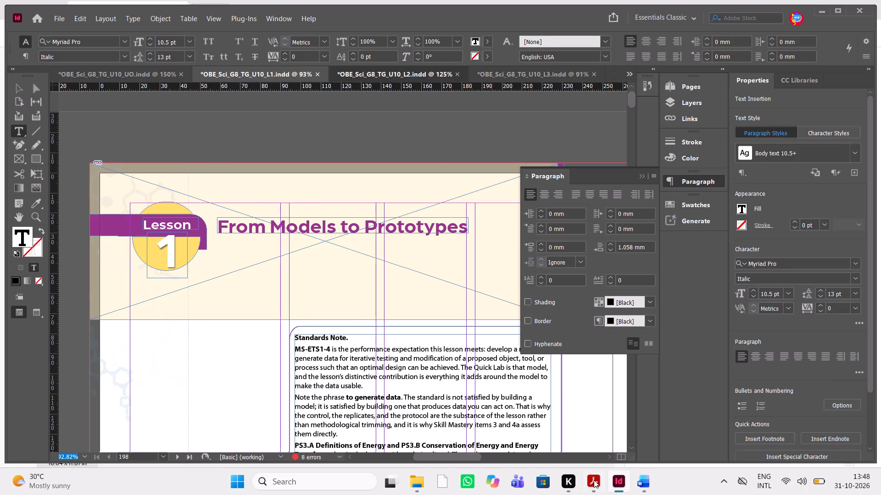
Check the reviewer's comments on the Lesson 2 opening page in the Acrobat PDF and return to InDesign.
{"action": "left_click", "coordinate": [593, 492]}
{"action": "scroll", "coordinate": [555, 346], "scroll_direction": "down", "scroll_amount": 2}
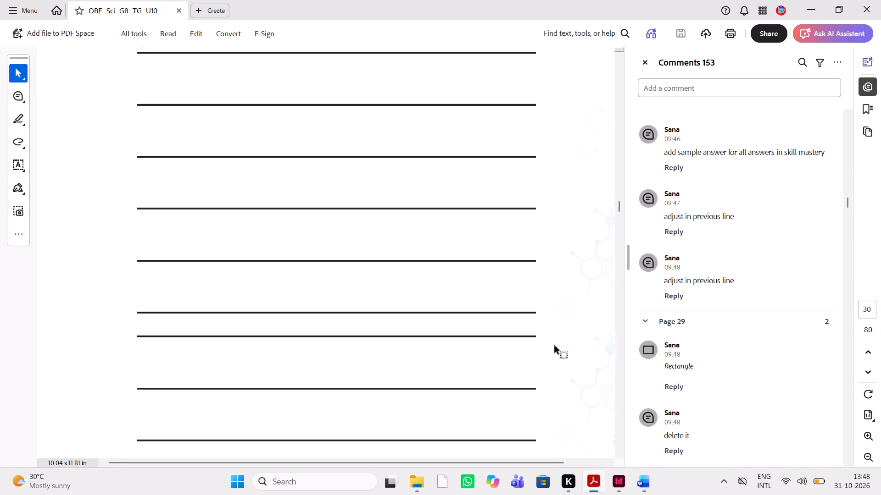
{"action": "scroll", "coordinate": [555, 346], "scroll_direction": "down", "scroll_amount": 5}
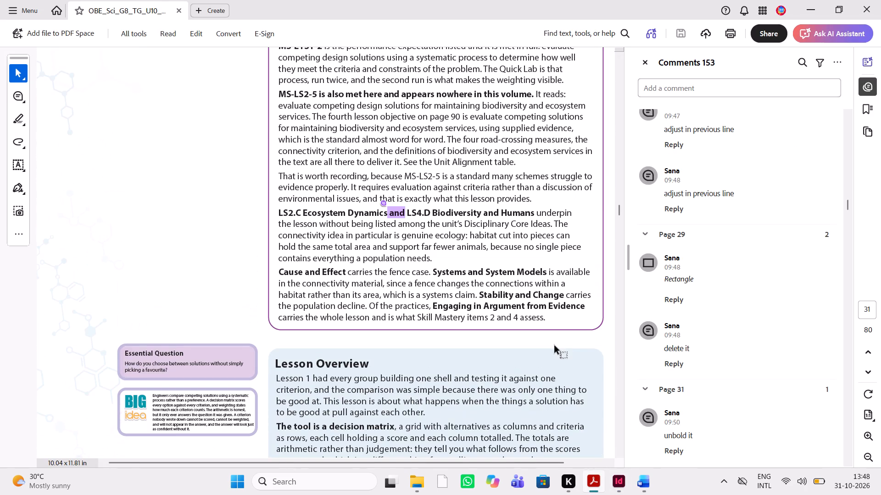
{"action": "left_click", "coordinate": [622, 485]}
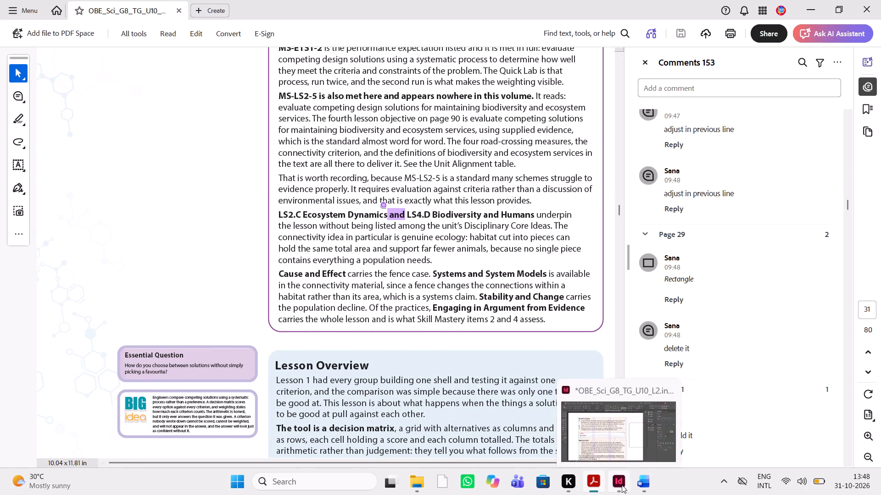
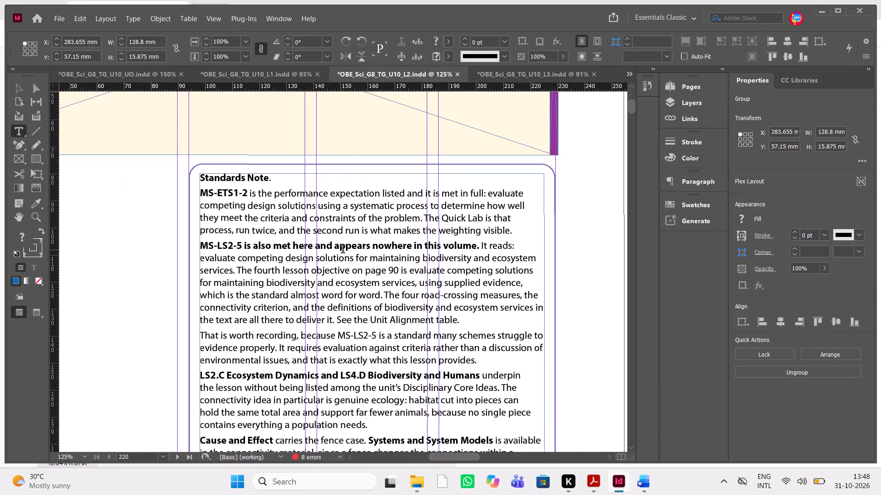
Recheck the reviewer's Acrobat comment, and unbold "and" between "LS2.C Ecosystem Dynamics" and "LS4.D Biodiversity and Humans" in the InDesign Standards Note.
{"action": "left_click", "coordinate": [601, 484]}
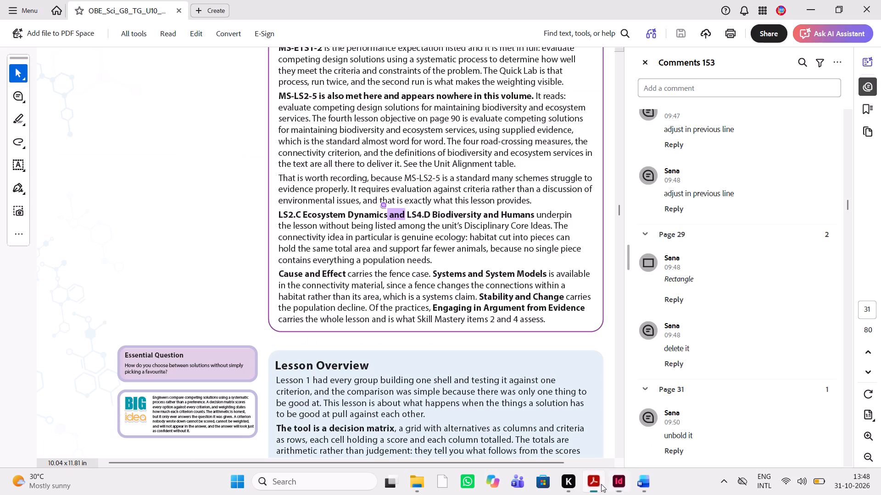
{"action": "left_click", "coordinate": [601, 484]}
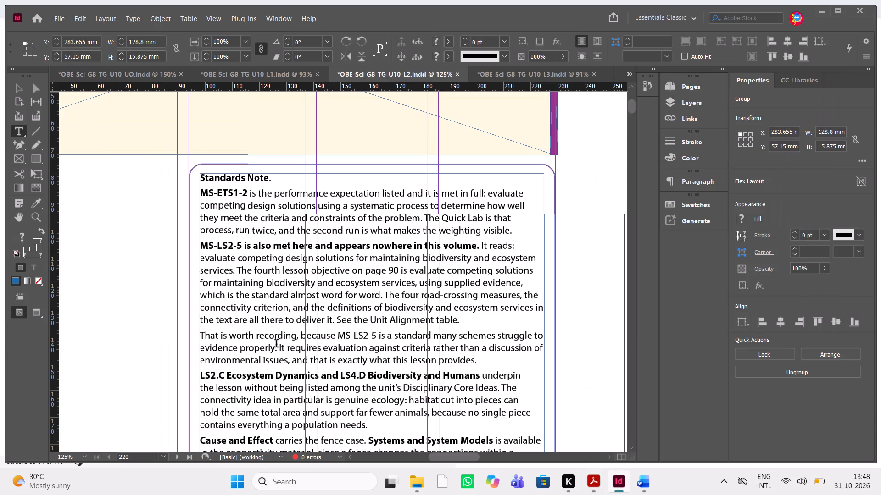
{"action": "left_click_drag", "start_coordinate": [321, 377], "coordinate": [332, 377]}
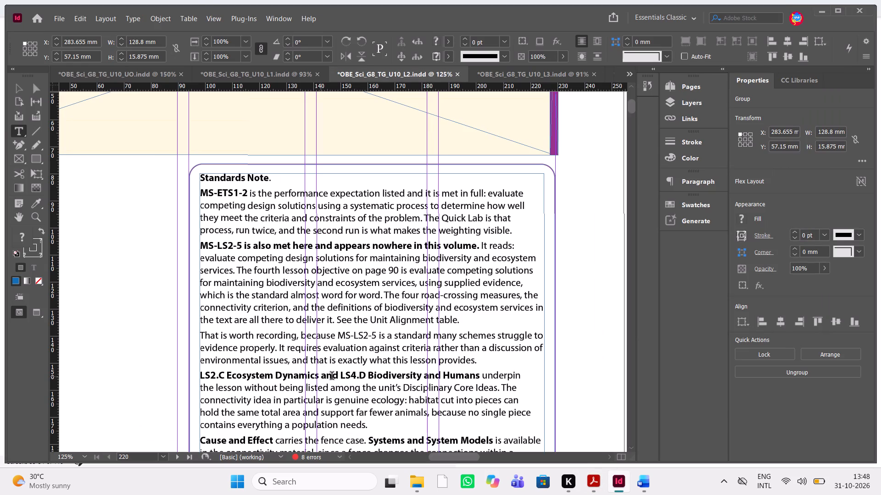
{"action": "left_click_drag", "start_coordinate": [332, 377], "coordinate": [338, 378]}
{"action": "key", "text": "ctrl+shift+b"}
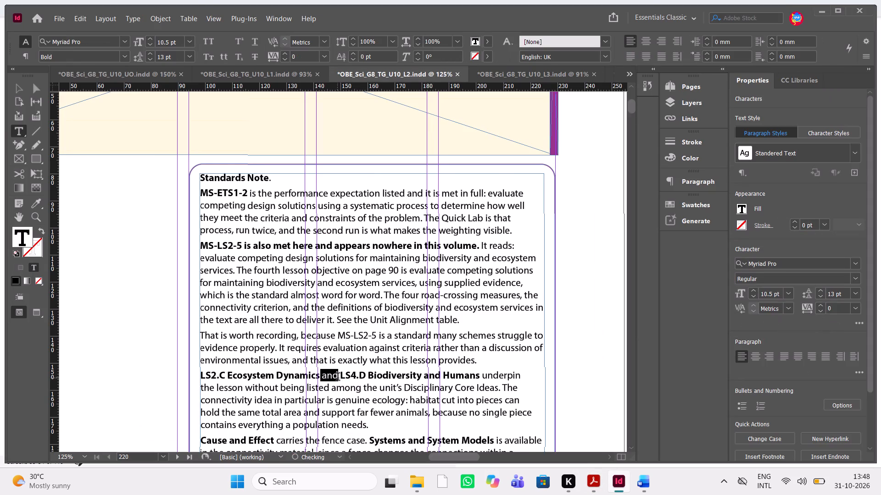
Look over the rest of page 220 around the Essential Question and Lesson Overview boxes.
{"action": "scroll", "coordinate": [359, 390], "scroll_direction": "down", "scroll_amount": 3}
{"action": "scroll", "coordinate": [359, 390], "scroll_direction": "up", "scroll_amount": 1}
{"action": "scroll", "coordinate": [359, 390], "scroll_direction": "right", "scroll_amount": 1}
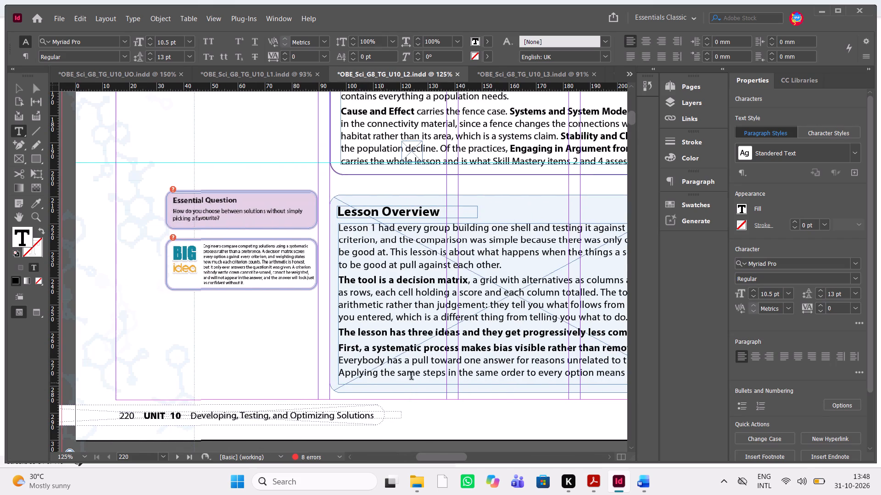
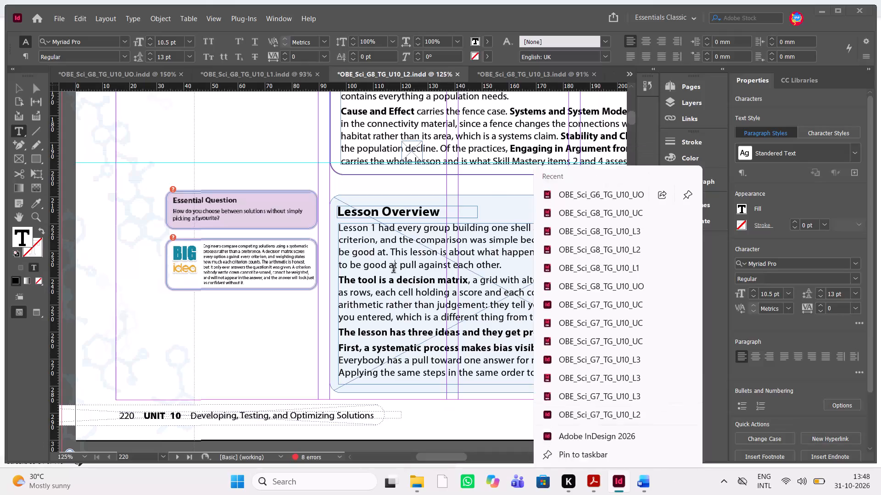
Check the page 32 comment in Acrobat, and set the five italic objective bullets on InDesign page 221 to regular style.
{"action": "left_click", "coordinate": [597, 488]}
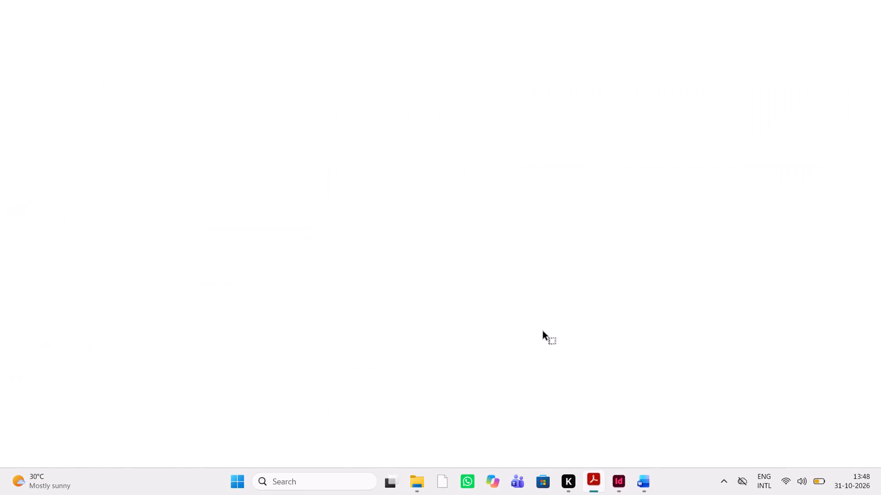
{"action": "scroll", "coordinate": [513, 325], "scroll_direction": "down", "scroll_amount": 4}
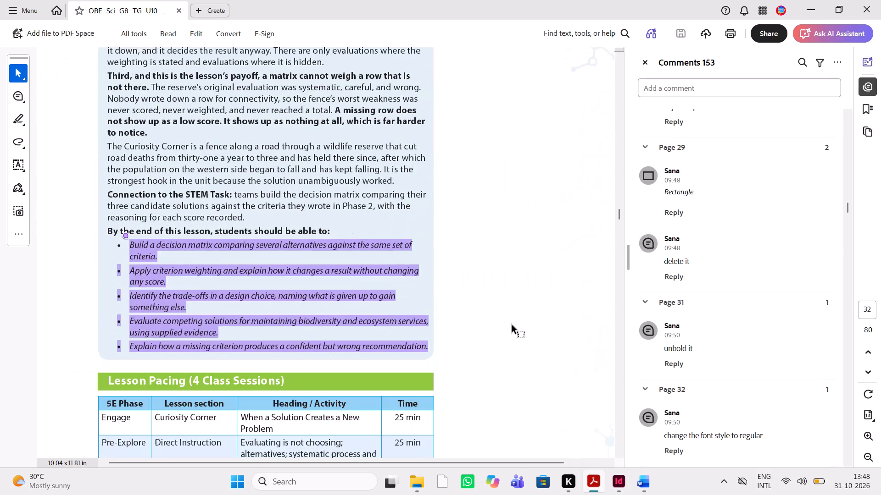
{"action": "scroll", "coordinate": [513, 325], "scroll_direction": "down", "scroll_amount": 1}
{"action": "left_click", "coordinate": [626, 483]}
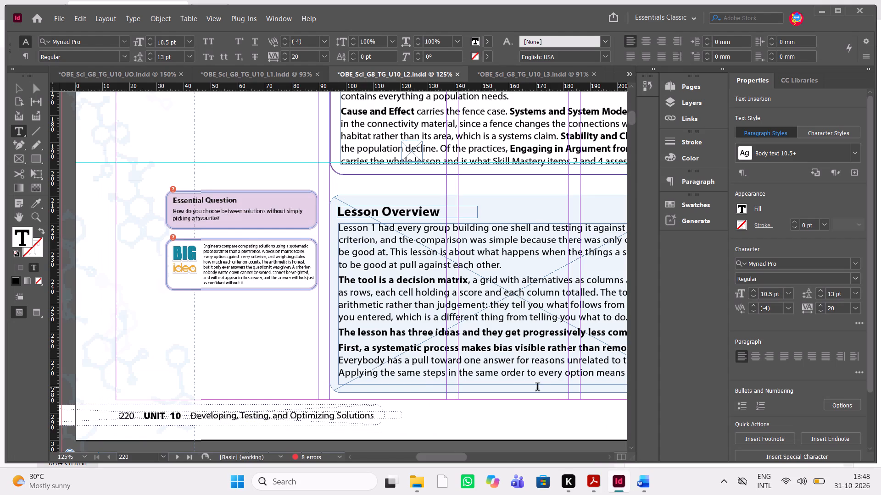
{"action": "scroll", "coordinate": [537, 388], "scroll_direction": "up", "scroll_amount": 2}
{"action": "scroll", "coordinate": [537, 388], "scroll_direction": "left", "scroll_amount": 1}
{"action": "scroll", "coordinate": [537, 388], "scroll_direction": "down", "scroll_amount": 1}
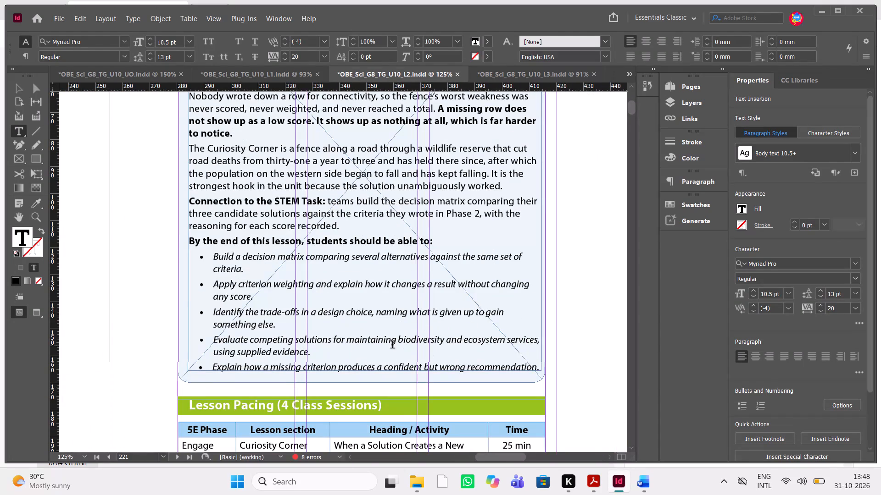
{"action": "left_click_drag", "start_coordinate": [541, 366], "coordinate": [163, 244]}
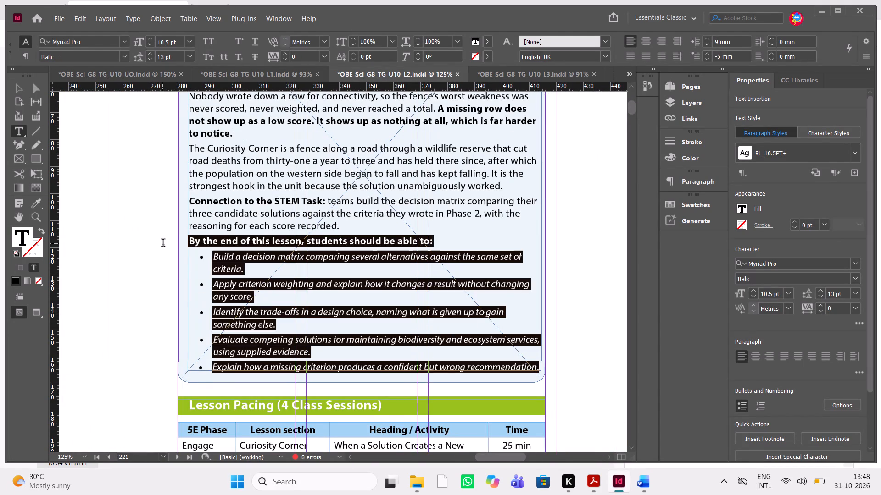
{"action": "left_click_drag", "start_coordinate": [163, 244], "coordinate": [176, 255]}
{"action": "key", "text": "ctrl+shift+i"}
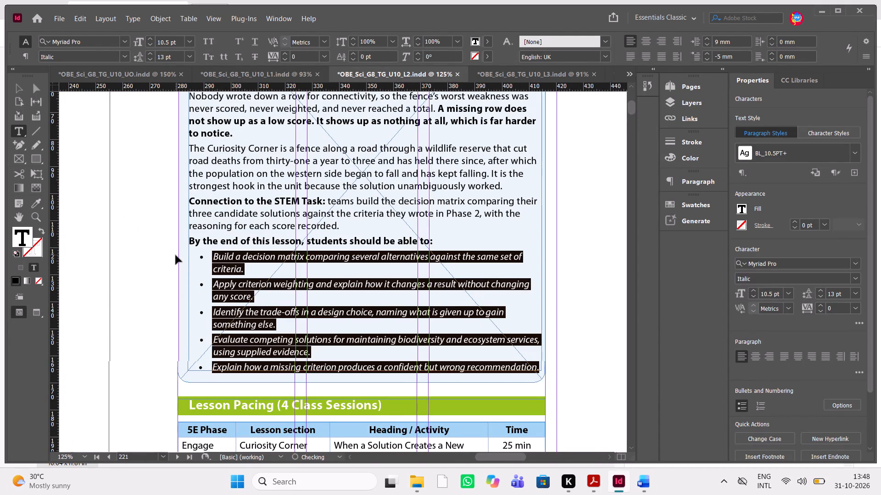
{"action": "left_click", "coordinate": [435, 273]}
Extend the lesson-objectives text frame on page 221 downward to a height of about 151 mm.
{"action": "scroll", "coordinate": [435, 273], "scroll_direction": "down", "scroll_amount": 1}
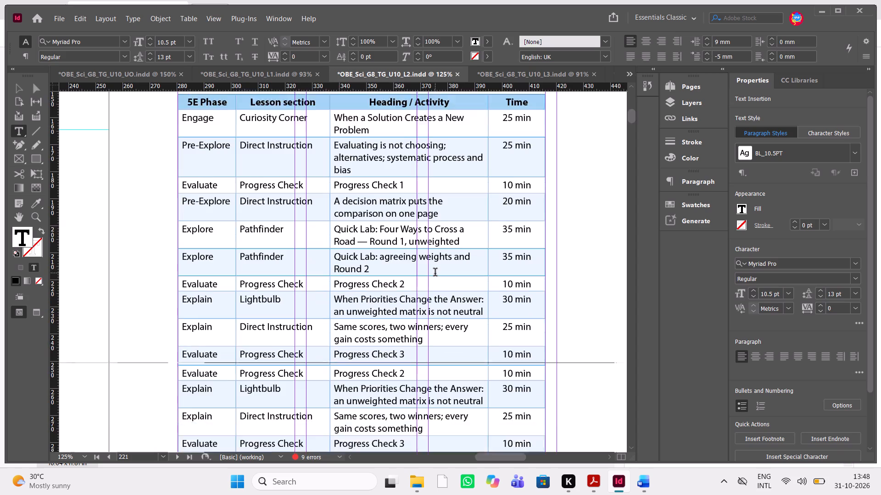
{"action": "scroll", "coordinate": [435, 273], "scroll_direction": "down", "scroll_amount": 1}
{"action": "key", "text": "Escape"}
{"action": "scroll", "coordinate": [435, 273], "scroll_direction": "up", "scroll_amount": 1}
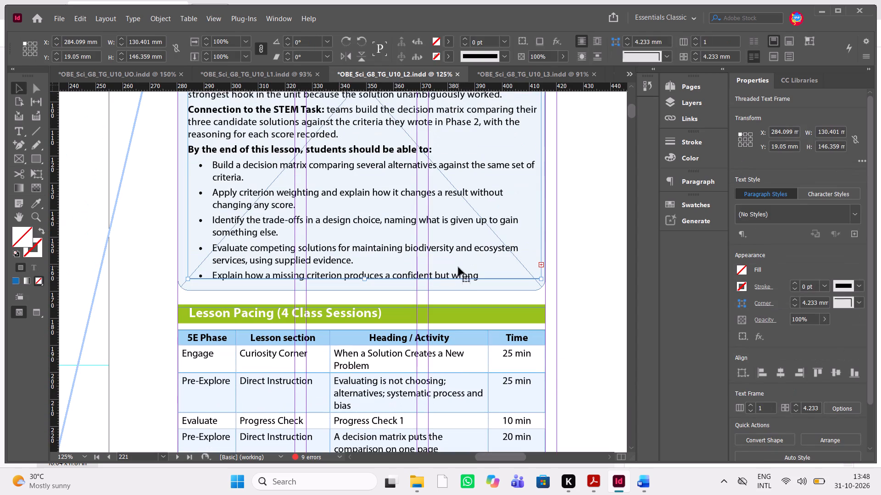
{"action": "left_click", "coordinate": [458, 271]}
{"action": "left_click_drag", "start_coordinate": [365, 278], "coordinate": [368, 292]}
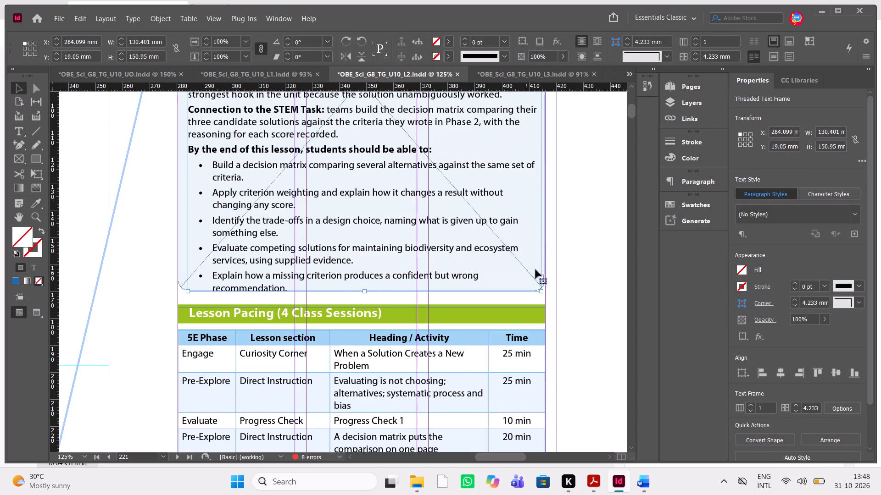
{"action": "left_click", "coordinate": [545, 277]}
{"action": "left_click", "coordinate": [572, 278]}
Extend the light-blue background frame behind the objectives to a height of about 156.5 mm, checking in Preview mode.
{"action": "key", "text": "w"}
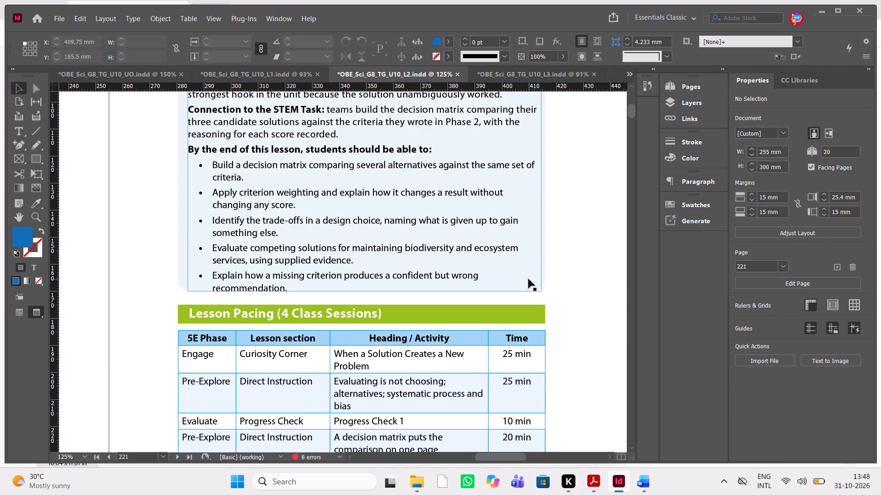
{"action": "left_click", "coordinate": [529, 279]}
{"action": "left_click", "coordinate": [566, 264]}
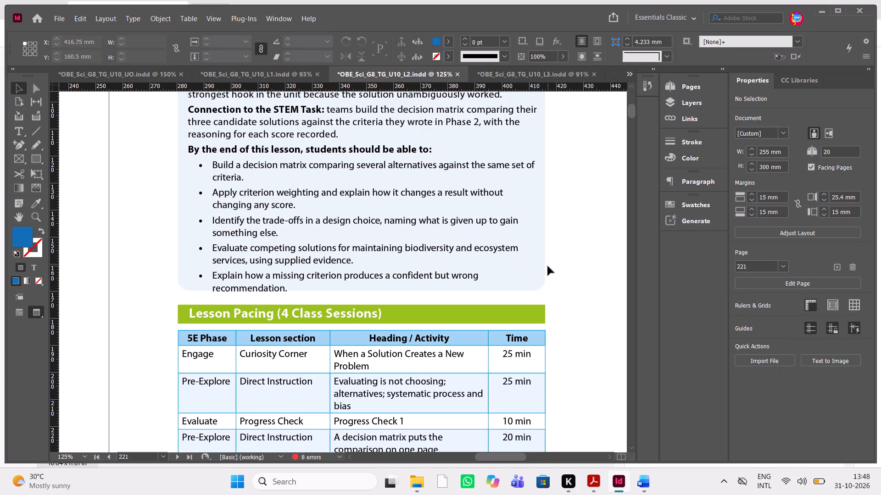
{"action": "left_click", "coordinate": [545, 269]}
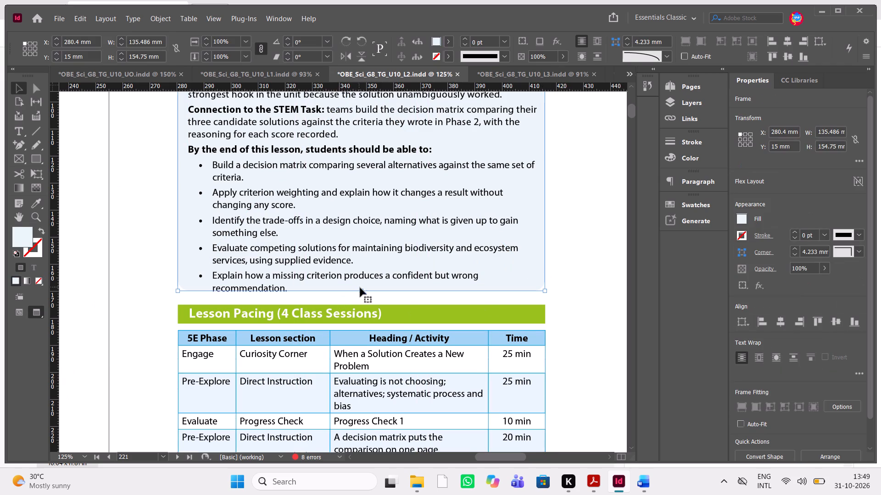
{"action": "left_click_drag", "start_coordinate": [362, 291], "coordinate": [362, 296]}
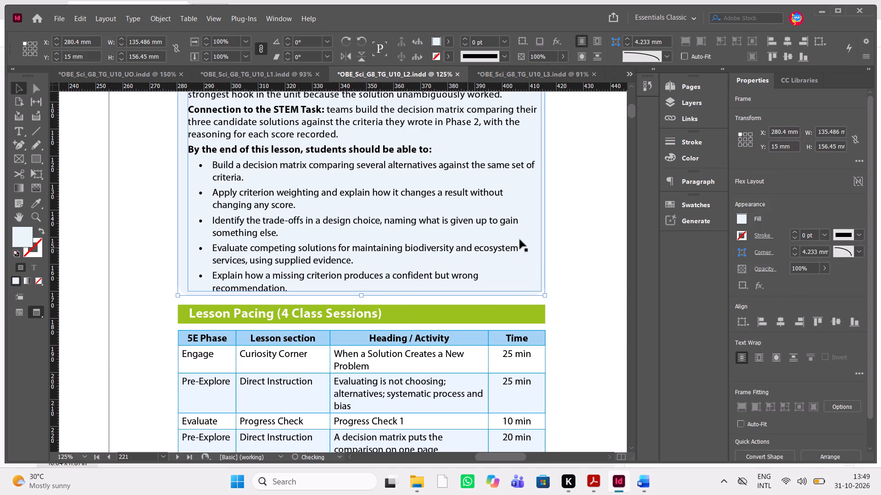
{"action": "left_click", "coordinate": [585, 264]}
{"action": "key", "text": "w"}
{"action": "key", "text": "w"}
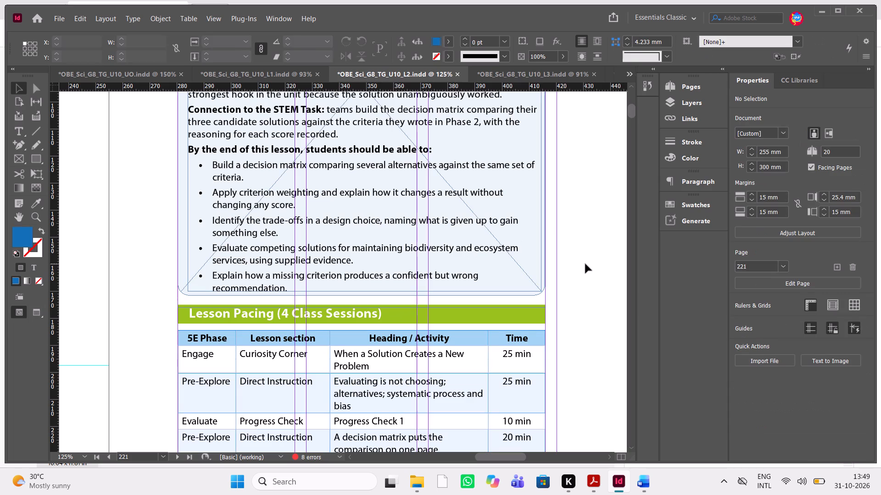
Move the Lesson Pacing heading and its table down together until their top edge is at Y about 177.5 mm.
{"action": "scroll", "coordinate": [585, 264], "scroll_direction": "down", "scroll_amount": 2}
{"action": "scroll", "coordinate": [585, 264], "scroll_direction": "up", "scroll_amount": 1}
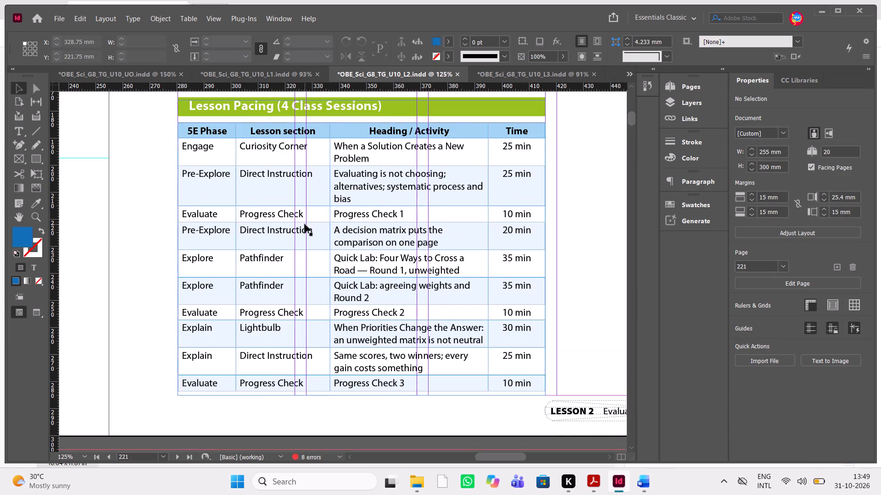
{"action": "scroll", "coordinate": [305, 224], "scroll_direction": "up", "scroll_amount": 1}
{"action": "left_click_drag", "start_coordinate": [160, 196], "coordinate": [233, 245]}
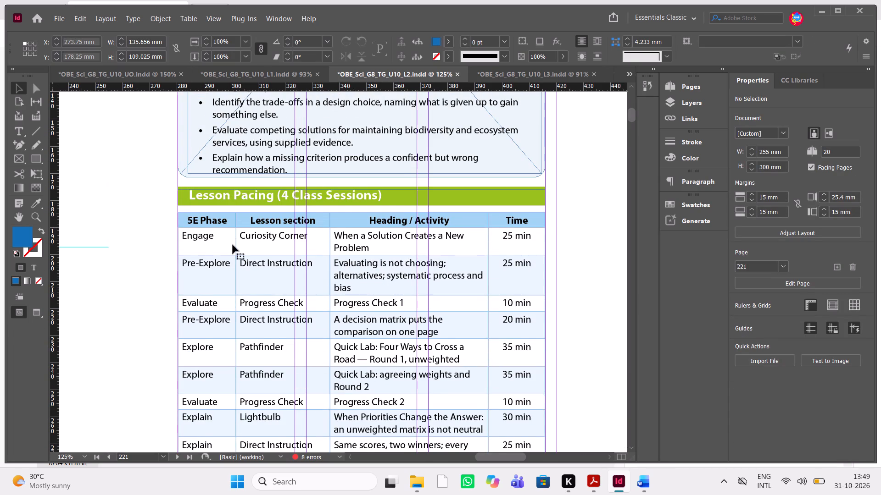
{"action": "scroll", "coordinate": [233, 245], "scroll_direction": "down", "scroll_amount": 2}
{"action": "key", "text": "Down"}
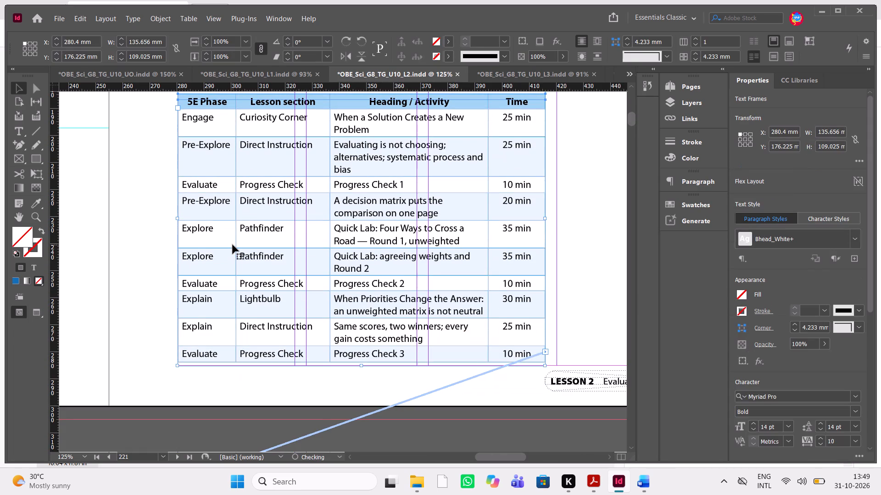
{"action": "key", "text": "Down"}
{"action": "key", "text": "Down"}
{"action": "key", "text": "Down"}
{"action": "key", "text": "Down"}
{"action": "key", "text": "Down"}
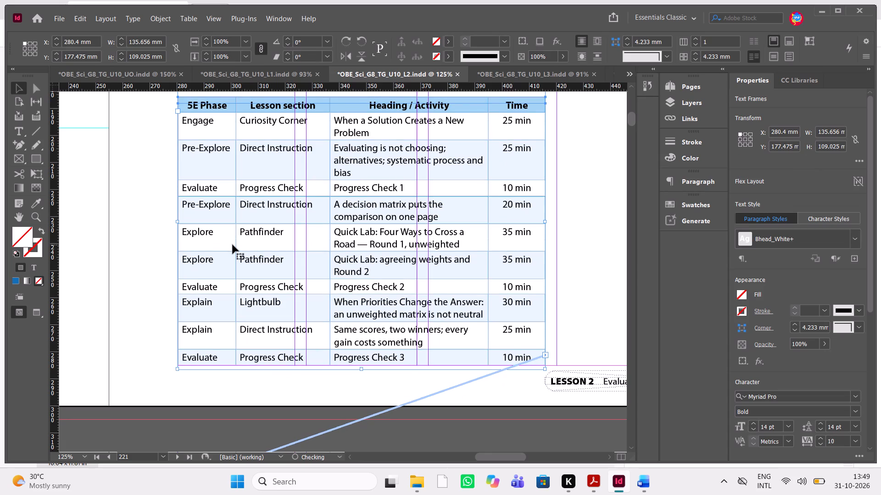
{"action": "scroll", "coordinate": [233, 245], "scroll_direction": "up", "scroll_amount": 1}
{"action": "left_click", "coordinate": [149, 318]}
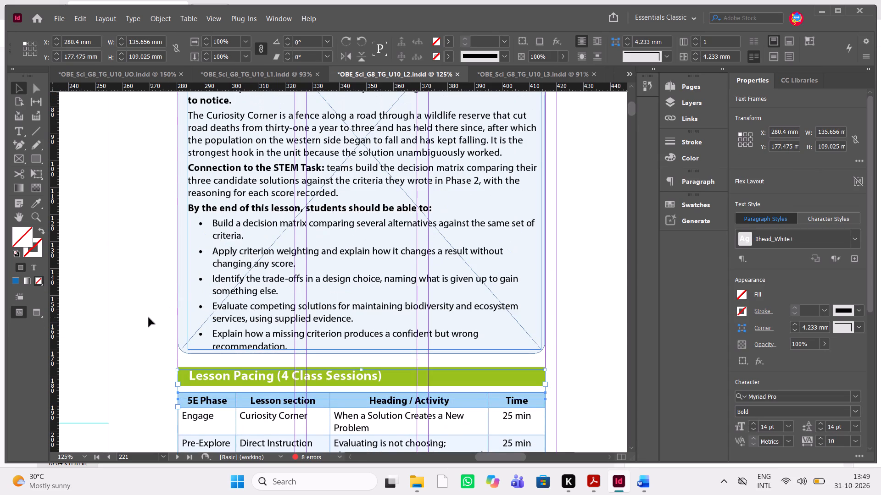
Extend the light-blue background frame below the last objective bullet to a height of 158 mm, checking in Preview mode.
{"action": "key", "text": "w"}
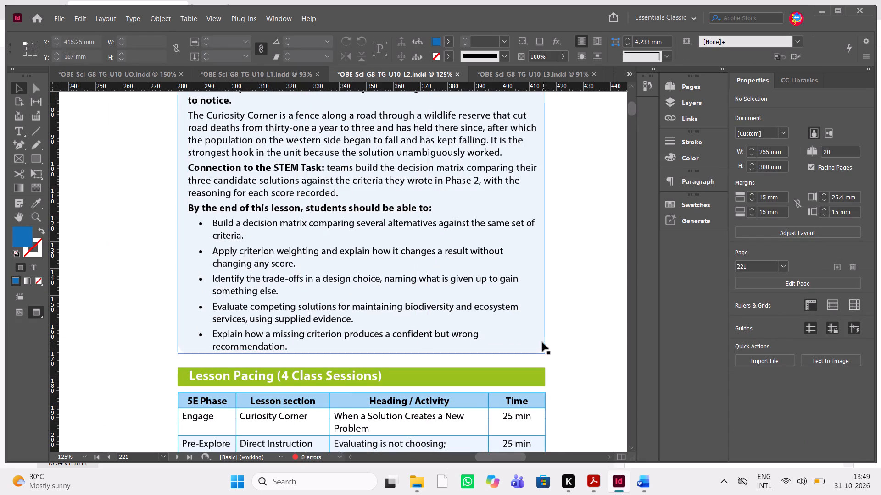
{"action": "left_click", "coordinate": [542, 342]}
{"action": "left_click", "coordinate": [561, 343]}
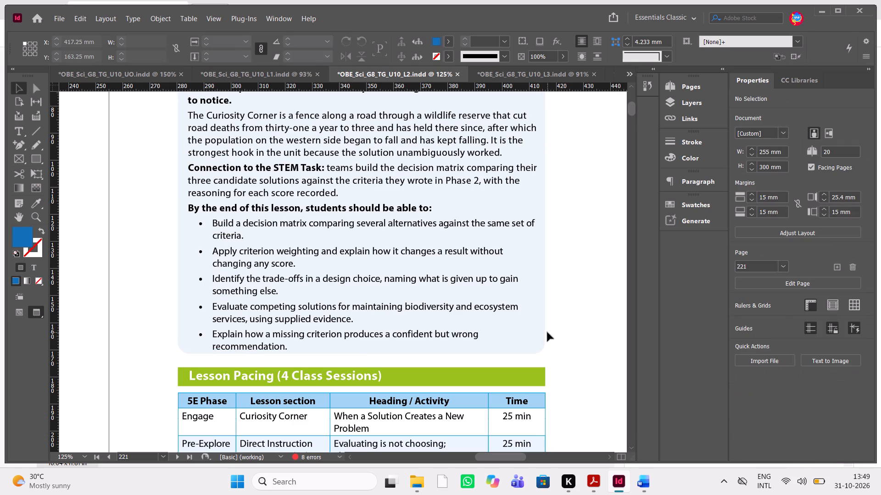
{"action": "left_click", "coordinate": [545, 332]}
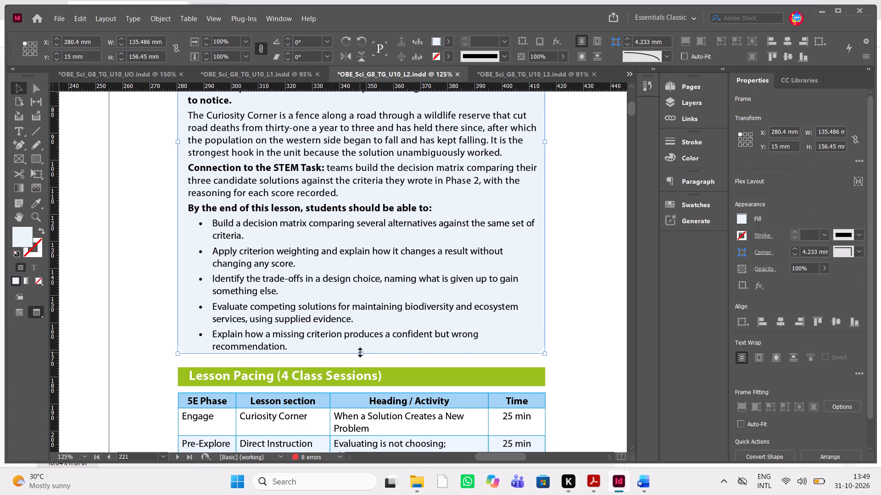
{"action": "left_click_drag", "start_coordinate": [360, 352], "coordinate": [361, 357]}
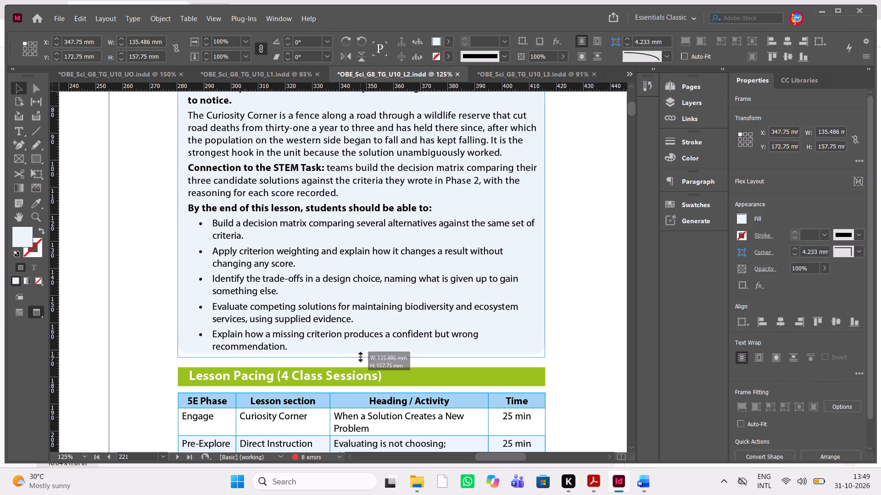
{"action": "left_click_drag", "start_coordinate": [361, 357], "coordinate": [361, 358]}
{"action": "left_click", "coordinate": [612, 338]}
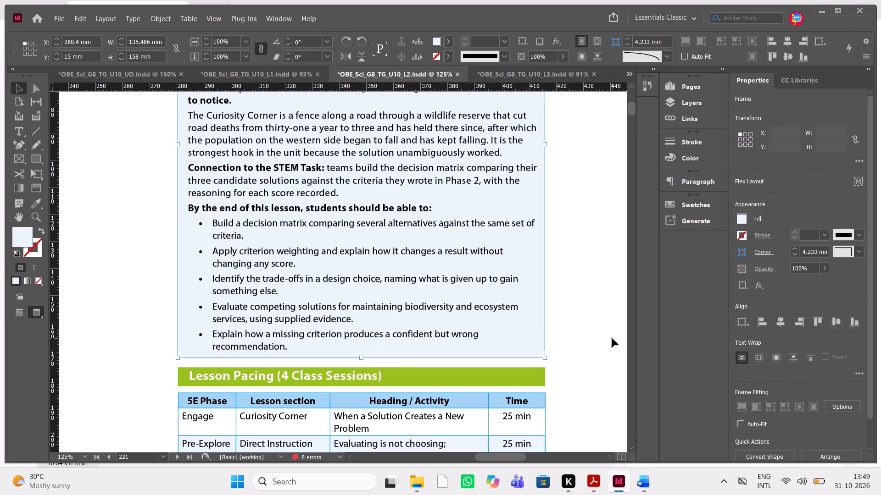
{"action": "type", "text": "www"}
Check the bottom rows of the Lesson Pacing table against the page 221 footer, with and without guides.
{"action": "scroll", "coordinate": [612, 338], "scroll_direction": "down", "scroll_amount": 8}
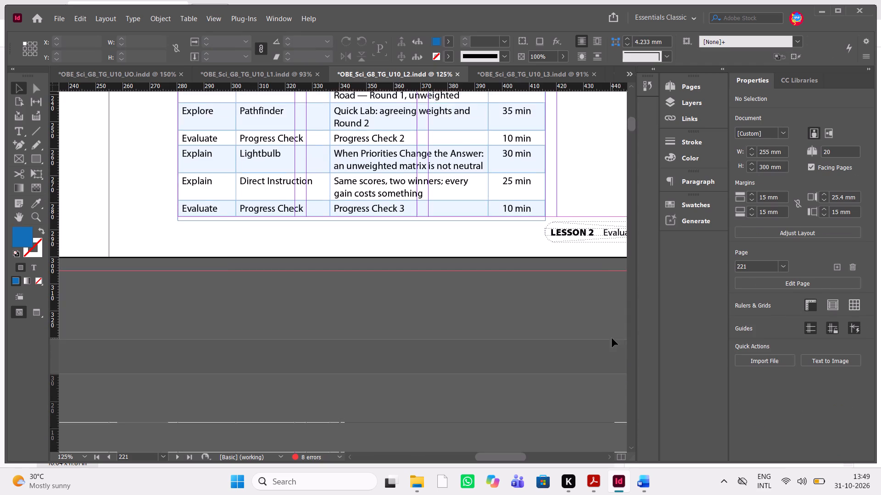
{"action": "right_click", "coordinate": [612, 338]}
{"action": "key", "text": "w"}
{"action": "left_click", "coordinate": [484, 415]}
{"action": "key", "text": "w"}
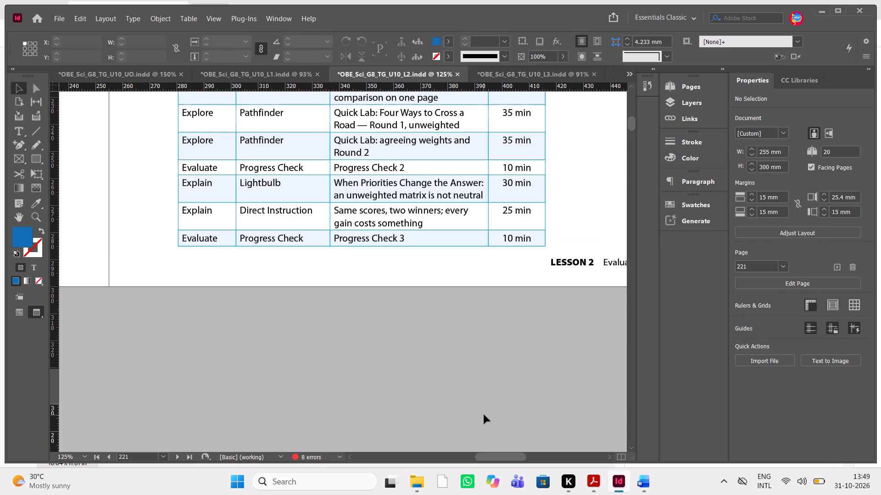
{"action": "key", "text": "w"}
Recolour the italic Quick Lab note below the pacing table on page 222 with a new CMYK swatch of C=0 M=0 Y=0 K=50.
{"action": "scroll", "coordinate": [484, 415], "scroll_direction": "down", "scroll_amount": 1}
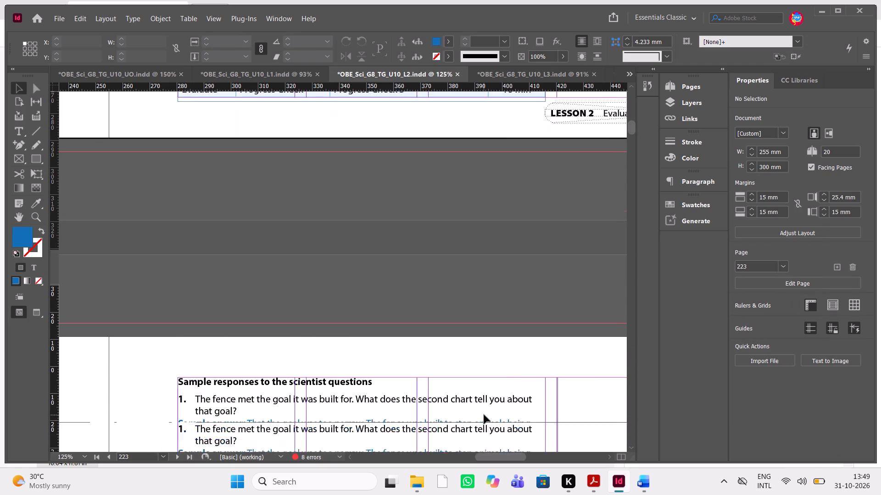
{"action": "scroll", "coordinate": [484, 415], "scroll_direction": "down", "scroll_amount": 3}
{"action": "scroll", "coordinate": [484, 415], "scroll_direction": "left", "scroll_amount": 1}
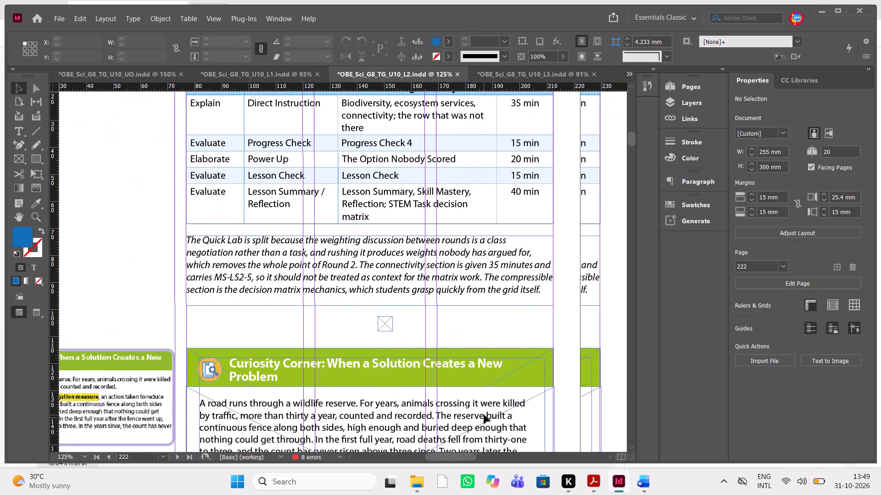
{"action": "scroll", "coordinate": [484, 415], "scroll_direction": "left", "scroll_amount": 1}
{"action": "double_click", "coordinate": [439, 287]}
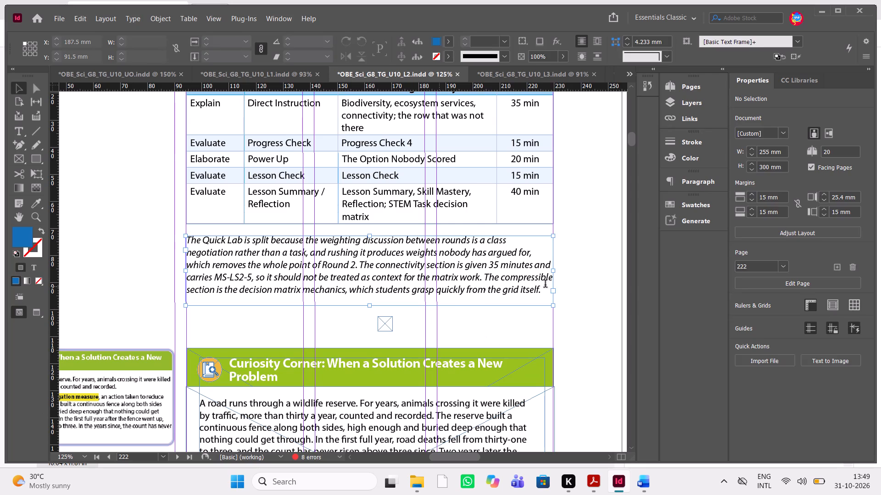
{"action": "left_click_drag", "start_coordinate": [544, 287], "coordinate": [166, 231]}
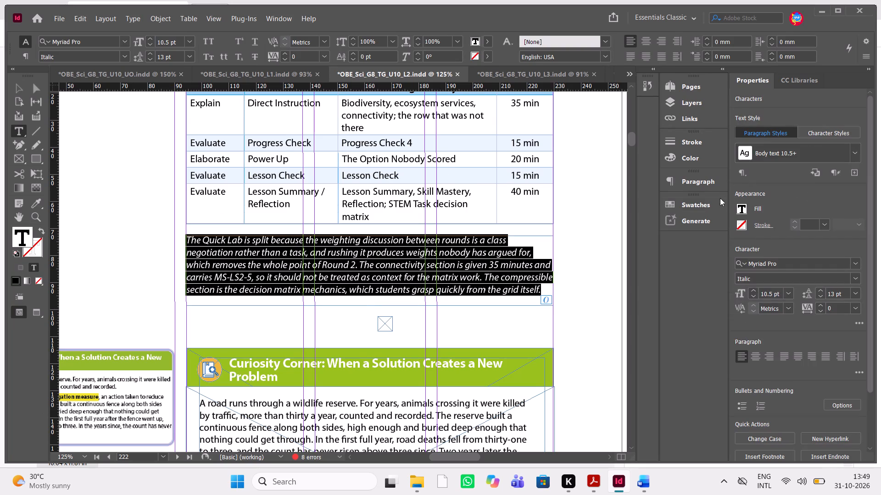
{"action": "left_click", "coordinate": [706, 201]}
{"action": "scroll", "coordinate": [587, 289], "scroll_direction": "down", "scroll_amount": 8}
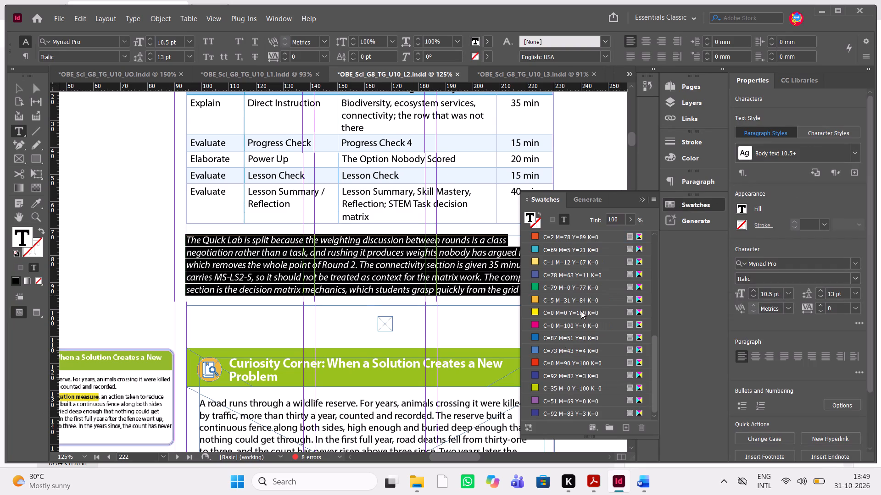
{"action": "scroll", "coordinate": [579, 352], "scroll_direction": "down", "scroll_amount": 12}
{"action": "double_click", "coordinate": [26, 229]}
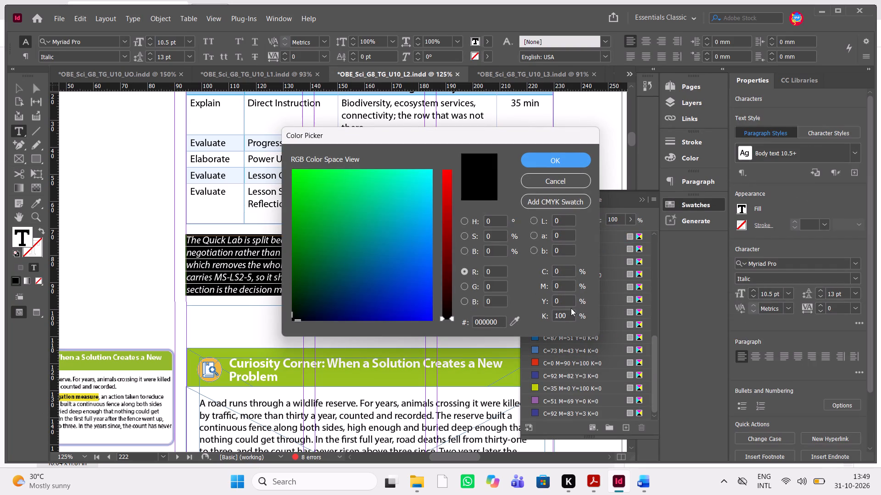
{"action": "left_click_drag", "start_coordinate": [570, 312], "coordinate": [464, 313]}
{"action": "key", "text": "BackSpace"}
{"action": "type", "text": "50"}
{"action": "left_click", "coordinate": [559, 201]}
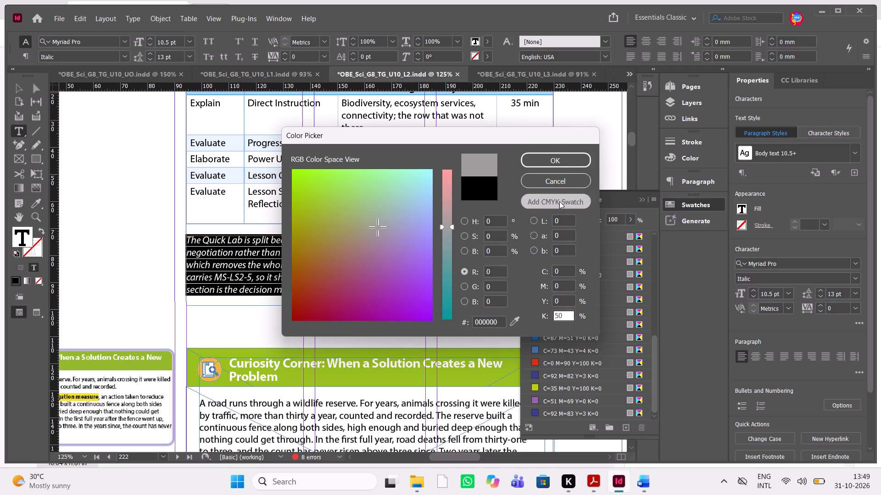
{"action": "left_click", "coordinate": [566, 161]}
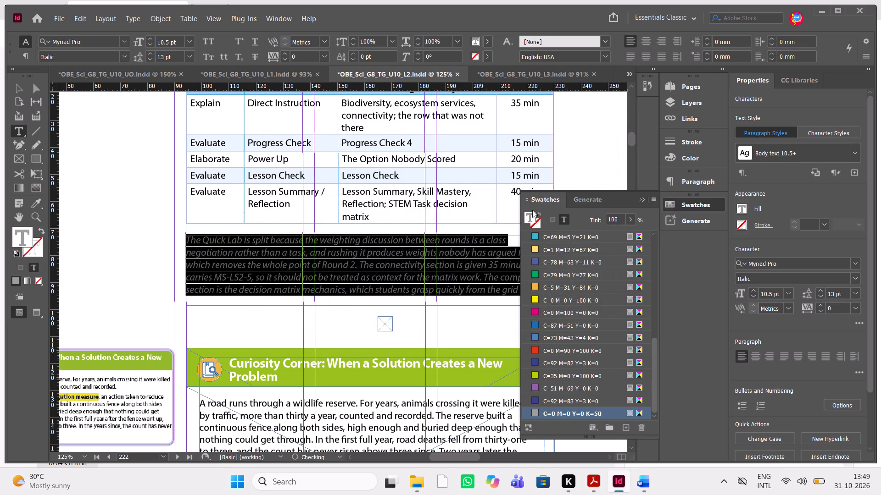
{"action": "left_click", "coordinate": [642, 200]}
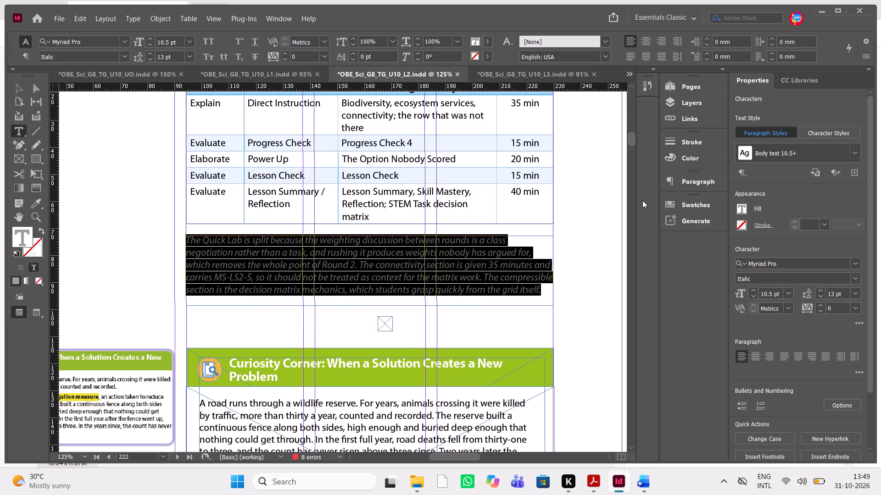
Delete "Curiosity Corner:" from the green heading so it reads "When a Solution Creates a New Problem".
{"action": "left_click_drag", "start_coordinate": [328, 365], "coordinate": [244, 365]}
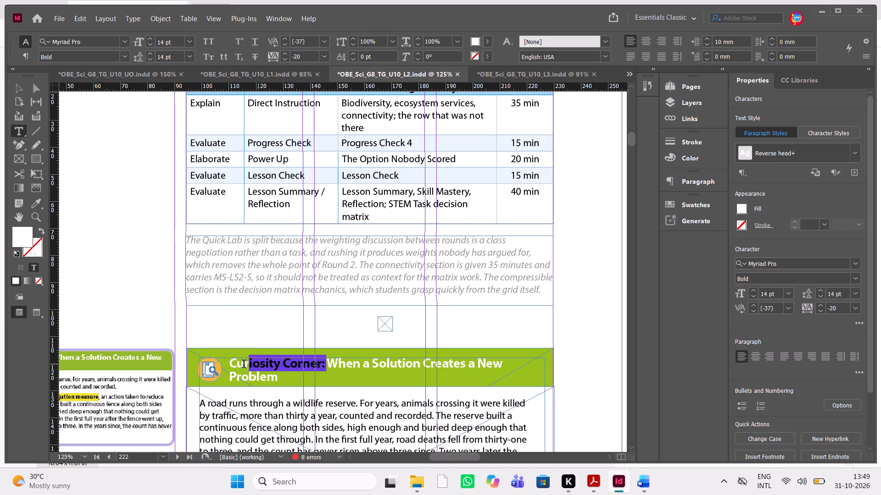
{"action": "left_click_drag", "start_coordinate": [244, 365], "coordinate": [238, 365]}
{"action": "key", "text": "BackSpace"}
{"action": "key", "text": "BackSpace"}
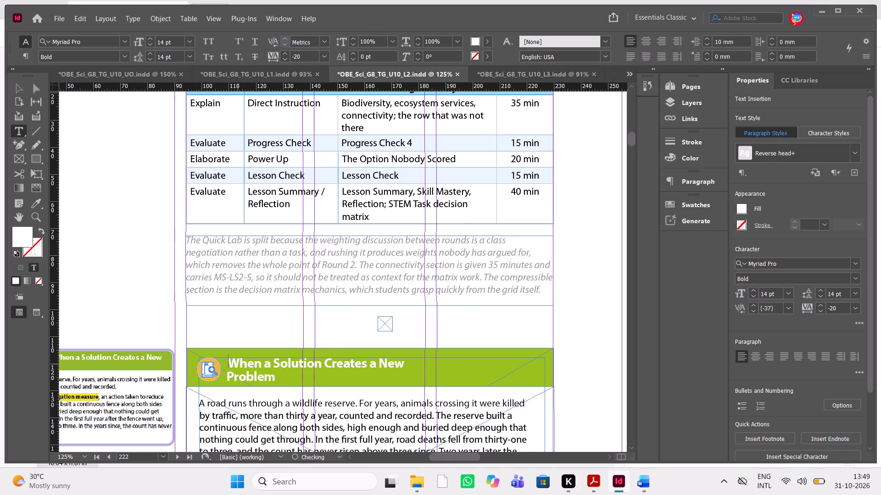
{"action": "key", "text": "BackSpace"}
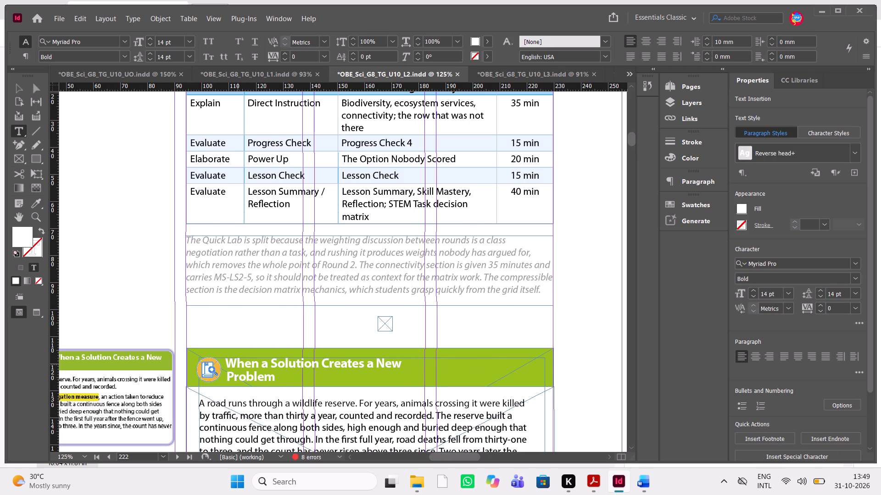
{"action": "key", "text": "Escape"}
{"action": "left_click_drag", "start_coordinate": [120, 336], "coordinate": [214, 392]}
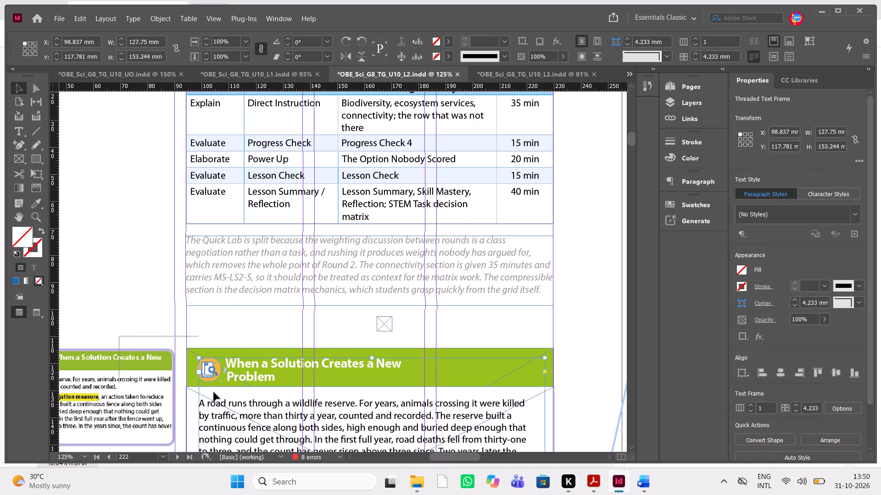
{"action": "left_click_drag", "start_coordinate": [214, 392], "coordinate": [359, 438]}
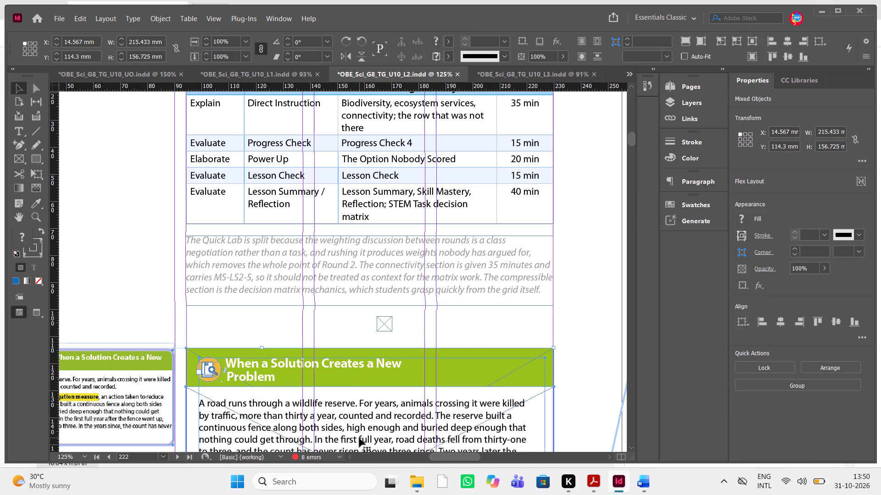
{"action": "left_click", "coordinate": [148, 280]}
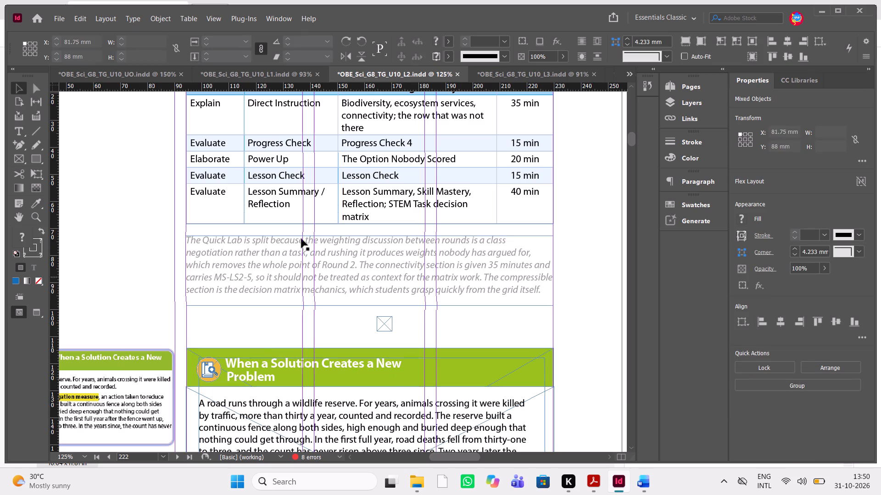
Shorten the italic Quick Lab note's text frame to a height of about 22.5 mm.
{"action": "left_click", "coordinate": [401, 297]}
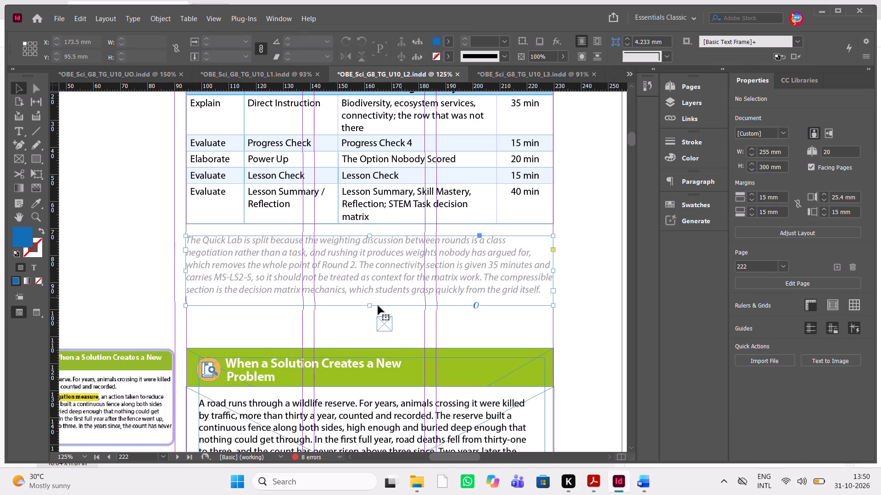
{"action": "left_click_drag", "start_coordinate": [369, 304], "coordinate": [370, 295]}
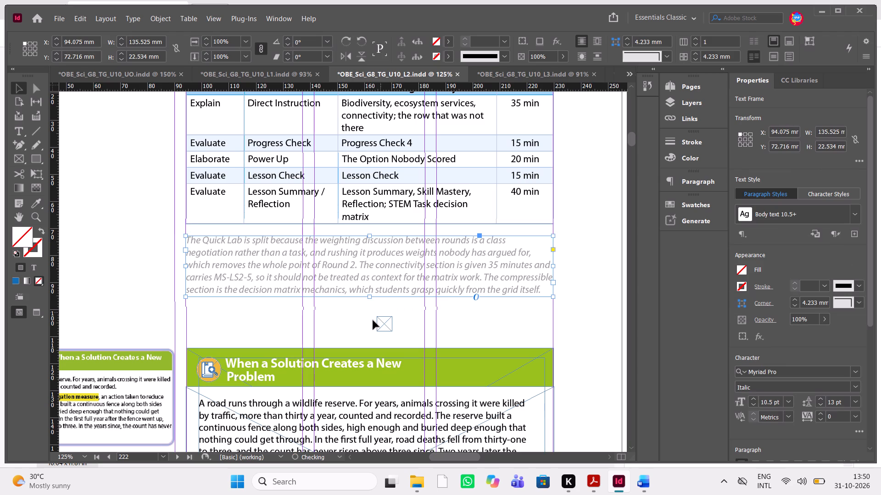
Move the small empty spacer frame up to just below the Quick Lab note, at Y about 95.2 mm.
{"action": "left_click", "coordinate": [380, 324]}
{"action": "key", "text": "shift+Up"}
{"action": "key", "text": "shift+Up"}
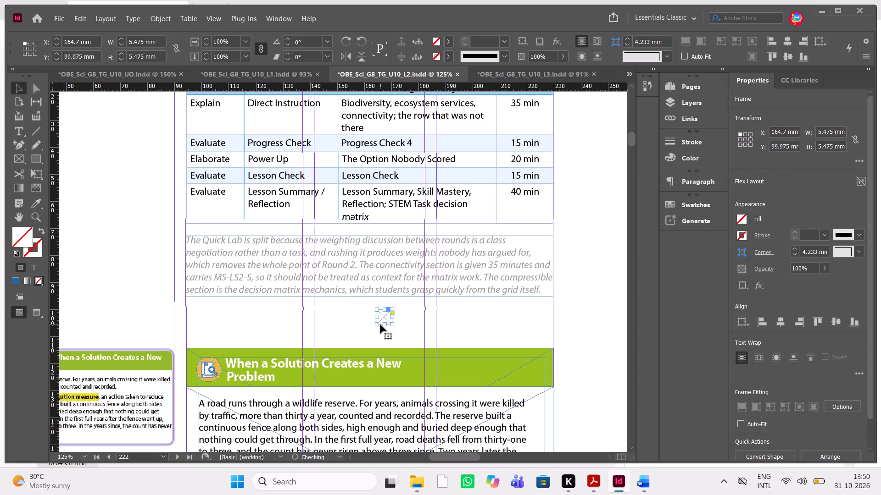
{"action": "key", "text": "shift+Up"}
{"action": "key", "text": "Down"}
{"action": "key", "text": "Down"}
{"action": "key", "text": "Up"}
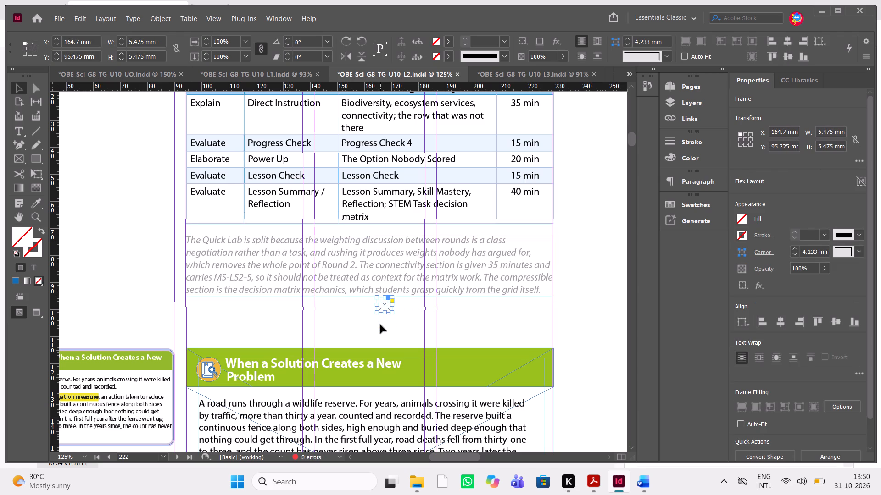
Move the green heading block with its body text and side thumbnail up to Y 100.8 mm, against the spacer, and check in Preview mode.
{"action": "left_click_drag", "start_coordinate": [144, 329], "coordinate": [257, 409]}
{"action": "left_click_drag", "start_coordinate": [257, 409], "coordinate": [299, 419]}
{"action": "key", "text": "shift+Up"}
{"action": "key", "text": "shift+Up"}
{"action": "key", "text": "shift+Up"}
{"action": "key", "text": "shift+Up"}
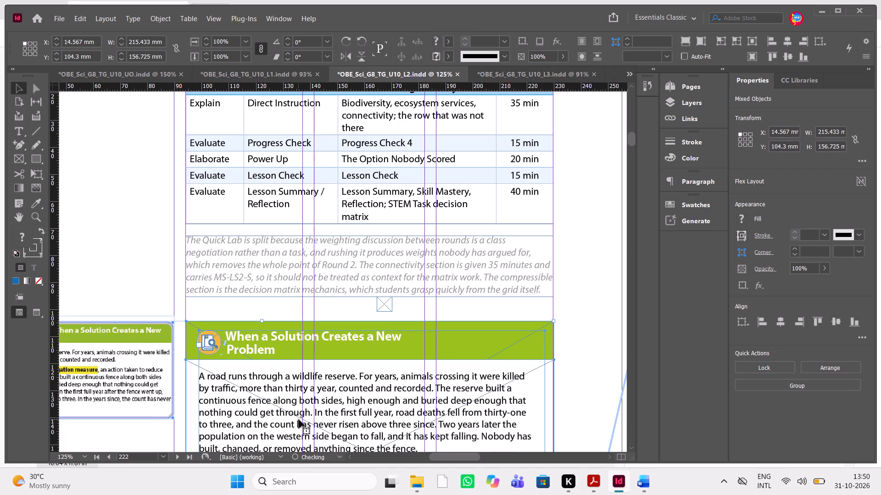
{"action": "key", "text": "shift+Up"}
{"action": "key", "text": "Up"}
{"action": "key", "text": "Up"}
{"action": "key", "text": "Up"}
{"action": "key", "text": "Up"}
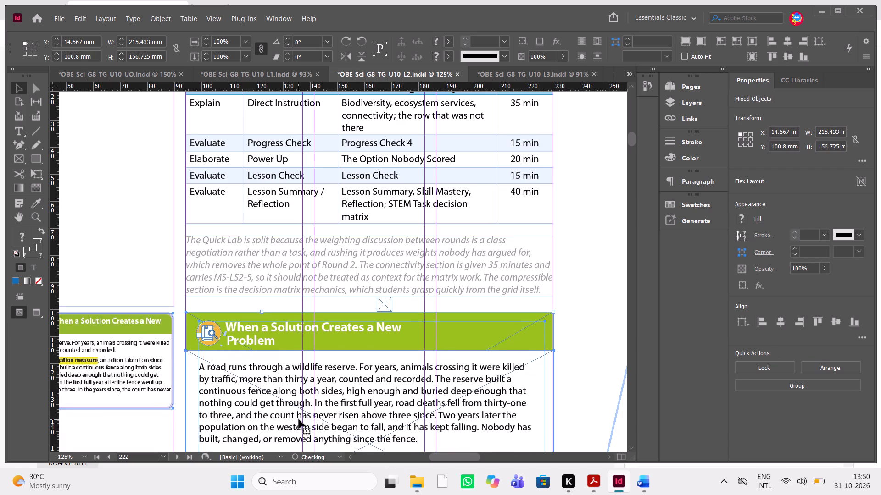
{"action": "scroll", "coordinate": [299, 419], "scroll_direction": "down", "scroll_amount": 1}
{"action": "left_click", "coordinate": [120, 362]}
{"action": "key", "text": "w"}
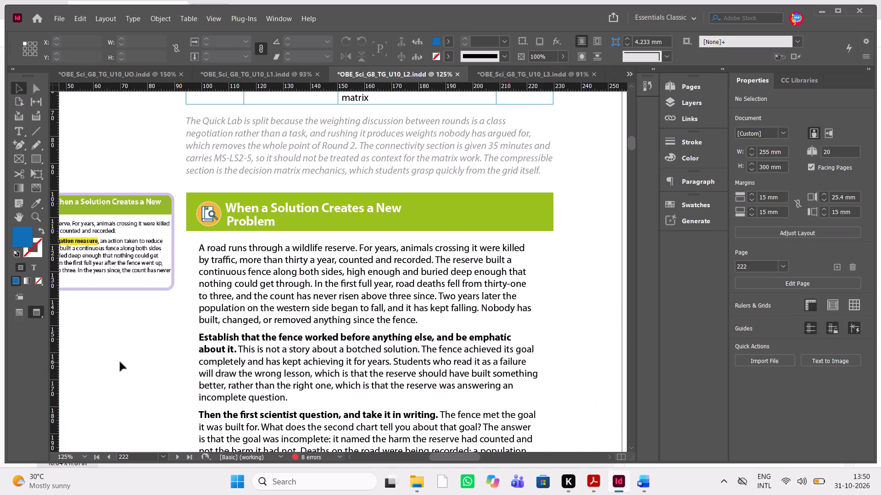
{"action": "key", "text": "w"}
Delete the small empty spacer frame below the body text on page 222.
{"action": "scroll", "coordinate": [120, 362], "scroll_direction": "down", "scroll_amount": 2}
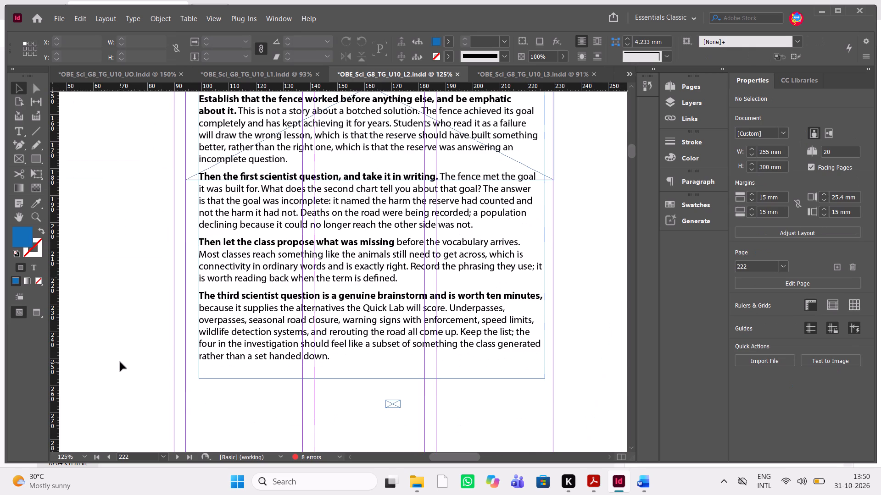
{"action": "left_click", "coordinate": [393, 401]}
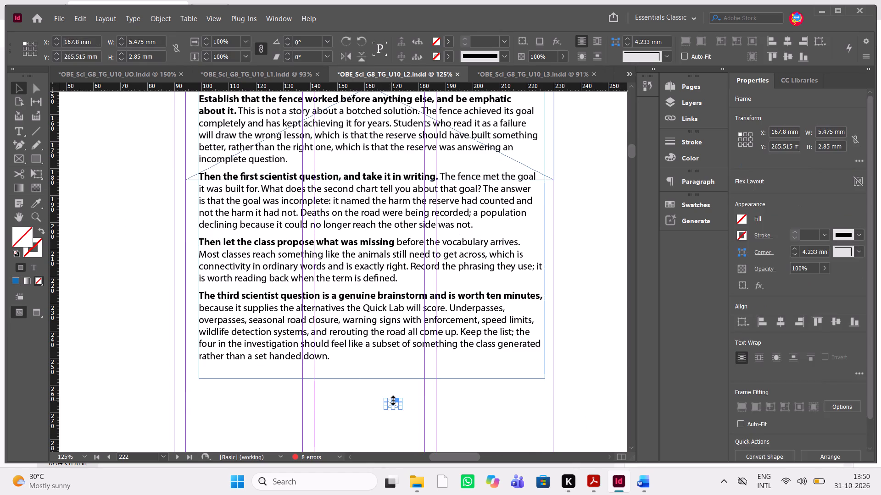
{"action": "key", "text": "Delete"}
Extend the white background frame behind the body text on page 222 to a height of 140.75 mm.
{"action": "scroll", "coordinate": [393, 401], "scroll_direction": "down", "scroll_amount": 2}
{"action": "scroll", "coordinate": [393, 401], "scroll_direction": "up", "scroll_amount": 2}
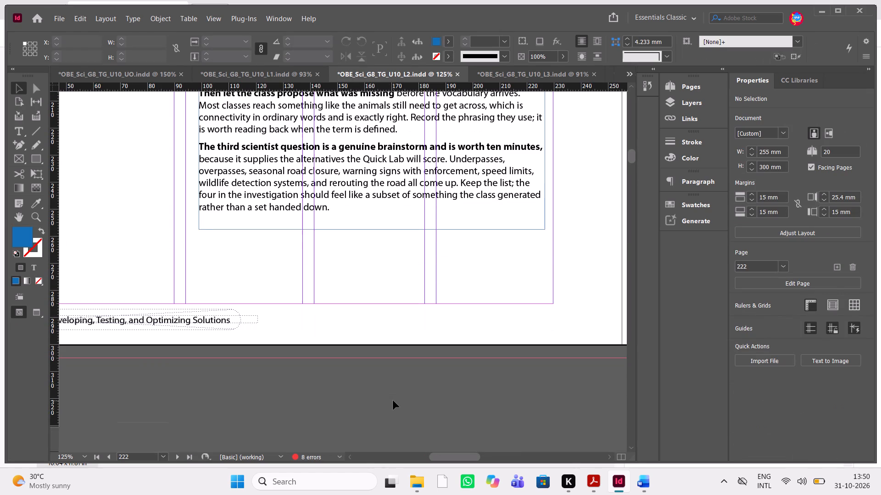
{"action": "left_click", "coordinate": [393, 401], "text": "alt"}
{"action": "key", "text": "alt+Tab"}
{"action": "key", "text": "alt+Tab"}
{"action": "scroll", "coordinate": [393, 401], "scroll_direction": "up", "scroll_amount": 2}
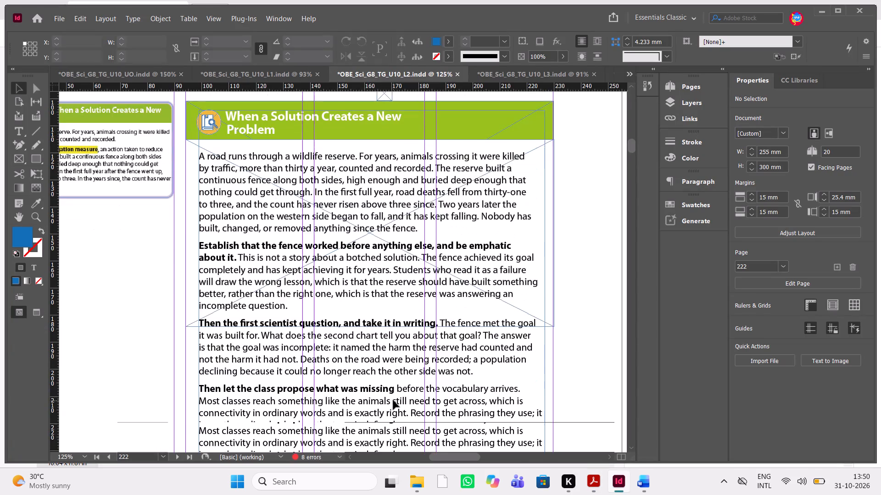
{"action": "scroll", "coordinate": [393, 401], "scroll_direction": "down", "scroll_amount": 1}
{"action": "scroll", "coordinate": [393, 401], "scroll_direction": "up", "scroll_amount": 1}
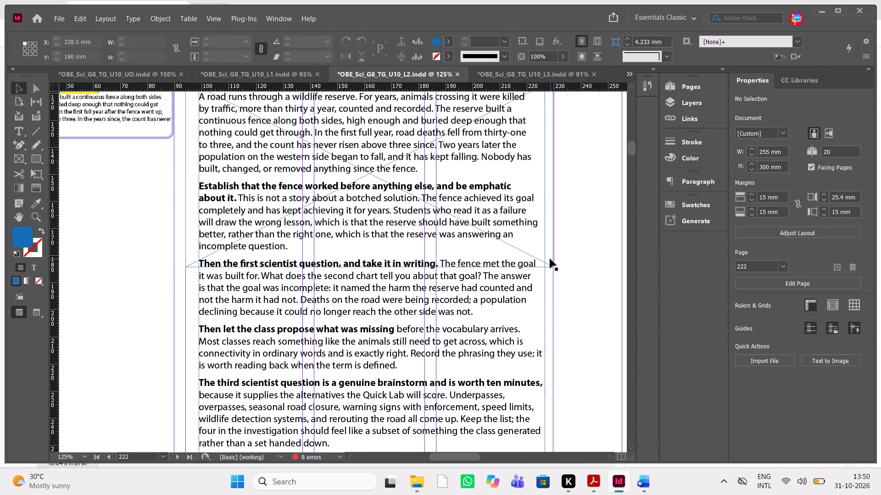
{"action": "left_click", "coordinate": [550, 259]}
{"action": "left_click_drag", "start_coordinate": [371, 266], "coordinate": [377, 396]}
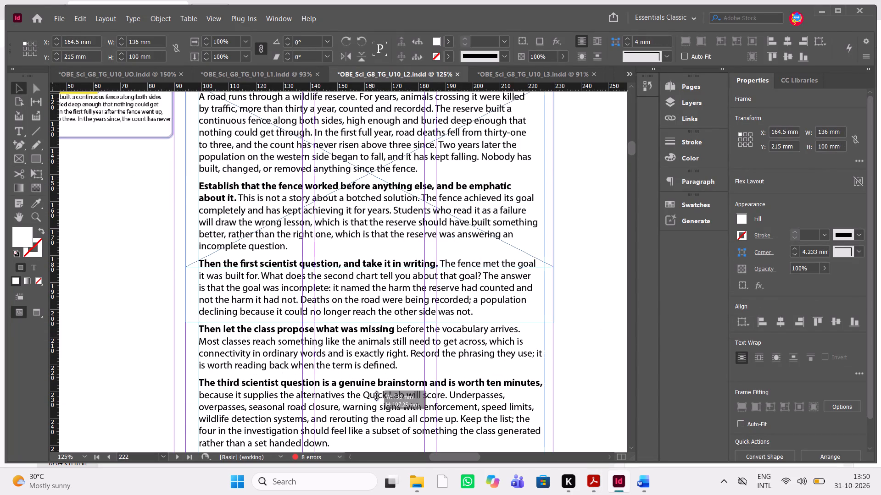
{"action": "left_click_drag", "start_coordinate": [377, 396], "coordinate": [392, 410]}
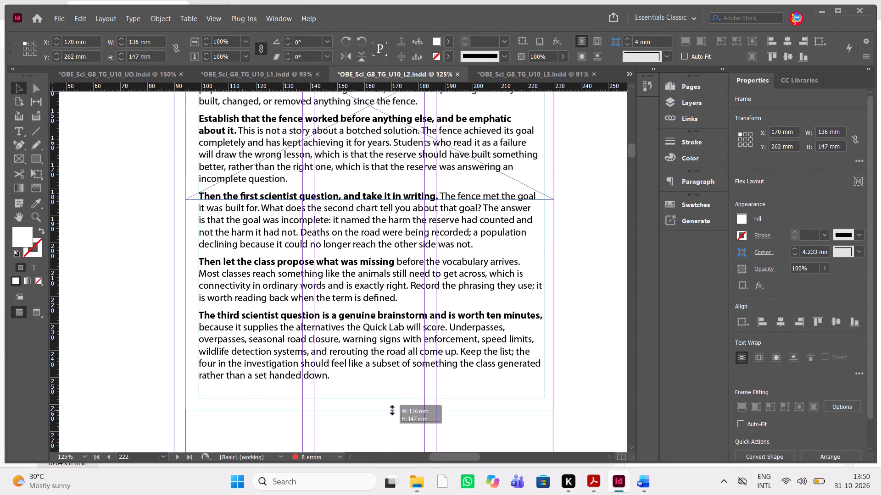
{"action": "left_click_drag", "start_coordinate": [392, 410], "coordinate": [408, 393]}
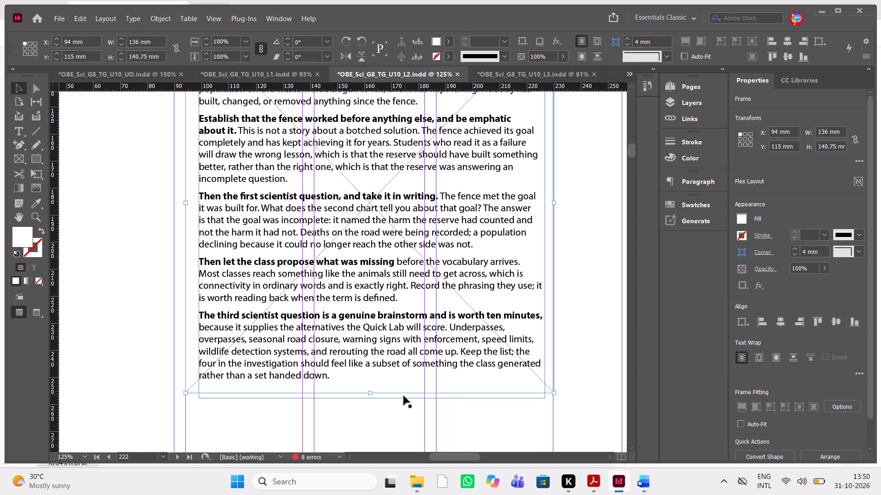
Shorten the threaded body text frame on page 222 to a height of about 147.7 mm, ending just below its last line.
{"action": "left_click", "coordinate": [402, 399]}
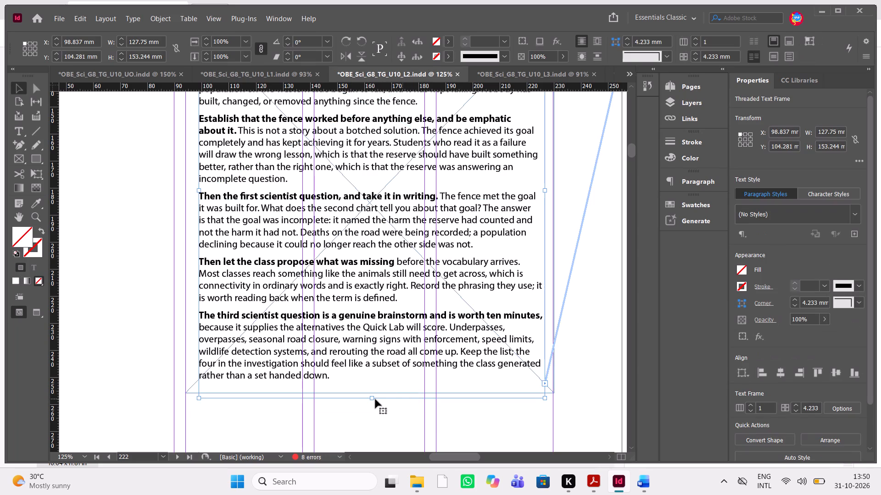
{"action": "left_click_drag", "start_coordinate": [373, 396], "coordinate": [374, 383]}
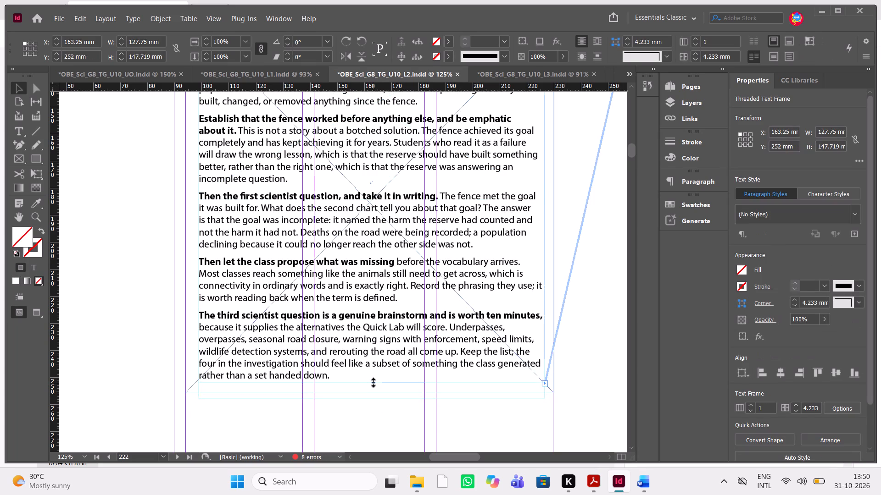
{"action": "left_click", "coordinate": [371, 405]}
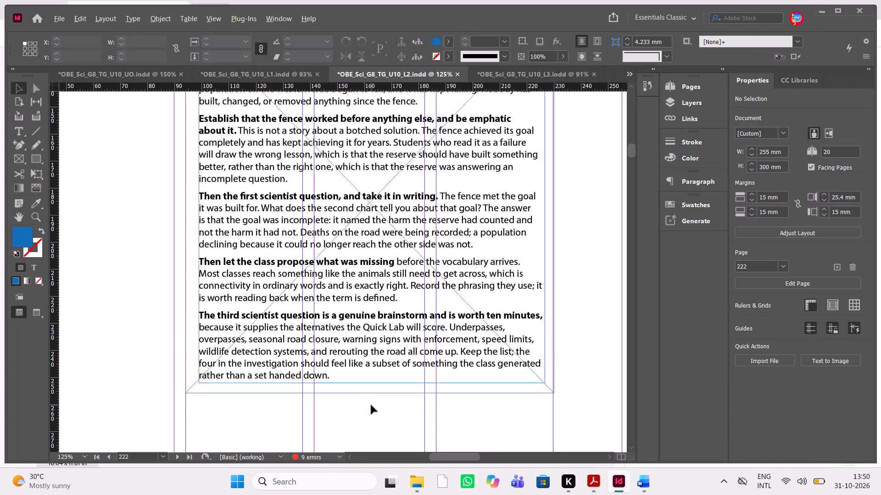
Switch to the reviewer's PDF and examine the comments on page 222 against the InDesign layout.
{"action": "key", "text": "alt+Tab"}
{"action": "scroll", "coordinate": [485, 293], "scroll_direction": "down", "scroll_amount": 5}
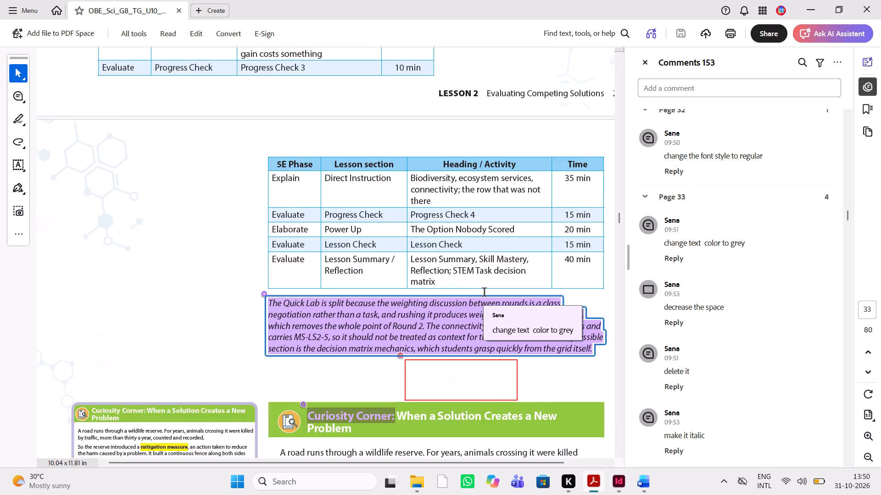
{"action": "scroll", "coordinate": [485, 293], "scroll_direction": "down", "scroll_amount": 4}
{"action": "scroll", "coordinate": [357, 323], "scroll_direction": "down", "scroll_amount": 1}
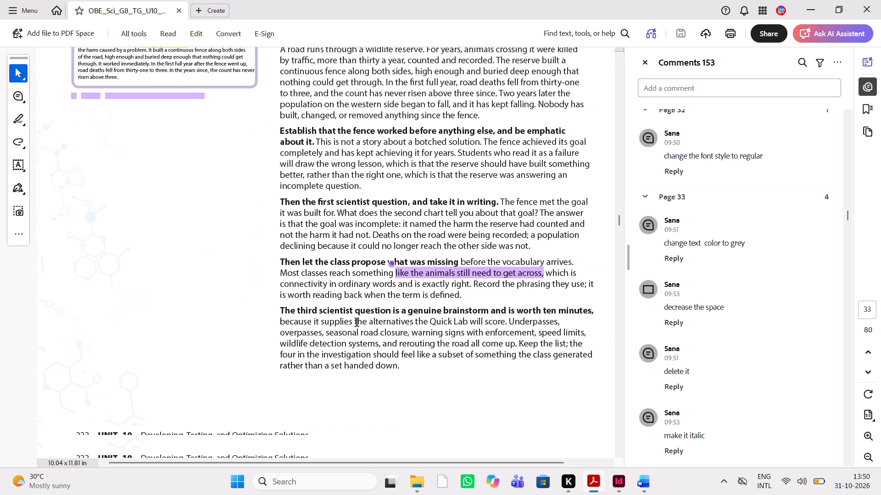
{"action": "key", "text": "alt+Tab"}
{"action": "key", "text": "alt+Tab"}
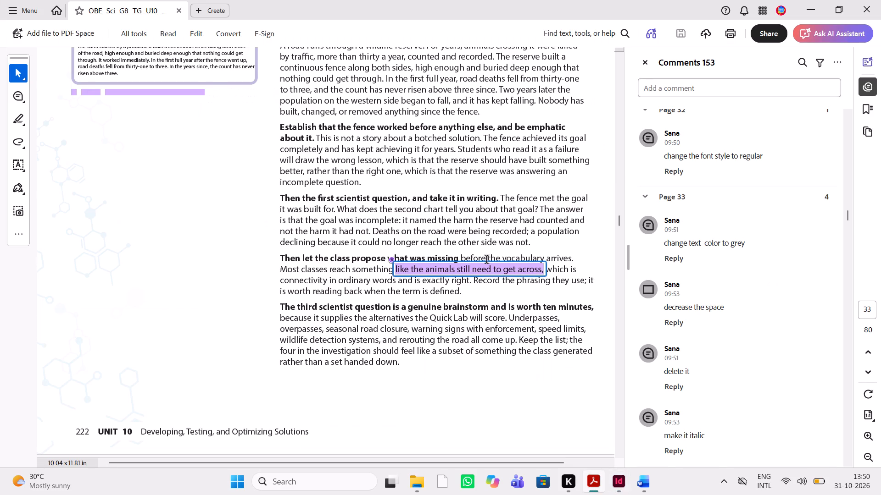
{"action": "key", "text": "alt+Tab"}
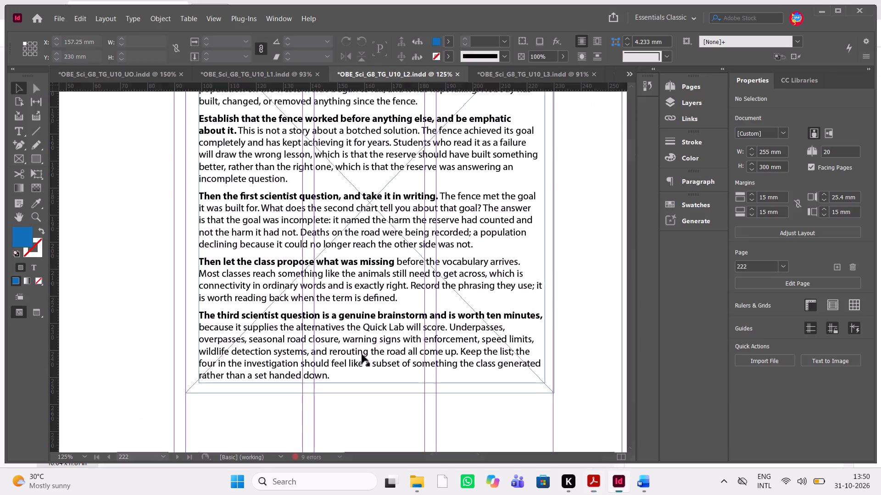
{"action": "key", "text": "alt+Tab"}
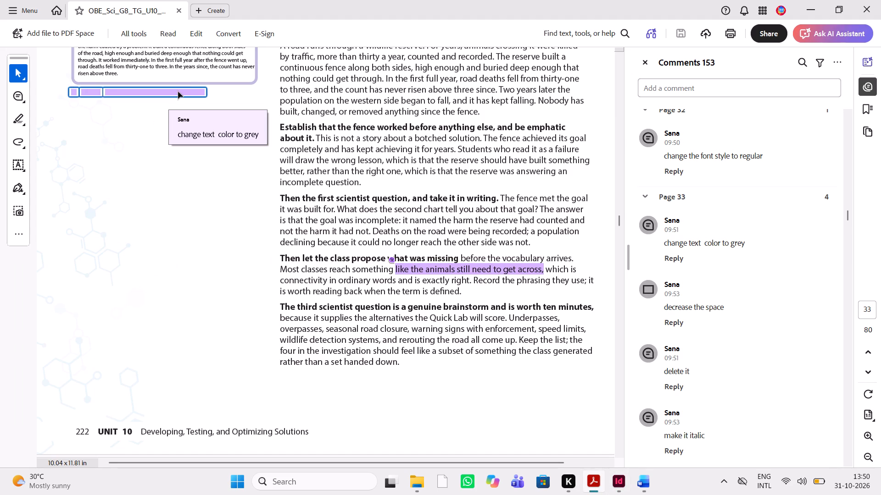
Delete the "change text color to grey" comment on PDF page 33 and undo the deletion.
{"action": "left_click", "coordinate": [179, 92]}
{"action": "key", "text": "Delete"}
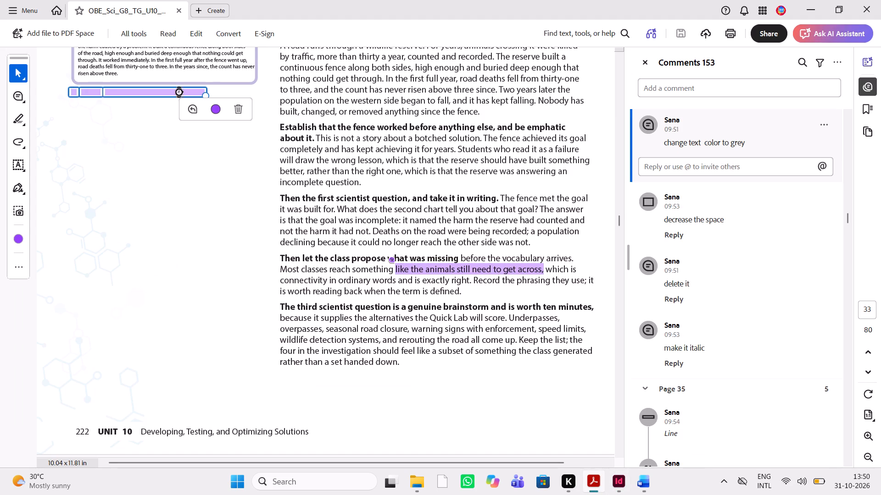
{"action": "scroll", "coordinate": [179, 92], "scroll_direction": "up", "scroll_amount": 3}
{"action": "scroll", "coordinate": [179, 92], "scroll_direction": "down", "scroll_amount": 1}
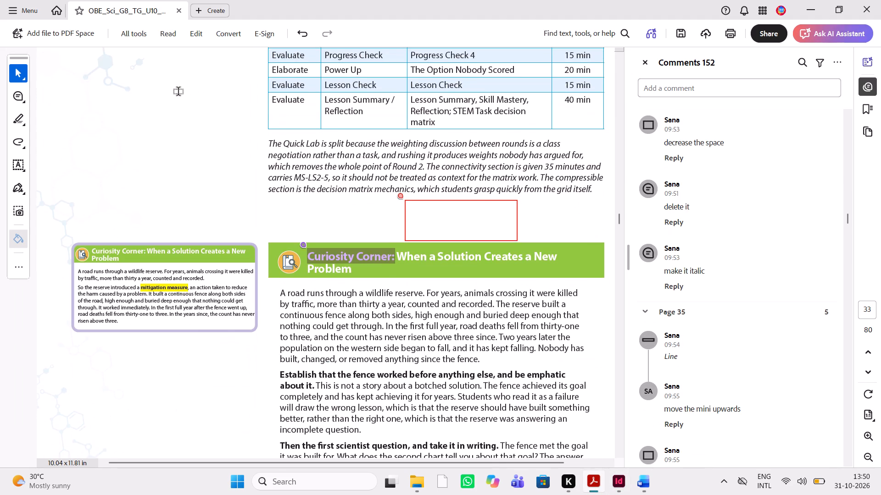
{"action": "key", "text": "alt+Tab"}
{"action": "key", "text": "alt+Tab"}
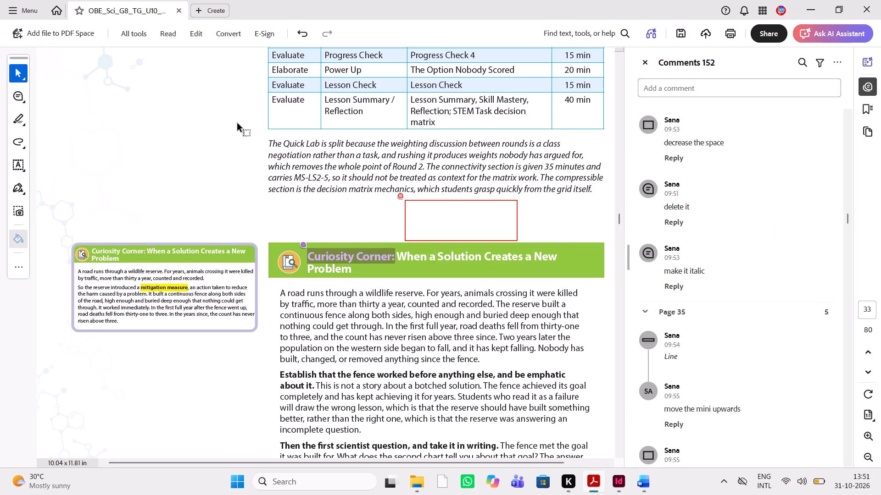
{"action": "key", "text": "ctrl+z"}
In InDesign, italicize the phrase "like the animals still need to get across," in page 222's body text.
{"action": "scroll", "coordinate": [217, 321], "scroll_direction": "down", "scroll_amount": 3}
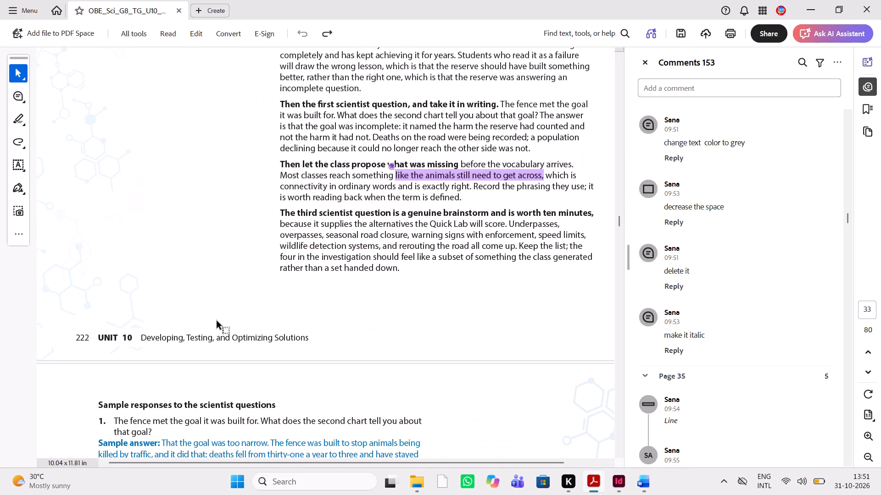
{"action": "key", "text": "alt+Tab"}
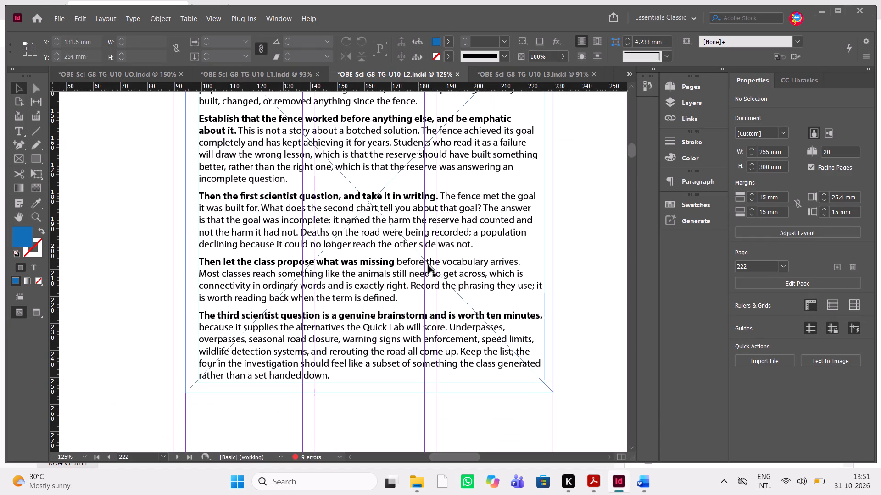
{"action": "key", "text": "alt+Tab"}
{"action": "key", "text": "alt+Tab"}
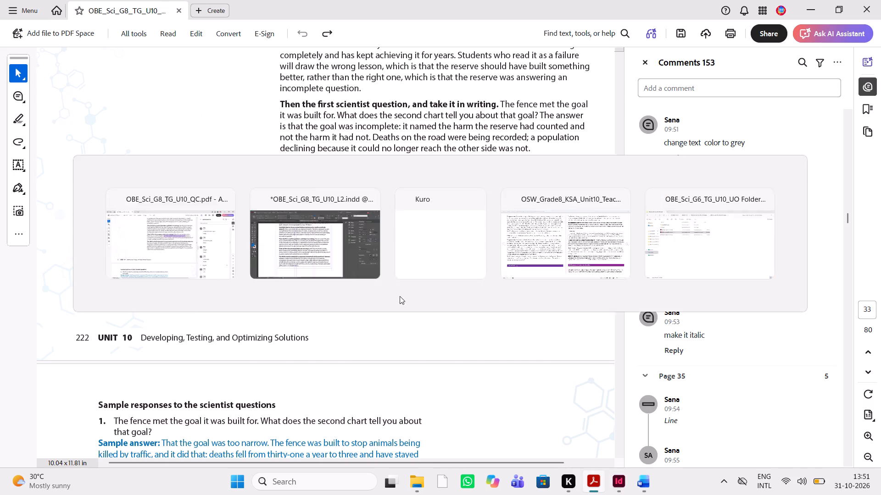
{"action": "triple_click", "coordinate": [424, 275]}
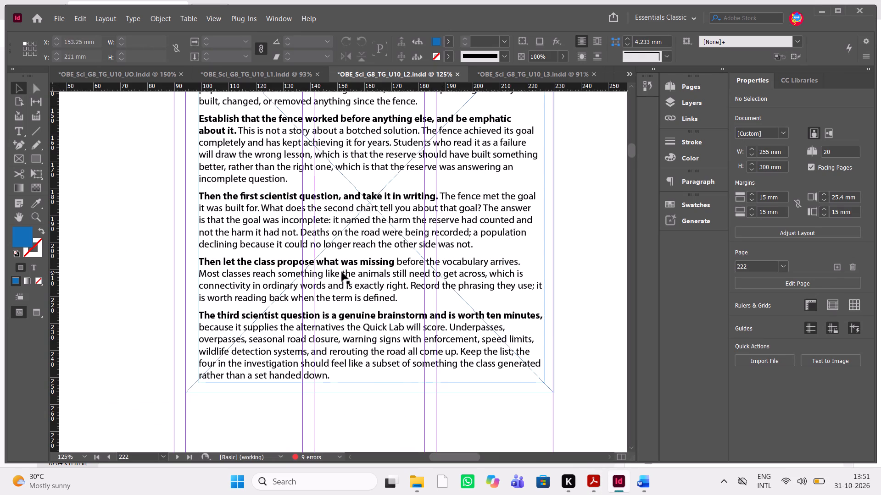
{"action": "triple_click", "coordinate": [325, 272]}
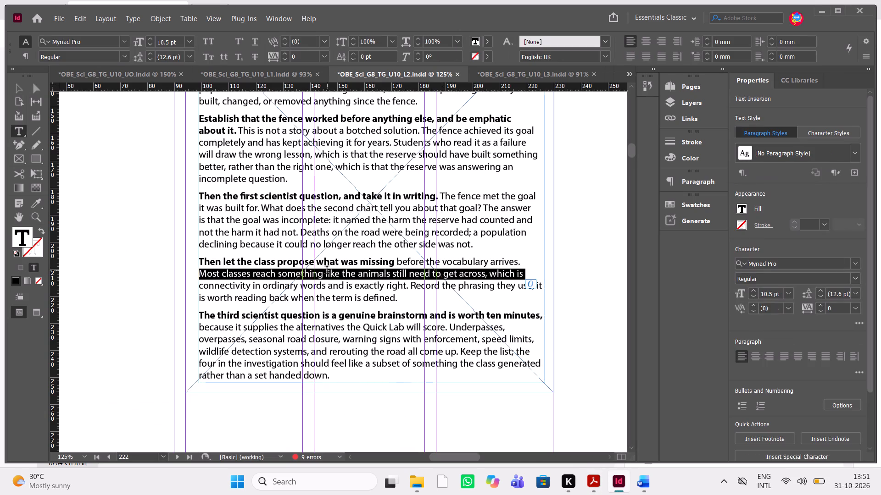
{"action": "left_click", "coordinate": [327, 271]}
{"action": "left_click_drag", "start_coordinate": [325, 273], "coordinate": [488, 269]}
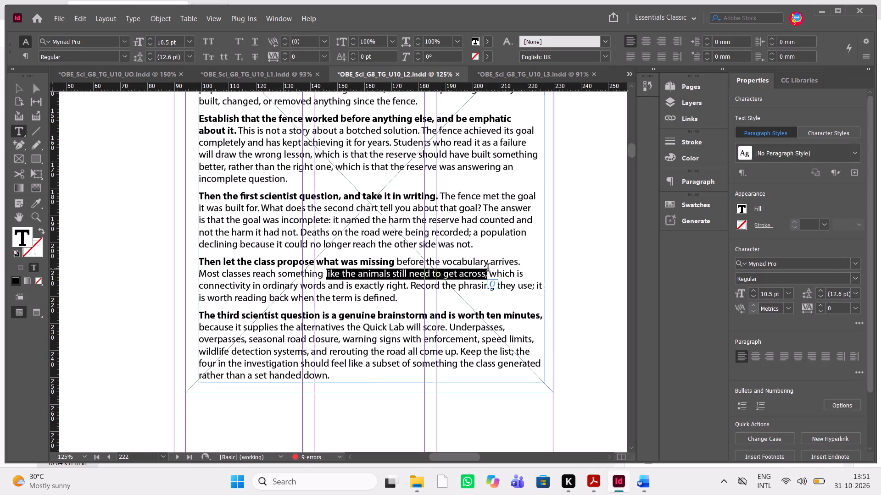
{"action": "key", "text": "ctrl+shift+i"}
Look through the reviewer's PDF for comments on the pages following page 222.
{"action": "key", "text": "alt+Tab"}
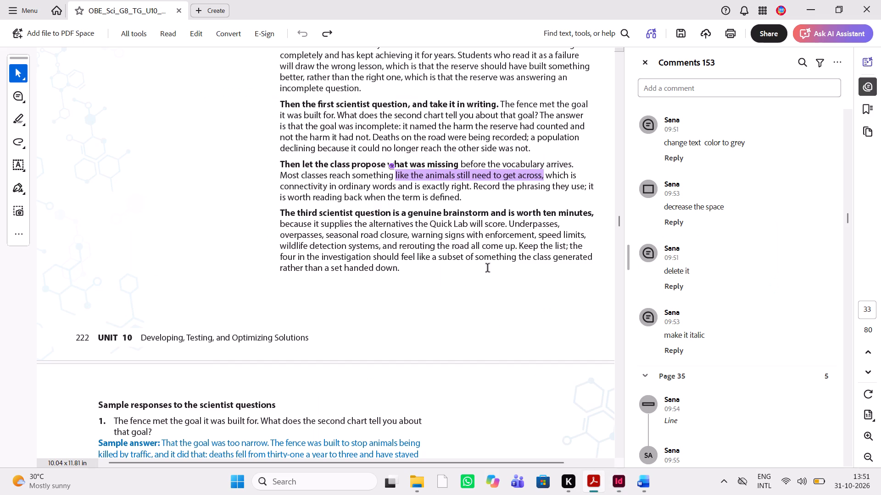
{"action": "scroll", "coordinate": [407, 319], "scroll_direction": "down", "scroll_amount": 4}
{"action": "scroll", "coordinate": [407, 319], "scroll_direction": "up", "scroll_amount": 1}
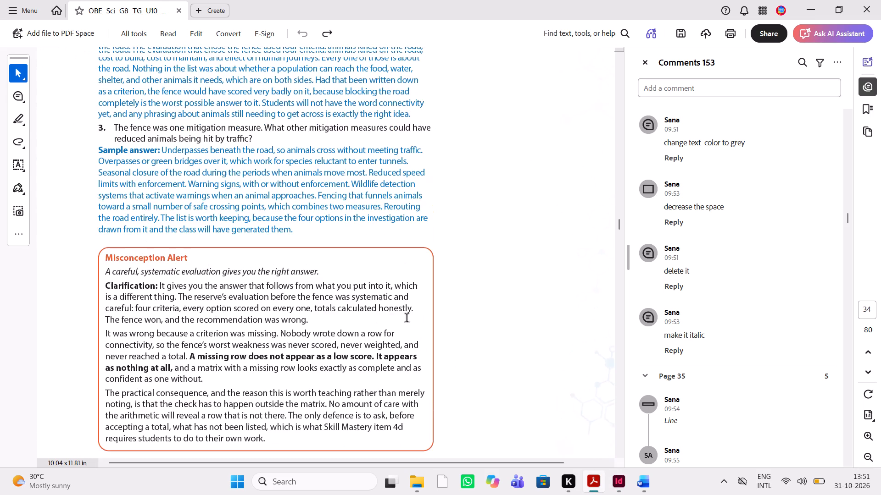
{"action": "scroll", "coordinate": [407, 319], "scroll_direction": "up", "scroll_amount": 1}
{"action": "scroll", "coordinate": [407, 319], "scroll_direction": "down", "scroll_amount": 3}
{"action": "key", "text": "alt+Tab"}
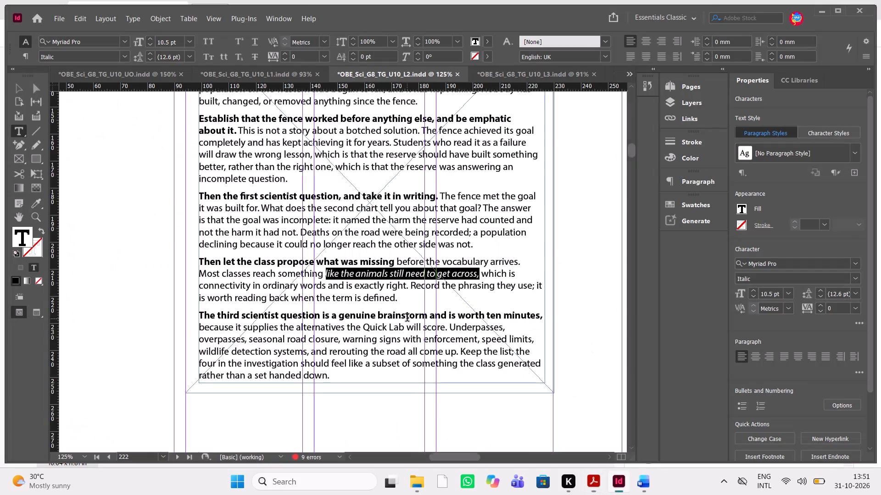
In InDesign, move the Systematic Engineering Decisions thumbnail on page 224 up to Y 15.1 mm, against the top margin.
{"action": "scroll", "coordinate": [407, 319], "scroll_direction": "down", "scroll_amount": 3}
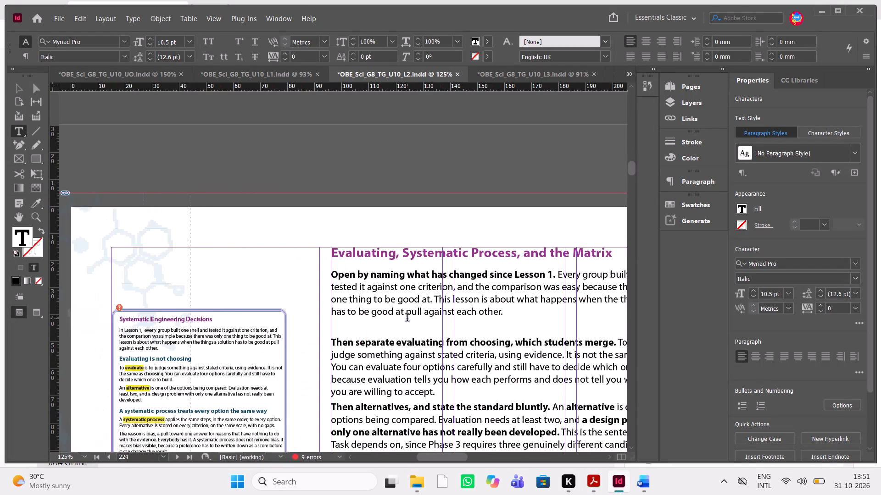
{"action": "left_click", "coordinate": [21, 86]}
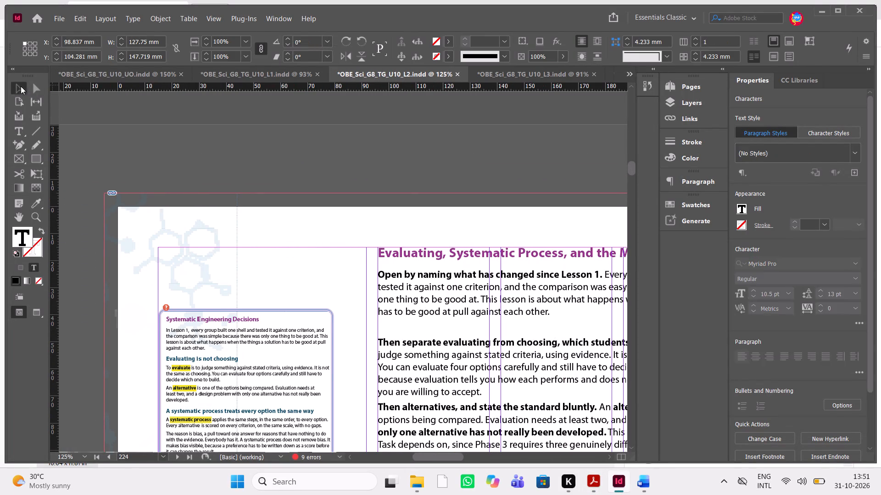
{"action": "left_click_drag", "start_coordinate": [165, 274], "coordinate": [301, 395]}
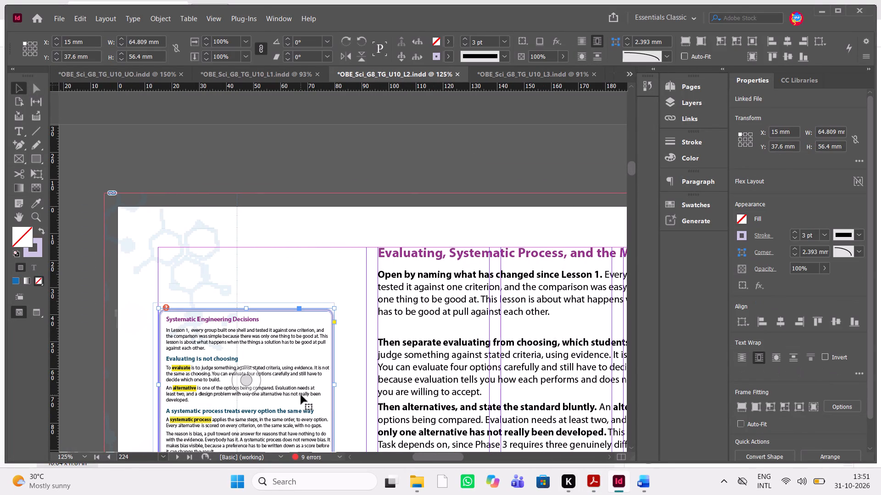
{"action": "key", "text": "shift+Up"}
{"action": "key", "text": "shift+Up"}
{"action": "key", "text": "shift+Up"}
{"action": "key", "text": "shift+Up"}
{"action": "key", "text": "shift+Up"}
{"action": "key", "text": "shift+Up"}
{"action": "key", "text": "shift+Up"}
{"action": "key", "text": "shift+Up"}
{"action": "key", "text": "shift+Up"}
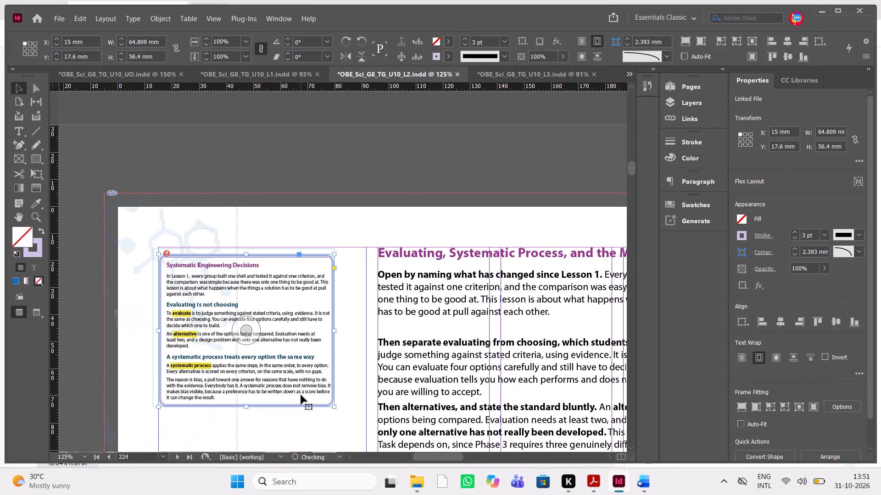
{"action": "key", "text": "shift+Up"}
{"action": "key", "text": "Down"}
{"action": "key", "text": "Up"}
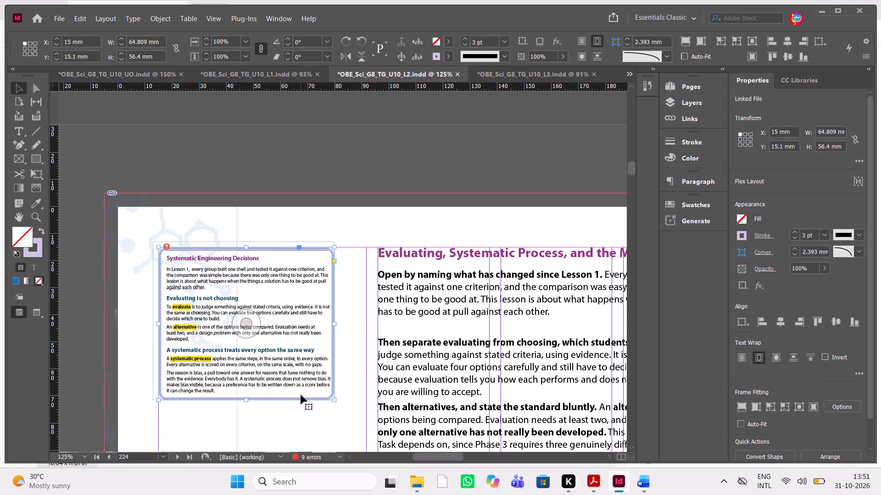
Delete the blank lines before "Then separate evaluating", "Then the systematic process" and "Then the matrix itself" on page 224.
{"action": "scroll", "coordinate": [301, 395], "scroll_direction": "left", "scroll_amount": 1}
{"action": "scroll", "coordinate": [301, 395], "scroll_direction": "down", "scroll_amount": 1}
{"action": "double_click", "coordinate": [319, 241]}
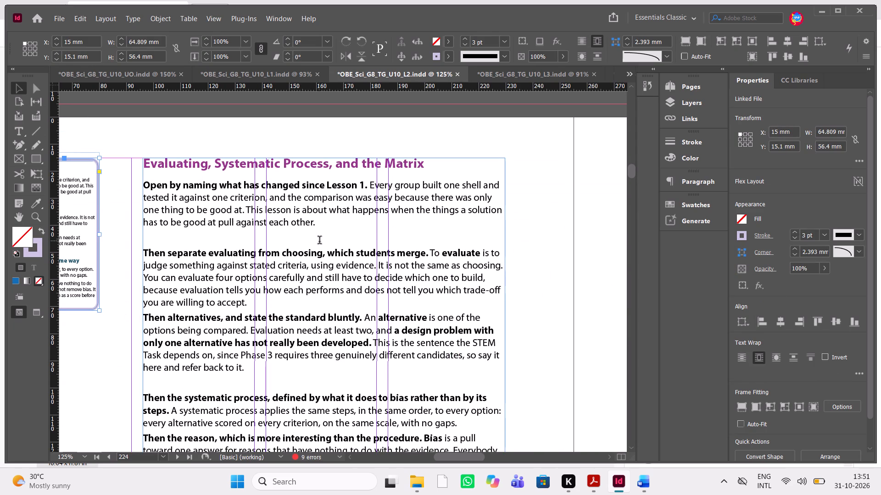
{"action": "left_click", "coordinate": [323, 219]}
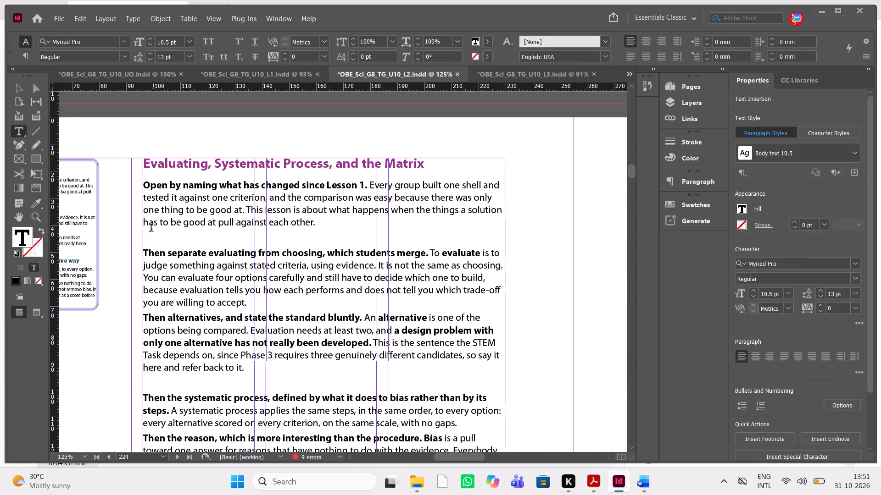
{"action": "left_click", "coordinate": [151, 229]}
{"action": "left_click", "coordinate": [149, 236]}
{"action": "key", "text": "Delete"}
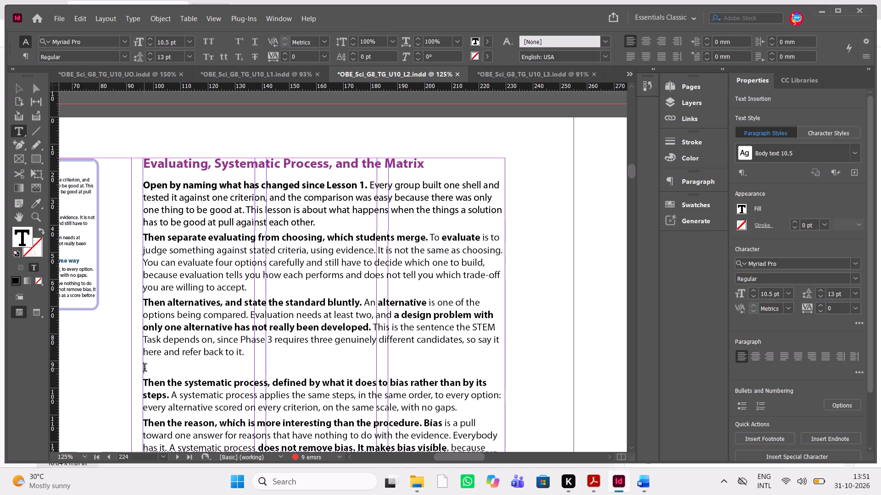
{"action": "left_click", "coordinate": [145, 368]}
{"action": "key", "text": "Delete"}
{"action": "scroll", "coordinate": [281, 338], "scroll_direction": "down", "scroll_amount": 1}
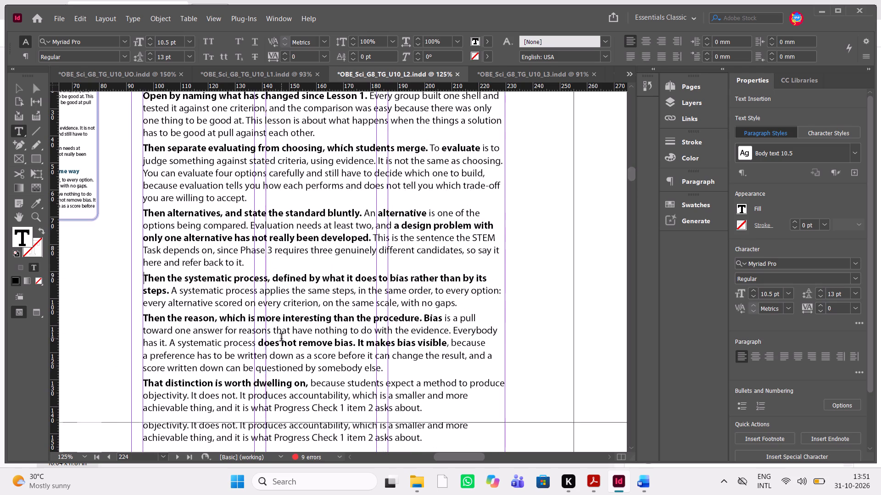
{"action": "scroll", "coordinate": [281, 338], "scroll_direction": "down", "scroll_amount": 2}
{"action": "left_click", "coordinate": [146, 357]}
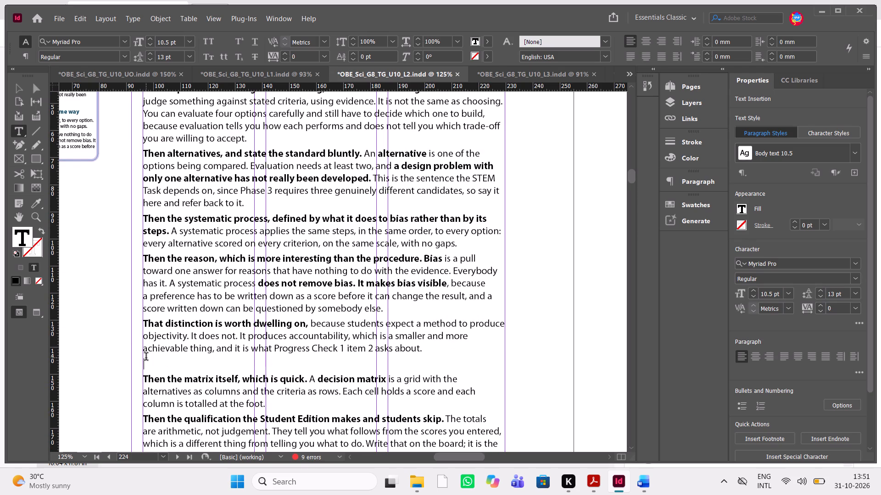
{"action": "scroll", "coordinate": [287, 396], "scroll_direction": "down", "scroll_amount": 2}
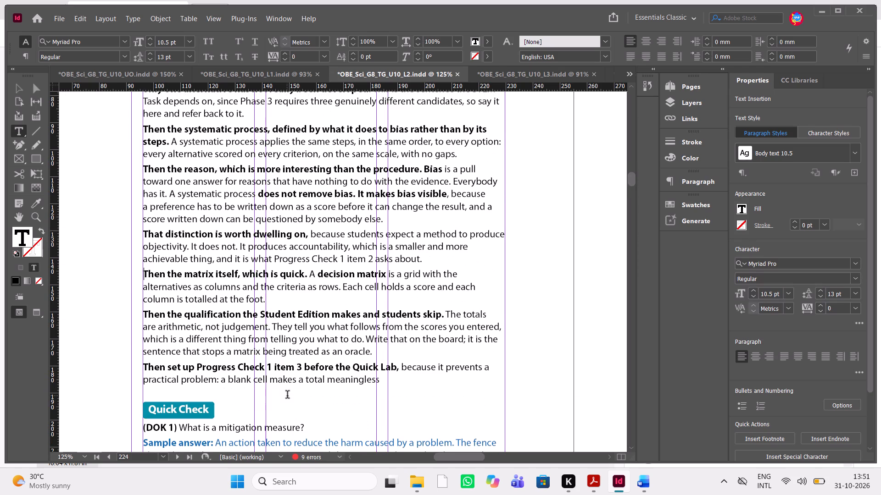
Apply the paragraph style Body text 10.5_3mm_Space to page 224's body paragraphs from "Open by naming what has changed" through "Then set up Progress Check 1".
{"action": "left_click_drag", "start_coordinate": [407, 378], "coordinate": [174, 70]}
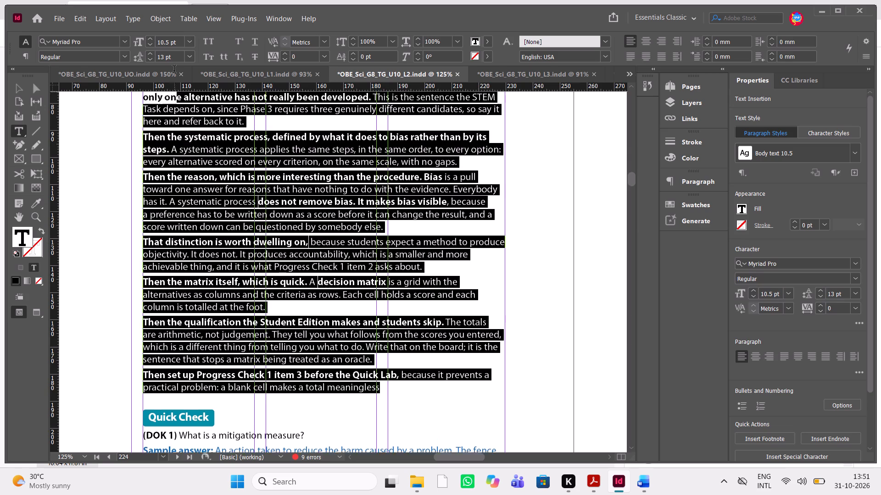
{"action": "left_click_drag", "start_coordinate": [174, 70], "coordinate": [134, 128]}
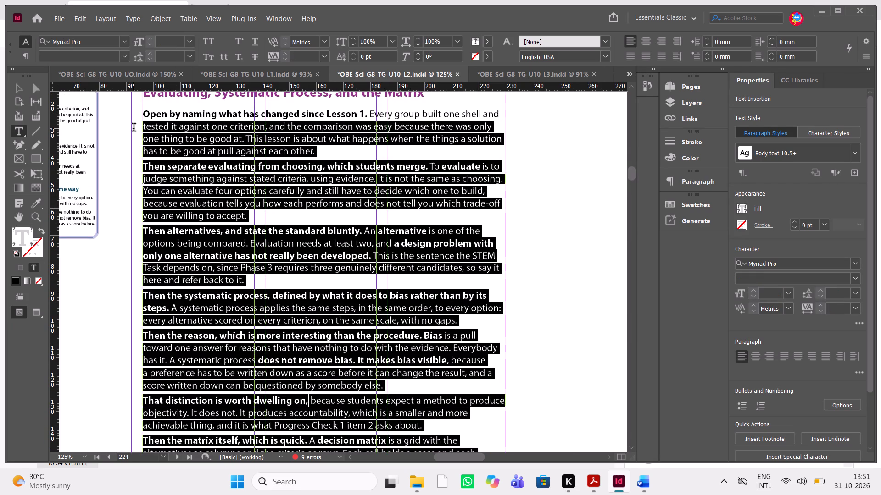
{"action": "left_click_drag", "start_coordinate": [134, 128], "coordinate": [137, 119]}
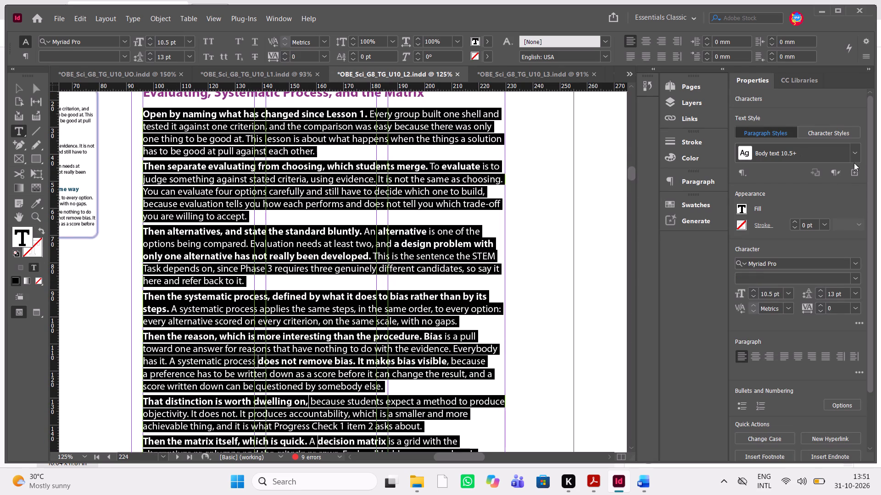
{"action": "left_click", "coordinate": [856, 153]}
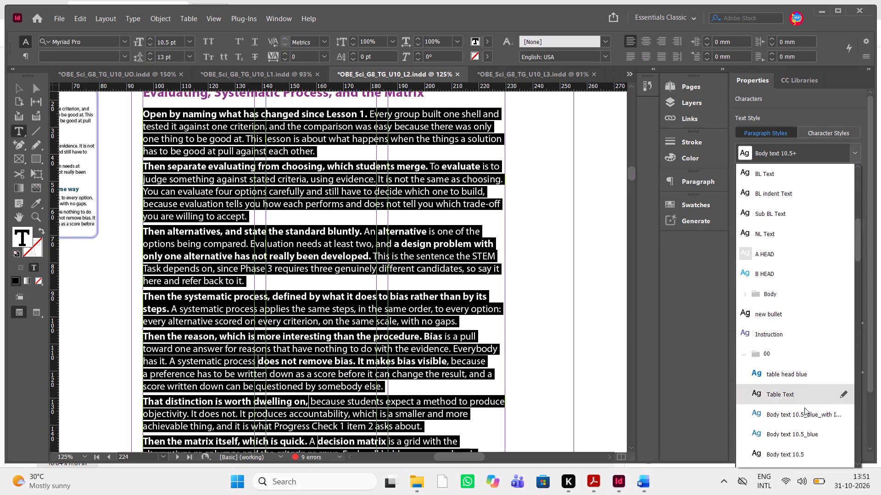
{"action": "scroll", "coordinate": [816, 337], "scroll_direction": "up", "scroll_amount": 2}
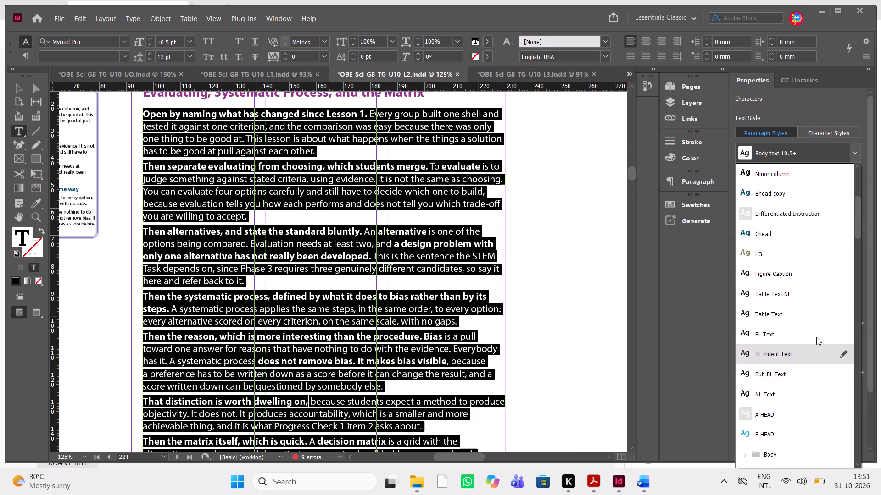
{"action": "scroll", "coordinate": [816, 337], "scroll_direction": "up", "scroll_amount": 6}
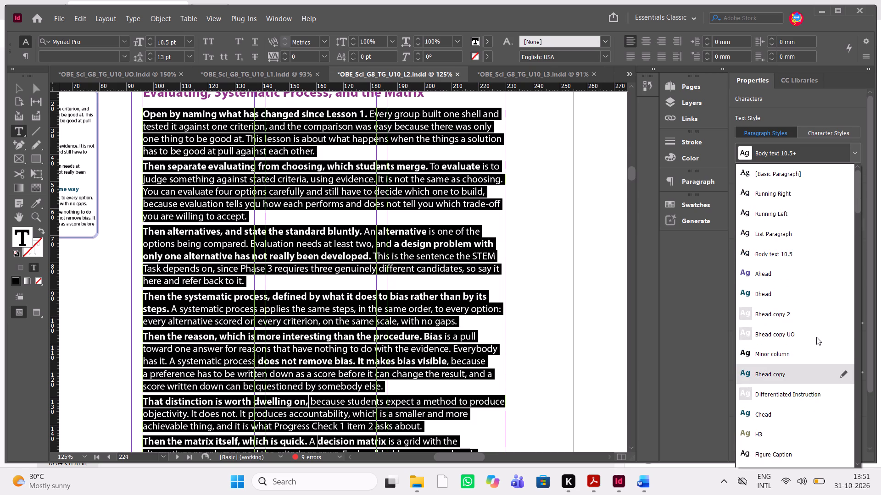
{"action": "scroll", "coordinate": [816, 337], "scroll_direction": "down", "scroll_amount": 4}
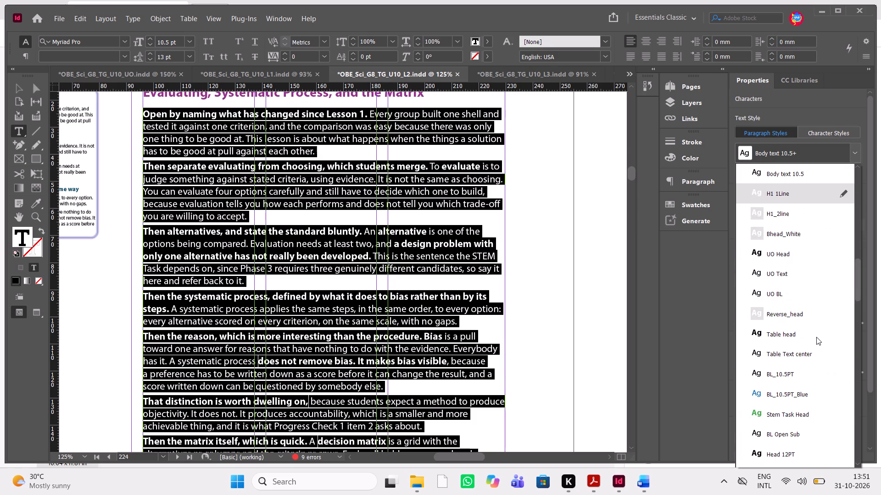
{"action": "scroll", "coordinate": [816, 337], "scroll_direction": "down", "scroll_amount": 1}
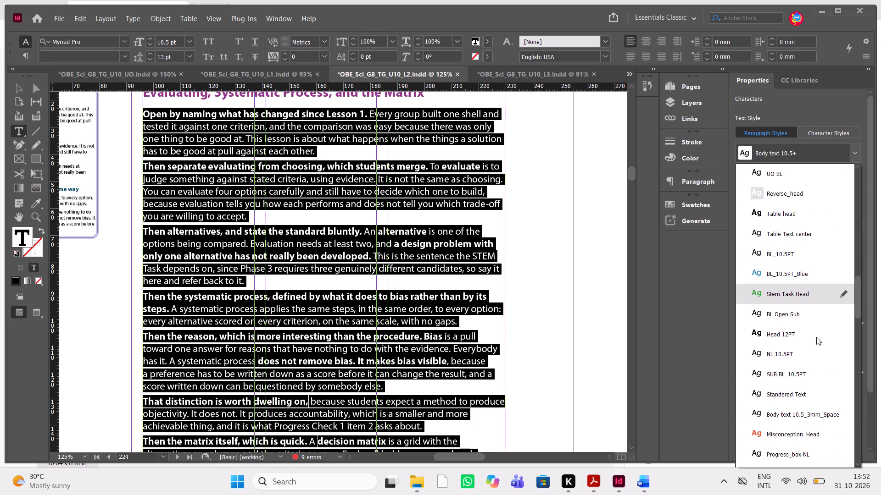
{"action": "left_click", "coordinate": [803, 412]}
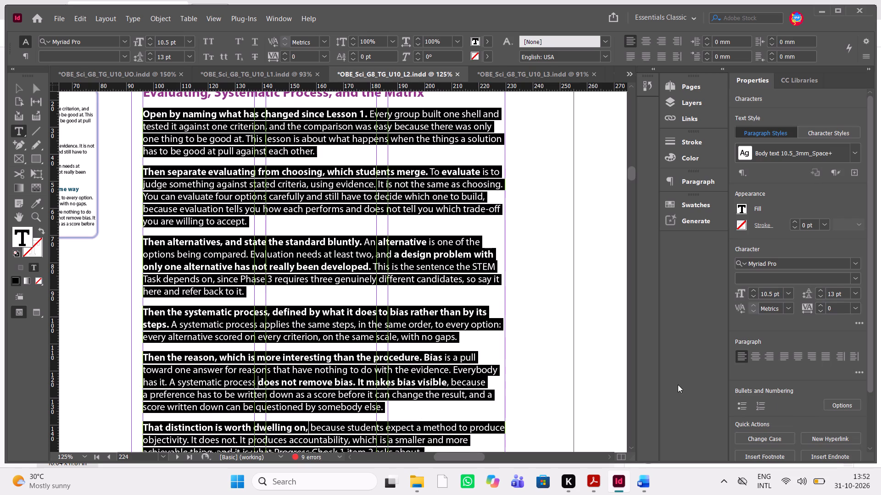
{"action": "left_click", "coordinate": [409, 341]}
Examine the spacing and text flow of the threaded body text from page 224 onto page 225.
{"action": "scroll", "coordinate": [409, 341], "scroll_direction": "down", "scroll_amount": 2}
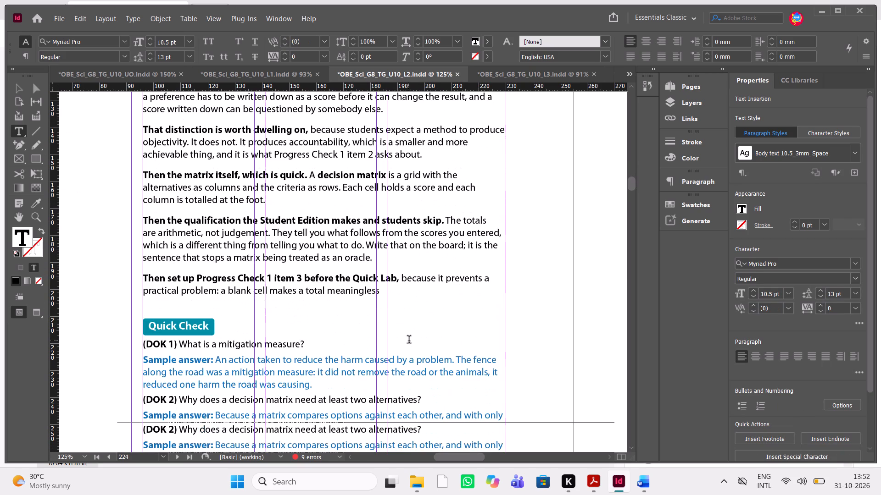
{"action": "scroll", "coordinate": [409, 341], "scroll_direction": "down", "scroll_amount": 1}
{"action": "key", "text": "Escape"}
{"action": "key", "text": "Escape"}
{"action": "left_click", "coordinate": [398, 274]}
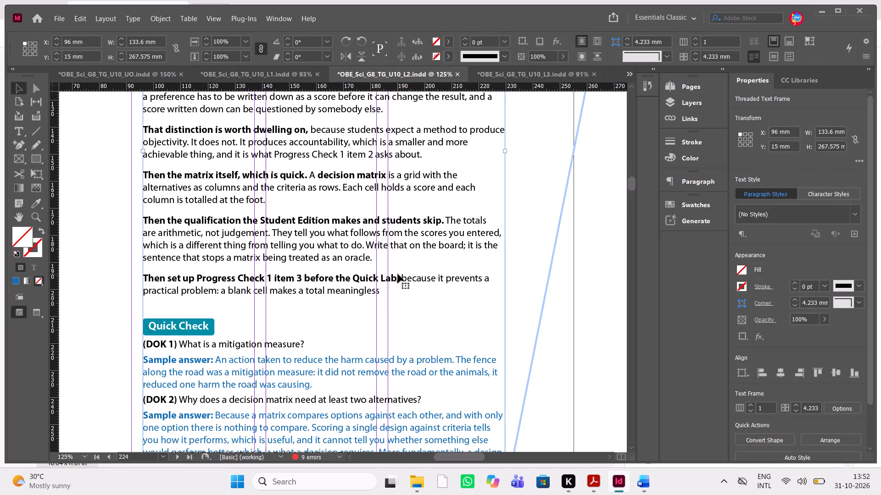
{"action": "scroll", "coordinate": [398, 274], "scroll_direction": "down", "scroll_amount": 2}
{"action": "scroll", "coordinate": [450, 224], "scroll_direction": "up", "scroll_amount": 3}
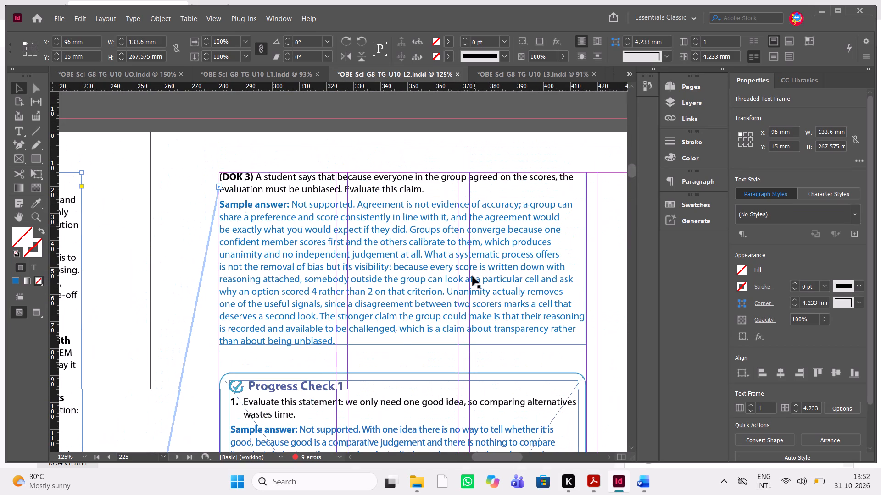
{"action": "left_click", "coordinate": [473, 276]}
{"action": "scroll", "coordinate": [473, 276], "scroll_direction": "down", "scroll_amount": 1}
{"action": "scroll", "coordinate": [473, 276], "scroll_direction": "up", "scroll_amount": 1}
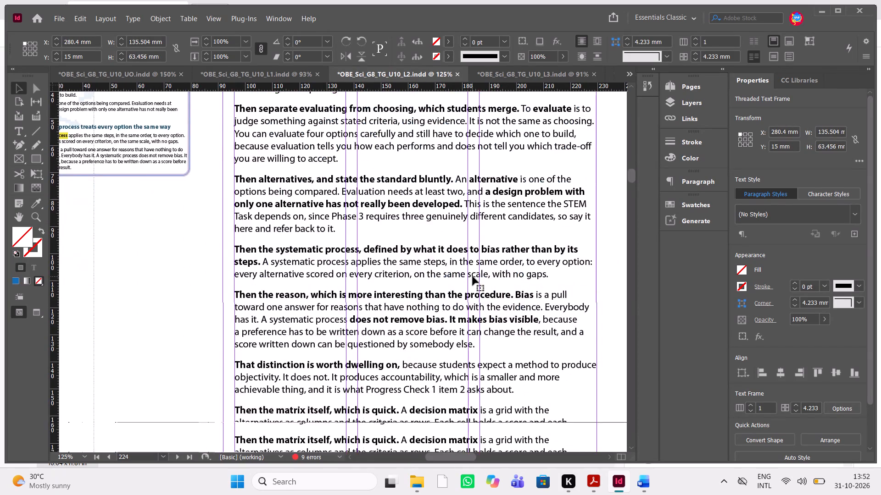
{"action": "scroll", "coordinate": [473, 276], "scroll_direction": "up", "scroll_amount": 1}
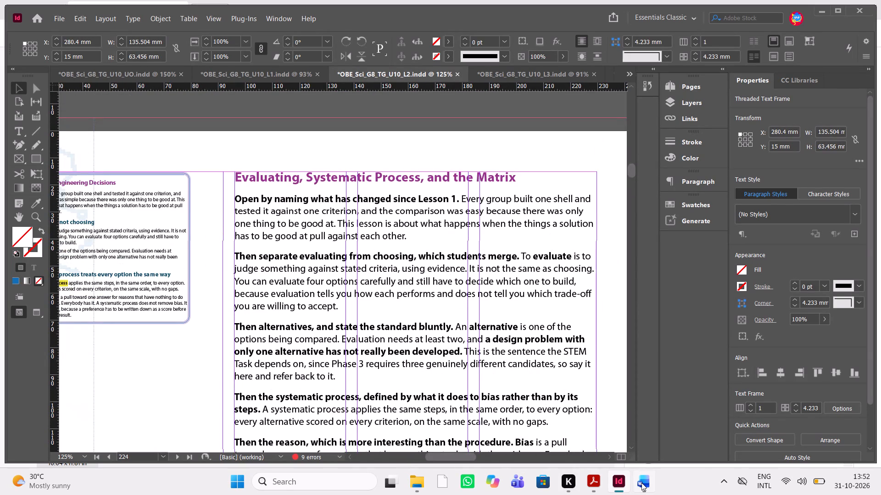
{"action": "scroll", "coordinate": [439, 308], "scroll_direction": "right", "scroll_amount": 1}
{"action": "scroll", "coordinate": [439, 308], "scroll_direction": "left", "scroll_amount": 1}
In Word, show the Unit 10 teacher guide manuscript in Print Layout and look through it for the Lesson 2 Direct Instruction text.
{"action": "left_click", "coordinate": [644, 485]}
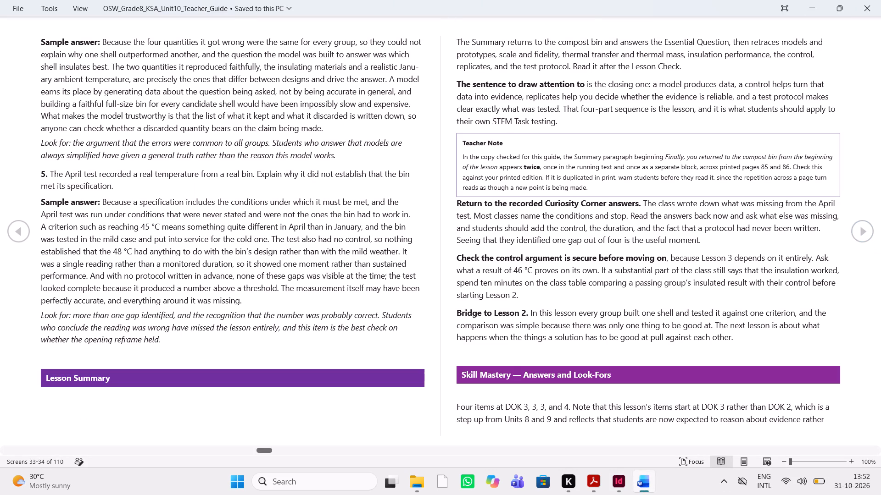
{"action": "left_click", "coordinate": [743, 460]}
{"action": "scroll", "coordinate": [520, 325], "scroll_direction": "down", "scroll_amount": 8}
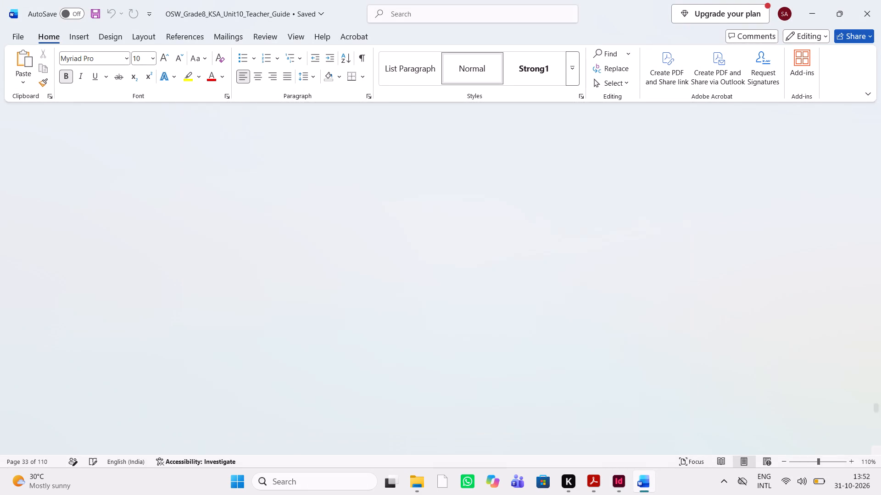
{"action": "scroll", "coordinate": [520, 325], "scroll_direction": "down", "scroll_amount": 20}
{"action": "scroll", "coordinate": [520, 325], "scroll_direction": "down", "scroll_amount": 15}
{"action": "scroll", "coordinate": [520, 325], "scroll_direction": "down", "scroll_amount": 12}
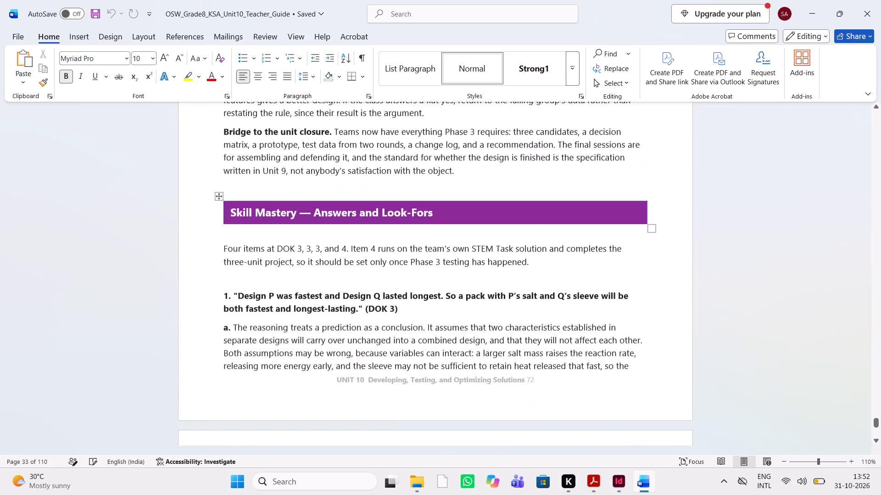
{"action": "scroll", "coordinate": [520, 325], "scroll_direction": "down", "scroll_amount": 9}
{"action": "scroll", "coordinate": [520, 325], "scroll_direction": "up", "scroll_amount": 18}
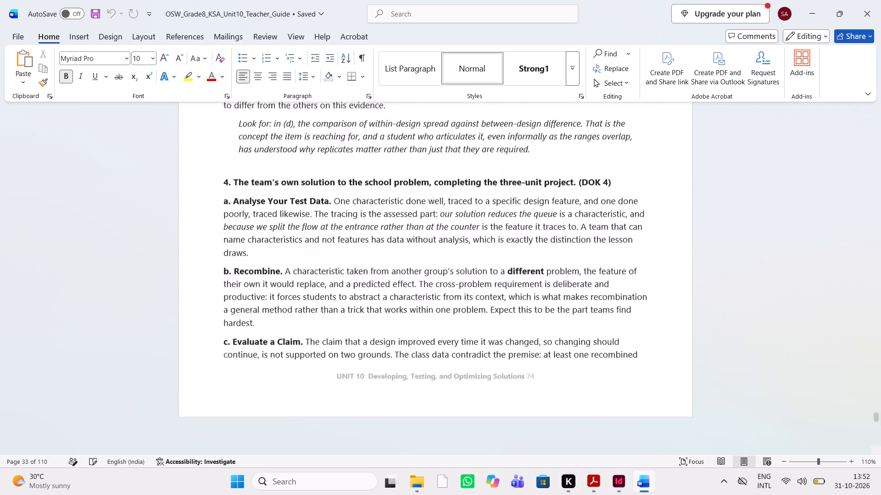
{"action": "scroll", "coordinate": [520, 325], "scroll_direction": "up", "scroll_amount": 12}
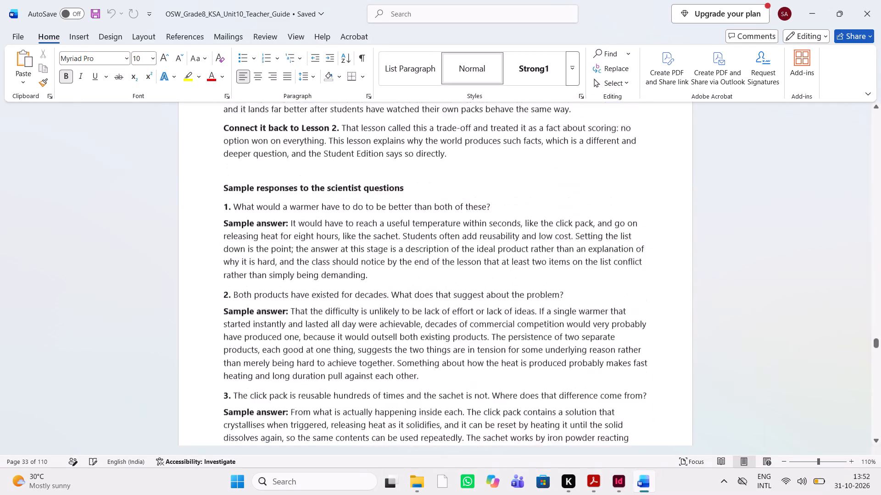
{"action": "scroll", "coordinate": [520, 325], "scroll_direction": "up", "scroll_amount": 4}
{"action": "scroll", "coordinate": [520, 325], "scroll_direction": "down", "scroll_amount": 5}
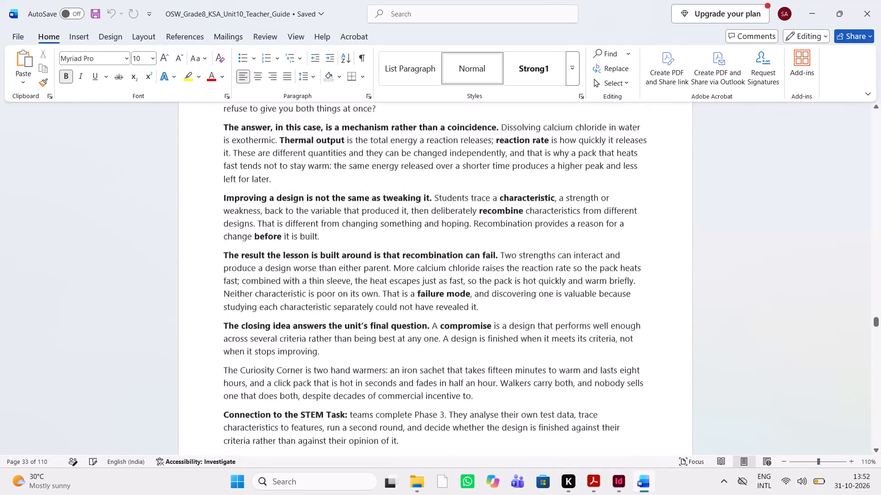
{"action": "scroll", "coordinate": [520, 325], "scroll_direction": "down", "scroll_amount": 5}
{"action": "scroll", "coordinate": [520, 325], "scroll_direction": "up", "scroll_amount": 1}
{"action": "scroll", "coordinate": [520, 325], "scroll_direction": "down", "scroll_amount": 1}
{"action": "scroll", "coordinate": [520, 325], "scroll_direction": "up", "scroll_amount": 1}
{"action": "scroll", "coordinate": [520, 325], "scroll_direction": "down", "scroll_amount": 4}
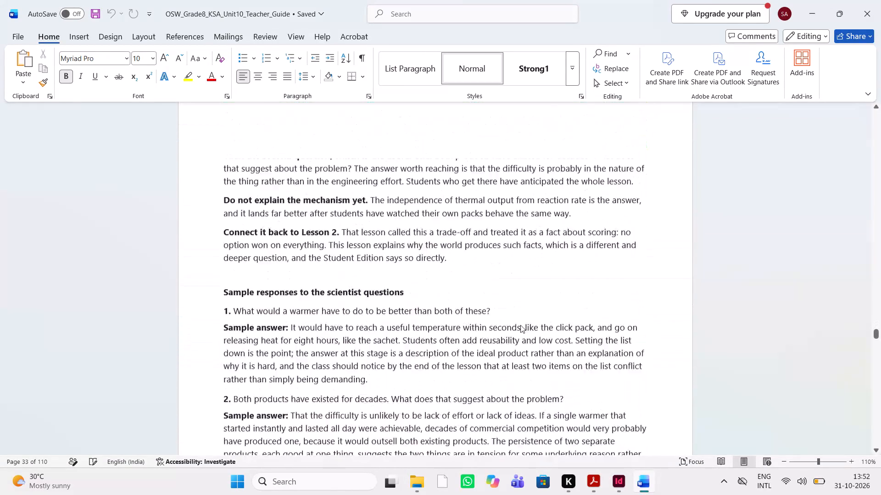
{"action": "scroll", "coordinate": [520, 325], "scroll_direction": "down", "scroll_amount": 3}
{"action": "scroll", "coordinate": [520, 325], "scroll_direction": "up", "scroll_amount": 1}
{"action": "scroll", "coordinate": [520, 325], "scroll_direction": "down", "scroll_amount": 1}
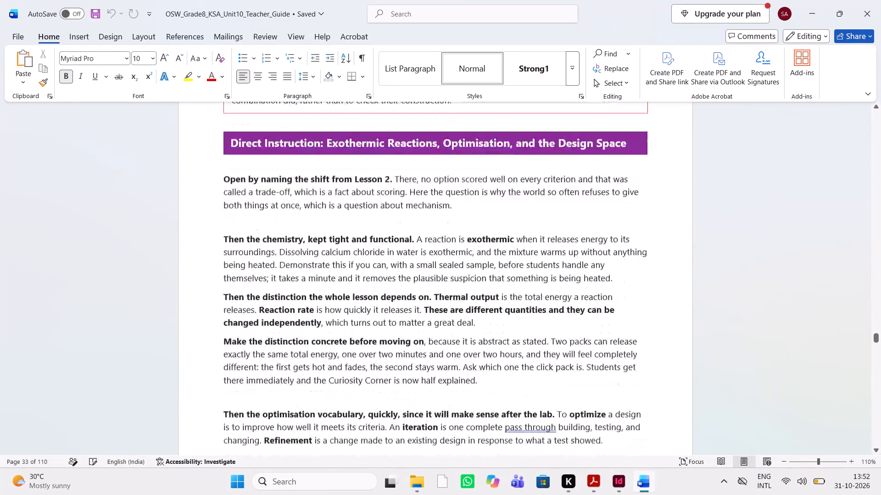
{"action": "scroll", "coordinate": [520, 325], "scroll_direction": "down", "scroll_amount": 1}
Shrink the Word manuscript to a window over the InDesign layout and compare its lesson content with page 222.
{"action": "left_click", "coordinate": [836, 11]}
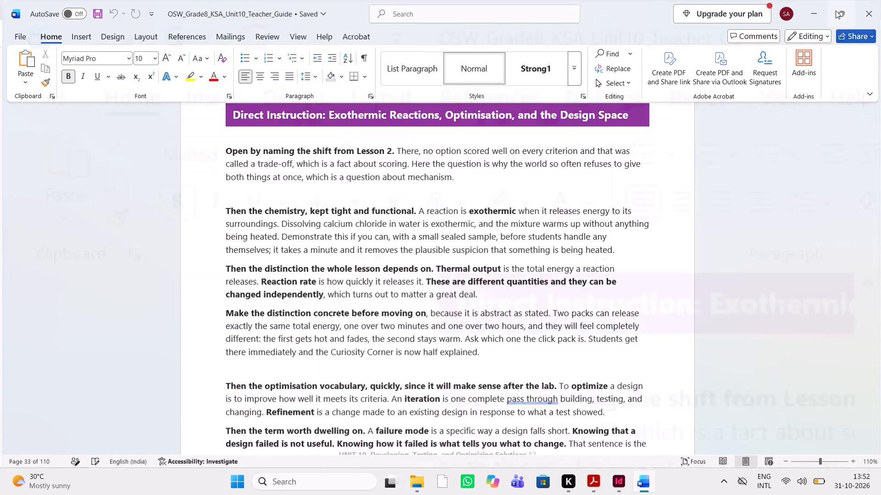
{"action": "scroll", "coordinate": [678, 168], "scroll_direction": "up", "scroll_amount": 3}
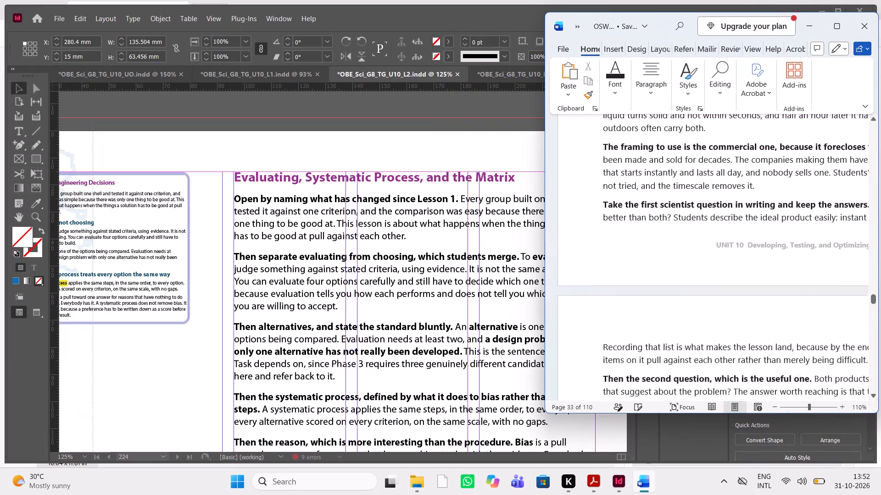
{"action": "scroll", "coordinate": [678, 168], "scroll_direction": "up", "scroll_amount": 4}
{"action": "scroll", "coordinate": [678, 168], "scroll_direction": "down", "scroll_amount": 2}
{"action": "scroll", "coordinate": [478, 192], "scroll_direction": "up", "scroll_amount": 1}
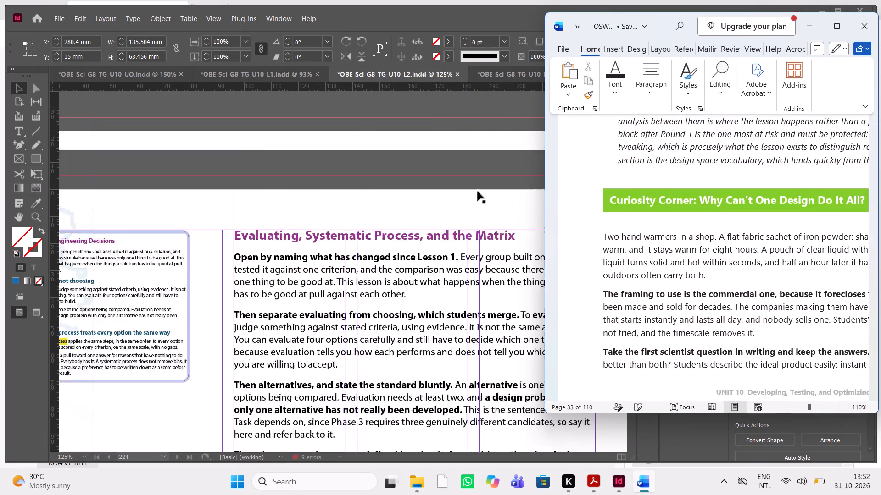
{"action": "scroll", "coordinate": [478, 192], "scroll_direction": "up", "scroll_amount": 4}
{"action": "scroll", "coordinate": [478, 192], "scroll_direction": "right", "scroll_amount": 1}
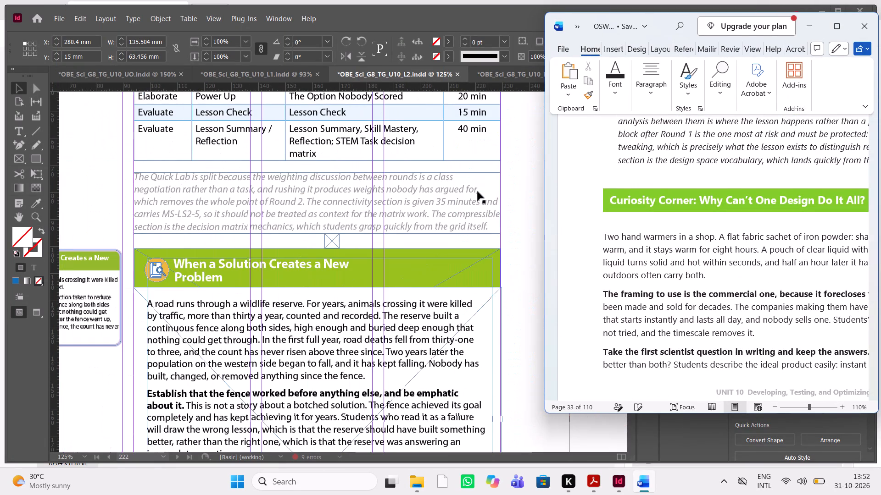
{"action": "scroll", "coordinate": [734, 176], "scroll_direction": "up", "scroll_amount": 1}
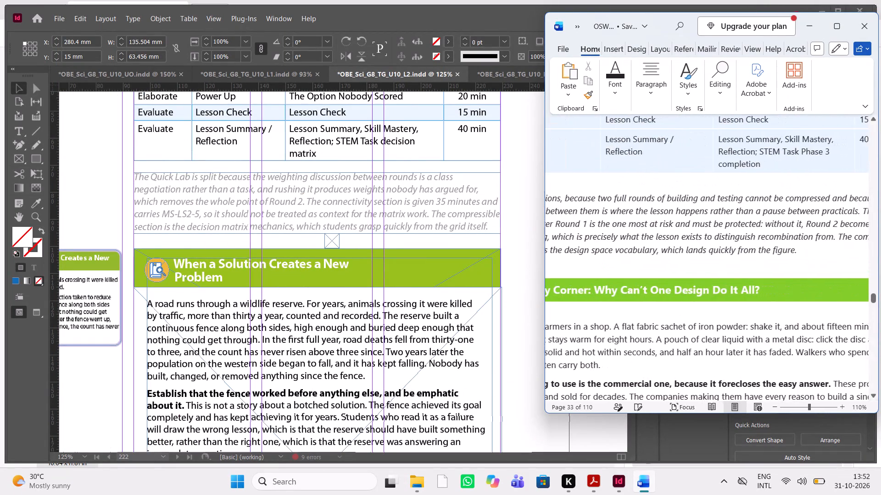
{"action": "scroll", "coordinate": [734, 176], "scroll_direction": "up", "scroll_amount": 1}
{"action": "scroll", "coordinate": [734, 176], "scroll_direction": "right", "scroll_amount": 1}
In Acrobat, review the reviewer's marks on page 35 of the PDF, down to the Quick Check heading.
{"action": "left_click", "coordinate": [598, 494]}
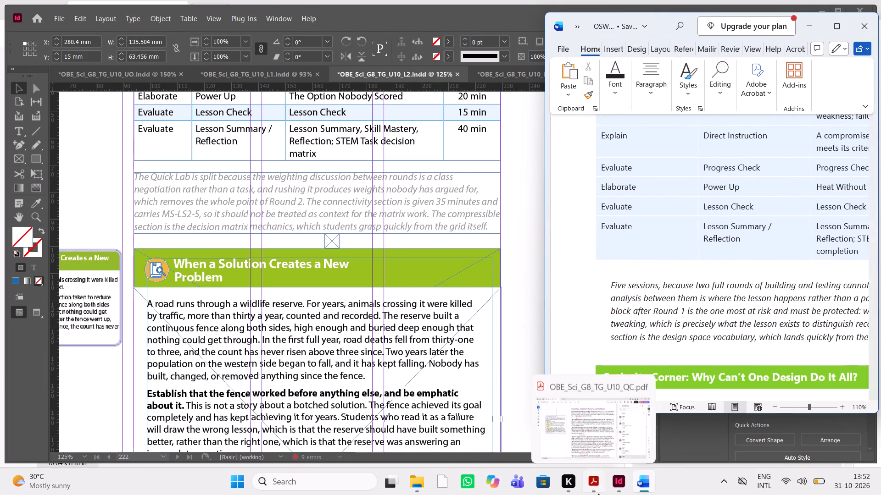
{"action": "left_click", "coordinate": [598, 494]}
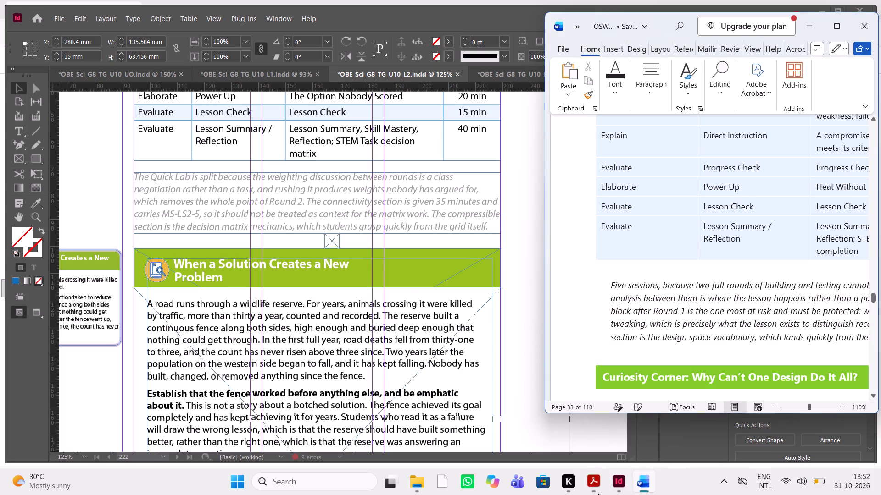
{"action": "left_click", "coordinate": [598, 494]}
{"action": "scroll", "coordinate": [509, 341], "scroll_direction": "down", "scroll_amount": 1}
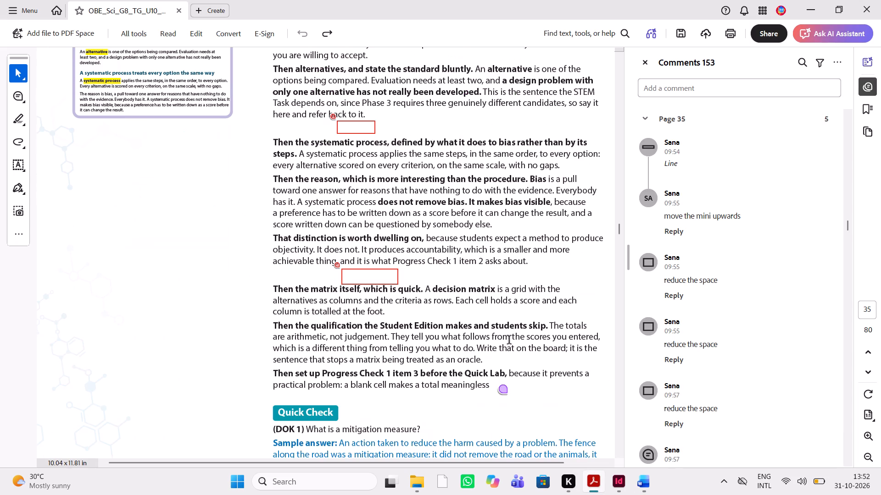
Search further back through the Word manuscript for the Lesson 2 passage matching PDF page 35.
{"action": "left_click", "coordinate": [637, 479]}
{"action": "scroll", "coordinate": [650, 175], "scroll_direction": "up", "scroll_amount": 11}
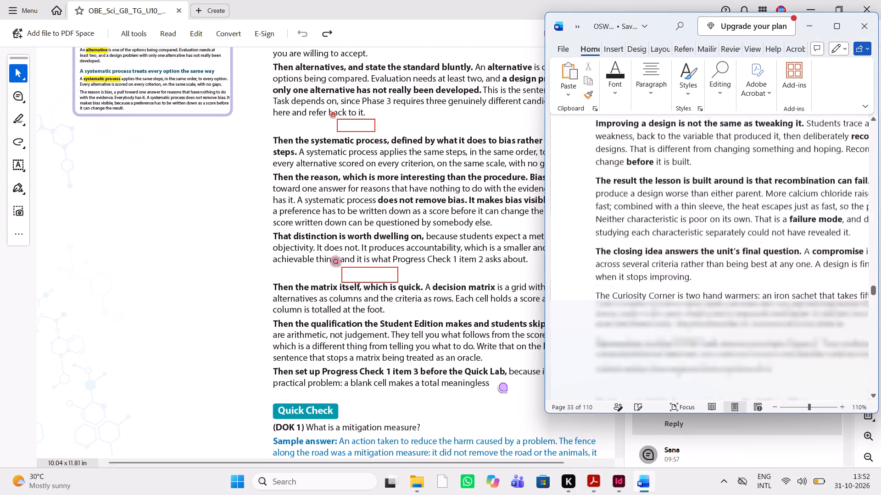
{"action": "scroll", "coordinate": [650, 175], "scroll_direction": "up", "scroll_amount": 4}
{"action": "scroll", "coordinate": [650, 175], "scroll_direction": "up", "scroll_amount": 20}
{"action": "scroll", "coordinate": [650, 175], "scroll_direction": "up", "scroll_amount": 20}
{"action": "scroll", "coordinate": [650, 175], "scroll_direction": "up", "scroll_amount": 20}
{"action": "scroll", "coordinate": [650, 175], "scroll_direction": "up", "scroll_amount": 1}
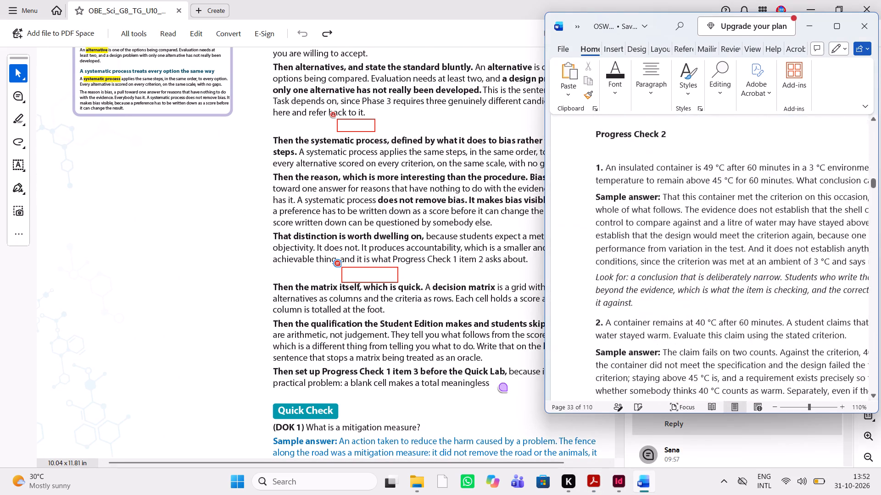
{"action": "scroll", "coordinate": [650, 175], "scroll_direction": "up", "scroll_amount": 2}
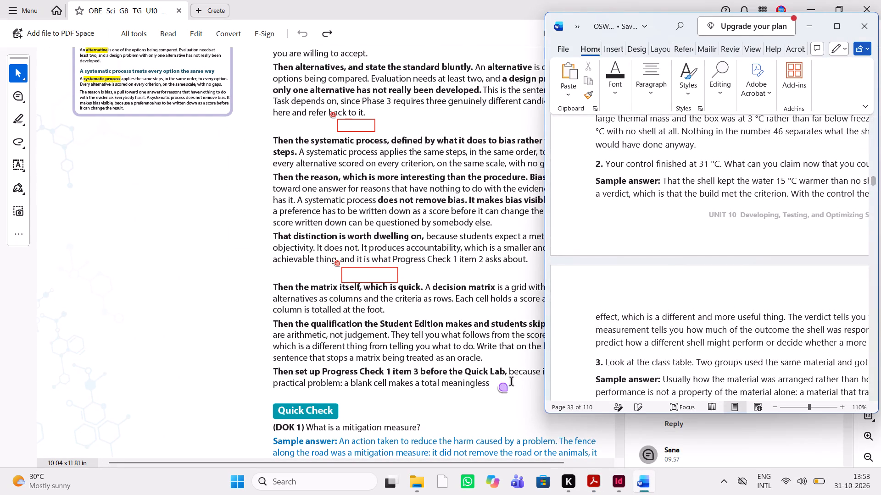
In Acrobat, open the reviewer's comment placed after "a blank cell makes a total meaningless" on PDF page 35.
{"action": "left_click", "coordinate": [506, 399]}
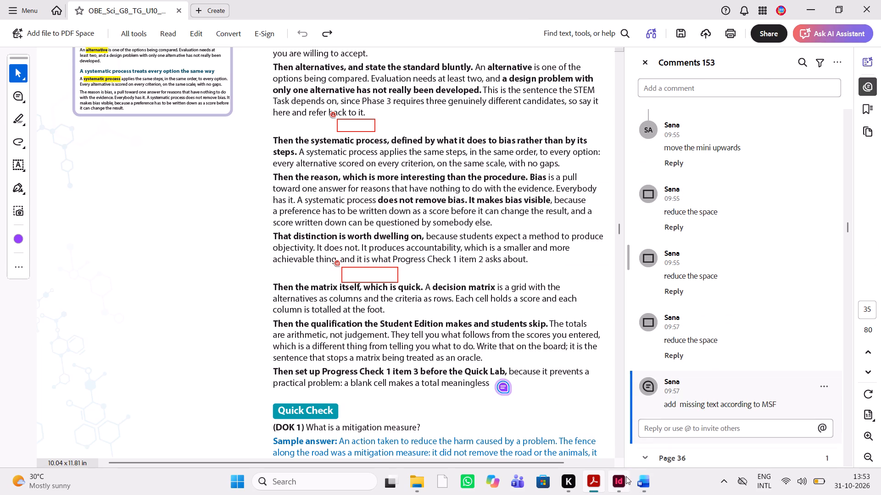
Search the Word manuscript for Lesson 2's Direct Instruction paragraph "Then set up Progress Check 1 item 3 before the Quick Lab".
{"action": "left_click", "coordinate": [636, 481]}
{"action": "scroll", "coordinate": [668, 174], "scroll_direction": "up", "scroll_amount": 2}
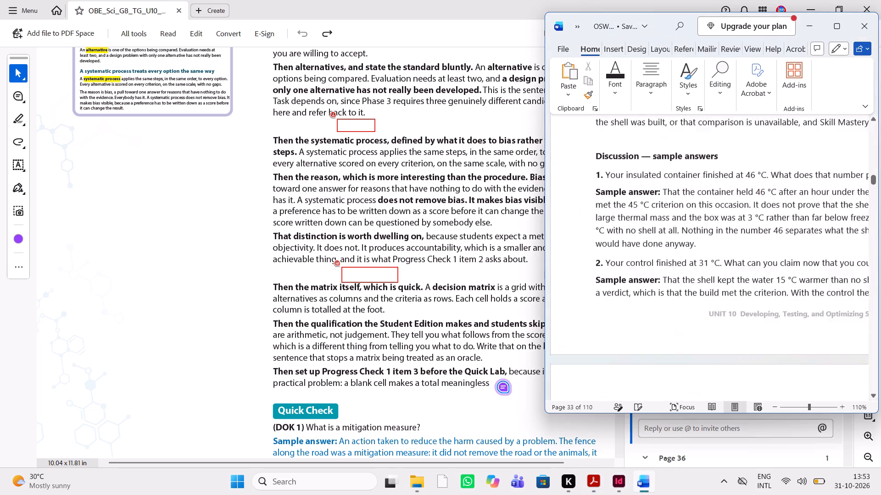
{"action": "scroll", "coordinate": [668, 174], "scroll_direction": "up", "scroll_amount": 14}
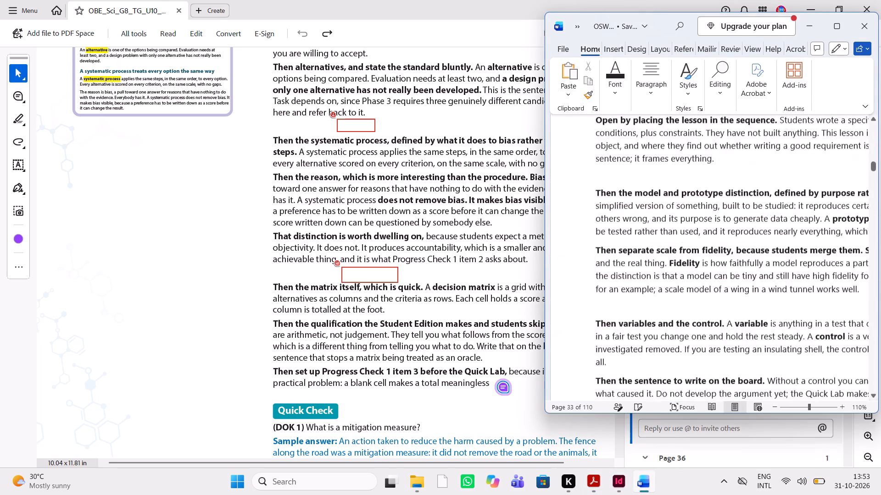
{"action": "scroll", "coordinate": [668, 174], "scroll_direction": "up", "scroll_amount": 6}
{"action": "scroll", "coordinate": [668, 174], "scroll_direction": "down", "scroll_amount": 2}
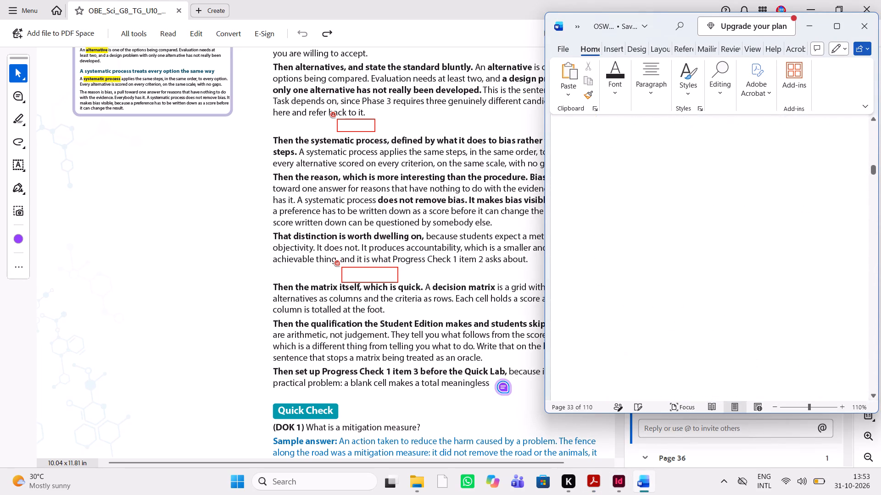
{"action": "scroll", "coordinate": [668, 174], "scroll_direction": "down", "scroll_amount": 1}
{"action": "scroll", "coordinate": [668, 174], "scroll_direction": "up", "scroll_amount": 4}
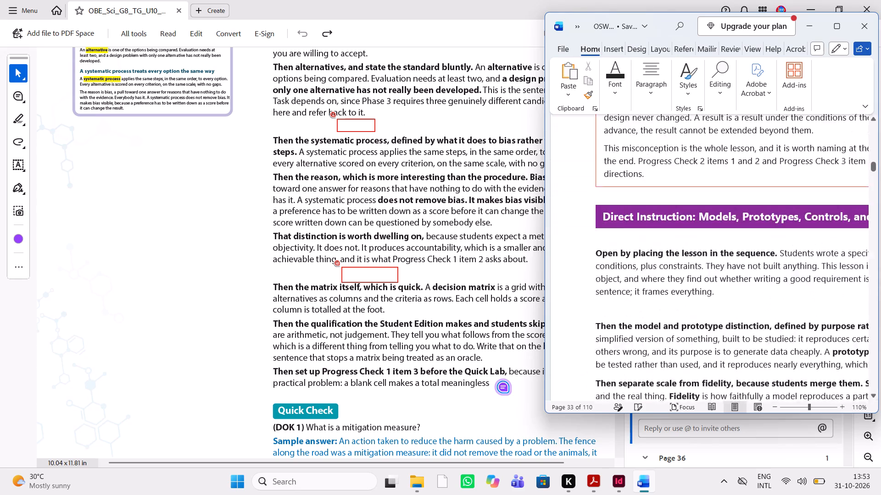
{"action": "scroll", "coordinate": [668, 174], "scroll_direction": "up", "scroll_amount": 4}
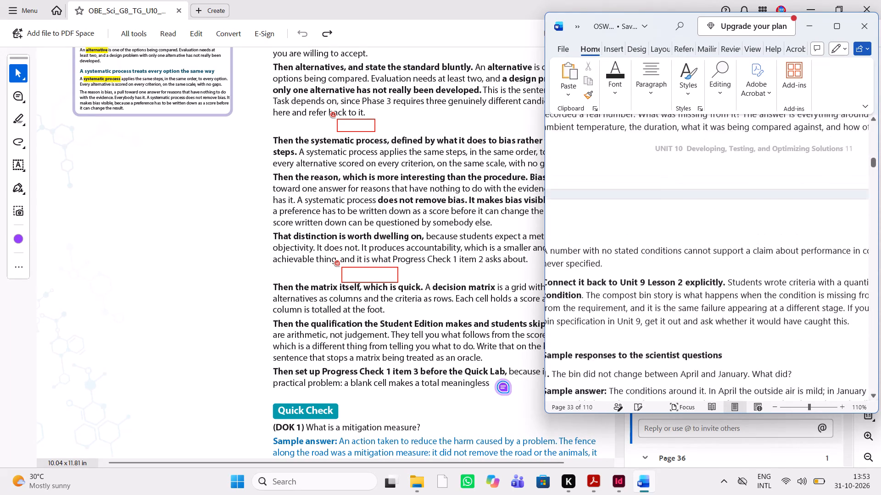
{"action": "scroll", "coordinate": [668, 174], "scroll_direction": "up", "scroll_amount": 2}
{"action": "scroll", "coordinate": [668, 174], "scroll_direction": "right", "scroll_amount": 1}
{"action": "scroll", "coordinate": [668, 174], "scroll_direction": "up", "scroll_amount": 2}
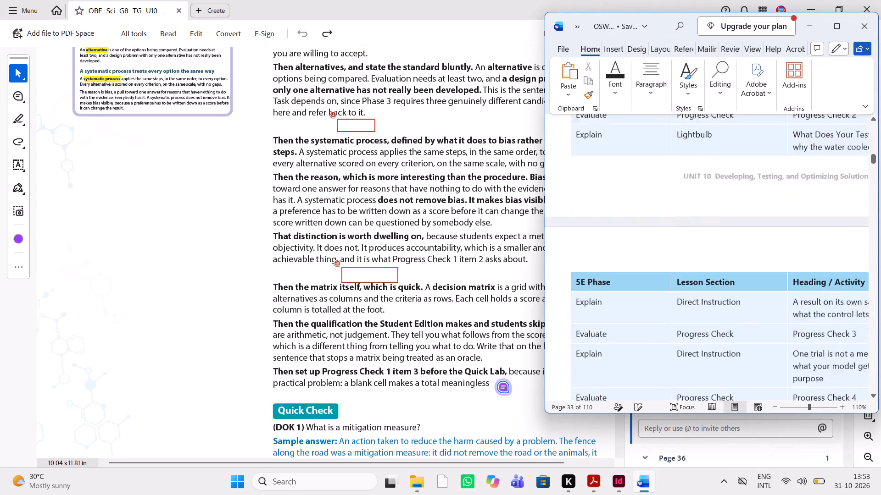
{"action": "scroll", "coordinate": [668, 174], "scroll_direction": "up", "scroll_amount": 4}
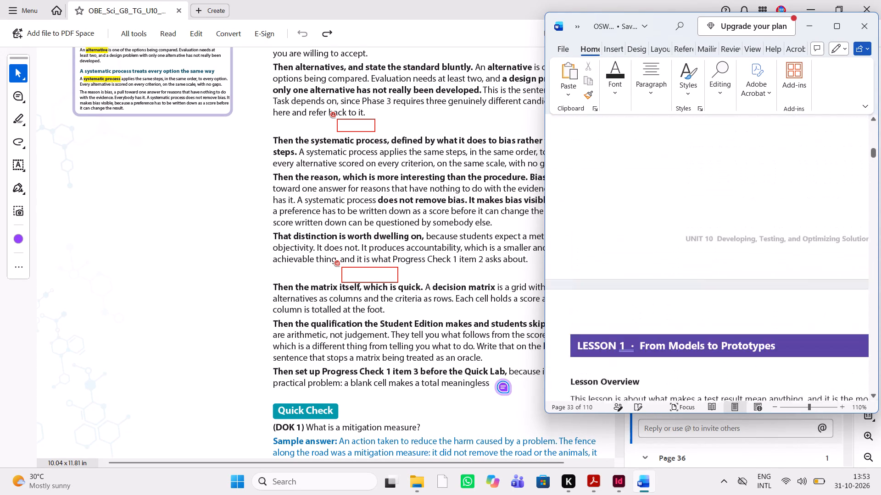
{"action": "scroll", "coordinate": [668, 174], "scroll_direction": "up", "scroll_amount": 1}
{"action": "scroll", "coordinate": [668, 174], "scroll_direction": "down", "scroll_amount": 20}
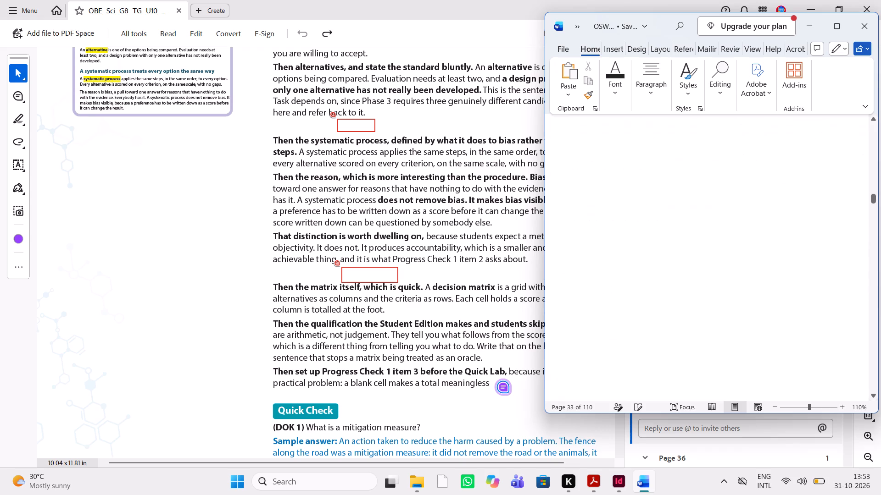
{"action": "scroll", "coordinate": [668, 174], "scroll_direction": "down", "scroll_amount": 7}
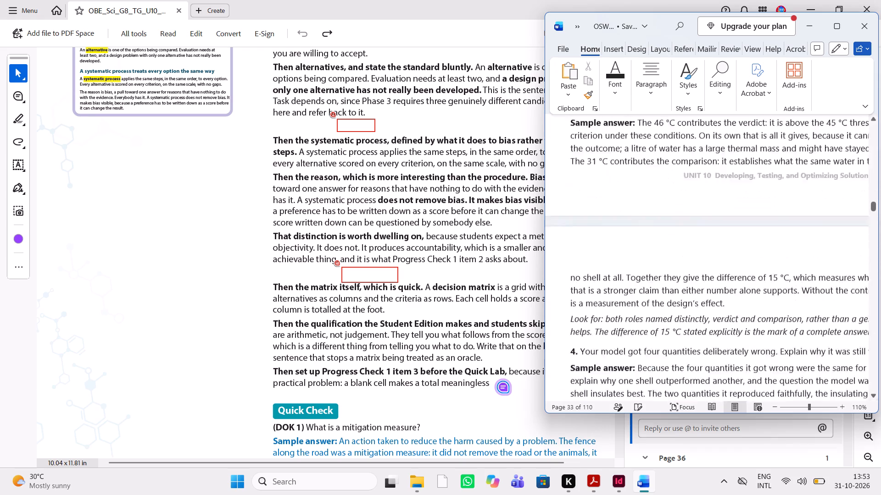
{"action": "scroll", "coordinate": [668, 174], "scroll_direction": "down", "scroll_amount": 7}
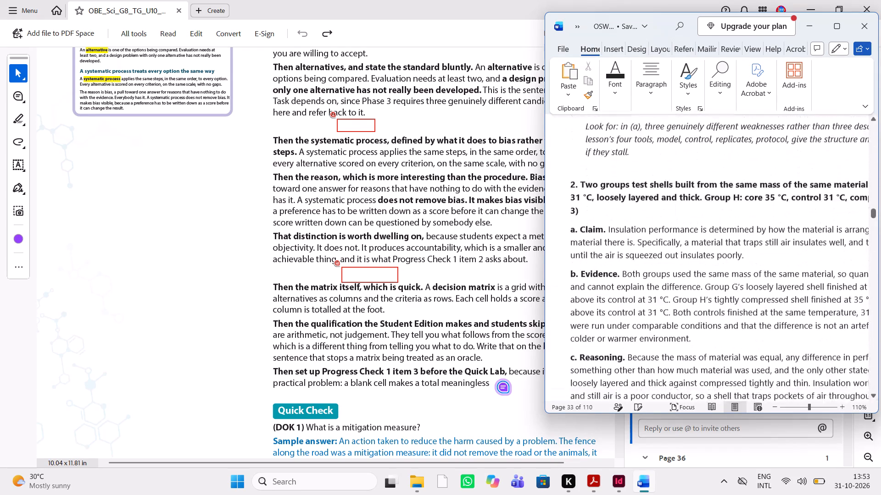
{"action": "scroll", "coordinate": [668, 174], "scroll_direction": "down", "scroll_amount": 7}
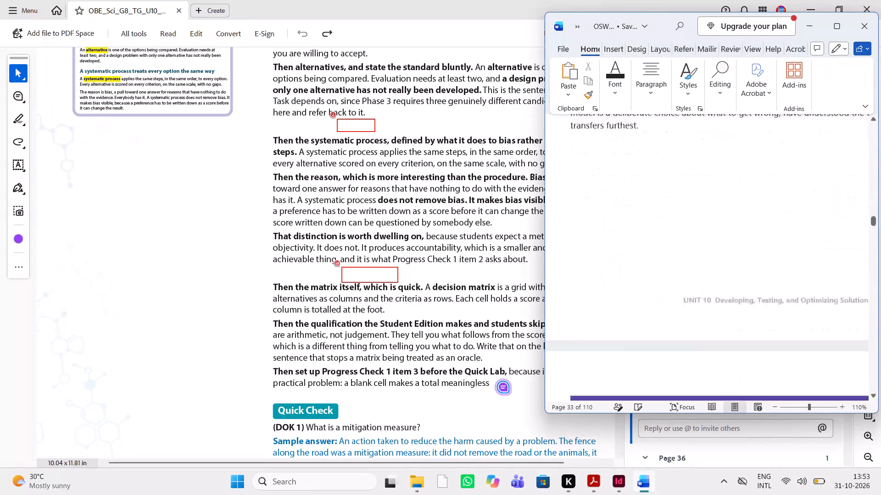
{"action": "scroll", "coordinate": [668, 174], "scroll_direction": "down", "scroll_amount": 7}
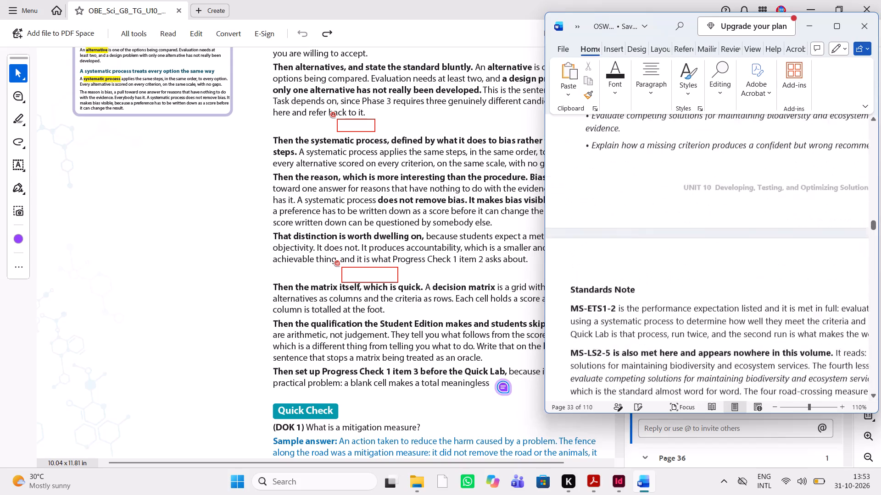
{"action": "scroll", "coordinate": [668, 174], "scroll_direction": "down", "scroll_amount": 8}
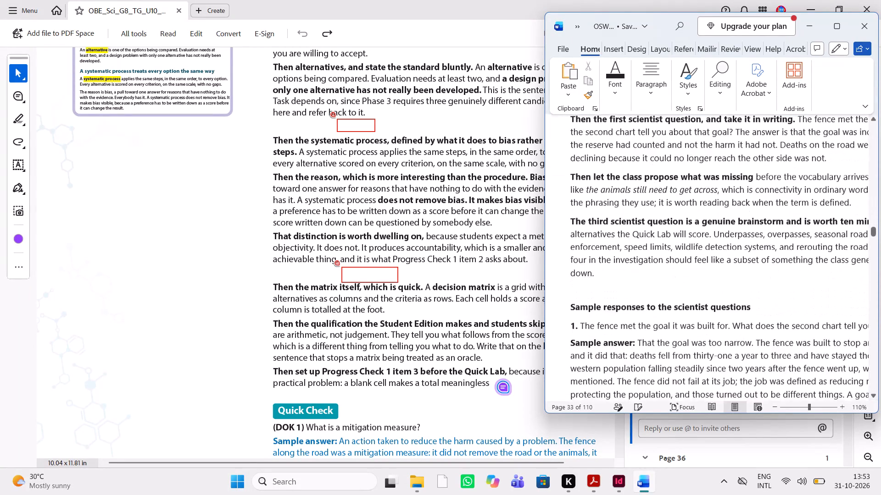
{"action": "scroll", "coordinate": [668, 174], "scroll_direction": "up", "scroll_amount": 4}
{"action": "scroll", "coordinate": [668, 174], "scroll_direction": "down", "scroll_amount": 6}
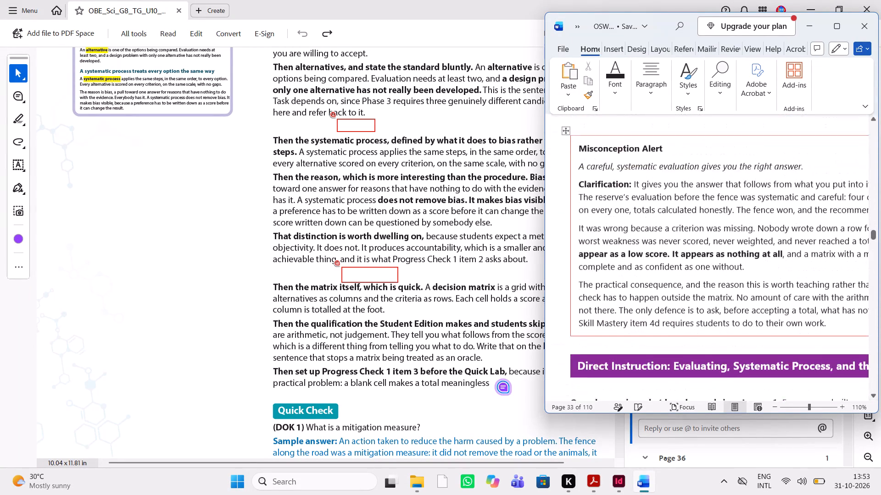
{"action": "scroll", "coordinate": [668, 174], "scroll_direction": "down", "scroll_amount": 1}
{"action": "scroll", "coordinate": [688, 264], "scroll_direction": "left", "scroll_amount": 2}
{"action": "scroll", "coordinate": [688, 264], "scroll_direction": "right", "scroll_amount": 1}
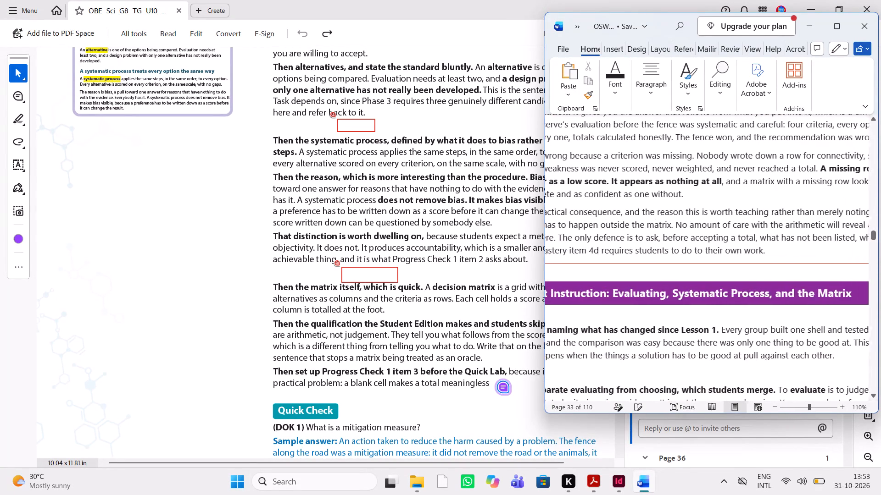
{"action": "scroll", "coordinate": [435, 280], "scroll_direction": "up", "scroll_amount": 2}
{"action": "scroll", "coordinate": [435, 280], "scroll_direction": "down", "scroll_amount": 1}
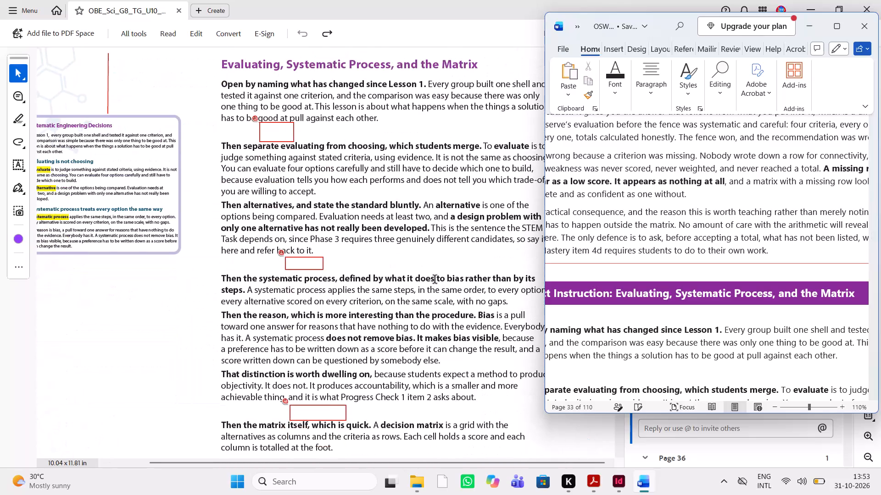
{"action": "scroll", "coordinate": [435, 280], "scroll_direction": "down", "scroll_amount": 1}
{"action": "scroll", "coordinate": [681, 314], "scroll_direction": "down", "scroll_amount": 1}
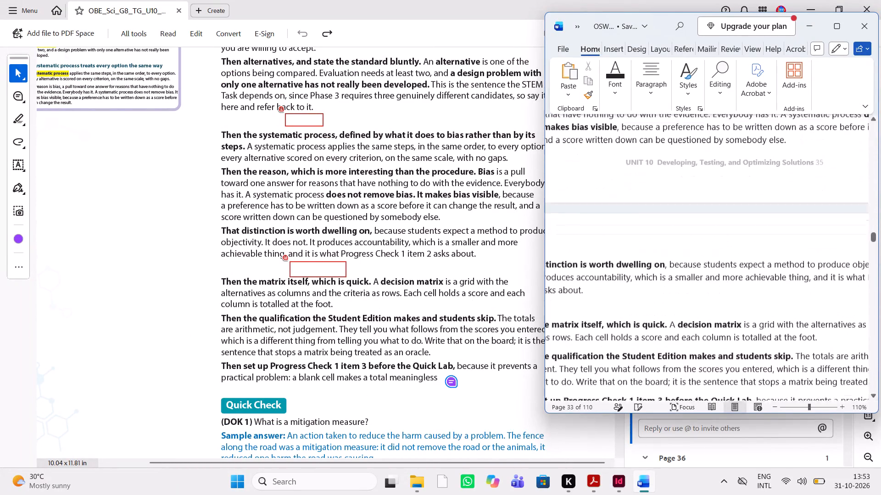
{"action": "scroll", "coordinate": [681, 314], "scroll_direction": "down", "scroll_amount": 2}
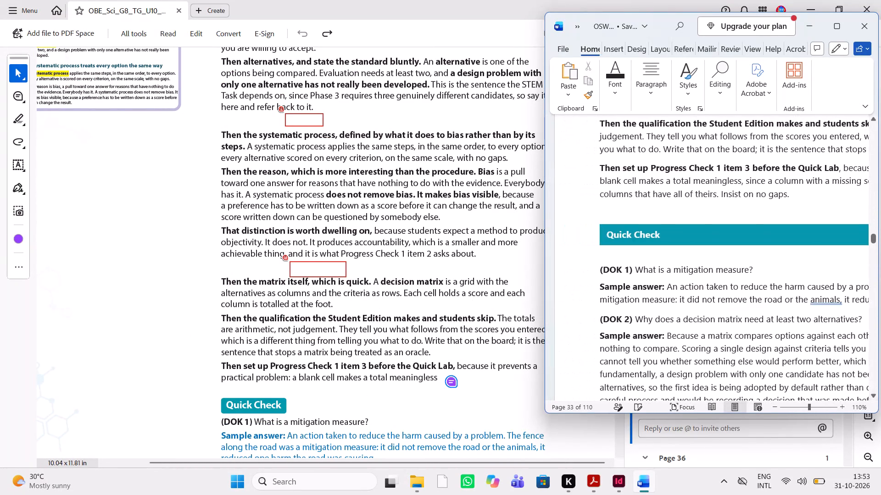
{"action": "scroll", "coordinate": [681, 314], "scroll_direction": "up", "scroll_amount": 1}
{"action": "scroll", "coordinate": [681, 314], "scroll_direction": "right", "scroll_amount": 1}
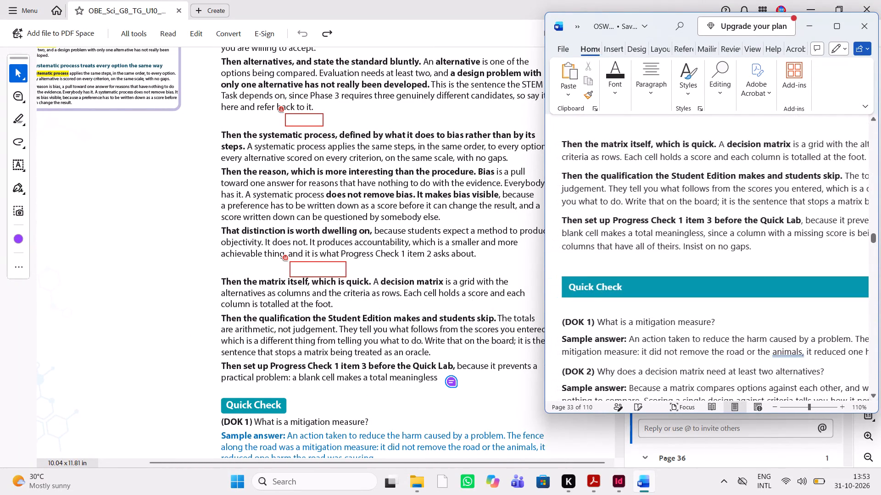
{"action": "scroll", "coordinate": [681, 314], "scroll_direction": "up", "scroll_amount": 1}
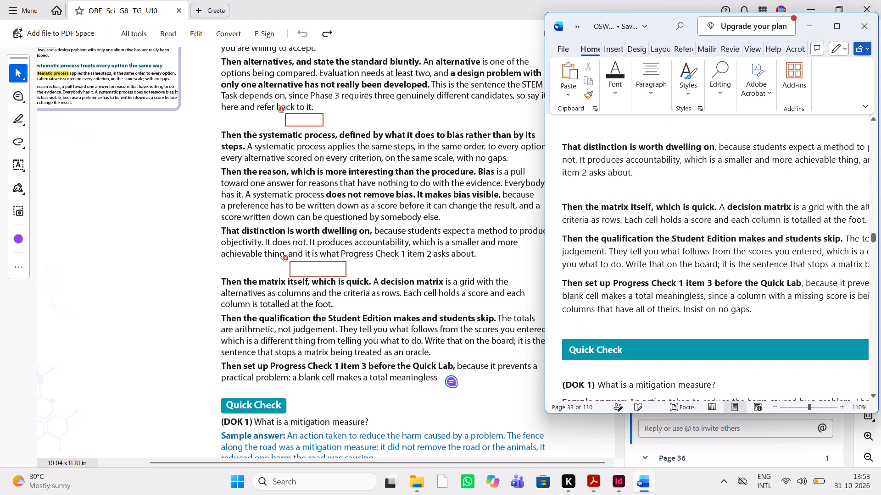
Copy the rest of that paragraph from the manuscript, from "since a column with a missing score" through "Insist on no gaps.".
{"action": "left_click_drag", "start_coordinate": [753, 307], "coordinate": [708, 299]}
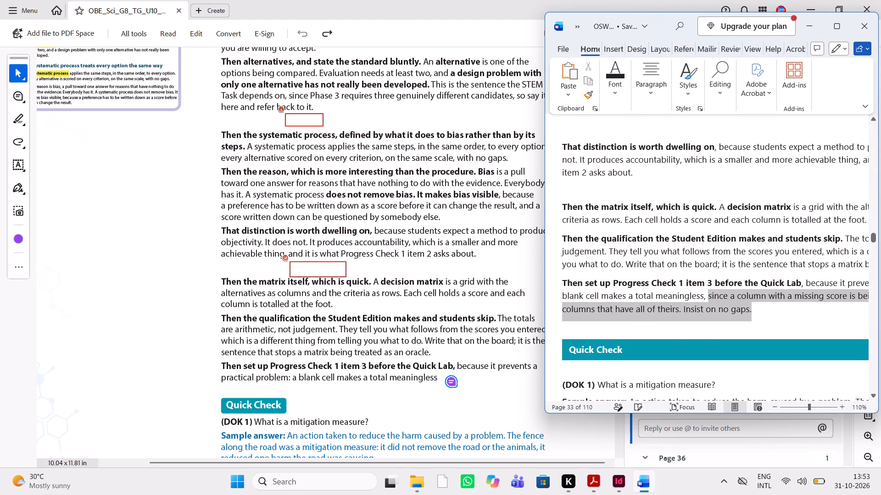
{"action": "left_click_drag", "start_coordinate": [708, 299], "coordinate": [707, 299]}
{"action": "key", "text": "ctrl+c"}
{"action": "key", "text": "ctrl+c"}
{"action": "key", "text": "ctrl+c"}
{"action": "key", "text": "ctrl+c"}
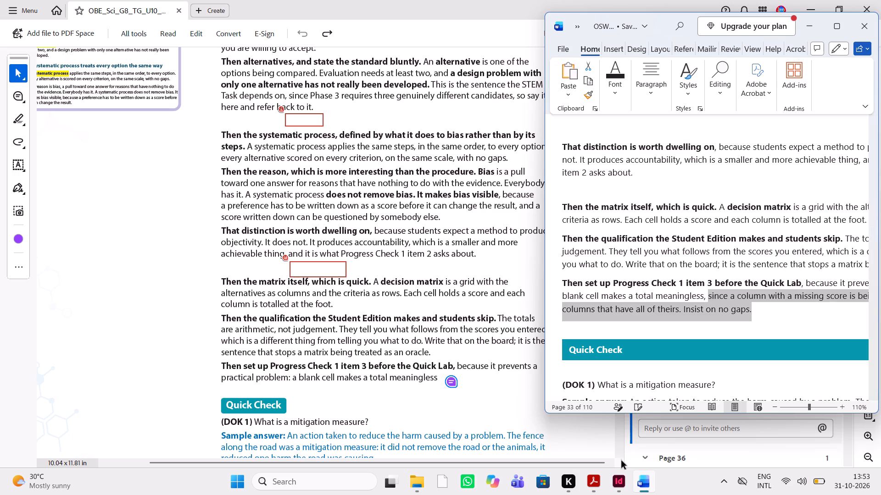
In InDesign, add a full stop after "a blank cell makes a total meaningless" on Lesson 2's page 224 and paste the copied text there.
{"action": "left_click", "coordinate": [623, 480]}
{"action": "scroll", "coordinate": [394, 349], "scroll_direction": "down", "scroll_amount": 3}
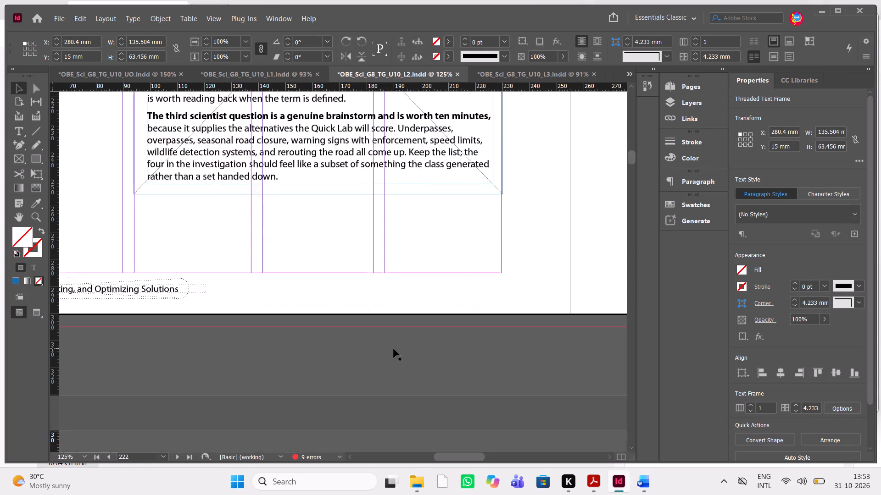
{"action": "scroll", "coordinate": [394, 349], "scroll_direction": "down", "scroll_amount": 8}
{"action": "double_click", "coordinate": [383, 326]}
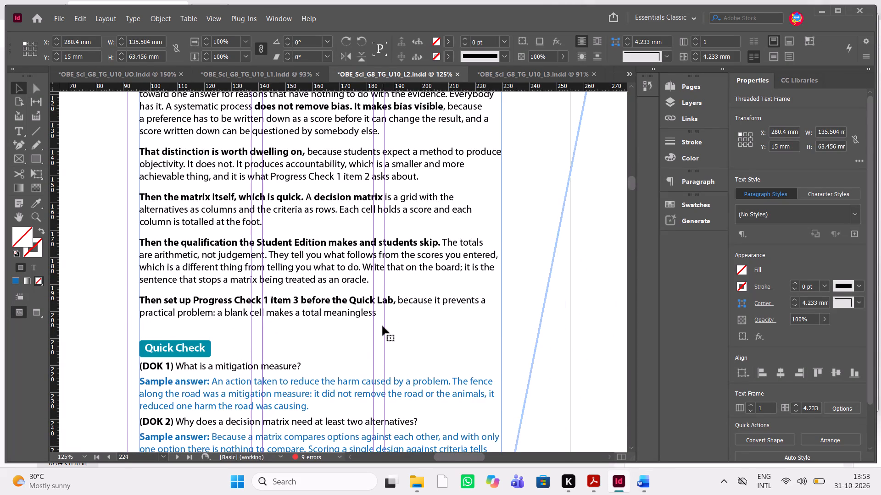
{"action": "left_click", "coordinate": [385, 314]}
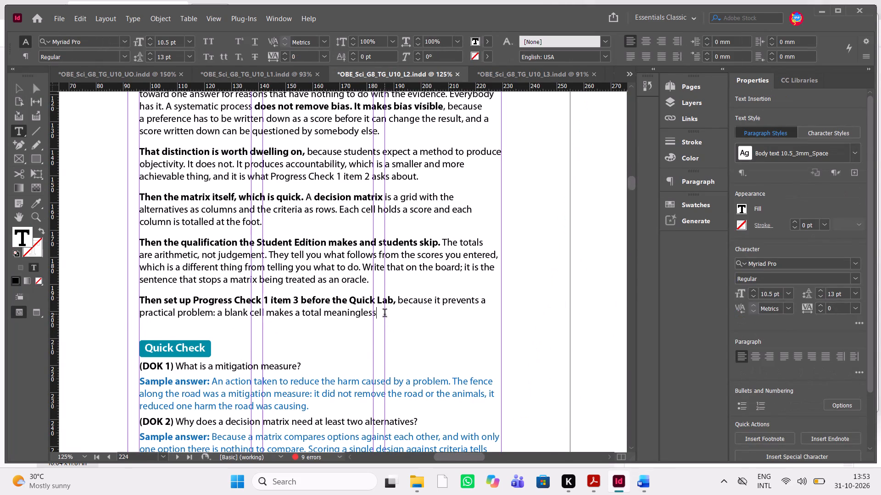
{"action": "key", "text": "comma"}
{"action": "key", "text": "BackSpace"}
{"action": "type", "text": ".."}
{"action": "key", "text": "BackSpace"}
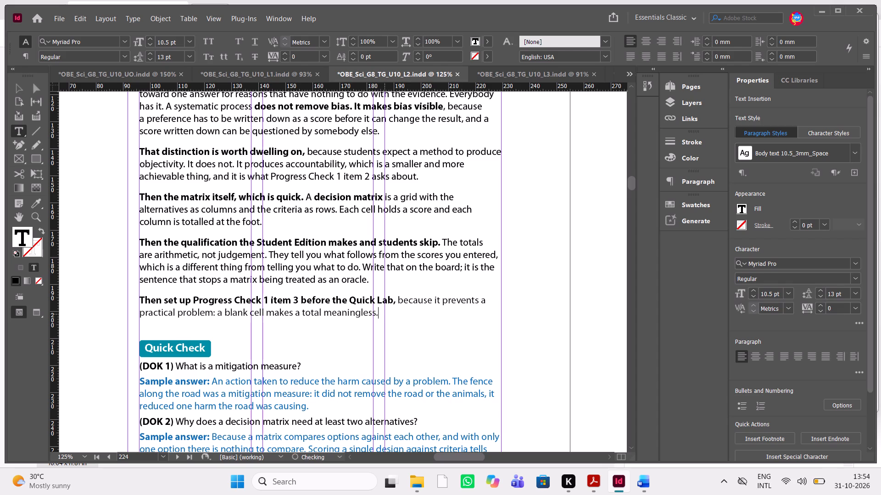
{"action": "key", "text": "ctrl+v"}
Check the punctuation against the Word manuscript and replace the full stop and space after "meaningless" with a comma in InDesign.
{"action": "key", "text": "alt+Tab"}
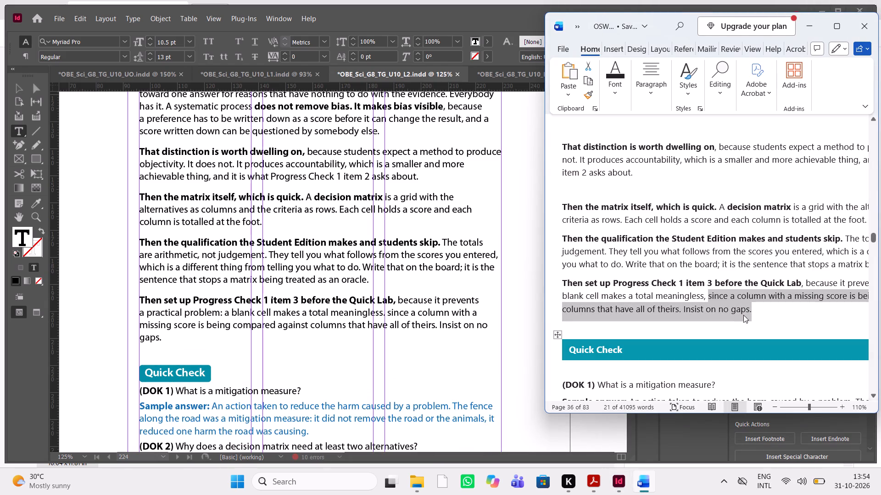
{"action": "key", "text": "alt+Tab"}
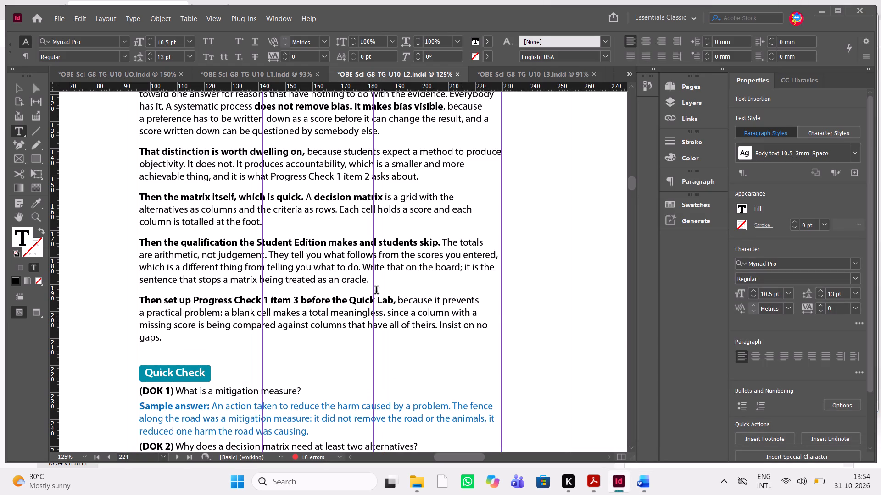
{"action": "left_click", "coordinate": [387, 312]}
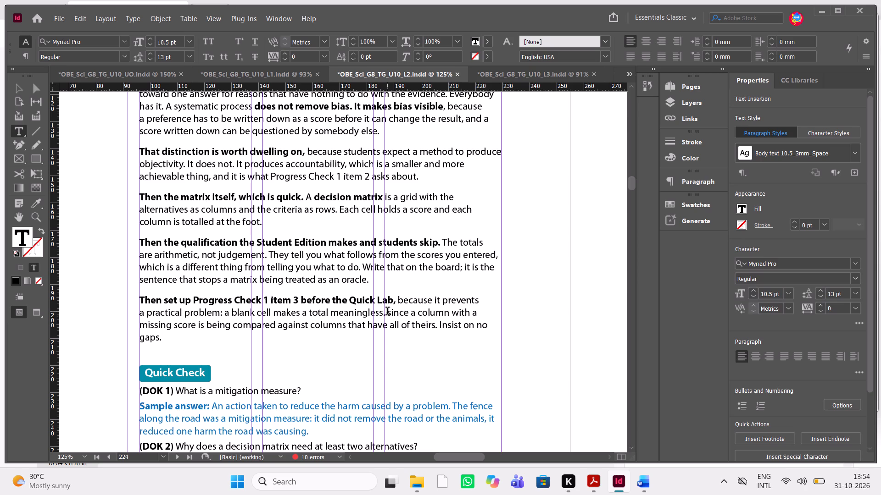
{"action": "key", "text": "BackSpace"}
{"action": "key", "text": "BackSpace"}
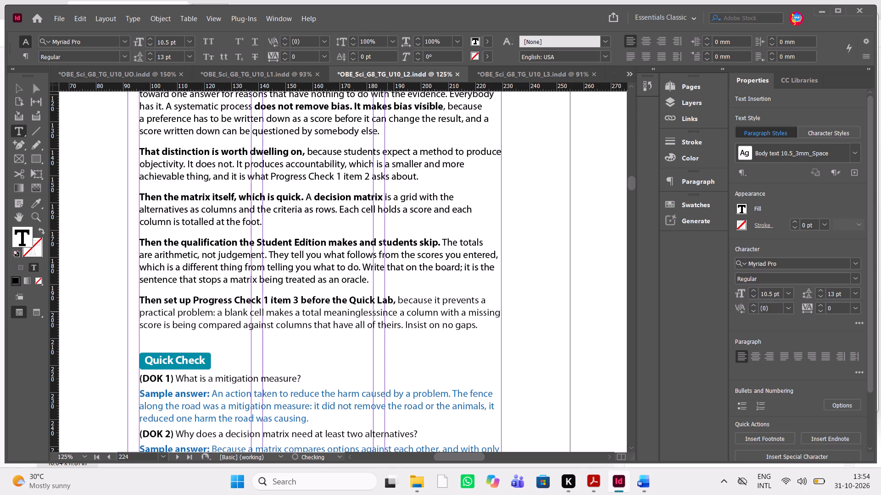
{"action": "key", "text": "comma"}
Switch to Acrobat and return to the reviewer's comments on PDF page 35.
{"action": "key", "text": "alt+Tab"}
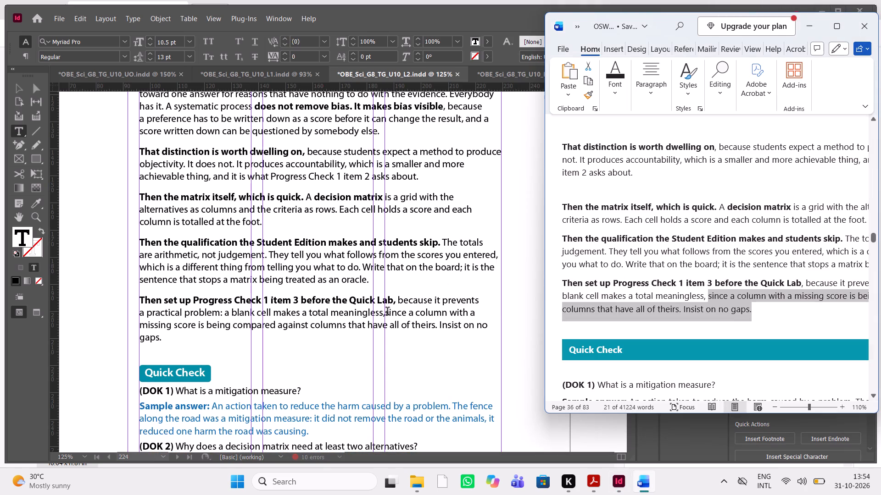
{"action": "left_click", "coordinate": [604, 479]}
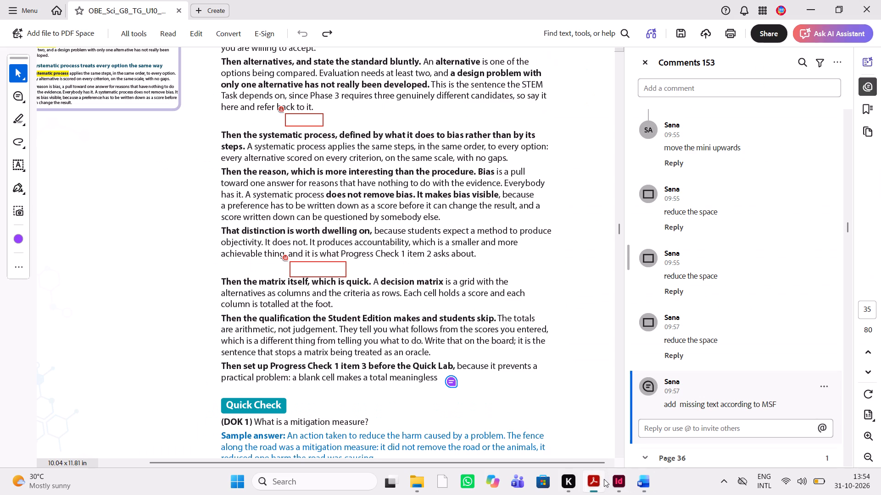
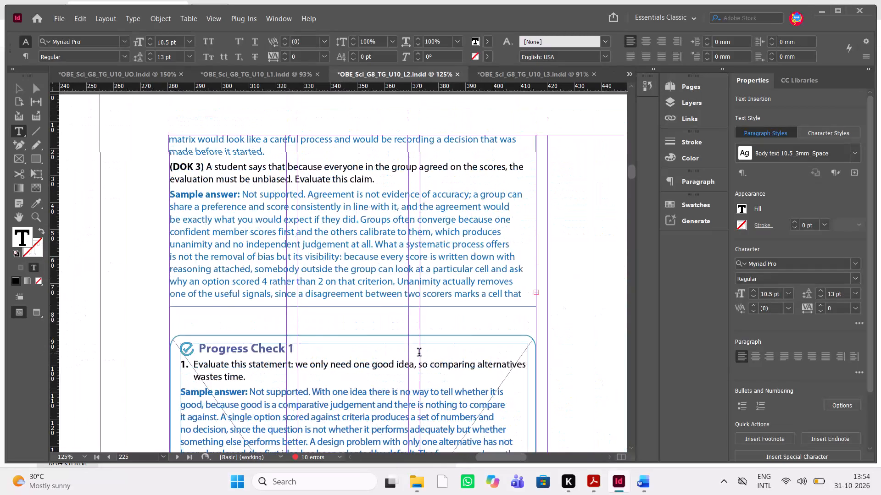
Extend the bottom of the page 225 text frame above Progress Check 1 to a height of 73 mm.
{"action": "scroll", "coordinate": [419, 353], "scroll_direction": "down", "scroll_amount": 1}
{"action": "key", "text": "Escape"}
{"action": "left_click", "coordinate": [413, 242]}
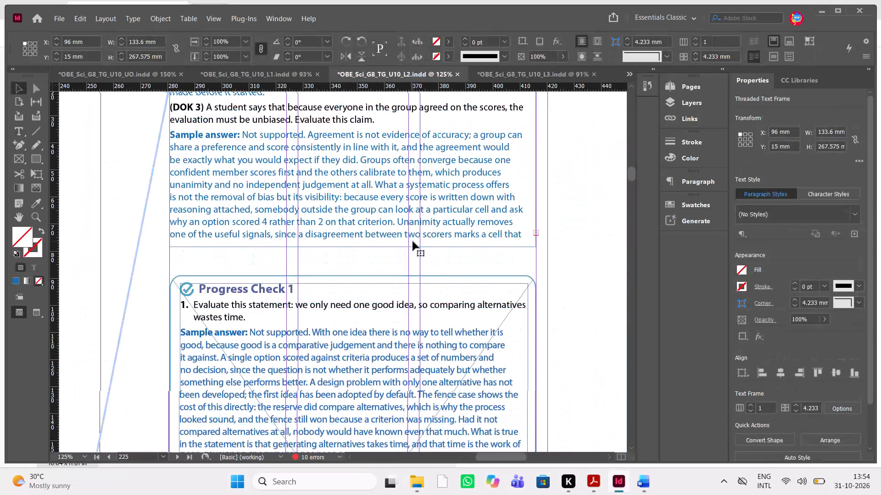
{"action": "left_click_drag", "start_coordinate": [352, 245], "coordinate": [352, 259]}
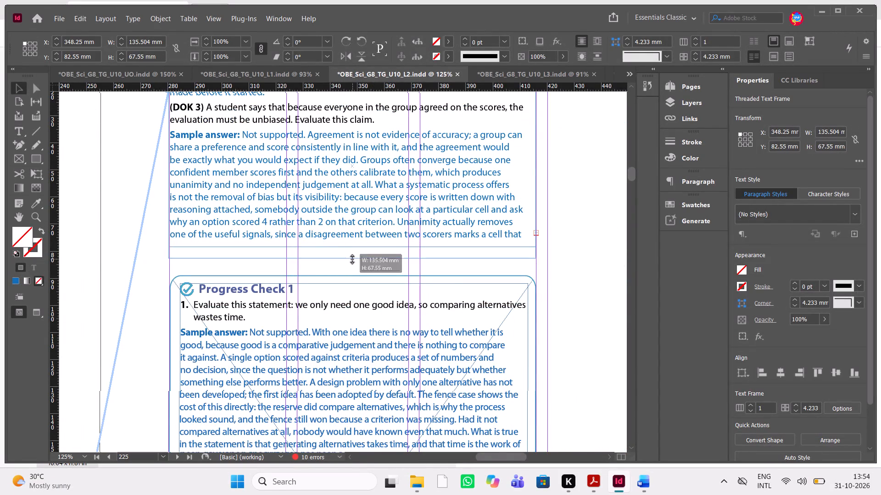
{"action": "left_click_drag", "start_coordinate": [352, 259], "coordinate": [352, 265]}
{"action": "left_click_drag", "start_coordinate": [352, 265], "coordinate": [352, 269]}
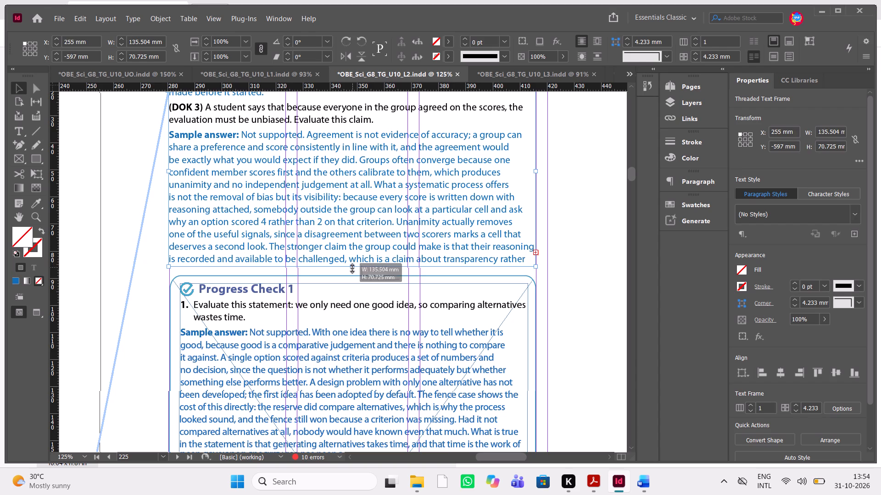
{"action": "left_click_drag", "start_coordinate": [352, 269], "coordinate": [353, 273]}
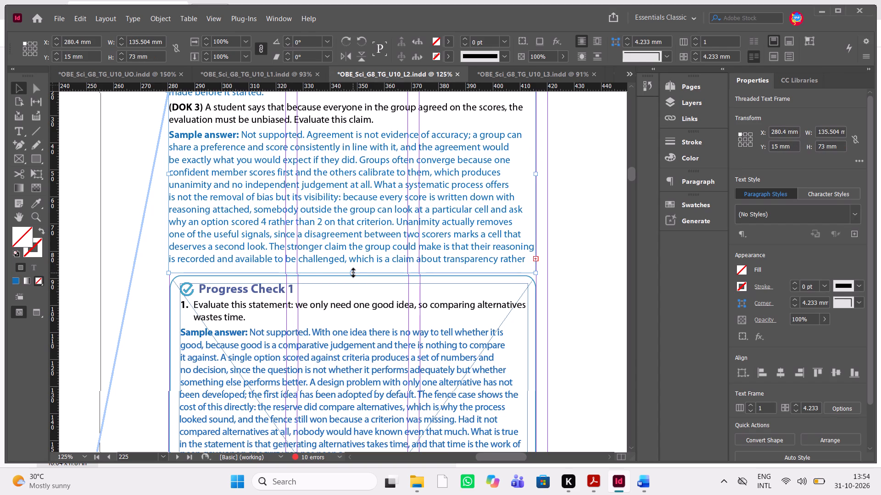
Move the Progress Check 1 group down on page 225 to a Y position of about 94.13 mm.
{"action": "scroll", "coordinate": [353, 273], "scroll_direction": "down", "scroll_amount": 3}
{"action": "scroll", "coordinate": [353, 273], "scroll_direction": "up", "scroll_amount": 1}
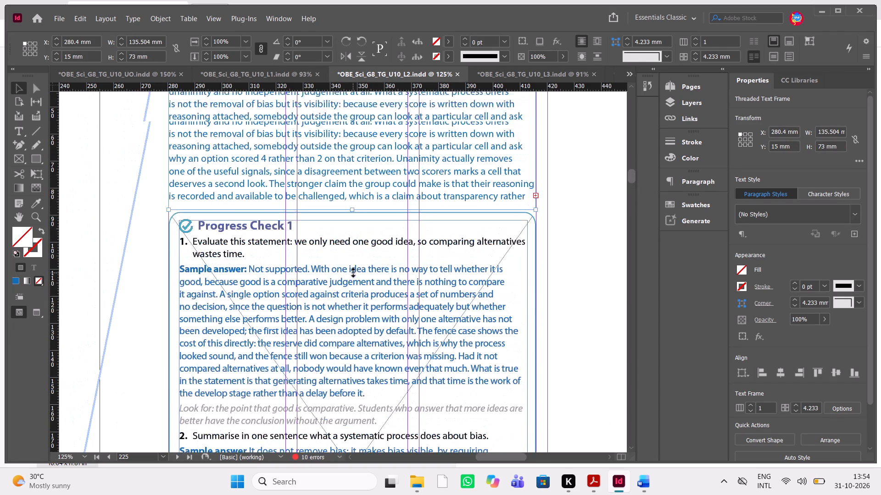
{"action": "scroll", "coordinate": [353, 273], "scroll_direction": "up", "scroll_amount": 1}
{"action": "left_click_drag", "start_coordinate": [160, 221], "coordinate": [258, 252]}
{"action": "scroll", "coordinate": [258, 252], "scroll_direction": "down", "scroll_amount": 3}
{"action": "key", "text": "shift+Down"}
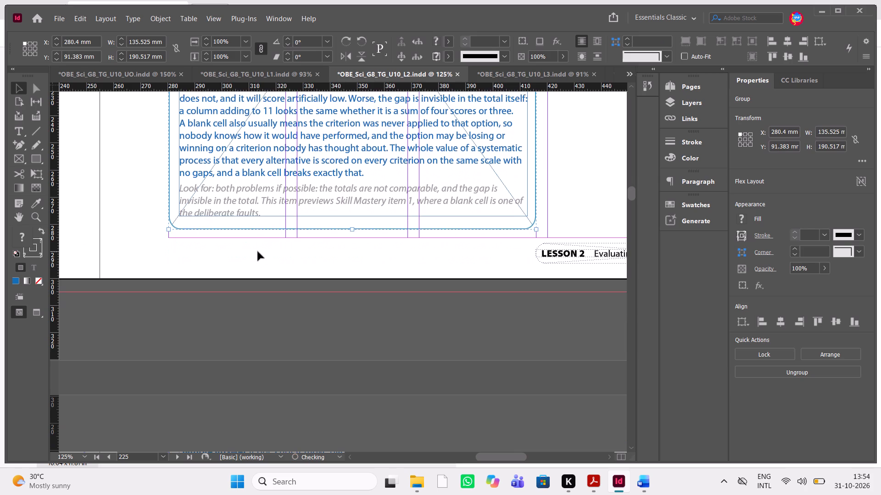
{"action": "key", "text": "shift+Down"}
{"action": "key", "text": "Down"}
{"action": "scroll", "coordinate": [258, 252], "scroll_direction": "up", "scroll_amount": 1}
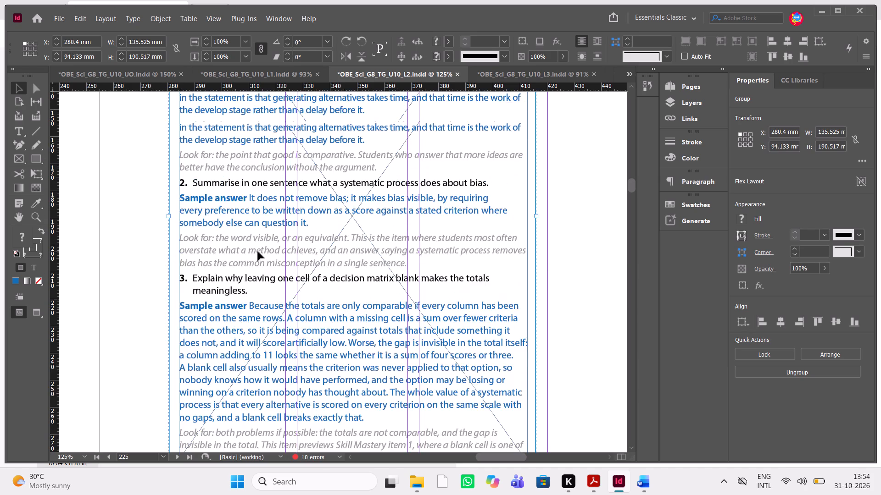
{"action": "scroll", "coordinate": [258, 252], "scroll_direction": "up", "scroll_amount": 2}
Extend the bottom of the text frame above Progress Check 1 until the overset last line of the sample answer fits.
{"action": "left_click", "coordinate": [373, 227]}
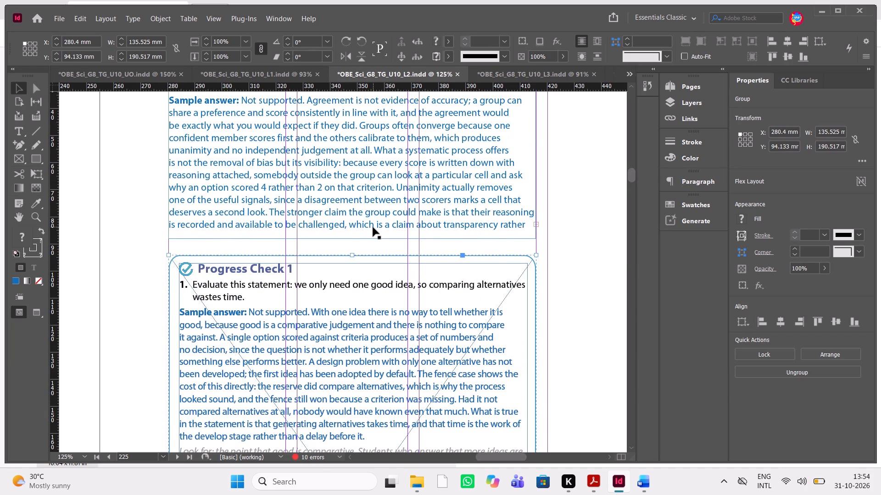
{"action": "left_click_drag", "start_coordinate": [352, 237], "coordinate": [352, 248]}
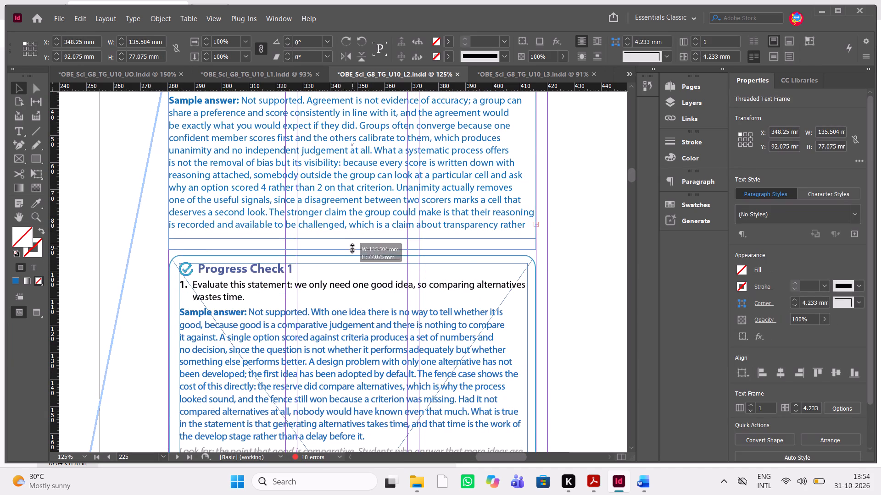
{"action": "left_click_drag", "start_coordinate": [352, 248], "coordinate": [352, 250]}
{"action": "left_click_drag", "start_coordinate": [352, 250], "coordinate": [352, 242]}
Check page 225 in preview and normal view down to the bottom of the Progress Check 1 box, then continue to page 226.
{"action": "left_click", "coordinate": [586, 267]}
{"action": "key", "text": "w"}
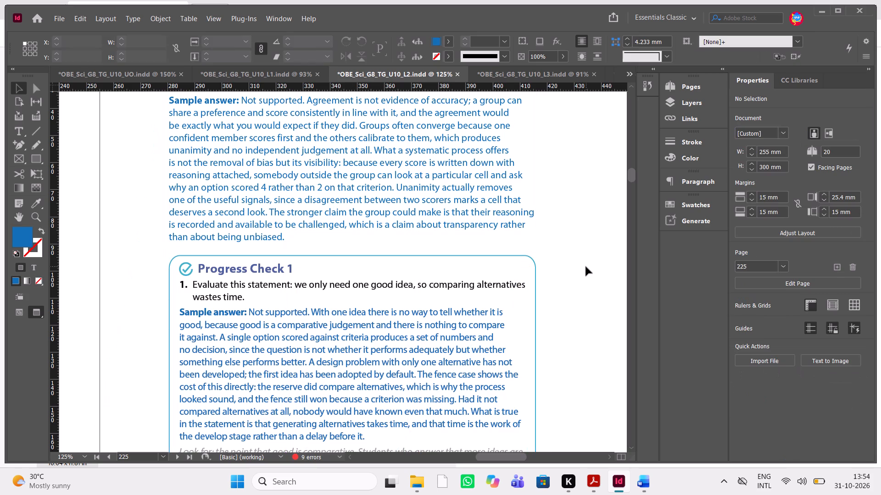
{"action": "key", "text": "w"}
{"action": "scroll", "coordinate": [586, 267], "scroll_direction": "down", "scroll_amount": 2}
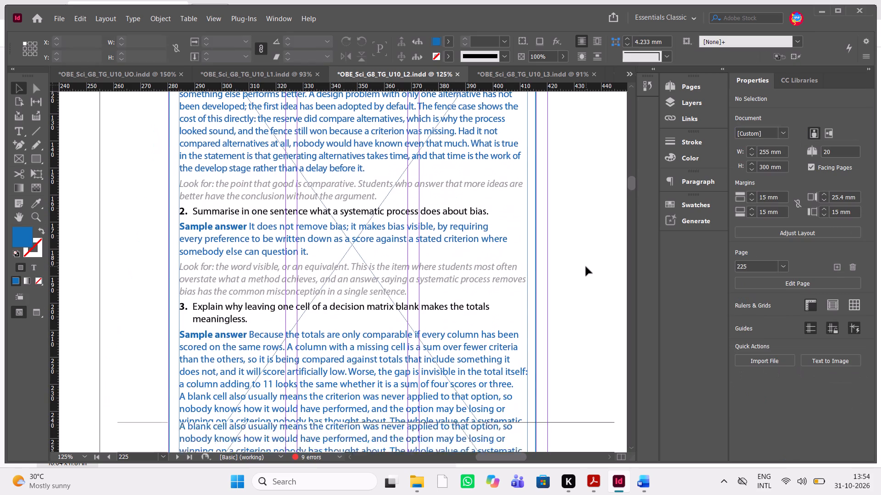
{"action": "scroll", "coordinate": [586, 267], "scroll_direction": "down", "scroll_amount": 1}
{"action": "left_click", "coordinate": [586, 267]}
{"action": "key", "text": "w"}
{"action": "key", "text": "w"}
{"action": "scroll", "coordinate": [586, 267], "scroll_direction": "down", "scroll_amount": 2}
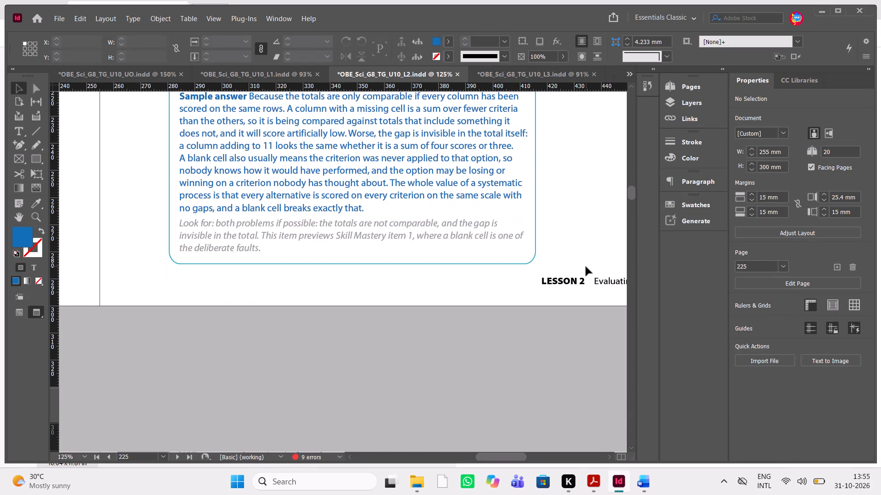
{"action": "left_click", "coordinate": [586, 267]}
{"action": "key", "text": "w"}
{"action": "key", "text": "w"}
{"action": "scroll", "coordinate": [586, 267], "scroll_direction": "down", "scroll_amount": 1}
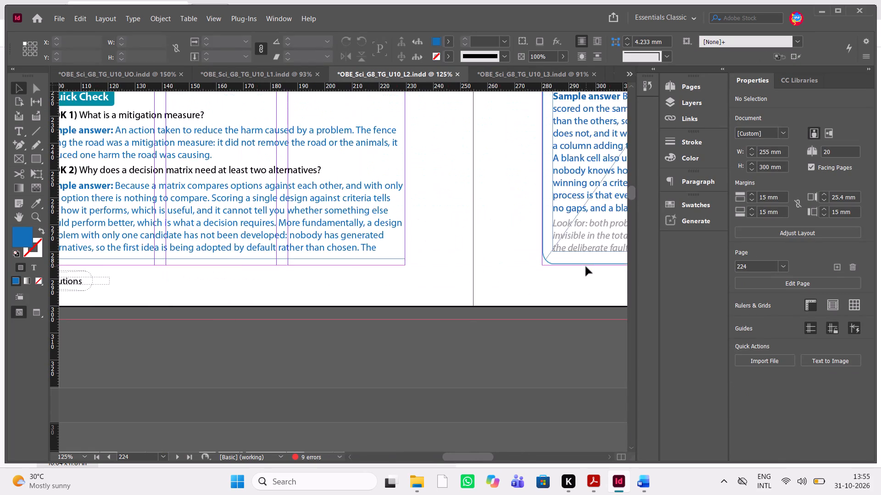
{"action": "scroll", "coordinate": [586, 267], "scroll_direction": "down", "scroll_amount": 1}
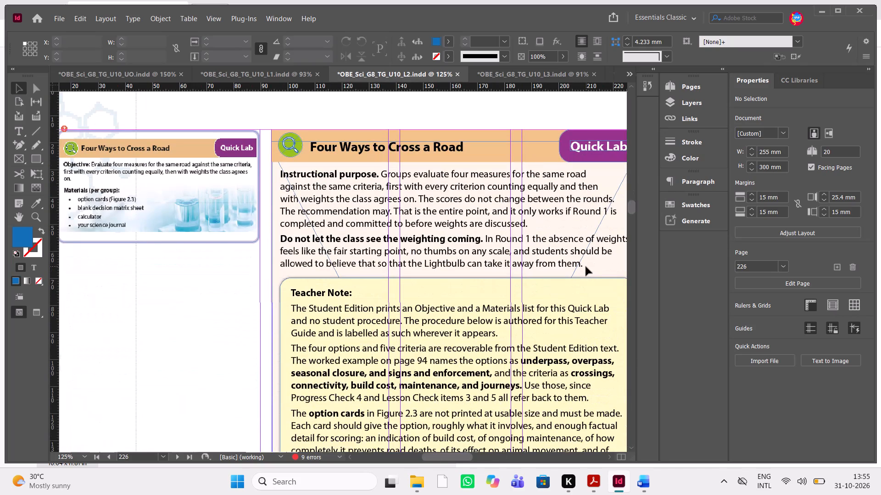
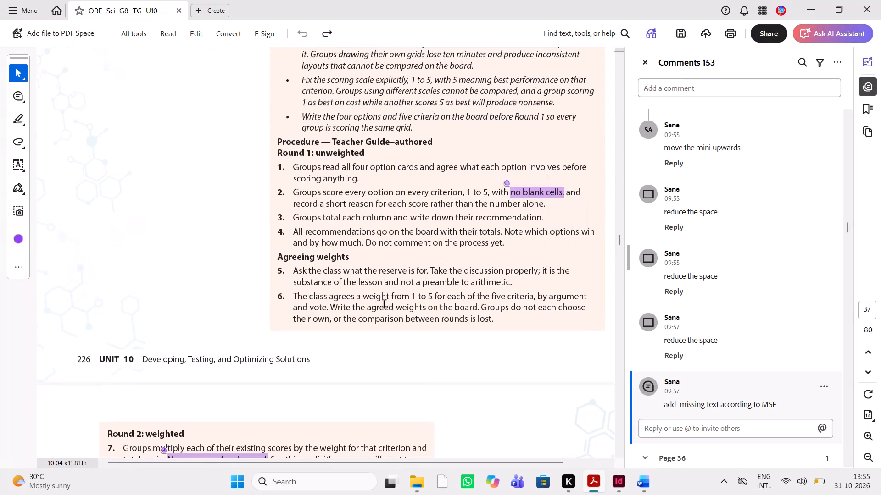
Following the highlight in the annotated PDF, make "no blank cells" bold in Round 1 item 2 on page 226 in InDesign.
{"action": "scroll", "coordinate": [385, 305], "scroll_direction": "down", "scroll_amount": 1}
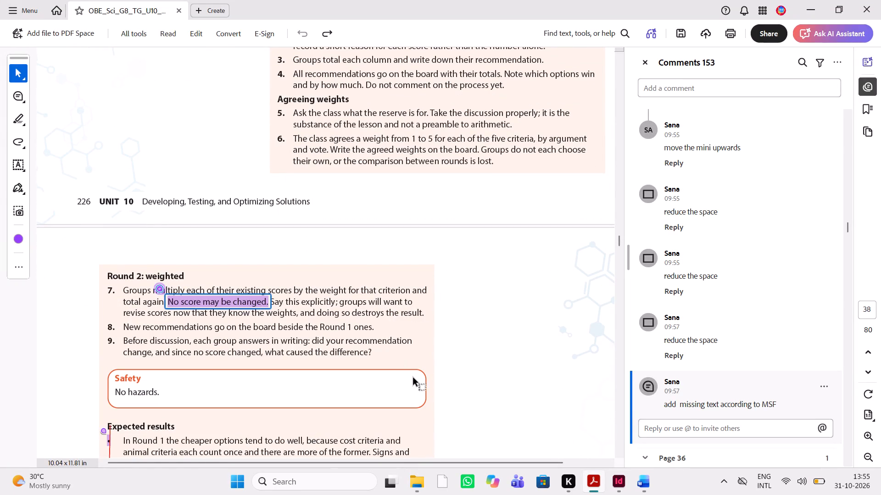
{"action": "scroll", "coordinate": [414, 378], "scroll_direction": "down", "scroll_amount": 1}
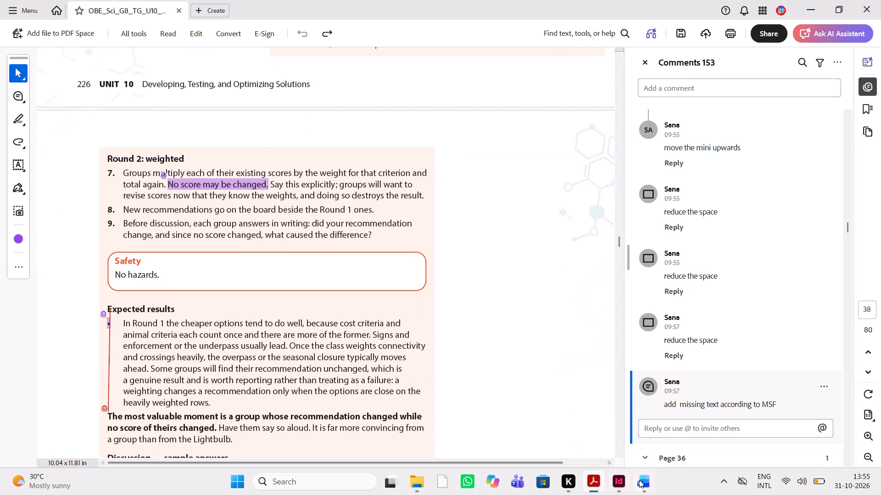
{"action": "left_click", "coordinate": [624, 484]}
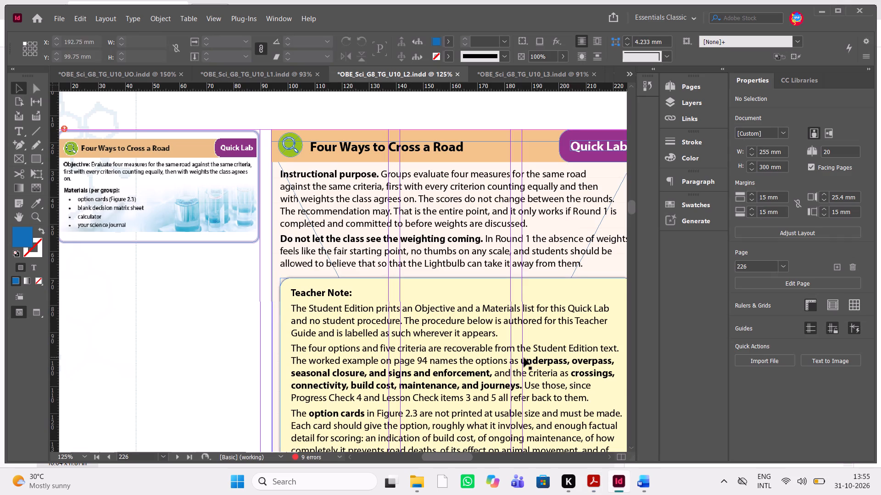
{"action": "scroll", "coordinate": [524, 358], "scroll_direction": "left", "scroll_amount": 1}
{"action": "scroll", "coordinate": [524, 358], "scroll_direction": "down", "scroll_amount": 3}
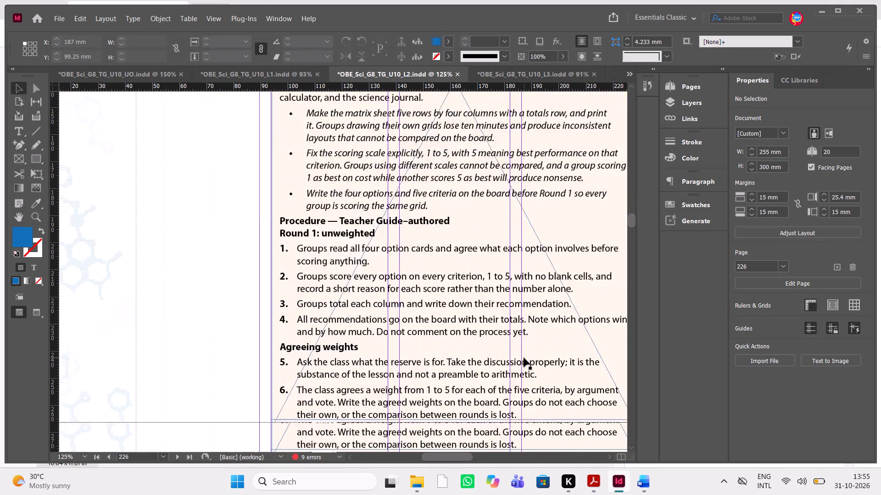
{"action": "scroll", "coordinate": [524, 358], "scroll_direction": "down", "scroll_amount": 3}
{"action": "scroll", "coordinate": [524, 358], "scroll_direction": "left", "scroll_amount": 2}
{"action": "scroll", "coordinate": [524, 358], "scroll_direction": "down", "scroll_amount": 1}
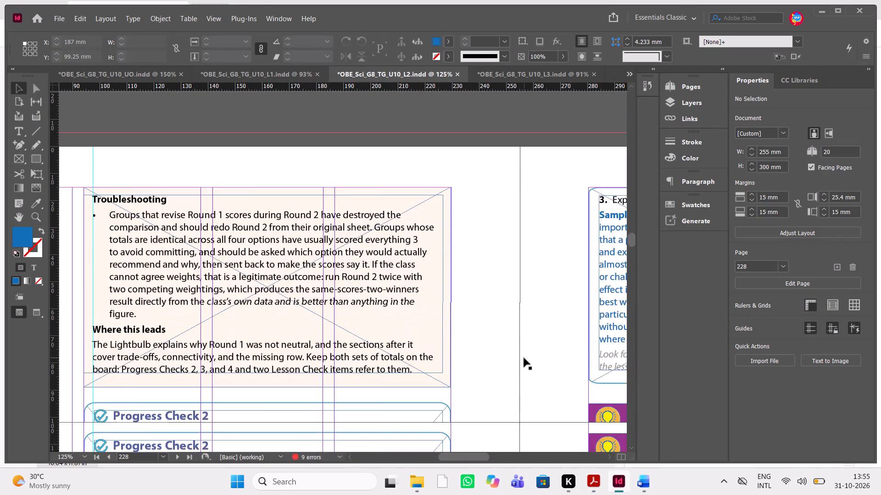
{"action": "scroll", "coordinate": [524, 358], "scroll_direction": "down", "scroll_amount": 1}
{"action": "scroll", "coordinate": [524, 358], "scroll_direction": "up", "scroll_amount": 3}
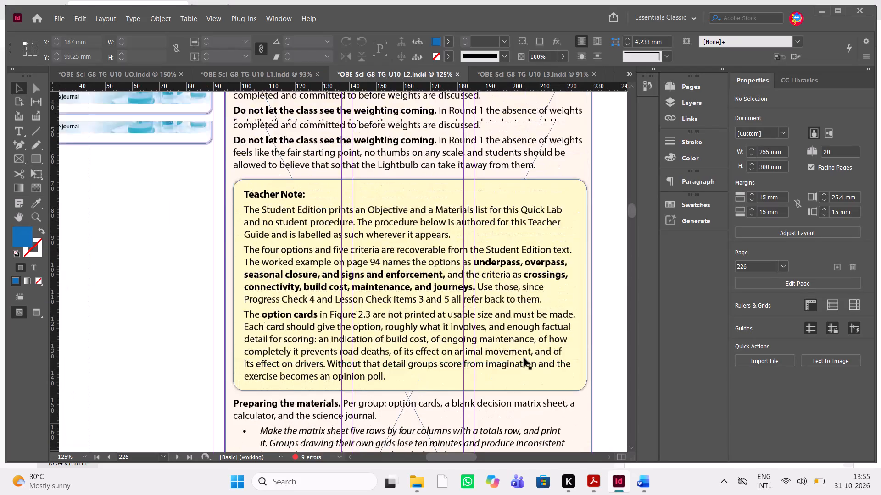
{"action": "scroll", "coordinate": [524, 358], "scroll_direction": "up", "scroll_amount": 2}
{"action": "scroll", "coordinate": [524, 358], "scroll_direction": "down", "scroll_amount": 3}
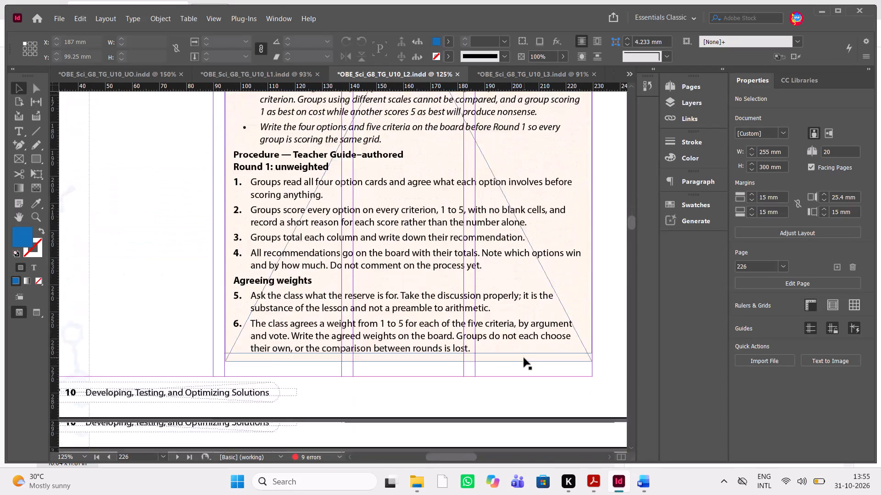
{"action": "scroll", "coordinate": [524, 358], "scroll_direction": "down", "scroll_amount": 1}
{"action": "double_click", "coordinate": [499, 186]}
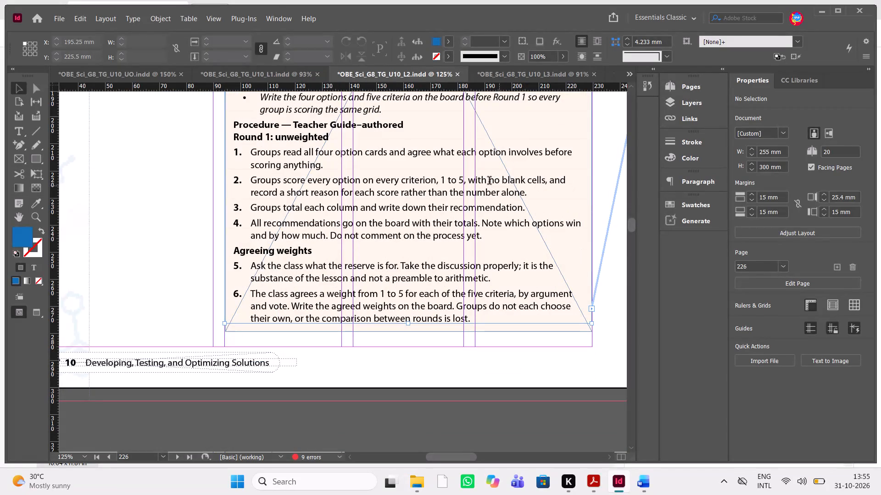
{"action": "left_click_drag", "start_coordinate": [489, 181], "coordinate": [546, 178]}
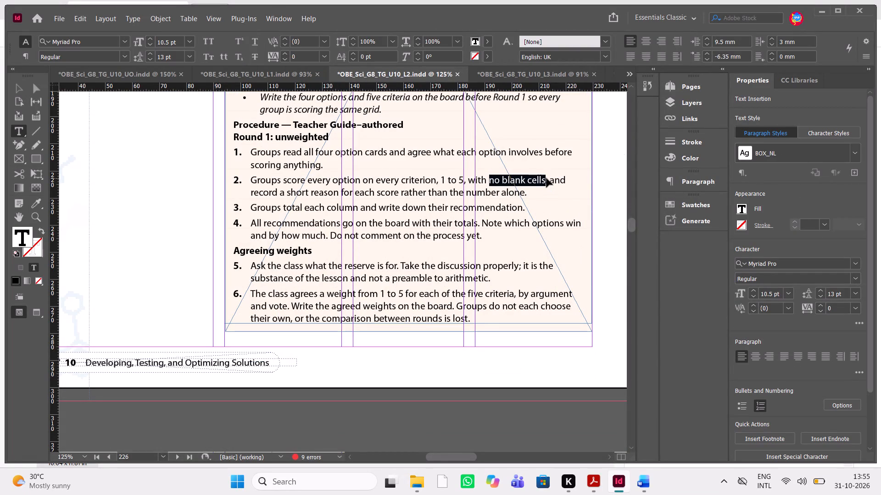
{"action": "key", "text": "ctrl+shift+b"}
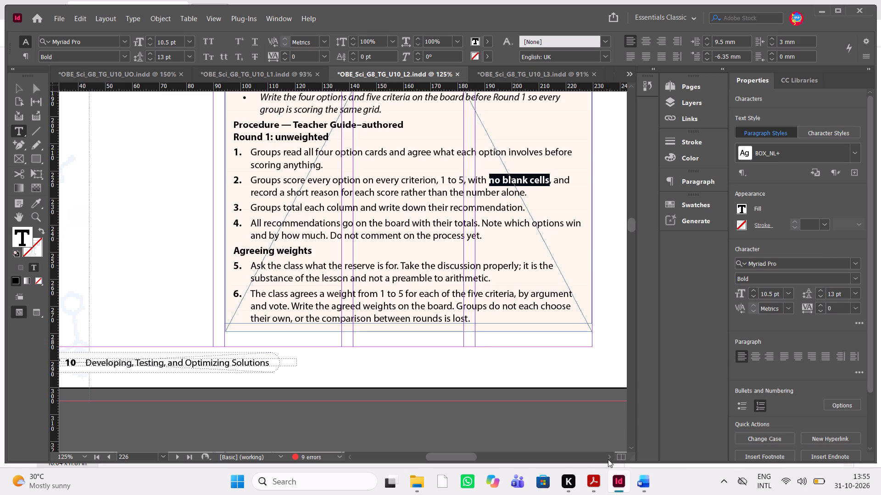
Match the next PDF highlight by making "No score may be changed." bold in Round 2 item 7 on page 227 in InDesign.
{"action": "left_click", "coordinate": [598, 477]}
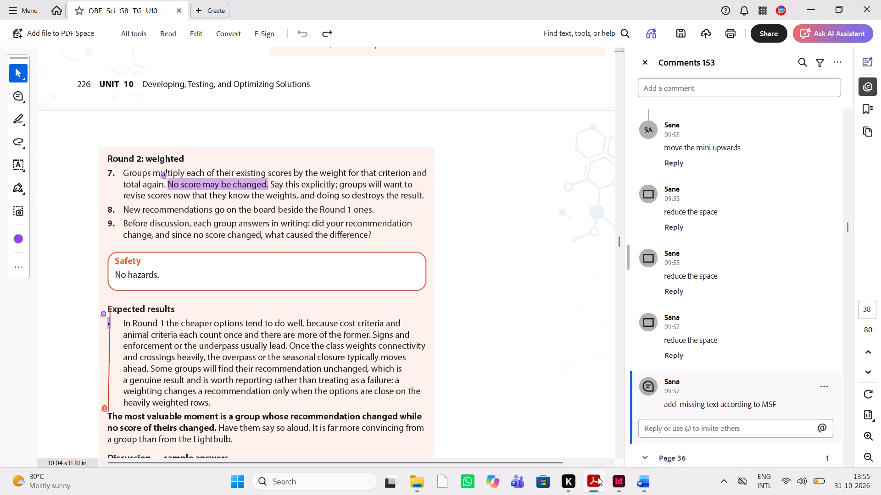
{"action": "left_click", "coordinate": [598, 471]}
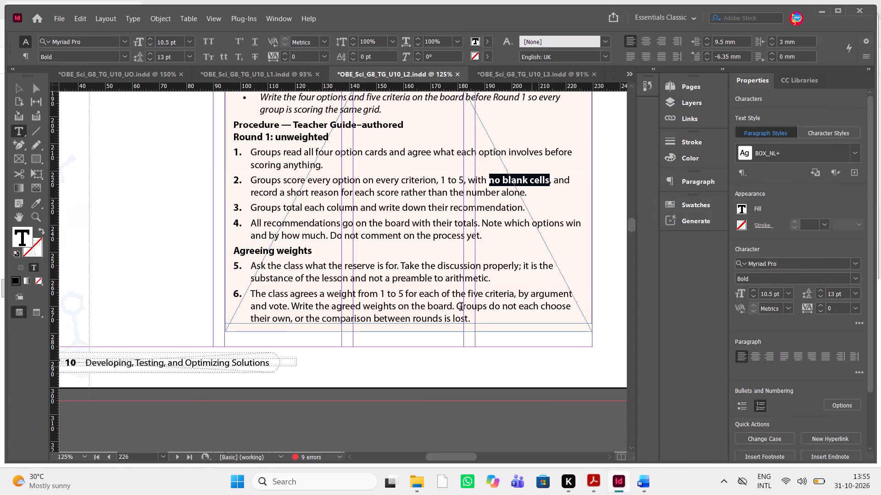
{"action": "scroll", "coordinate": [387, 293], "scroll_direction": "down", "scroll_amount": 2}
{"action": "scroll", "coordinate": [387, 293], "scroll_direction": "up", "scroll_amount": 1}
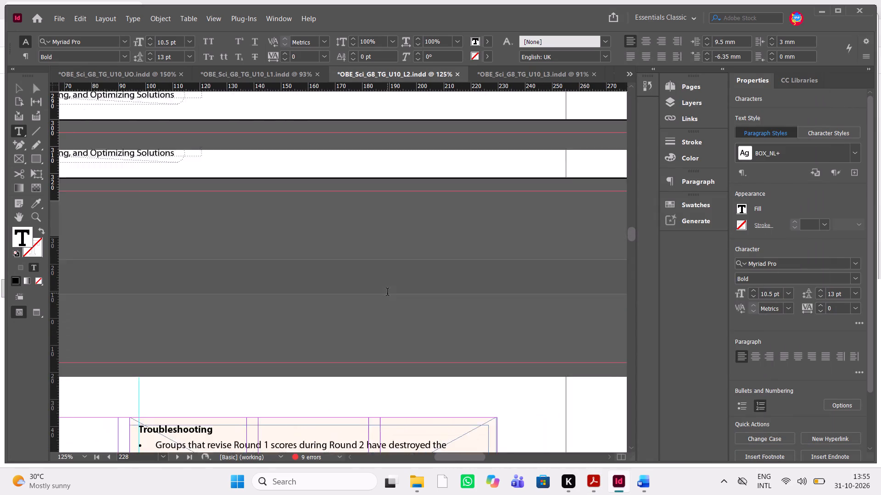
{"action": "scroll", "coordinate": [387, 293], "scroll_direction": "up", "scroll_amount": 2}
{"action": "scroll", "coordinate": [387, 293], "scroll_direction": "down", "scroll_amount": 1}
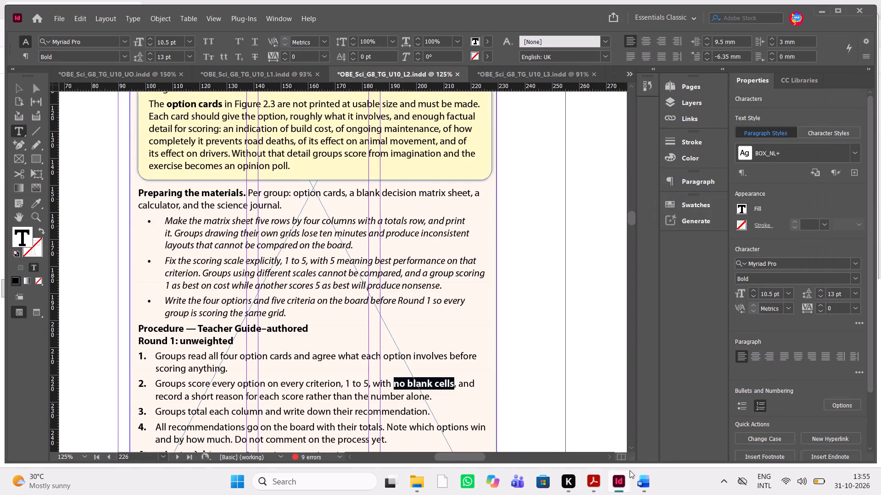
{"action": "left_click", "coordinate": [597, 483]}
{"action": "scroll", "coordinate": [588, 335], "scroll_direction": "up", "scroll_amount": 1}
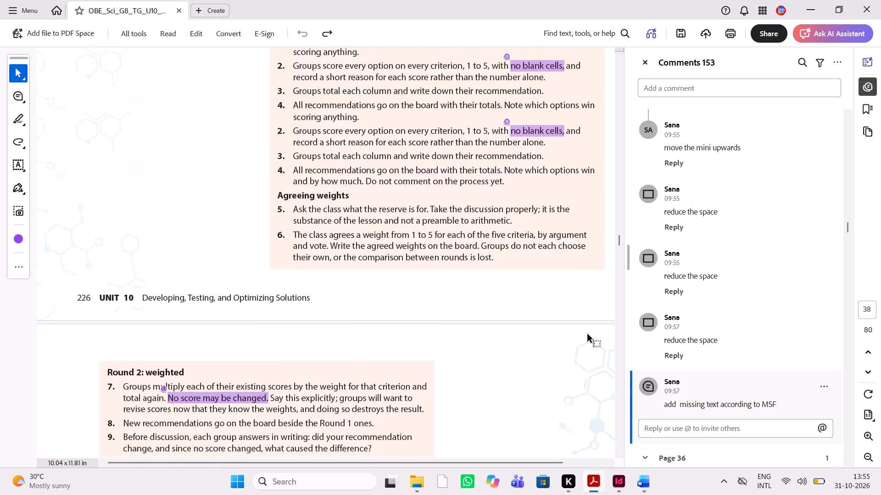
{"action": "scroll", "coordinate": [588, 335], "scroll_direction": "up", "scroll_amount": 1}
{"action": "scroll", "coordinate": [588, 335], "scroll_direction": "down", "scroll_amount": 1}
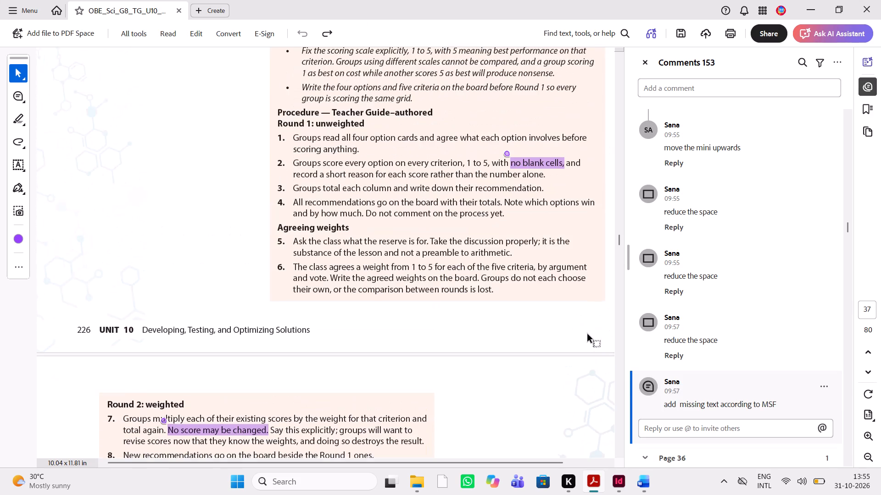
{"action": "scroll", "coordinate": [588, 335], "scroll_direction": "down", "scroll_amount": 1}
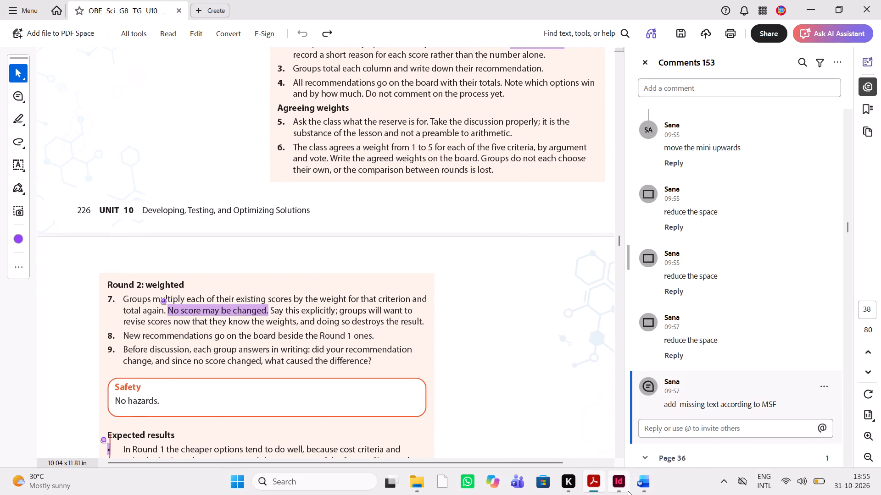
{"action": "left_click", "coordinate": [628, 491]}
{"action": "scroll", "coordinate": [506, 327], "scroll_direction": "down", "scroll_amount": 1}
{"action": "scroll", "coordinate": [506, 327], "scroll_direction": "up", "scroll_amount": 1}
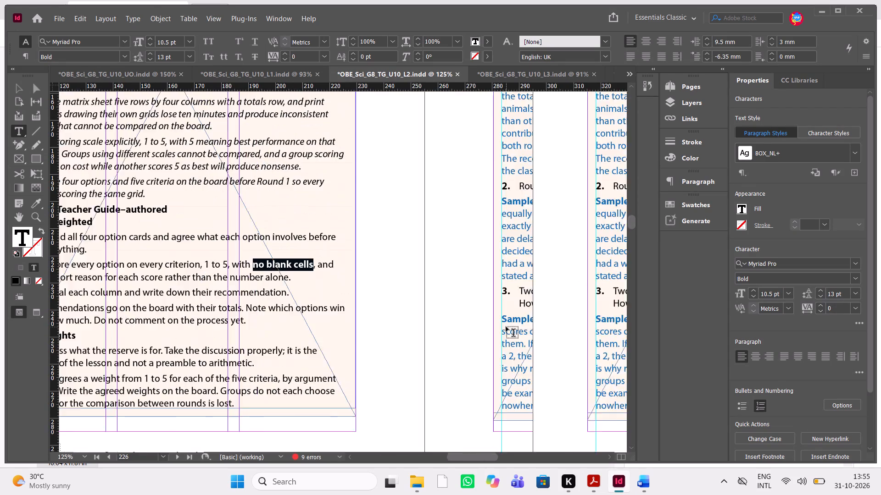
{"action": "scroll", "coordinate": [506, 327], "scroll_direction": "up", "scroll_amount": 2}
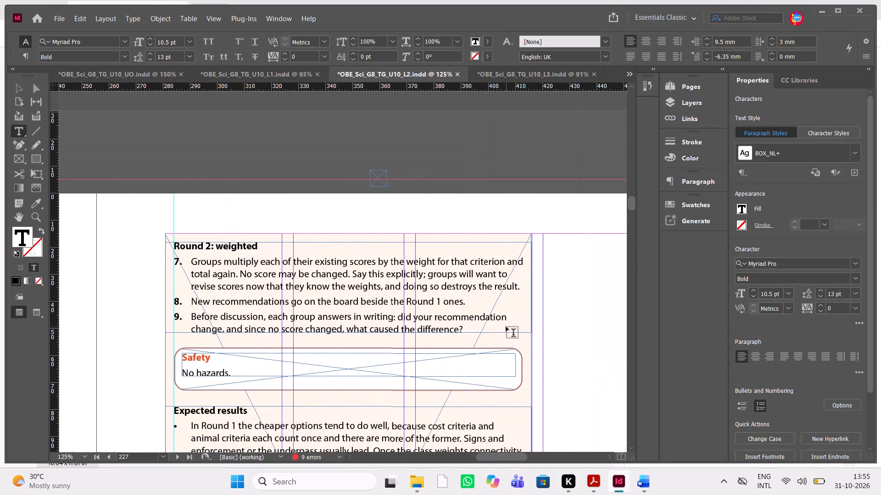
{"action": "left_click", "coordinate": [597, 484]}
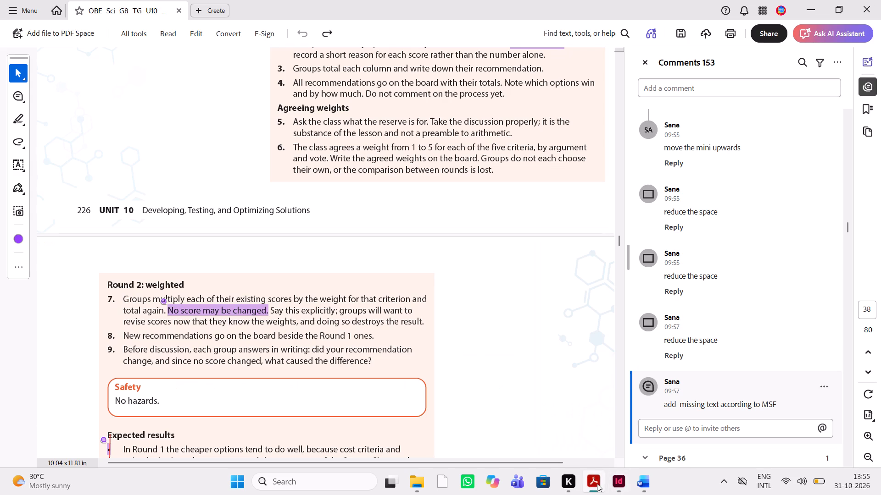
{"action": "left_click", "coordinate": [597, 484]}
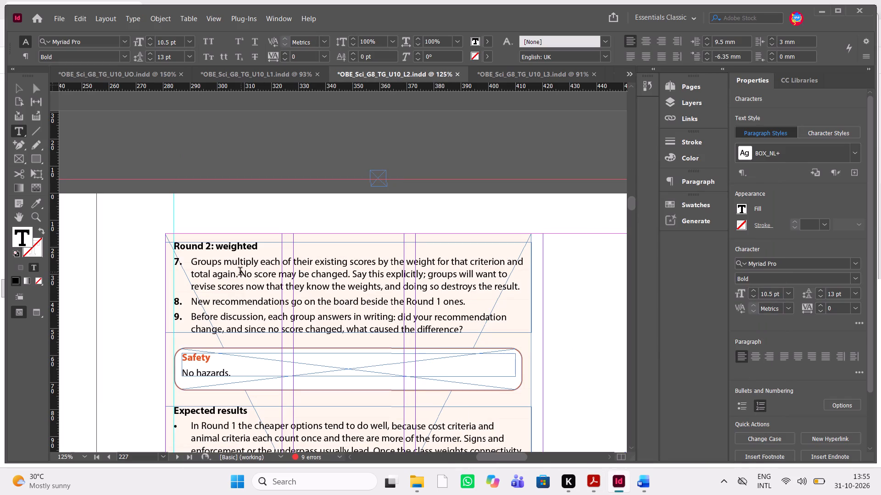
{"action": "left_click_drag", "start_coordinate": [240, 272], "coordinate": [350, 273]}
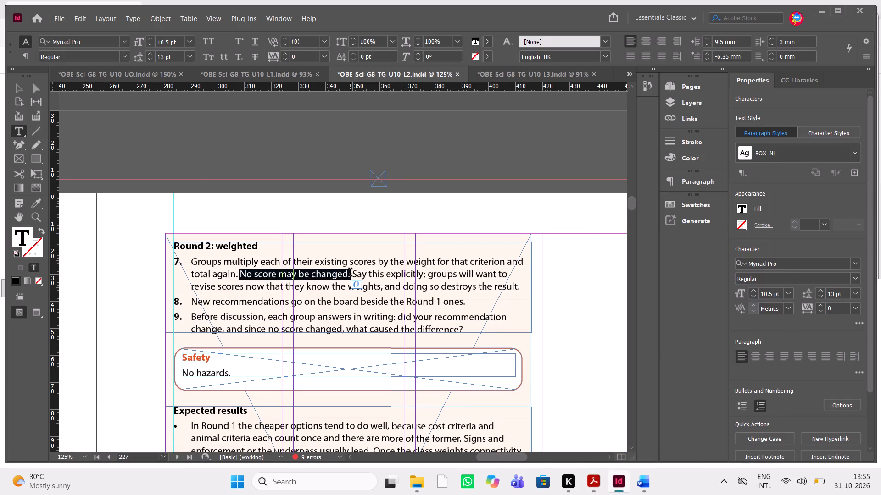
{"action": "key", "text": "ctrl+shift+b"}
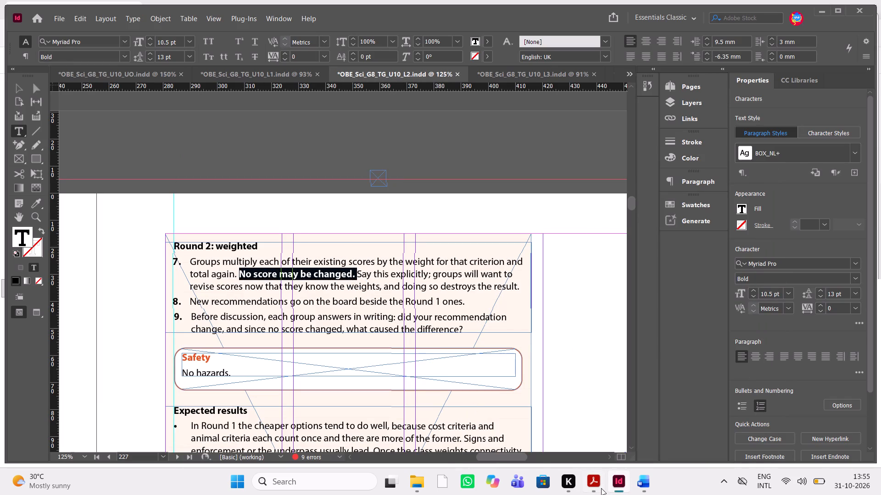
Check the reviewer's marks beside the Expected results paragraph on page 227 in the annotated PDF in Acrobat.
{"action": "left_click", "coordinate": [600, 488]}
{"action": "scroll", "coordinate": [492, 329], "scroll_direction": "down", "scroll_amount": 1}
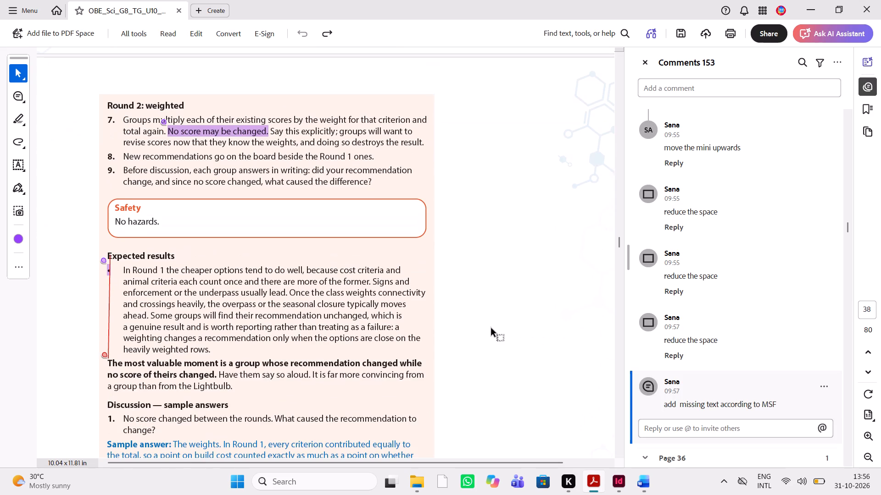
{"action": "scroll", "coordinate": [492, 329], "scroll_direction": "down", "scroll_amount": 1}
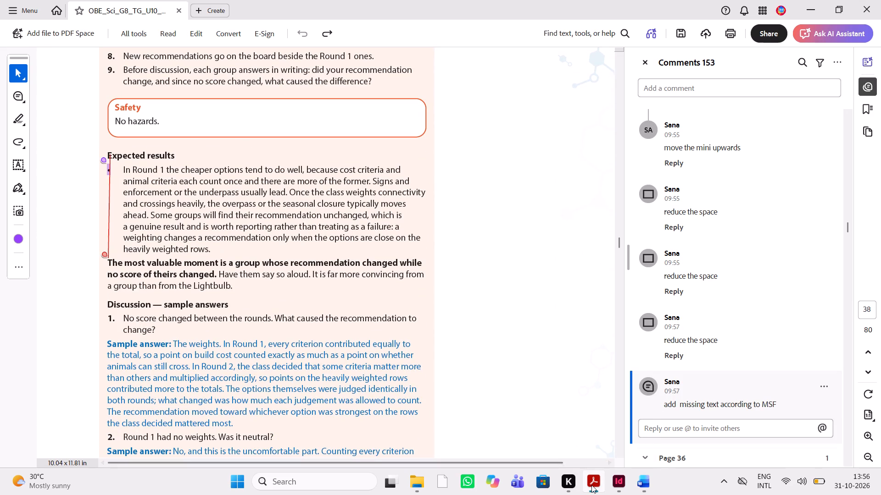
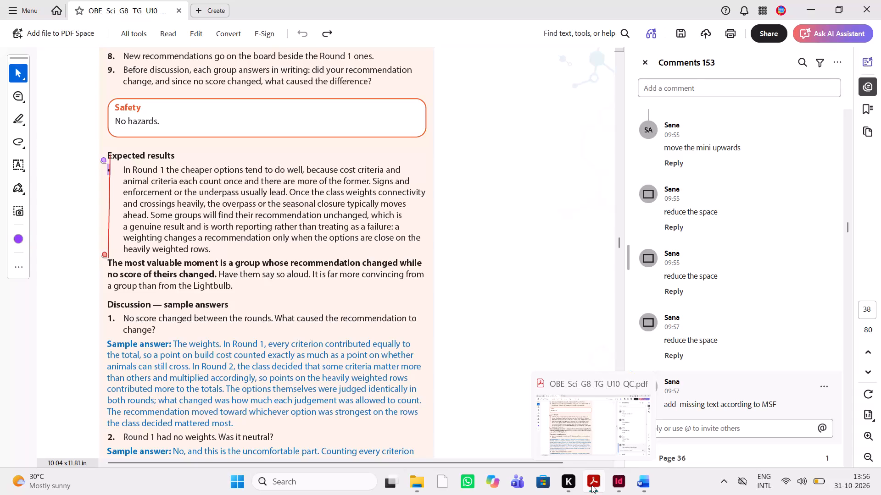
Switch to InDesign and remove the bullet from the Expected results paragraph on page 227, following the reviewer's mark.
{"action": "right_click", "coordinate": [591, 485]}
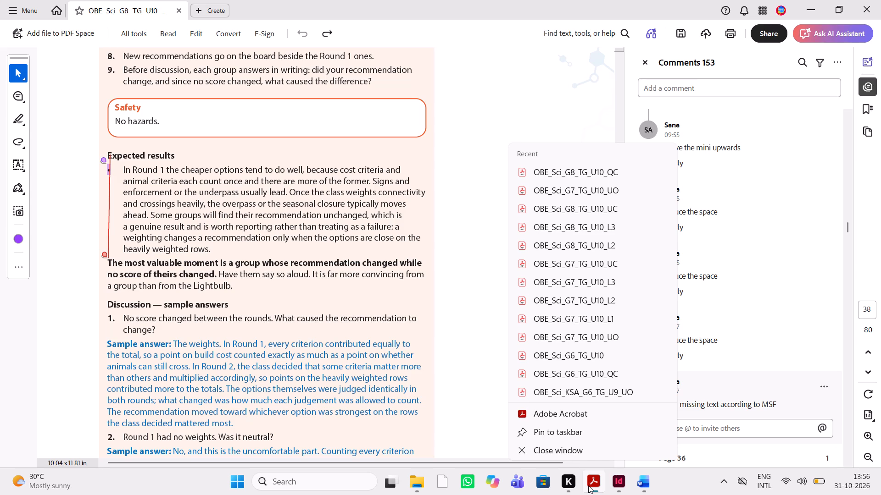
{"action": "left_click", "coordinate": [298, 294]}
{"action": "left_click_drag", "start_coordinate": [602, 494], "coordinate": [614, 486]}
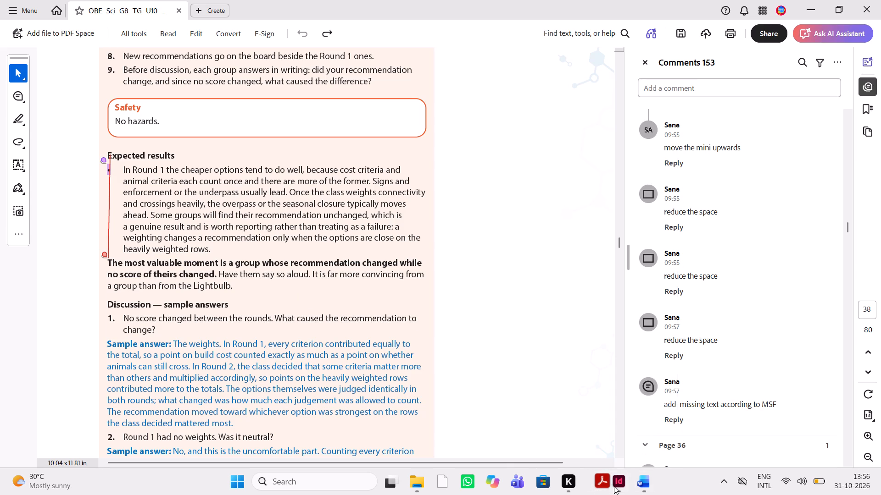
{"action": "left_click_drag", "start_coordinate": [614, 486], "coordinate": [606, 489]}
{"action": "left_click", "coordinate": [625, 489]}
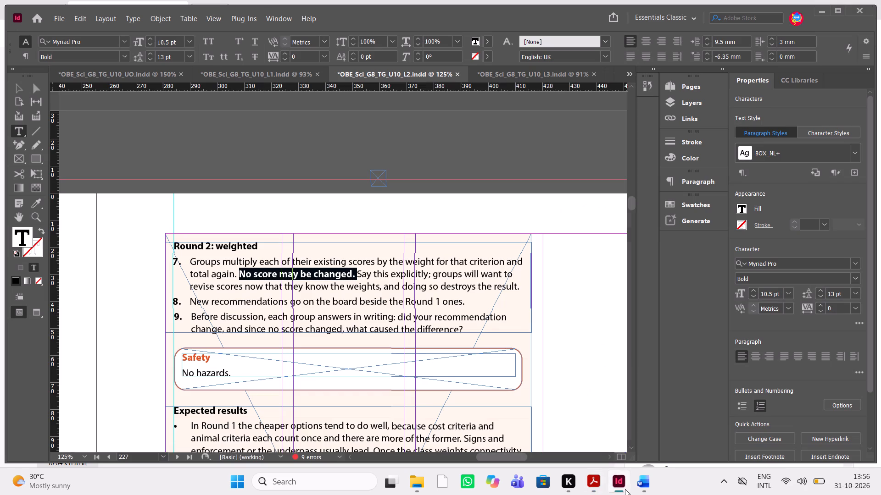
{"action": "scroll", "coordinate": [357, 168], "scroll_direction": "down", "scroll_amount": 2}
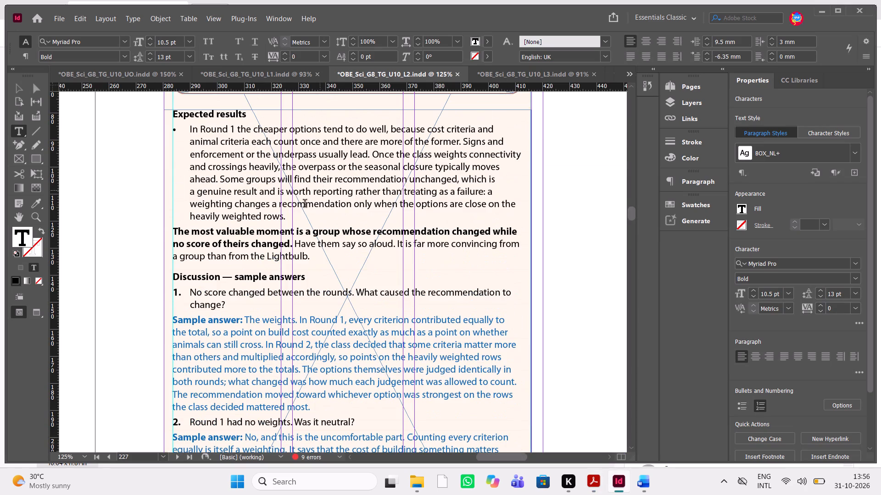
{"action": "left_click_drag", "start_coordinate": [296, 213], "coordinate": [191, 139]}
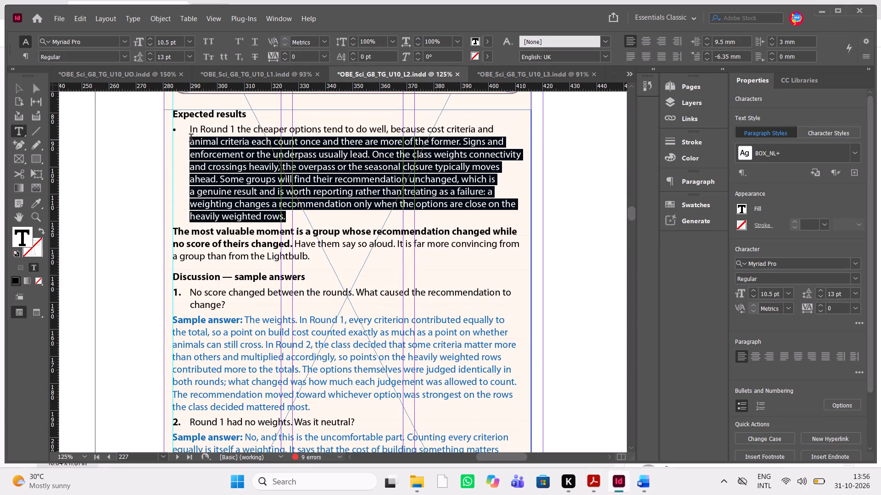
{"action": "left_click_drag", "start_coordinate": [191, 139], "coordinate": [188, 132]}
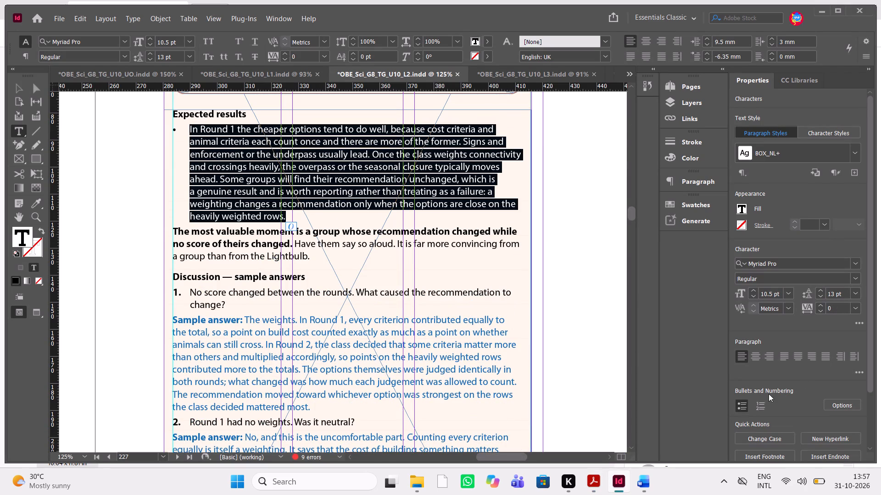
{"action": "left_click", "coordinate": [748, 406]}
{"action": "left_click", "coordinate": [447, 272]}
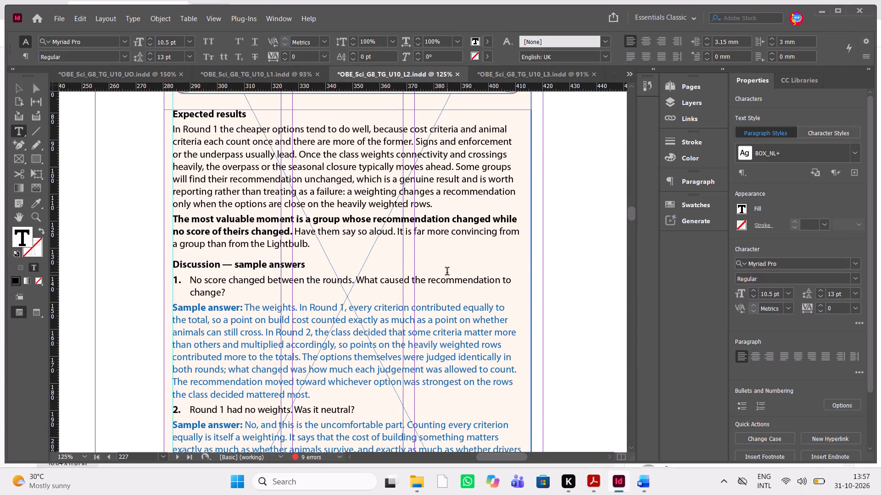
Add a paragraph break after the item 3 sample answer on page 227 to push the Troubleshooting heading onto page 228.
{"action": "scroll", "coordinate": [447, 272], "scroll_direction": "down", "scroll_amount": 2}
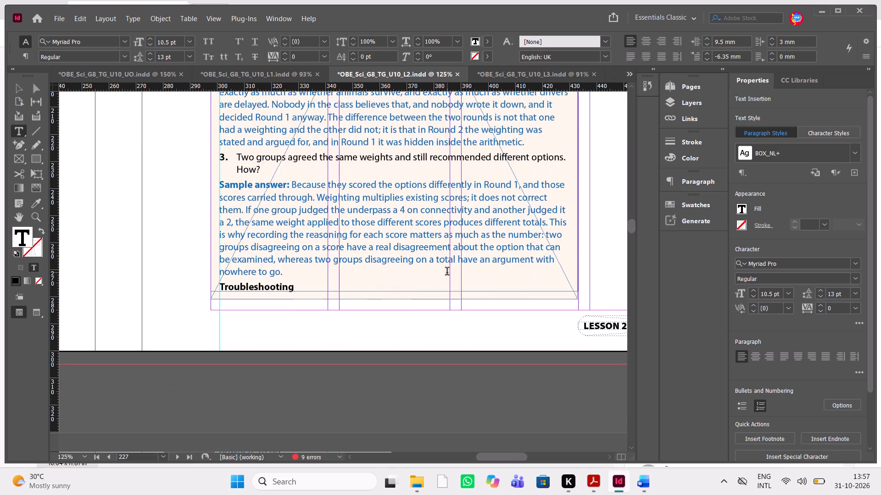
{"action": "scroll", "coordinate": [447, 272], "scroll_direction": "down", "scroll_amount": 1}
{"action": "scroll", "coordinate": [447, 272], "scroll_direction": "up", "scroll_amount": 1}
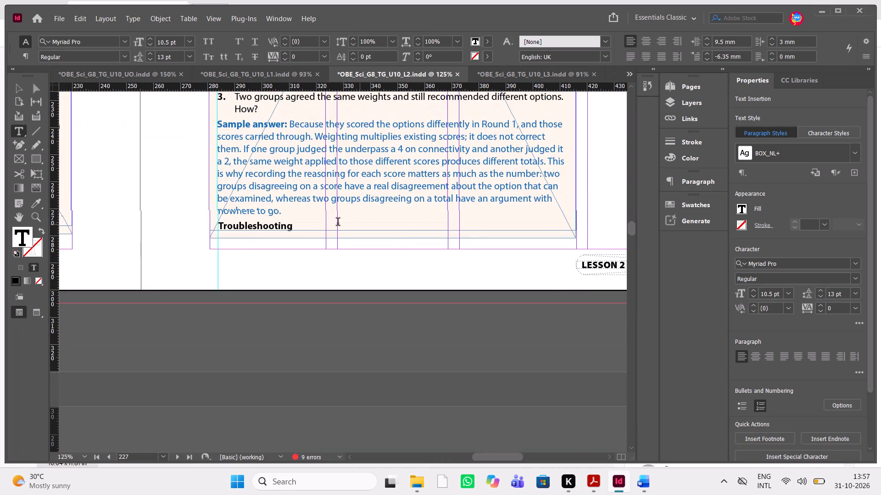
{"action": "left_click", "coordinate": [296, 209]}
{"action": "key", "text": "Return"}
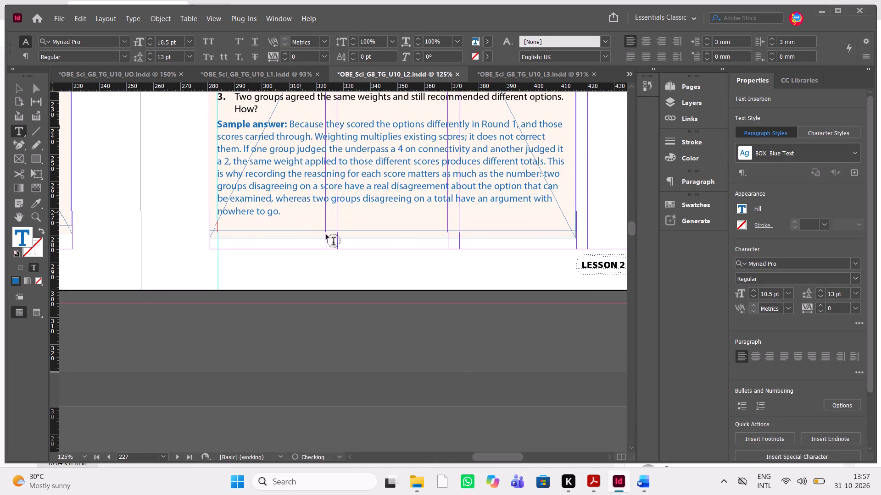
Check the marks beside Troubleshooting in the annotated PDF in Acrobat, and remove that paragraph's bullet on page 228 in InDesign.
{"action": "left_click", "coordinate": [602, 480]}
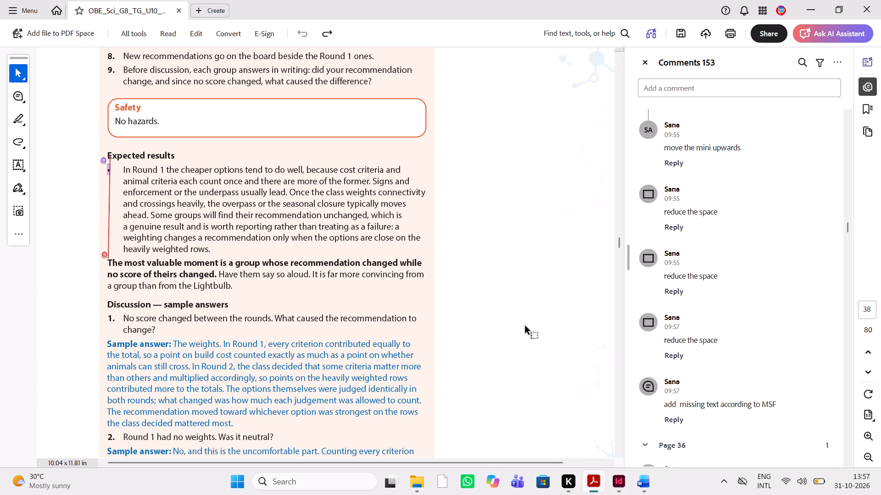
{"action": "scroll", "coordinate": [444, 319], "scroll_direction": "down", "scroll_amount": 4}
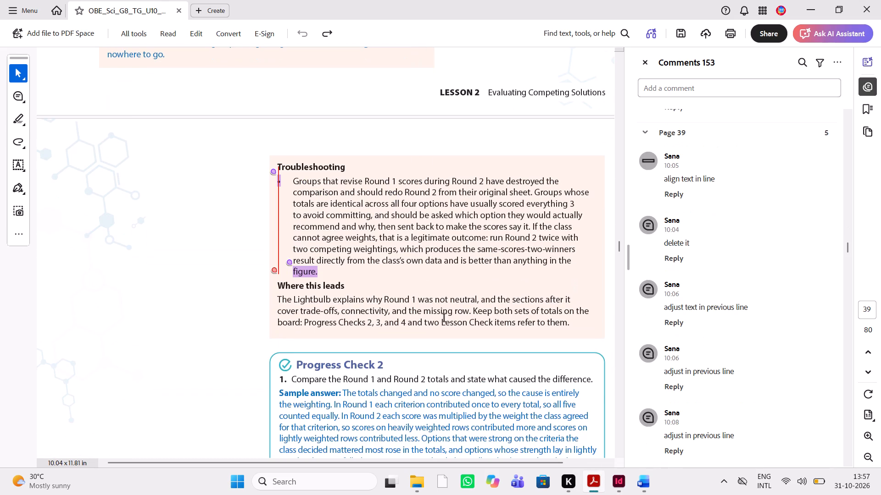
{"action": "left_click", "coordinate": [621, 481]}
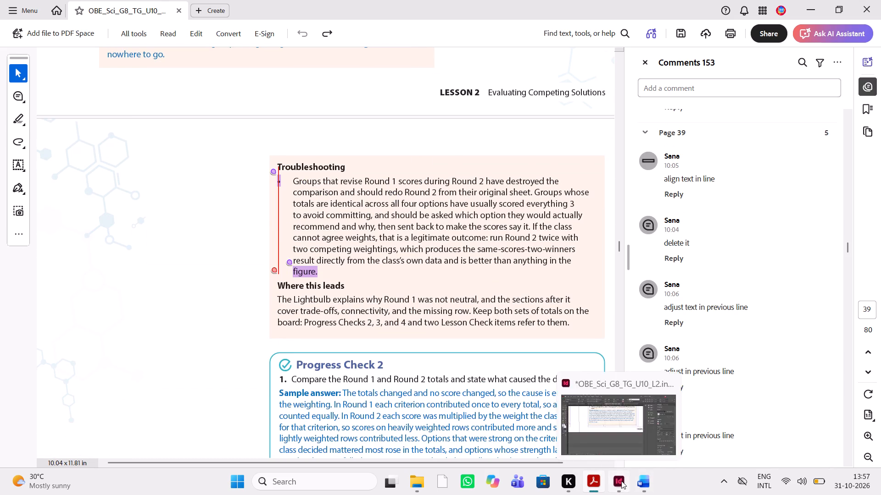
{"action": "left_click", "coordinate": [621, 481]}
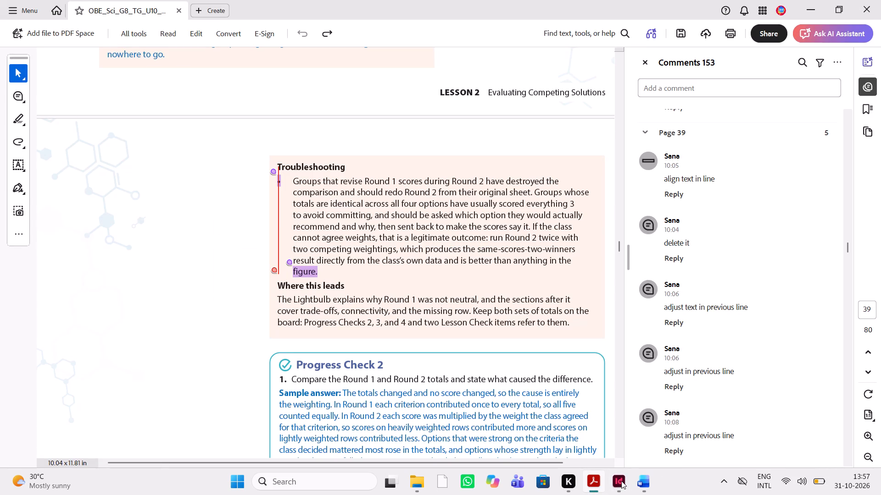
{"action": "left_click", "coordinate": [621, 481]}
{"action": "scroll", "coordinate": [479, 308], "scroll_direction": "down", "scroll_amount": 2}
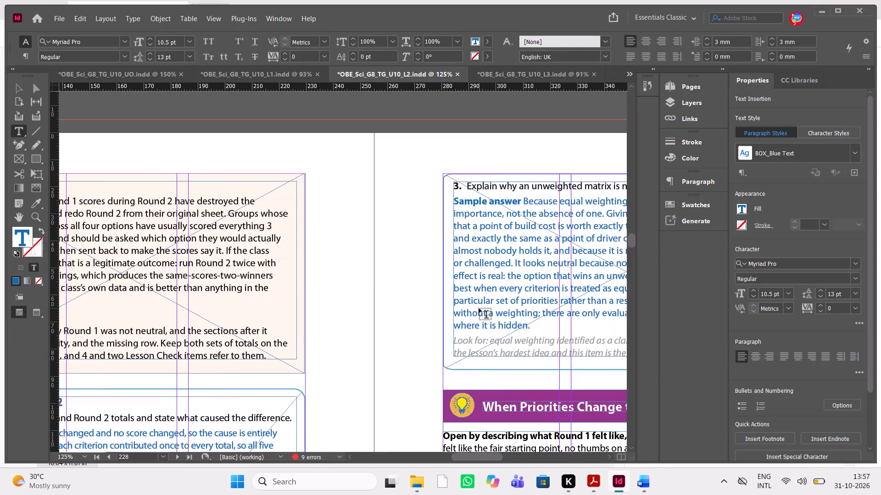
{"action": "scroll", "coordinate": [479, 308], "scroll_direction": "down", "scroll_amount": 1}
{"action": "right_click", "coordinate": [479, 308]}
{"action": "double_click", "coordinate": [328, 299]}
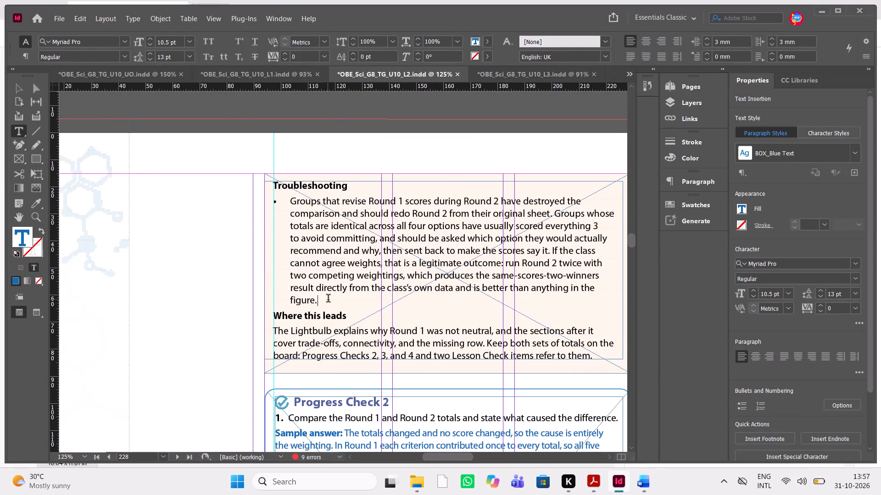
{"action": "left_click", "coordinate": [328, 299]}
{"action": "left_click_drag", "start_coordinate": [328, 299], "coordinate": [292, 249]}
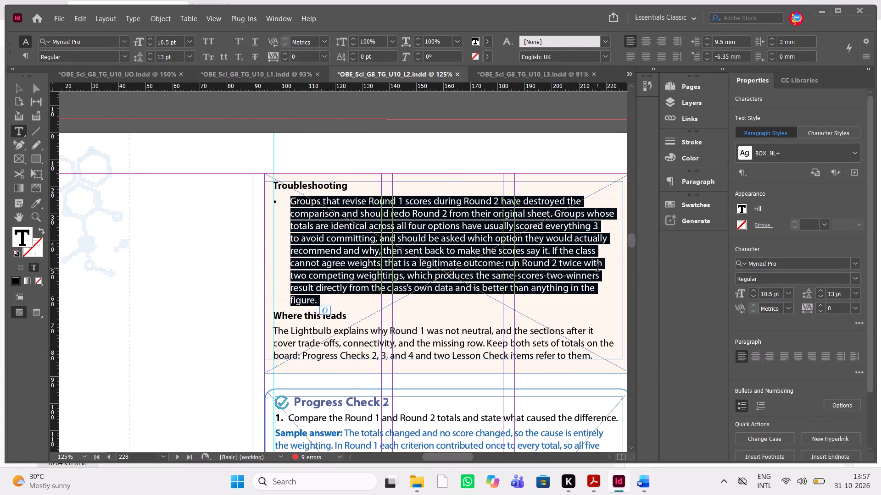
{"action": "left_click", "coordinate": [746, 405]}
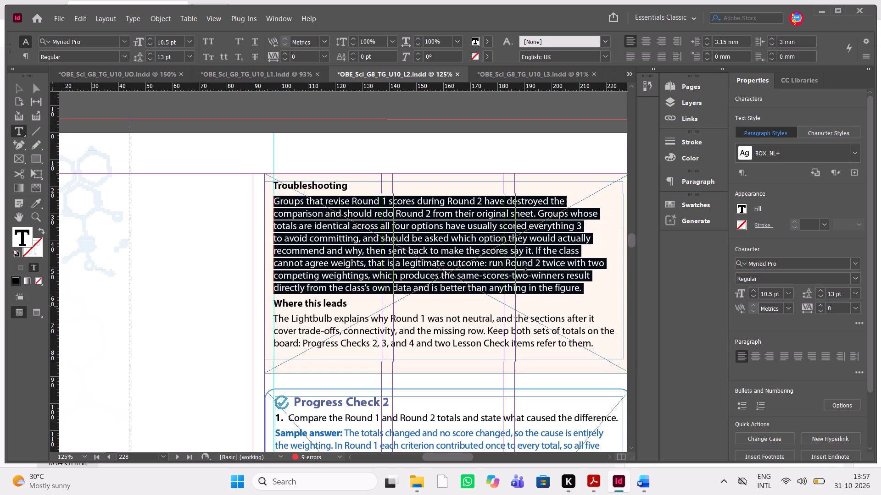
{"action": "left_click", "coordinate": [500, 263]}
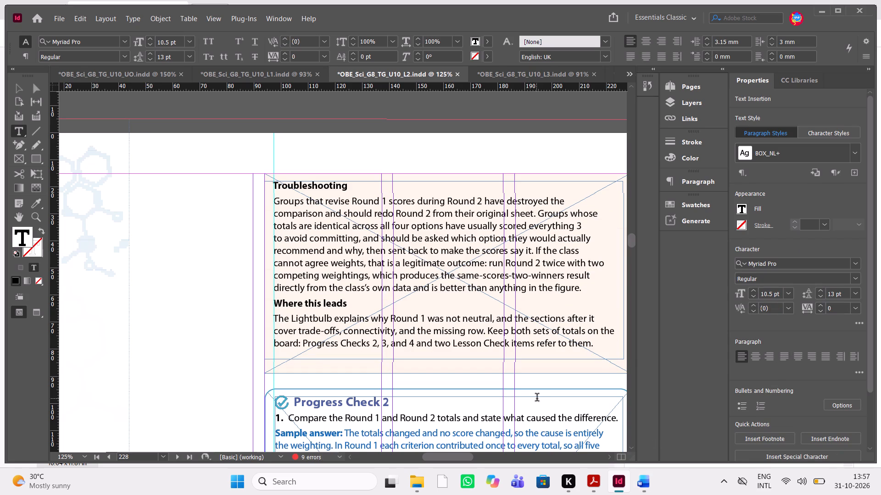
Shorten the peach background frame behind Troubleshooting on page 228 to a height of 68.75 mm.
{"action": "key", "text": "Escape"}
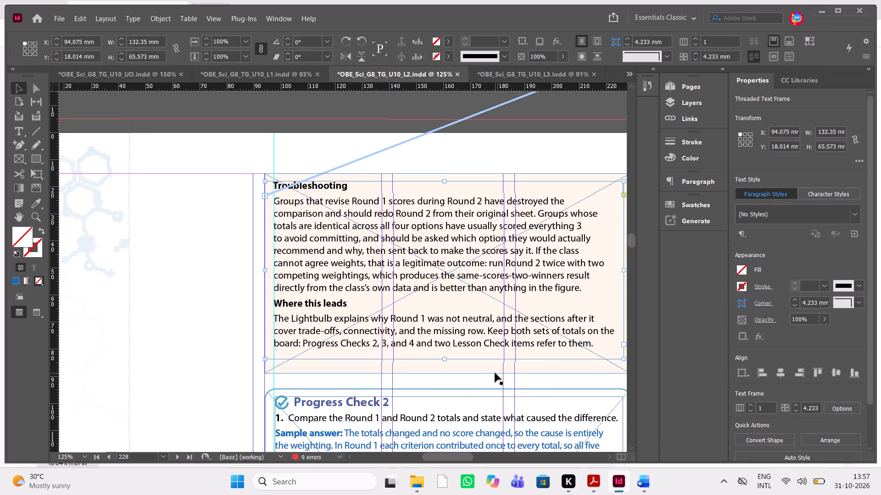
{"action": "left_click", "coordinate": [495, 373]}
{"action": "left_click_drag", "start_coordinate": [450, 374], "coordinate": [450, 372]}
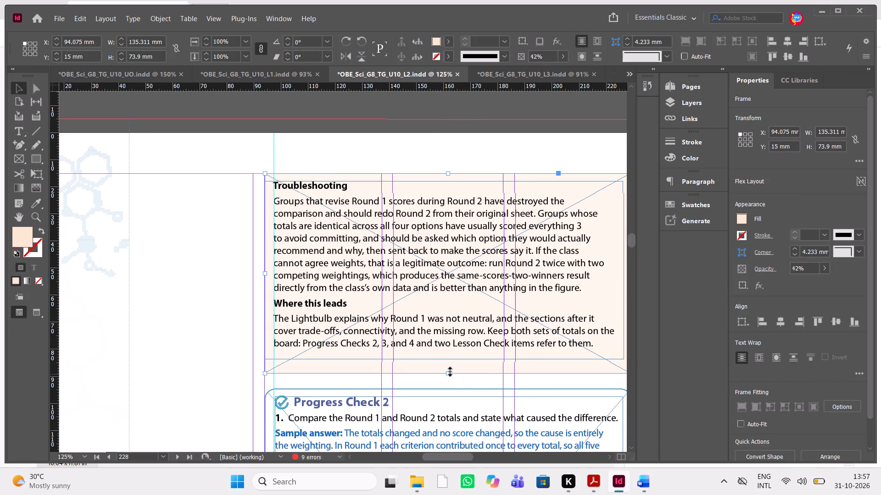
{"action": "left_click_drag", "start_coordinate": [450, 372], "coordinate": [454, 359]}
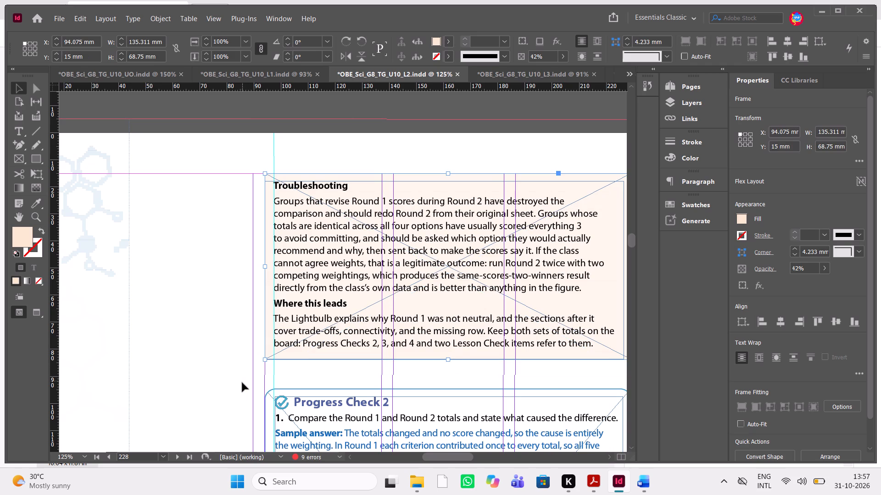
Move the Progress Check 2 group on page 228 up to Y 89.233 mm, closing the gap below the Troubleshooting box.
{"action": "left_click_drag", "start_coordinate": [242, 385], "coordinate": [386, 431]}
{"action": "key", "text": "Up"}
{"action": "key", "text": "Up"}
{"action": "key", "text": "Up"}
{"action": "key", "text": "Up"}
{"action": "key", "text": "Up"}
{"action": "key", "text": "Up"}
{"action": "key", "text": "Up"}
{"action": "key", "text": "Up"}
{"action": "key", "text": "Up"}
{"action": "key", "text": "Up"}
{"action": "key", "text": "Up"}
{"action": "key", "text": "Up"}
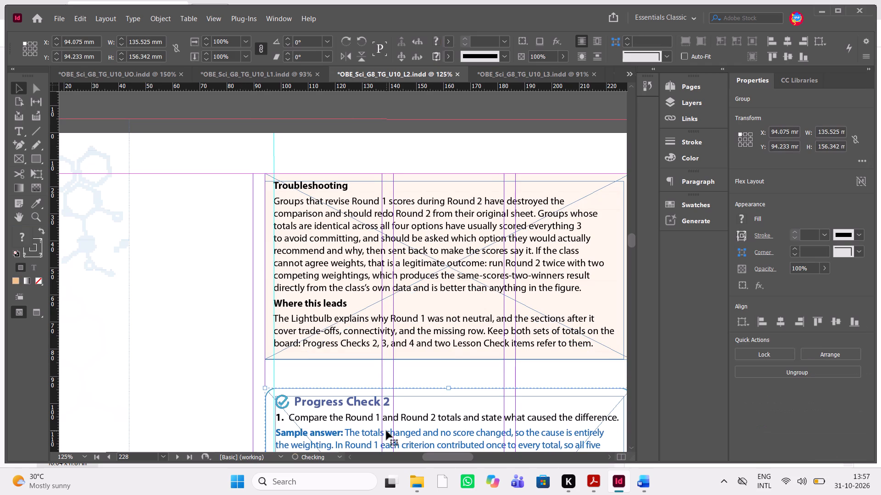
{"action": "key", "text": "Up"}
{"action": "key", "text": "Up"}
{"action": "key", "text": "Up"}
{"action": "key", "text": "Up"}
{"action": "key", "text": "Up"}
{"action": "key", "text": "Up"}
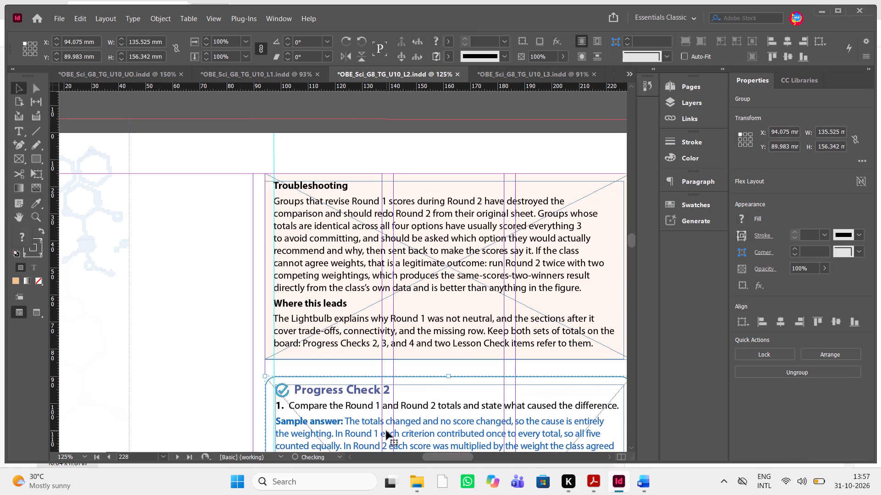
{"action": "key", "text": "Up"}
{"action": "key", "text": "Up"}
{"action": "key", "text": "Up"}
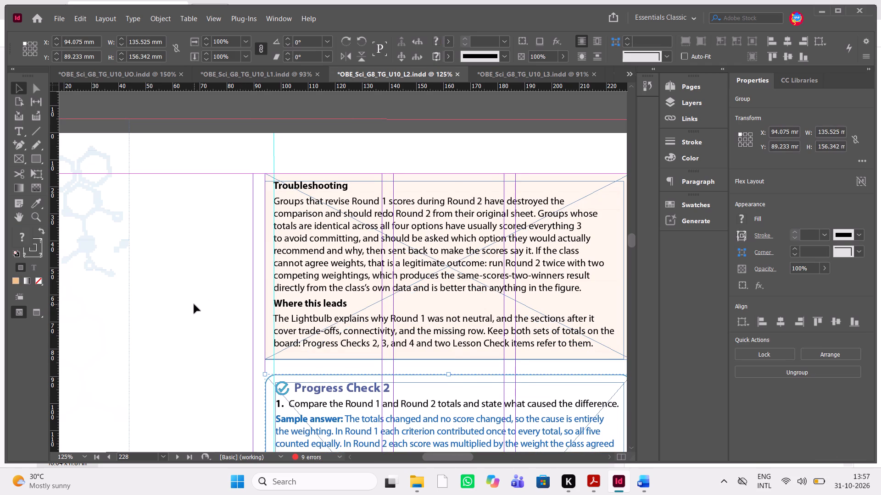
{"action": "type", "text": "wwww"}
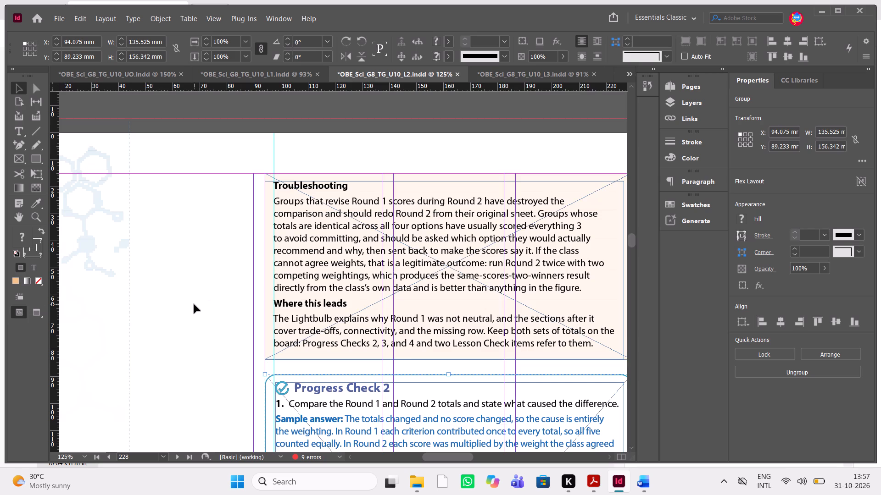
Check the reviewer's marks on the Progress Check 2 answers in the annotated PDF in Acrobat, and return to InDesign.
{"action": "left_click", "coordinate": [596, 479]}
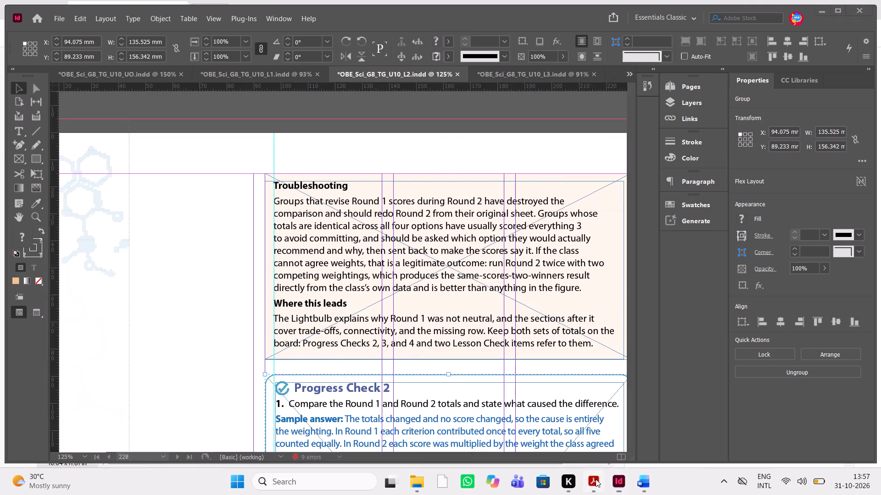
{"action": "scroll", "coordinate": [475, 353], "scroll_direction": "down", "scroll_amount": 3}
{"action": "scroll", "coordinate": [475, 353], "scroll_direction": "up", "scroll_amount": 1}
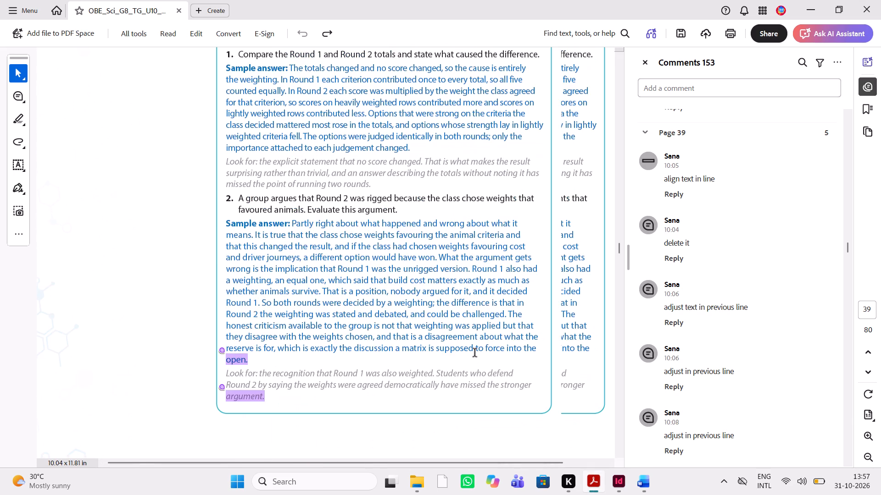
{"action": "scroll", "coordinate": [475, 353], "scroll_direction": "up", "scroll_amount": 1}
{"action": "scroll", "coordinate": [475, 353], "scroll_direction": "down", "scroll_amount": 1}
{"action": "left_click", "coordinate": [626, 489]}
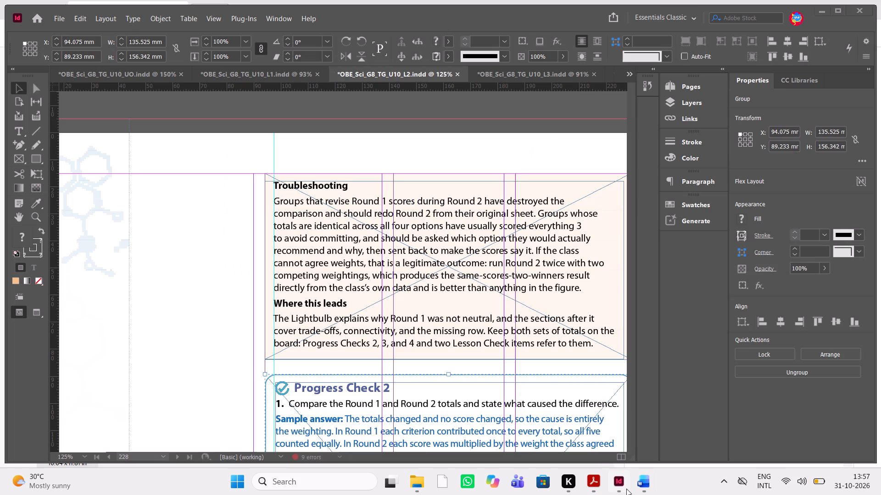
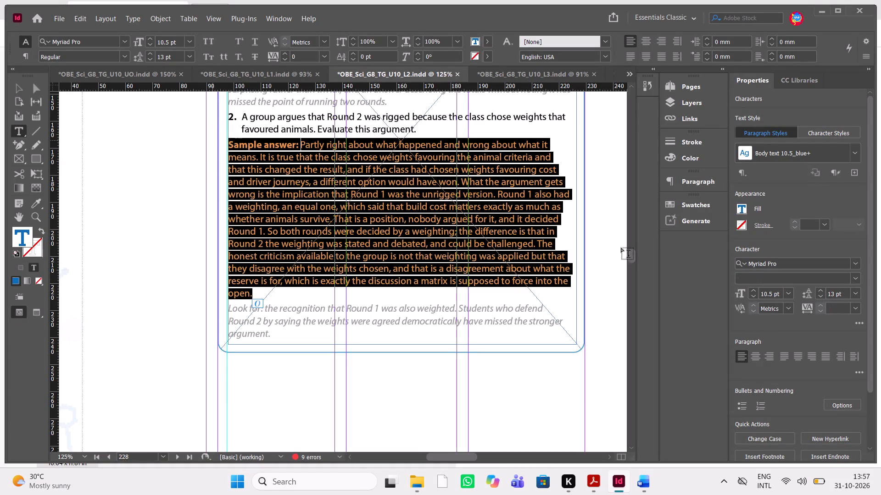
Set the tracking to -5 on the question 2 sample answer and its Look for note in Progress Check 2 on page 228.
{"action": "left_click", "coordinate": [859, 310]}
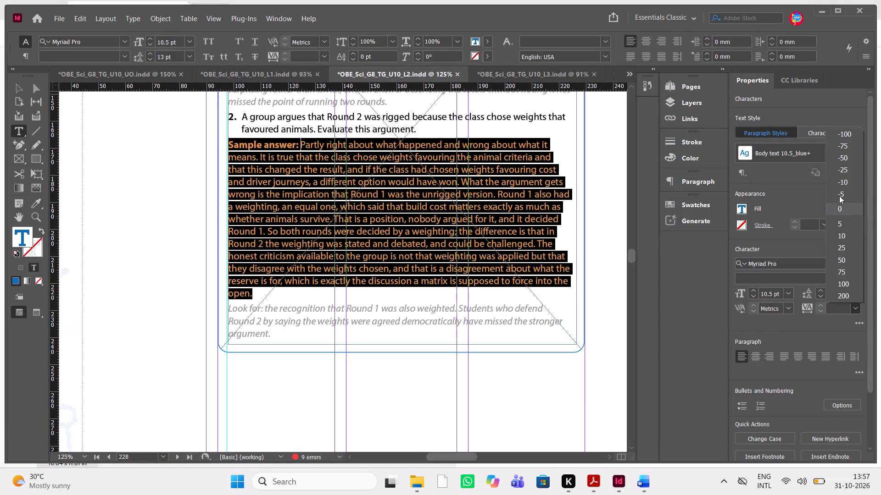
{"action": "left_click", "coordinate": [843, 192]}
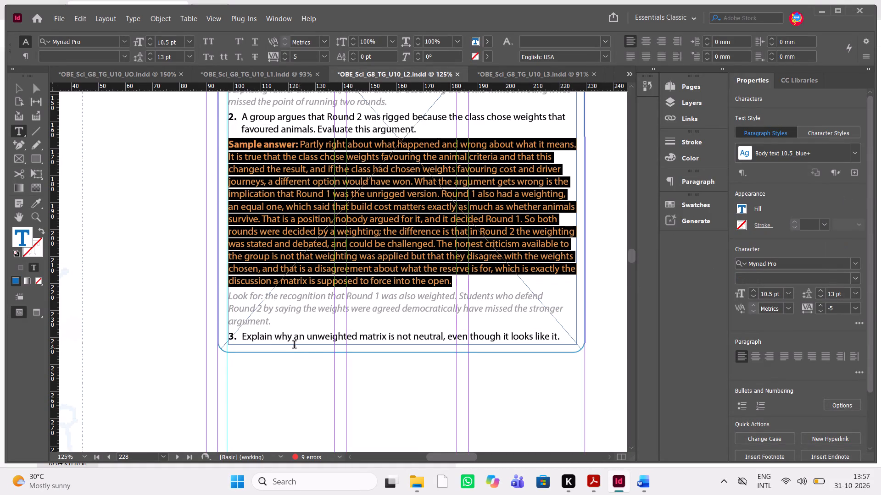
{"action": "left_click_drag", "start_coordinate": [281, 324], "coordinate": [227, 297]}
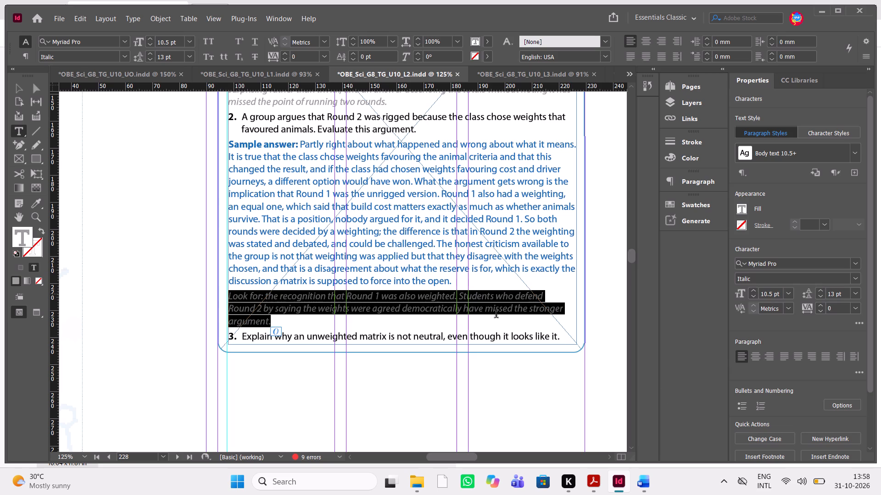
{"action": "left_click", "coordinate": [854, 311]}
{"action": "left_click_drag", "start_coordinate": [840, 188], "coordinate": [841, 192]}
{"action": "left_click", "coordinate": [841, 192]}
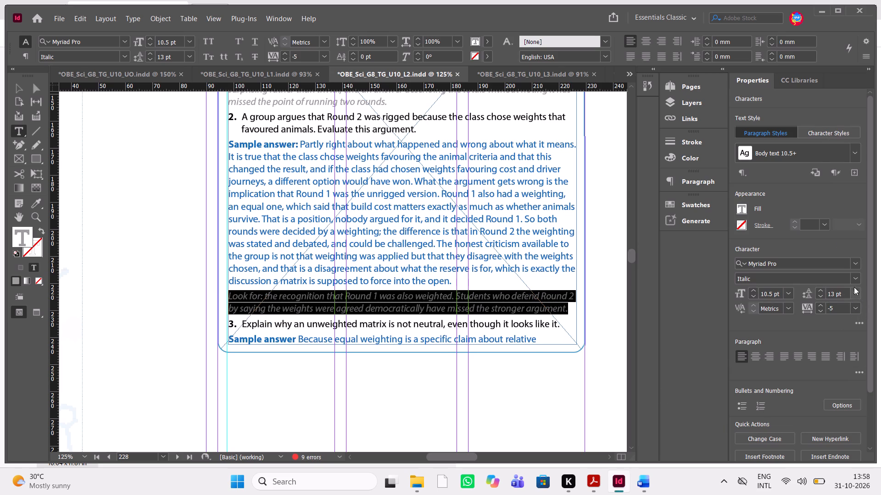
Insert two paragraph breaks after the question 2 Look for note on page 228 to push question 3 onto page 229.
{"action": "left_click", "coordinate": [496, 259]}
{"action": "scroll", "coordinate": [496, 259], "scroll_direction": "up", "scroll_amount": 1}
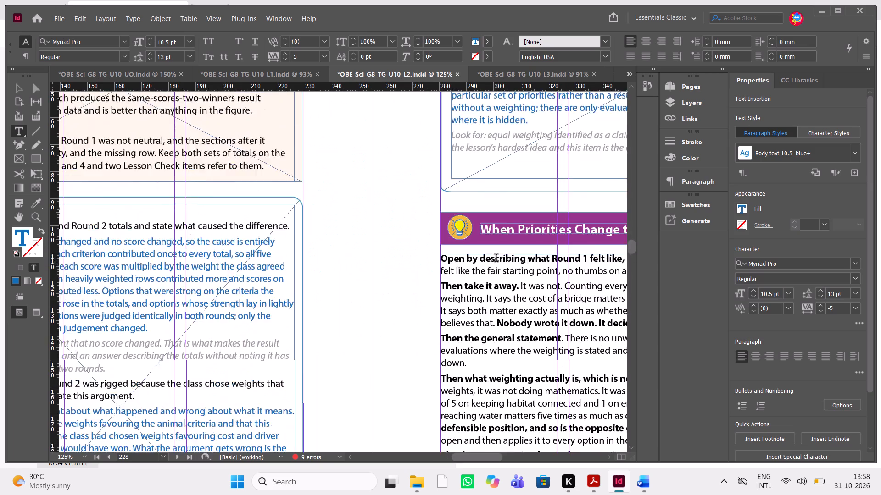
{"action": "scroll", "coordinate": [496, 259], "scroll_direction": "up", "scroll_amount": 2}
{"action": "scroll", "coordinate": [496, 259], "scroll_direction": "down", "scroll_amount": 3}
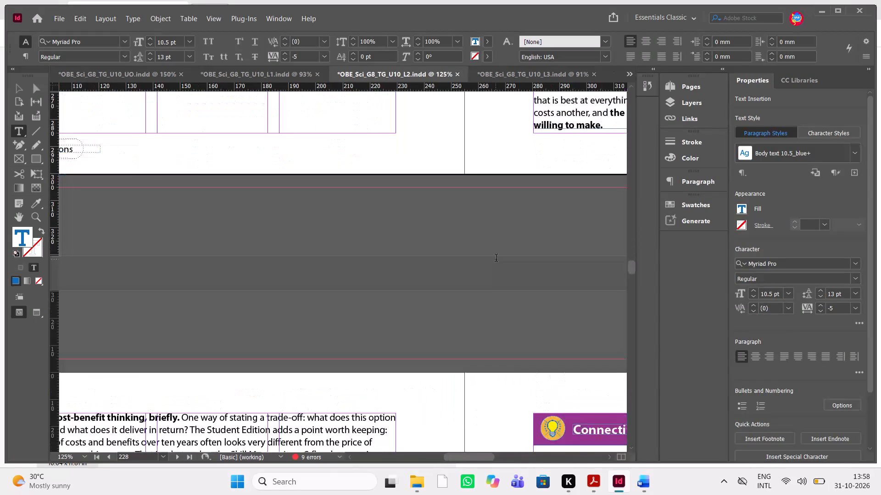
{"action": "scroll", "coordinate": [496, 259], "scroll_direction": "down", "scroll_amount": 5}
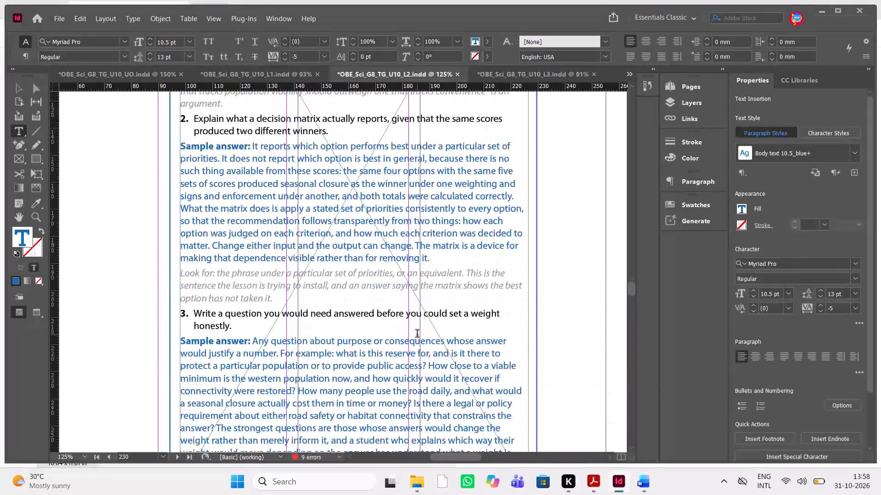
{"action": "scroll", "coordinate": [417, 335], "scroll_direction": "down", "scroll_amount": 1}
{"action": "scroll", "coordinate": [417, 335], "scroll_direction": "up", "scroll_amount": 9}
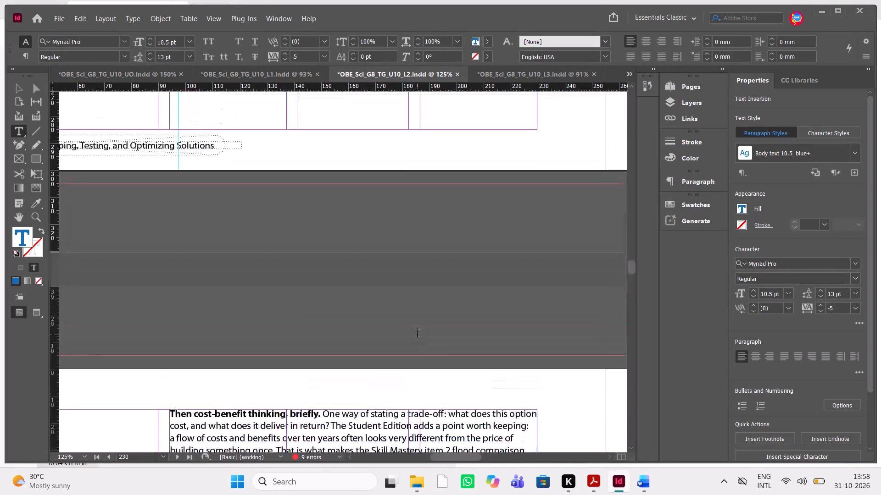
{"action": "scroll", "coordinate": [417, 335], "scroll_direction": "up", "scroll_amount": 4}
{"action": "left_click", "coordinate": [524, 334]}
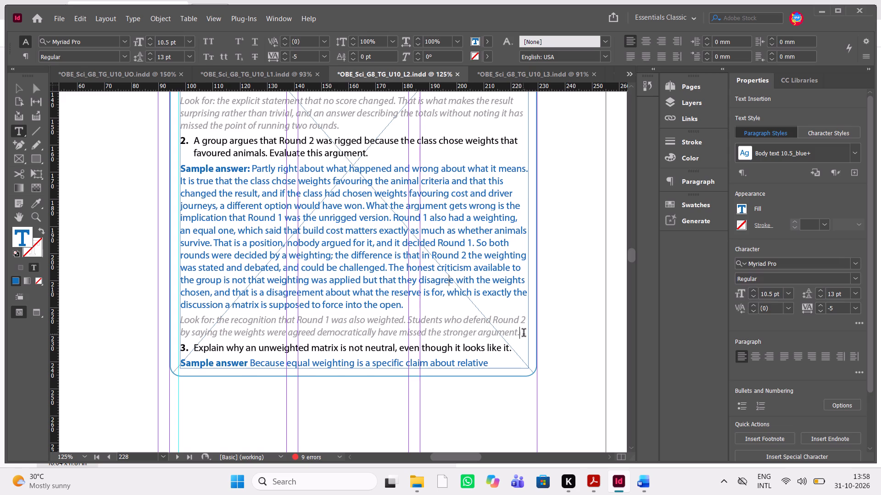
{"action": "key", "text": "Return"}
{"action": "key", "text": "Return"}
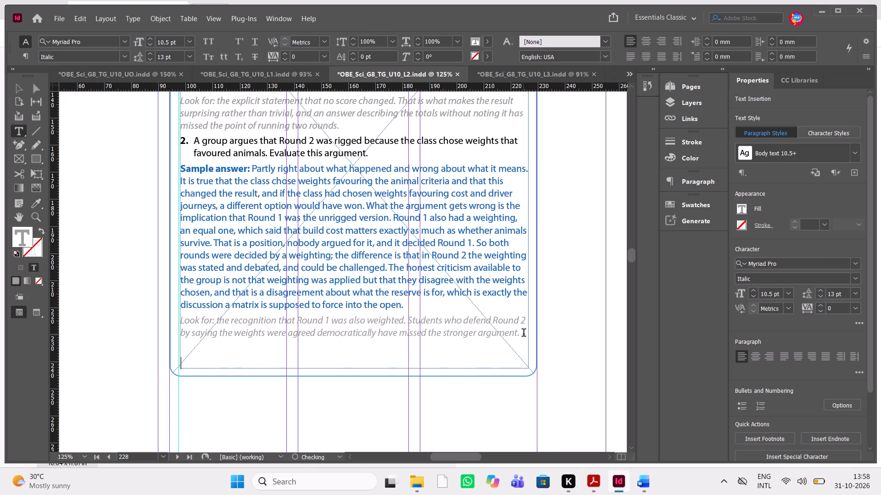
Shorten the blue outlined frame around the Progress Check 2 answers on page 228 to a height of 145.717 mm, and preview the page.
{"action": "scroll", "coordinate": [524, 334], "scroll_direction": "up", "scroll_amount": 4}
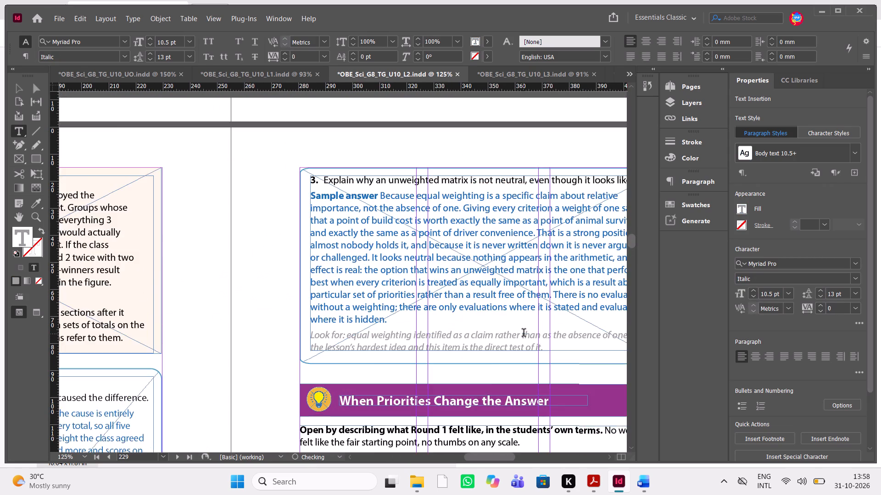
{"action": "scroll", "coordinate": [524, 334], "scroll_direction": "up", "scroll_amount": 1}
{"action": "scroll", "coordinate": [524, 334], "scroll_direction": "left", "scroll_amount": 1}
{"action": "scroll", "coordinate": [524, 334], "scroll_direction": "down", "scroll_amount": 4}
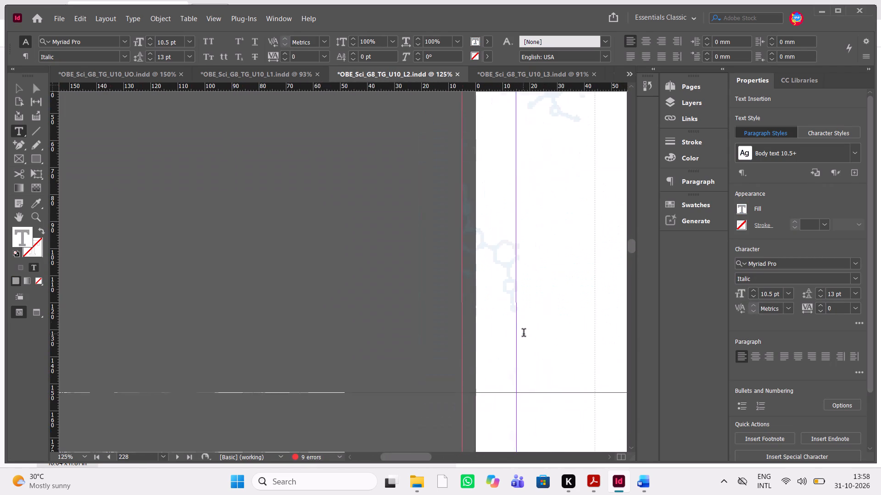
{"action": "scroll", "coordinate": [524, 334], "scroll_direction": "left", "scroll_amount": 3}
{"action": "scroll", "coordinate": [524, 334], "scroll_direction": "down", "scroll_amount": 1}
{"action": "scroll", "coordinate": [524, 334], "scroll_direction": "left", "scroll_amount": 2}
{"action": "scroll", "coordinate": [524, 334], "scroll_direction": "down", "scroll_amount": 2}
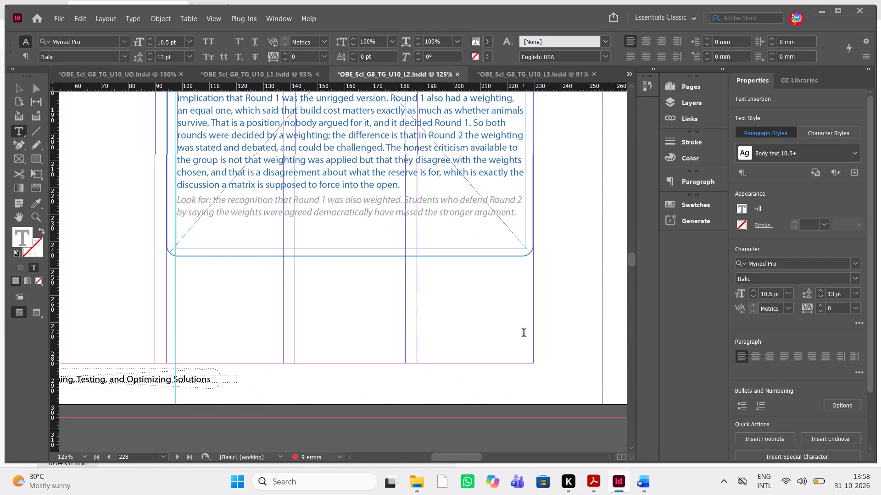
{"action": "scroll", "coordinate": [524, 334], "scroll_direction": "down", "scroll_amount": 1}
{"action": "scroll", "coordinate": [524, 334], "scroll_direction": "up", "scroll_amount": 1}
{"action": "key", "text": "Escape"}
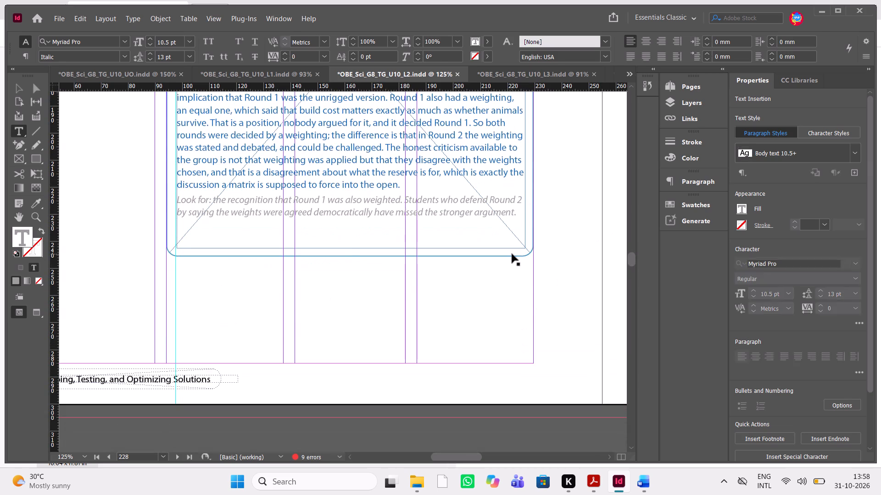
{"action": "left_click", "coordinate": [493, 257]}
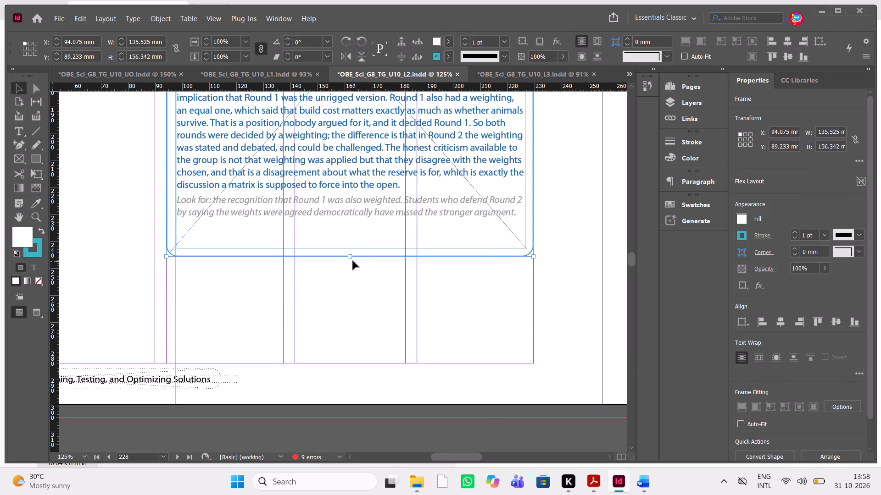
{"action": "left_click_drag", "start_coordinate": [349, 258], "coordinate": [353, 219]}
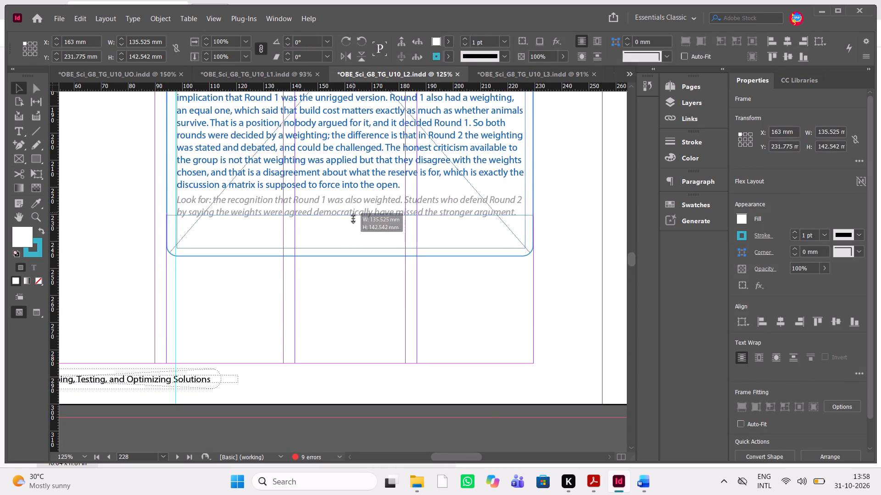
{"action": "left_click_drag", "start_coordinate": [353, 219], "coordinate": [357, 227]}
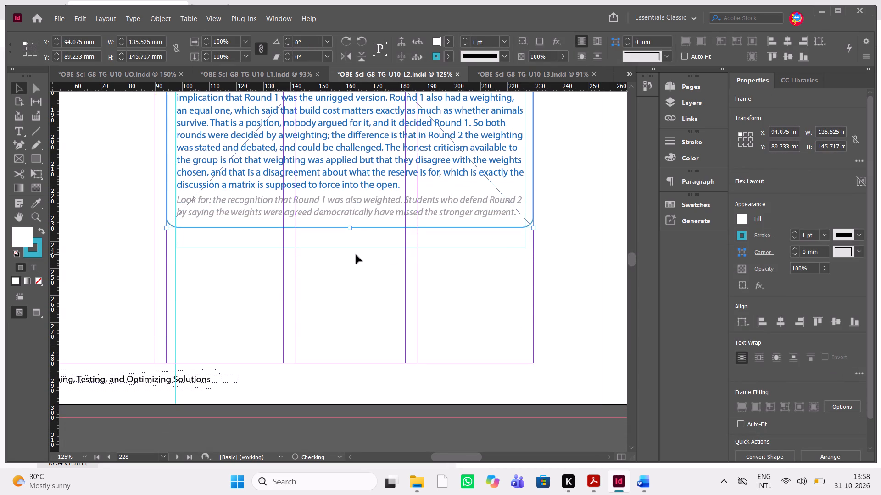
{"action": "left_click", "coordinate": [405, 273]}
{"action": "key", "text": "w"}
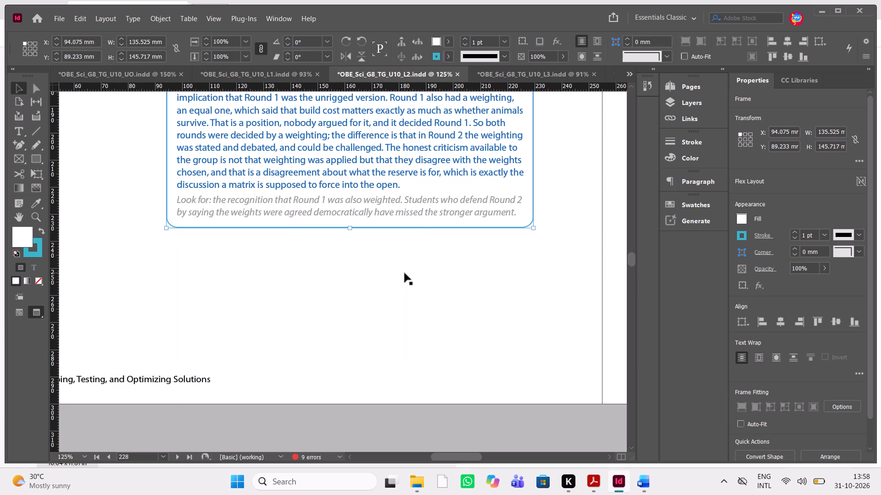
{"action": "key", "text": "w"}
Nudge the linked student page image beside When Priorities Change the Answer on page 229 up to Y 94.663 mm.
{"action": "scroll", "coordinate": [405, 273], "scroll_direction": "up", "scroll_amount": 2}
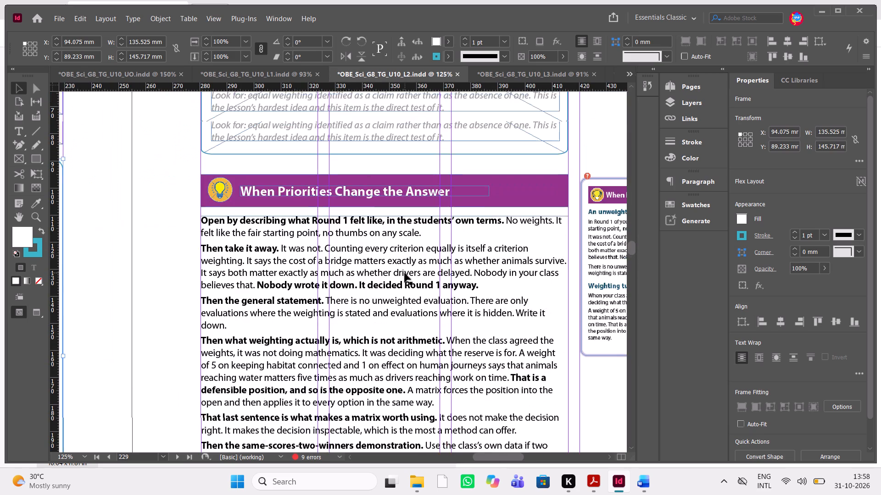
{"action": "scroll", "coordinate": [405, 273], "scroll_direction": "left", "scroll_amount": 1}
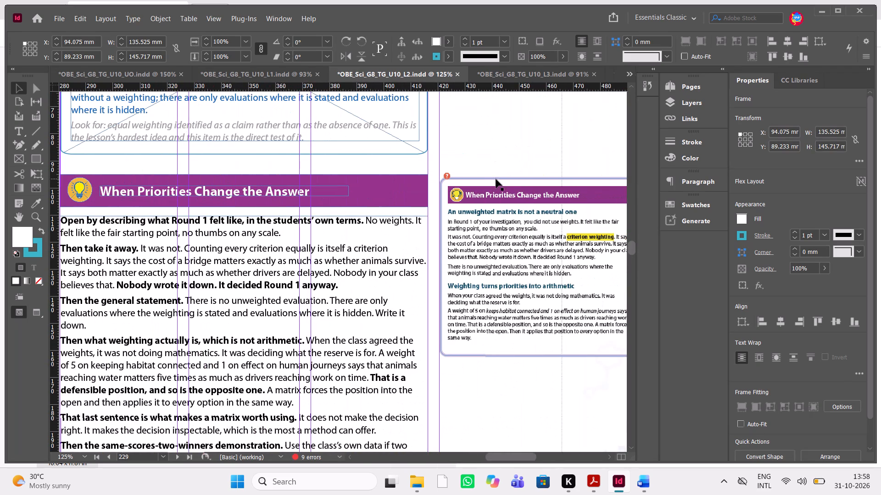
{"action": "left_click", "coordinate": [491, 179]}
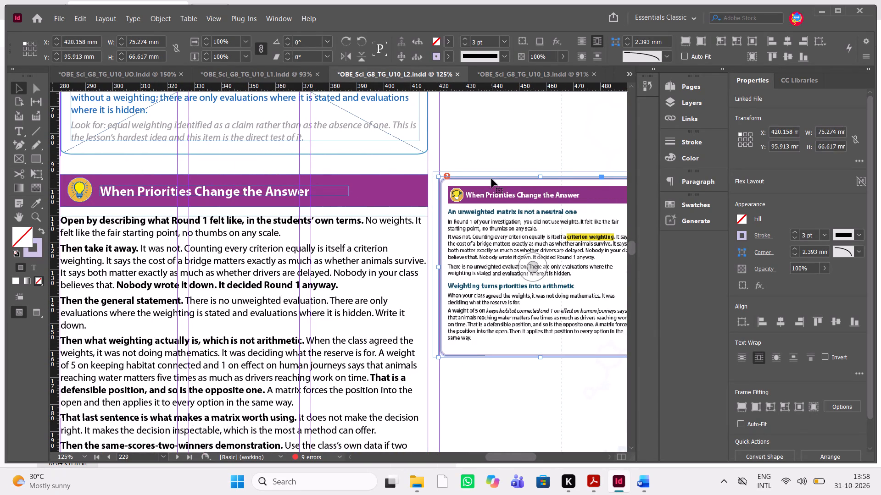
{"action": "key", "text": "Up"}
{"action": "key", "text": "Up"}
{"action": "key", "text": "Up"}
{"action": "key", "text": "Up"}
{"action": "key", "text": "Up"}
Set the tracking of the "Then the general statement." paragraph on page 229 to -15.
{"action": "scroll", "coordinate": [491, 179], "scroll_direction": "right", "scroll_amount": 1}
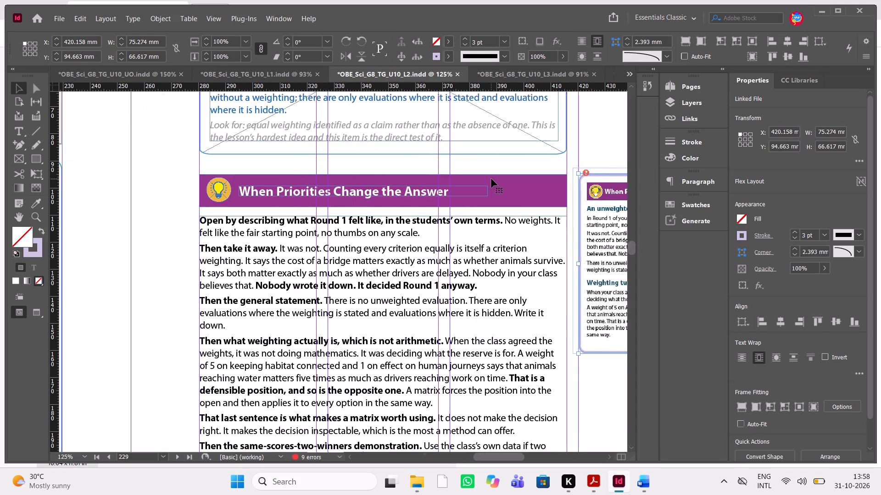
{"action": "scroll", "coordinate": [491, 179], "scroll_direction": "right", "scroll_amount": 1}
{"action": "scroll", "coordinate": [491, 179], "scroll_direction": "down", "scroll_amount": 1}
{"action": "scroll", "coordinate": [491, 179], "scroll_direction": "left", "scroll_amount": 1}
{"action": "double_click", "coordinate": [239, 267]}
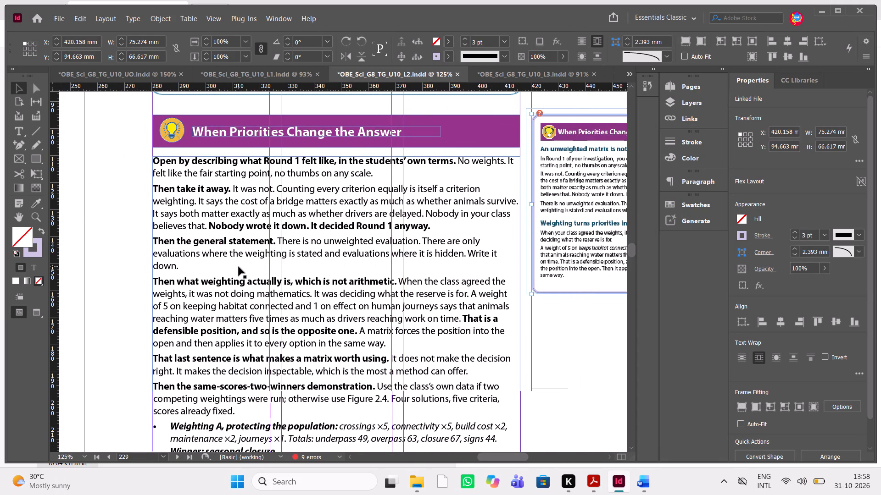
{"action": "left_click_drag", "start_coordinate": [188, 265], "coordinate": [144, 239]}
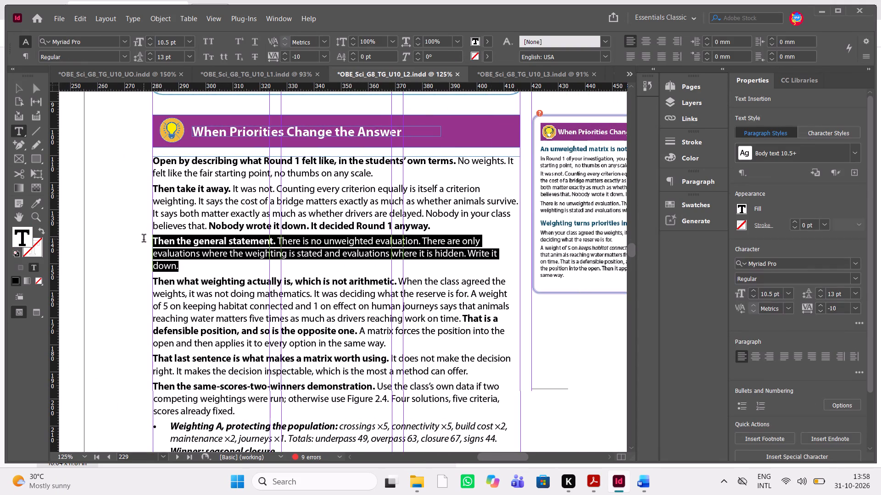
{"action": "left_click_drag", "start_coordinate": [144, 239], "coordinate": [144, 240]}
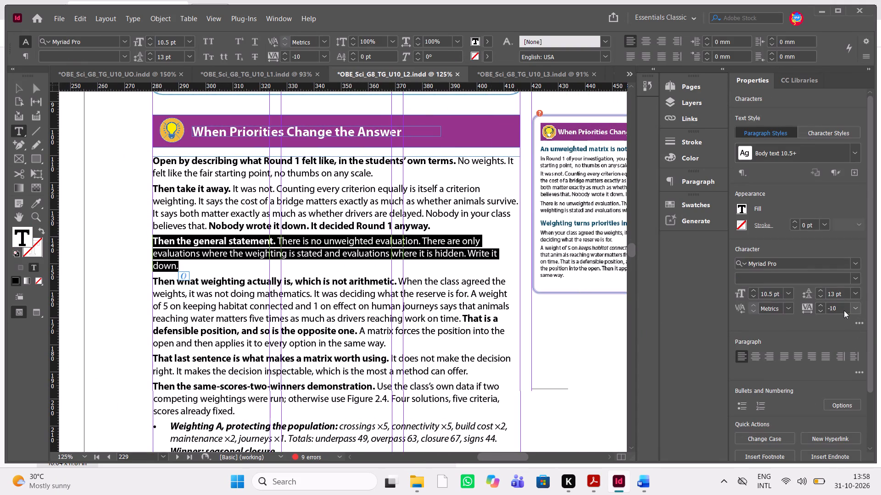
{"action": "triple_click", "coordinate": [844, 310]}
{"action": "key", "text": "BackSpace"}
{"action": "type", "text": "15"}
{"action": "key", "text": "Return"}
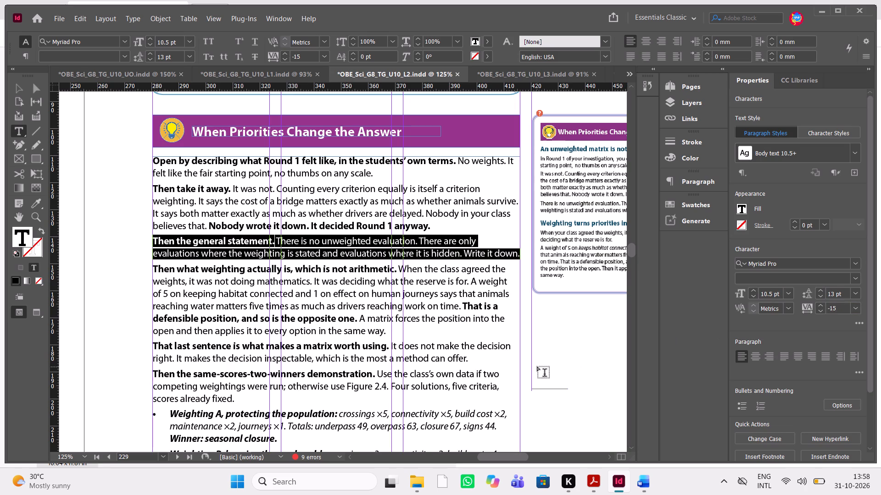
Check the reviewer's marks on the When Priorities Change the Answer page in the annotated PDF in Acrobat, and return to InDesign.
{"action": "left_click", "coordinate": [648, 485]}
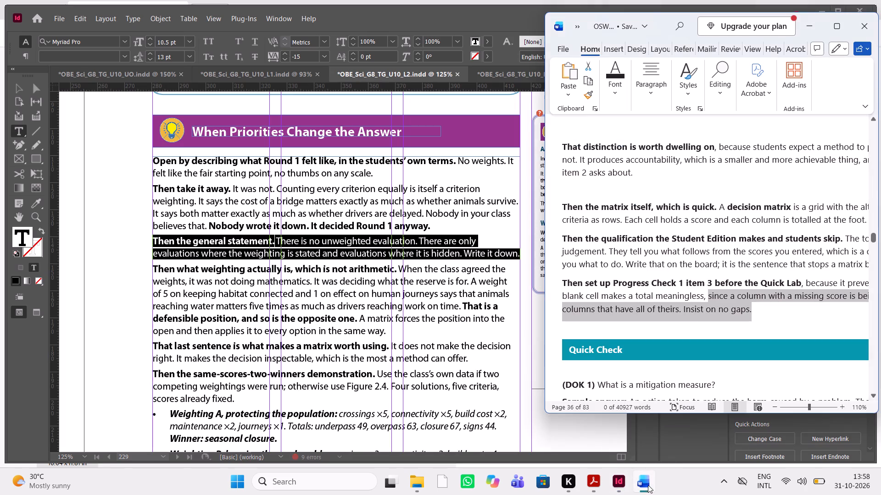
{"action": "left_click", "coordinate": [597, 481]}
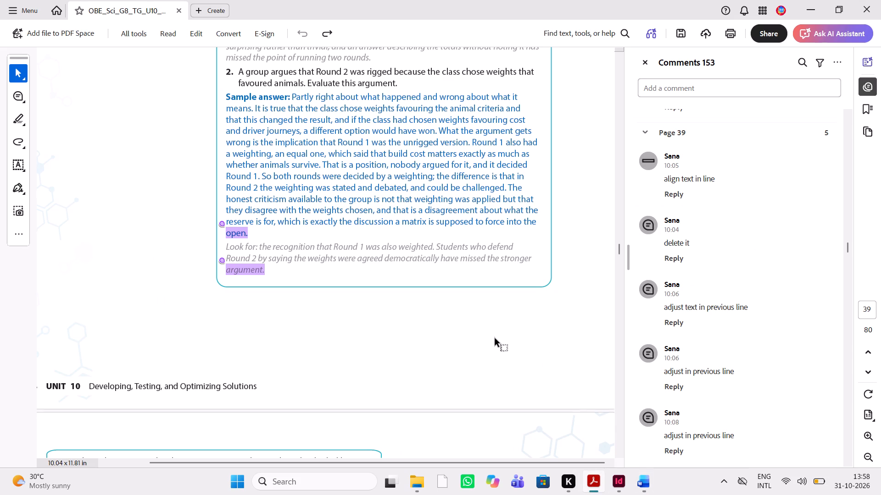
{"action": "left_click", "coordinate": [496, 339]}
{"action": "scroll", "coordinate": [496, 339], "scroll_direction": "down", "scroll_amount": 2}
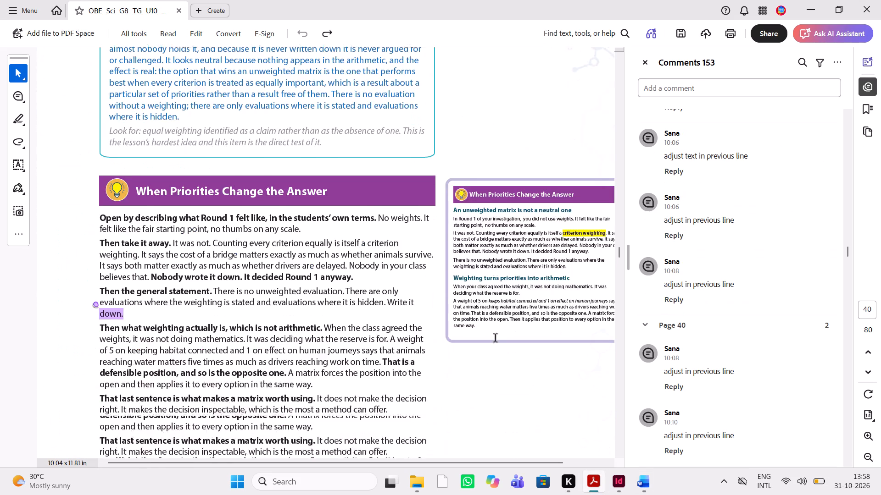
{"action": "scroll", "coordinate": [496, 339], "scroll_direction": "down", "scroll_amount": 2}
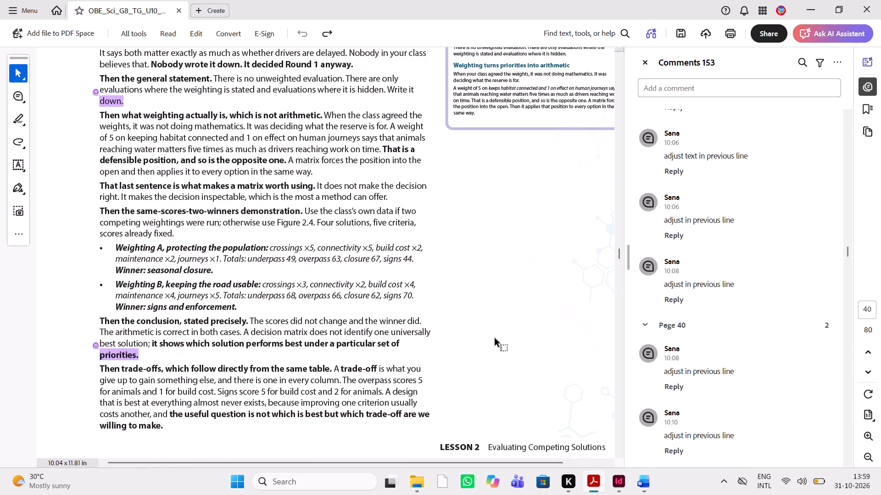
{"action": "left_click", "coordinate": [496, 339]}
{"action": "left_click", "coordinate": [620, 484]}
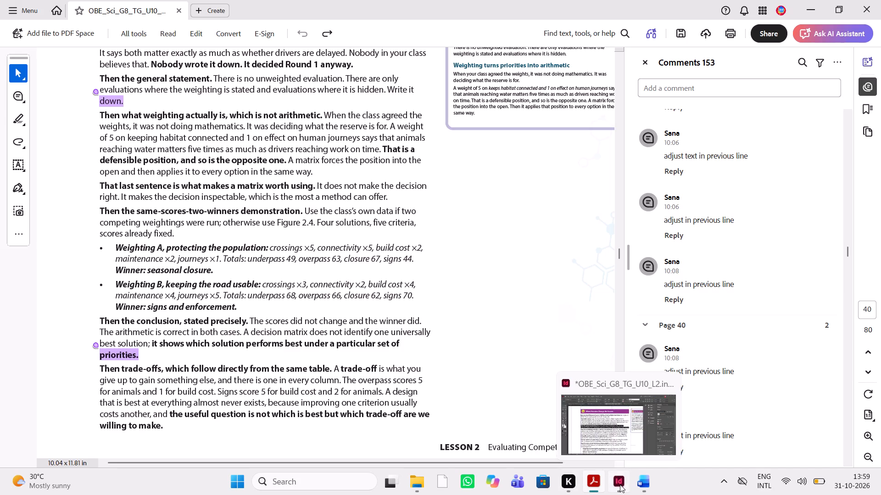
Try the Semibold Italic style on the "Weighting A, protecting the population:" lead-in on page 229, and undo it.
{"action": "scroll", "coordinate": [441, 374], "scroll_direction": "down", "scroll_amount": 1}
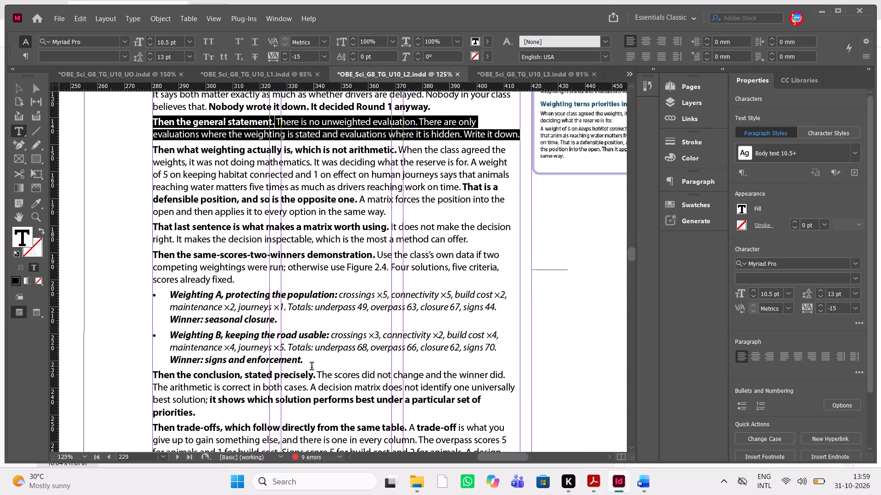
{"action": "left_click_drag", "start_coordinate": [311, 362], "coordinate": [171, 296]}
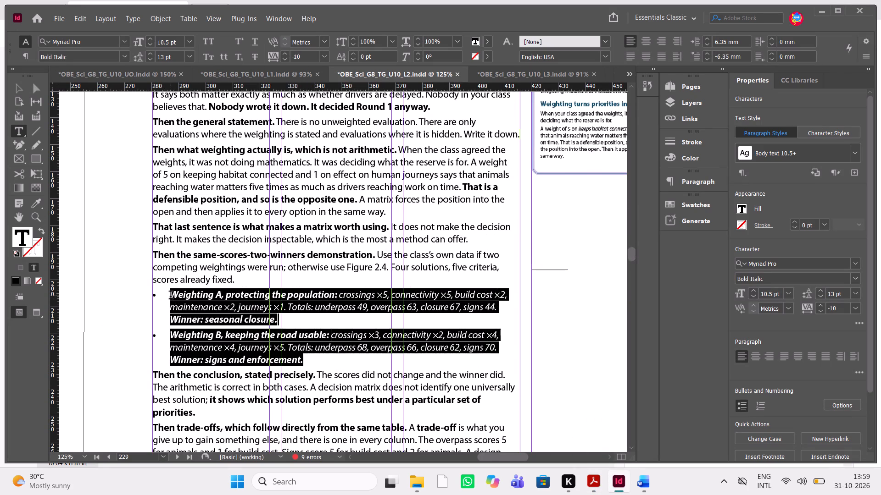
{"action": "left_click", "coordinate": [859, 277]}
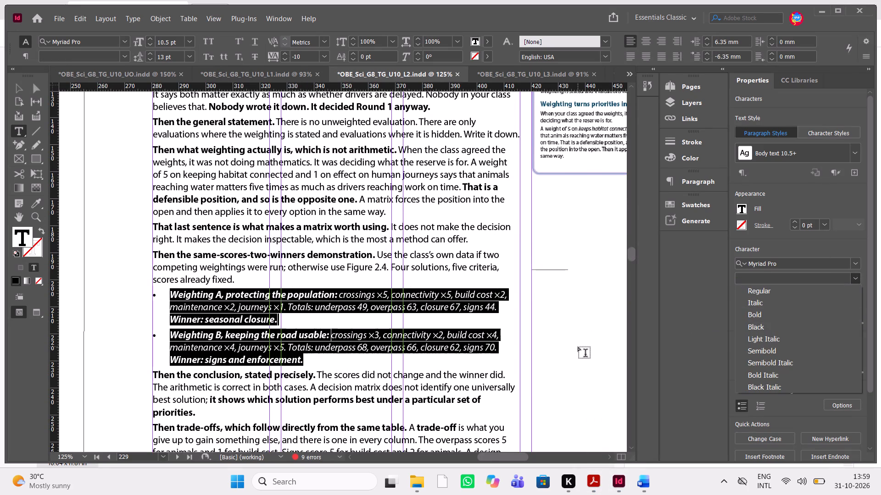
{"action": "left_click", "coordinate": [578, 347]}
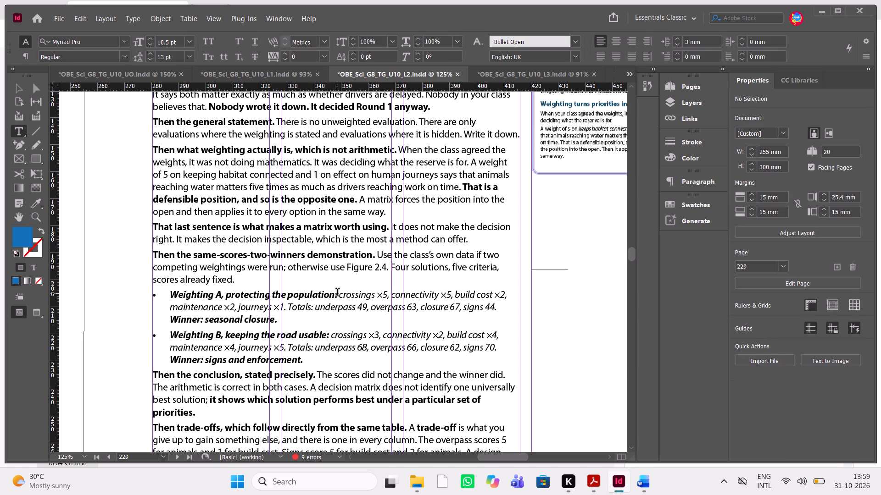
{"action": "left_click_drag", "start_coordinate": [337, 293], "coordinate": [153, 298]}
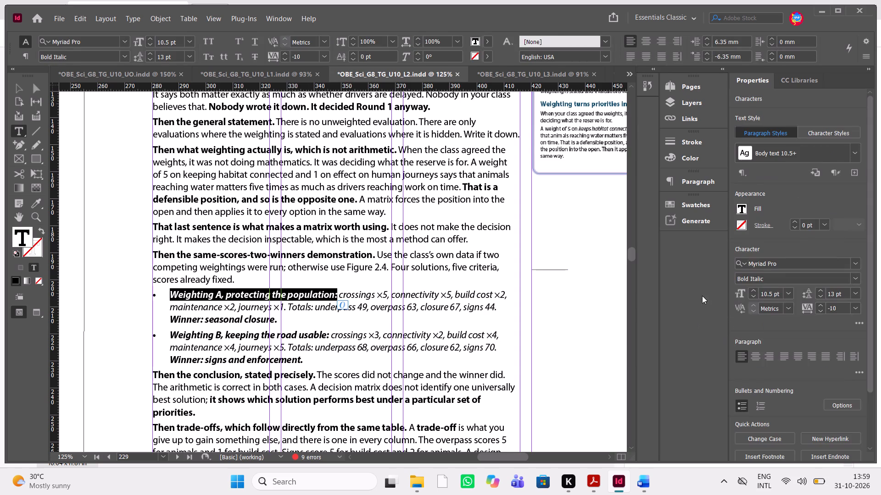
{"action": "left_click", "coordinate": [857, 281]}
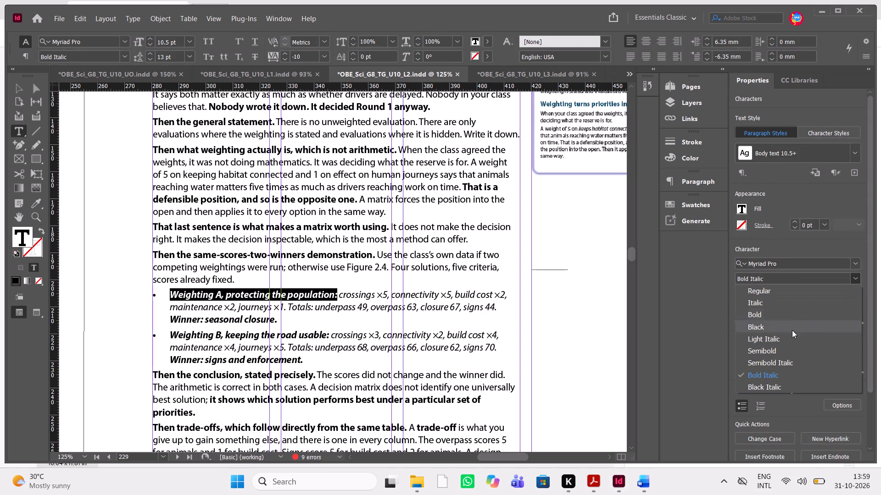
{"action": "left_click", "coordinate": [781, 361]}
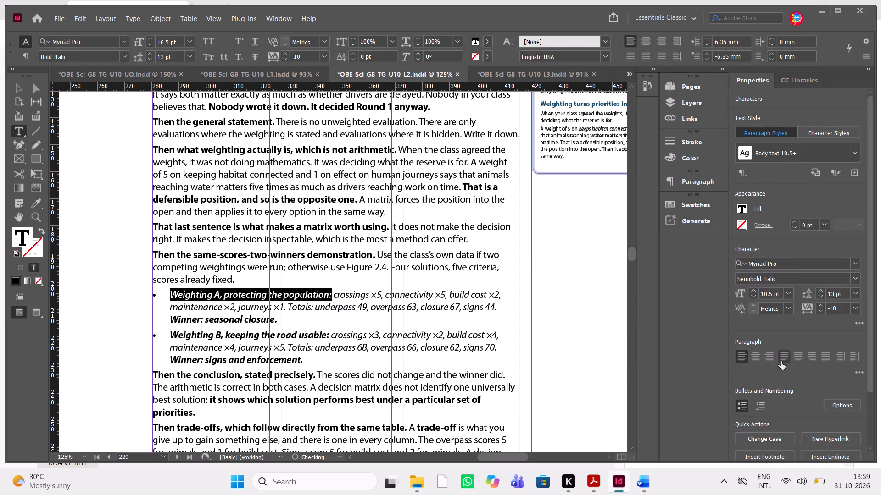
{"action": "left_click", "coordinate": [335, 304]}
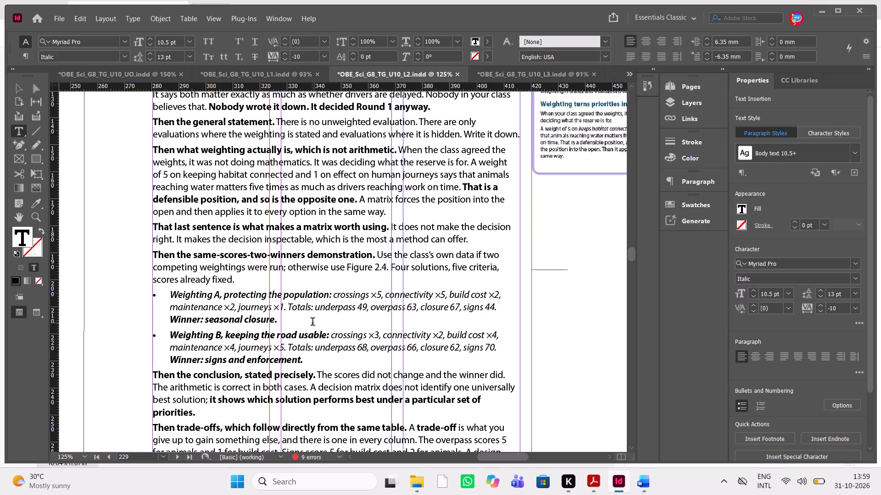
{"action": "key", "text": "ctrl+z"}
Set the tracking of the "Then the conclusion, stated precisely." paragraph on page 229 to -15.
{"action": "scroll", "coordinate": [301, 343], "scroll_direction": "down", "scroll_amount": 1}
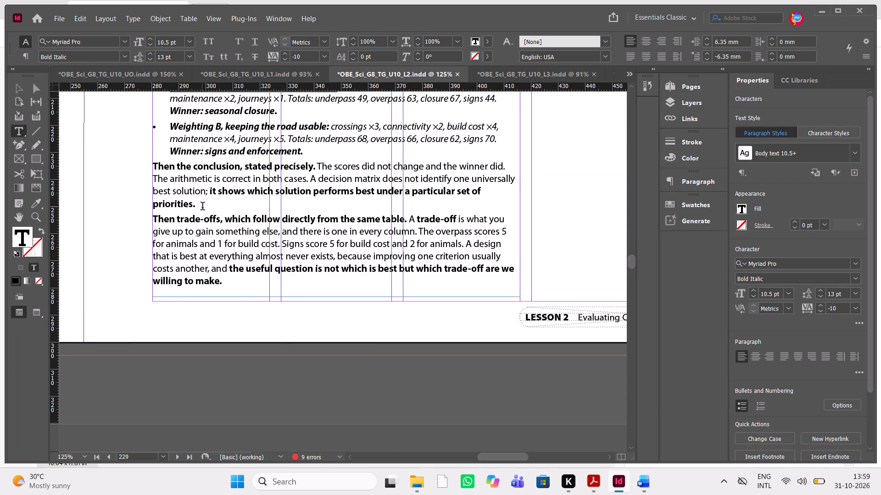
{"action": "left_click_drag", "start_coordinate": [202, 207], "coordinate": [152, 169]}
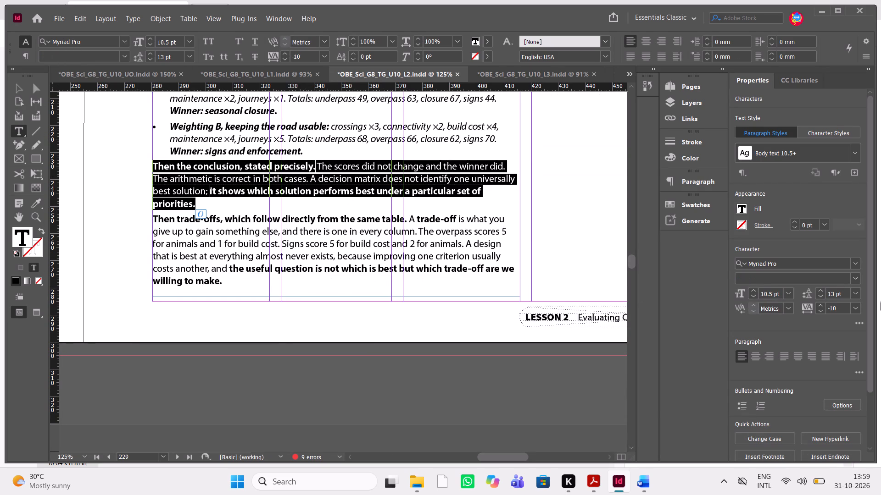
{"action": "triple_click", "coordinate": [850, 308]}
{"action": "triple_click", "coordinate": [850, 308]}
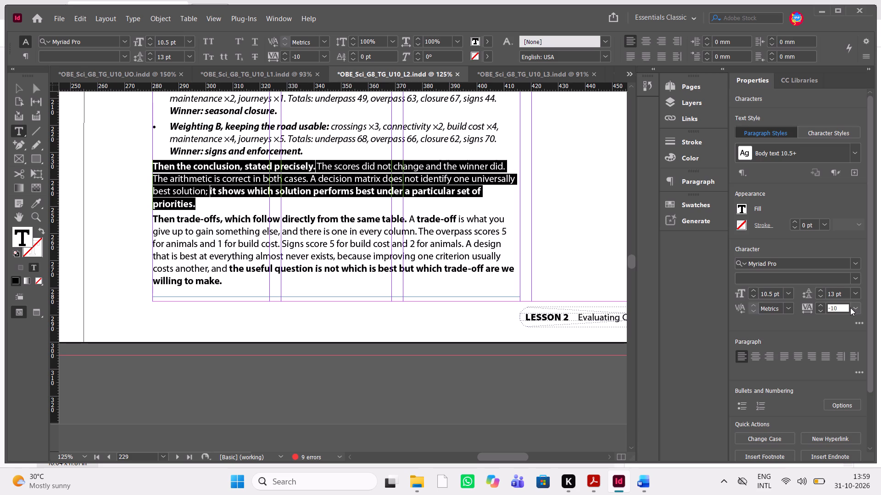
{"action": "triple_click", "coordinate": [850, 308]}
{"action": "triple_click", "coordinate": [850, 308]}
{"action": "triple_click", "coordinate": [850, 308]}
{"action": "left_click", "coordinate": [846, 308]}
{"action": "left_click", "coordinate": [843, 308]}
{"action": "left_click", "coordinate": [842, 308]}
{"action": "key", "text": "BackSpace"}
{"action": "type", "text": "15"}
{"action": "key", "text": "Return"}
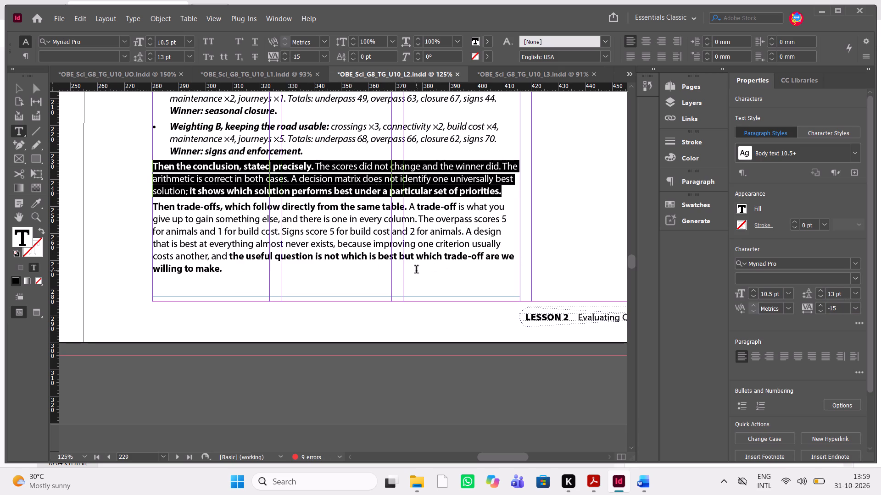
{"action": "left_click", "coordinate": [412, 270]}
Check the reviewer's marks on the Progress Check 3 page in the annotated PDF in Acrobat, and return to InDesign.
{"action": "scroll", "coordinate": [412, 270], "scroll_direction": "down", "scroll_amount": 2}
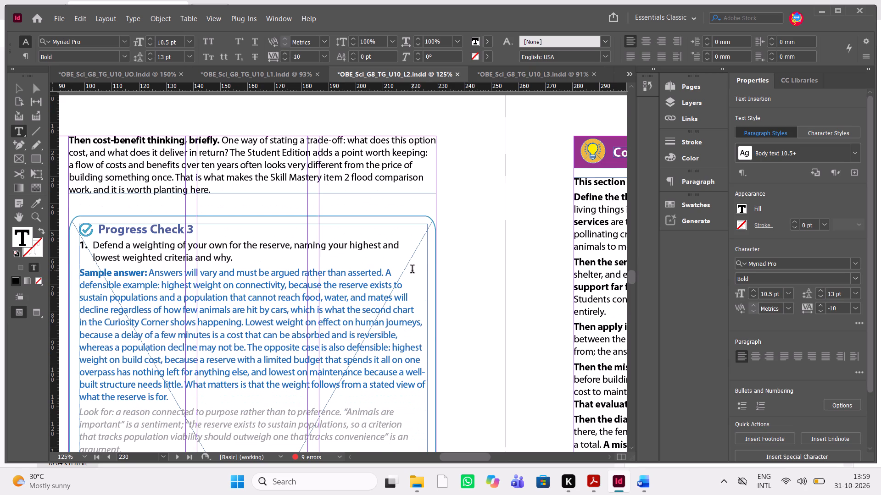
{"action": "key", "text": "alt+Tab"}
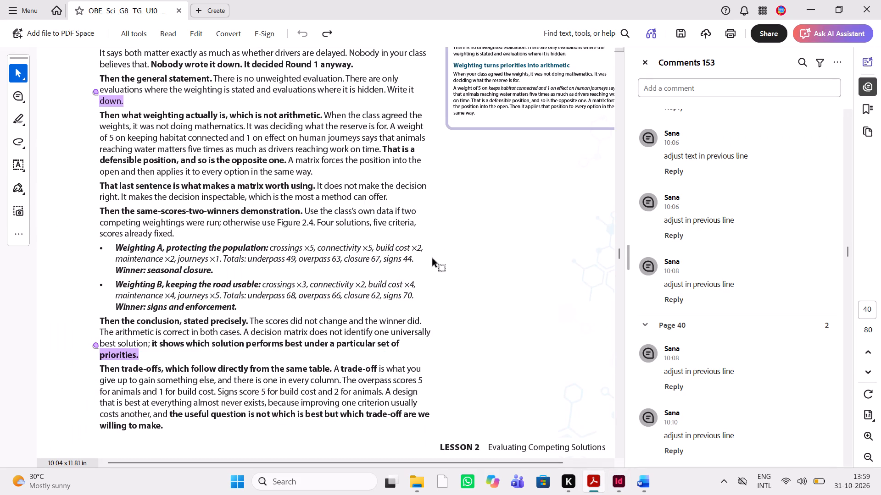
{"action": "scroll", "coordinate": [433, 259], "scroll_direction": "down", "scroll_amount": 3}
{"action": "key", "text": "alt+Tab"}
Nudge the grouped Progress Check 3 box on page 230 up to Y 42.2 mm.
{"action": "scroll", "coordinate": [433, 259], "scroll_direction": "down", "scroll_amount": 1}
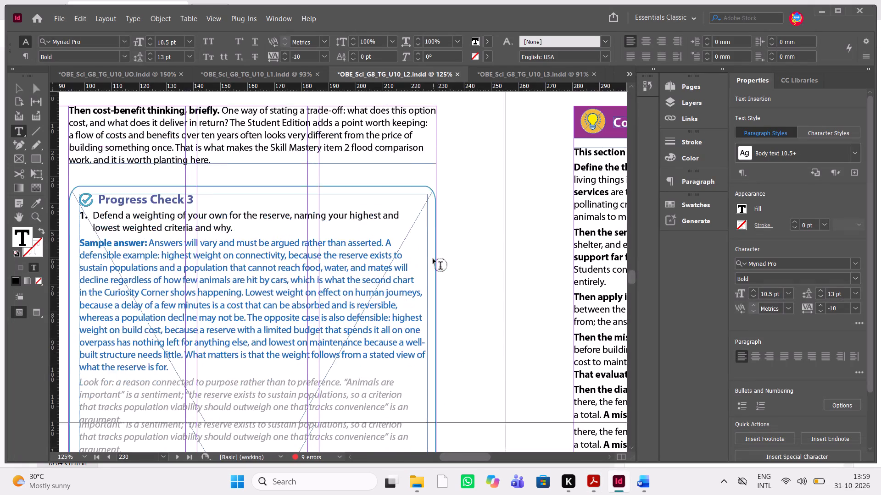
{"action": "scroll", "coordinate": [433, 259], "scroll_direction": "down", "scroll_amount": 1}
{"action": "scroll", "coordinate": [433, 259], "scroll_direction": "up", "scroll_amount": 1}
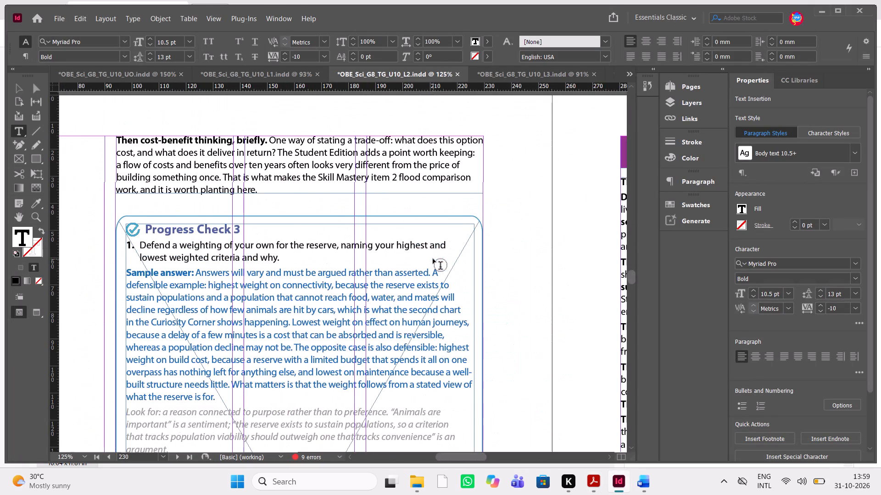
{"action": "key", "text": "Escape"}
{"action": "left_click_drag", "start_coordinate": [100, 214], "coordinate": [223, 268]}
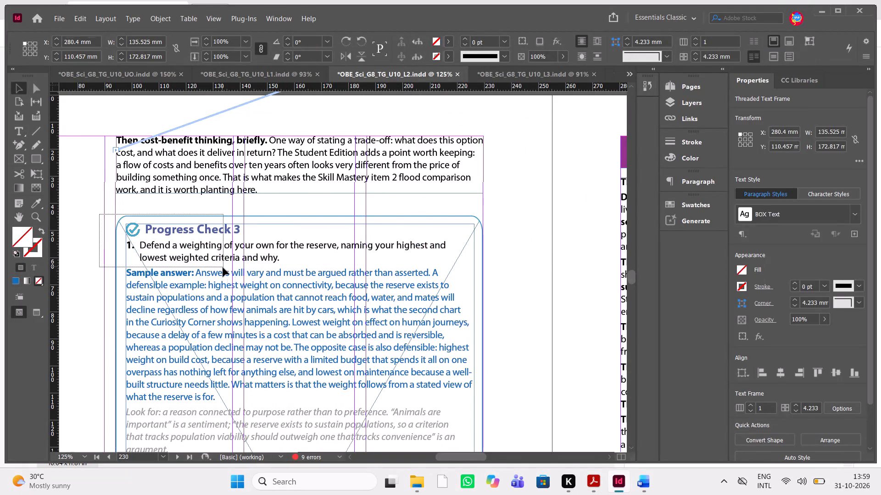
{"action": "left_click_drag", "start_coordinate": [223, 268], "coordinate": [223, 268]}
{"action": "key", "text": "Up"}
{"action": "key", "text": "Up"}
{"action": "key", "text": "Up"}
{"action": "key", "text": "Up"}
{"action": "key", "text": "Up"}
{"action": "key", "text": "Up"}
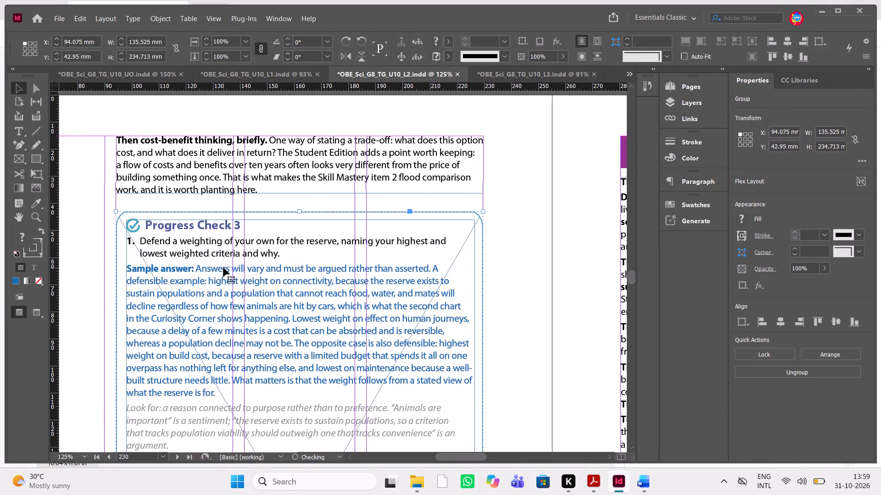
{"action": "key", "text": "Up"}
{"action": "key", "text": "Up"}
{"action": "key", "text": "Up"}
Set the tracking of the grey "Look for: a reason connected to purpose" paragraph under Progress Check 3 question 1 to -10.
{"action": "scroll", "coordinate": [223, 268], "scroll_direction": "down", "scroll_amount": 1}
{"action": "double_click", "coordinate": [165, 204]}
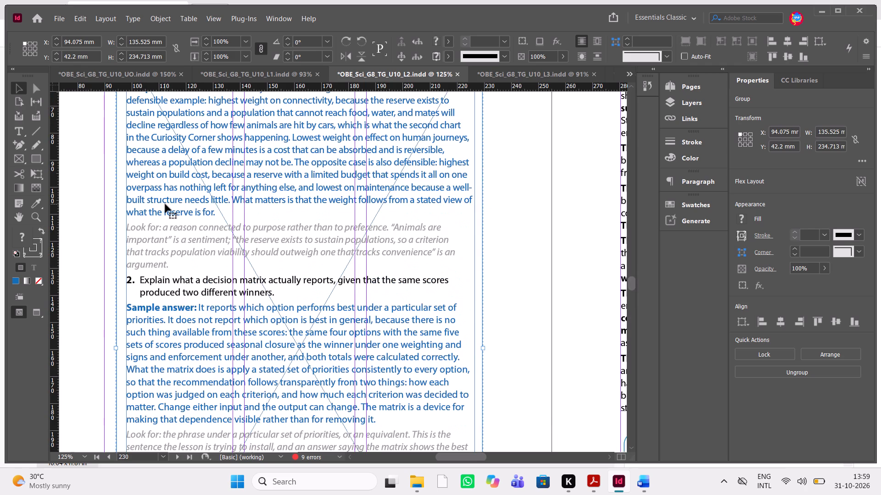
{"action": "triple_click", "coordinate": [190, 255]}
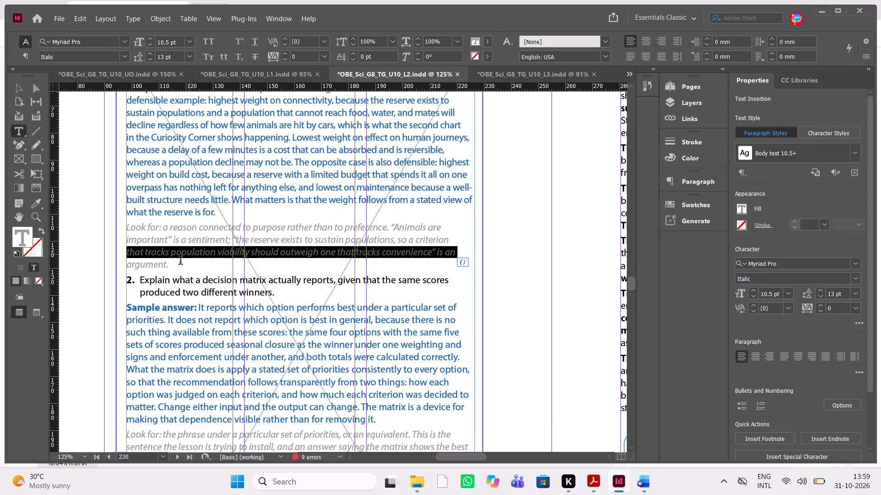
{"action": "left_click_drag", "start_coordinate": [180, 263], "coordinate": [123, 227]}
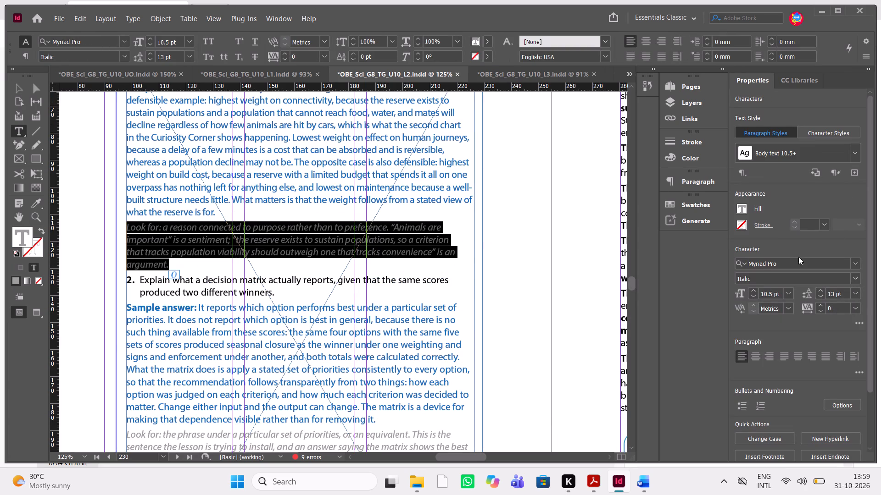
{"action": "left_click", "coordinate": [860, 307]}
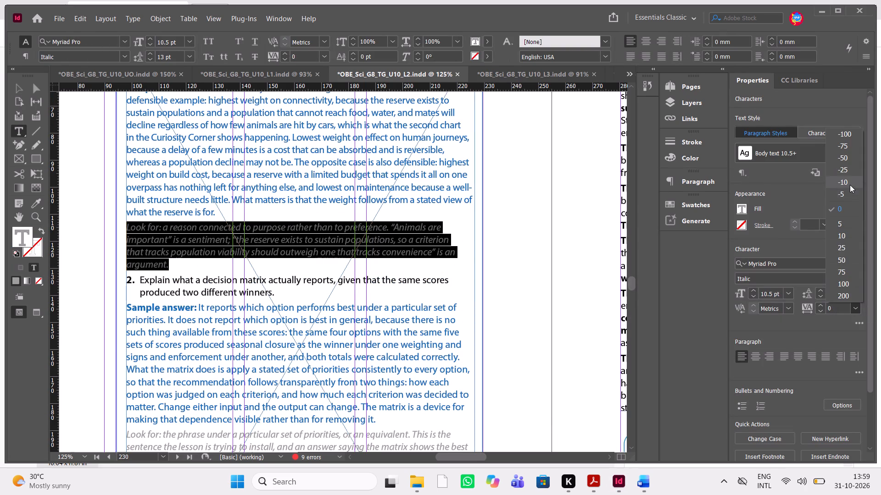
{"action": "left_click", "coordinate": [850, 192]}
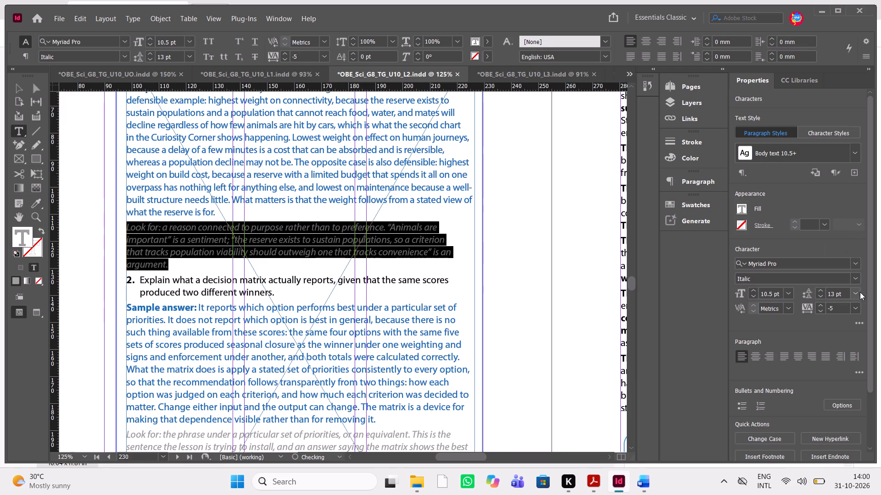
{"action": "left_click", "coordinate": [858, 304]}
{"action": "left_click", "coordinate": [846, 181]}
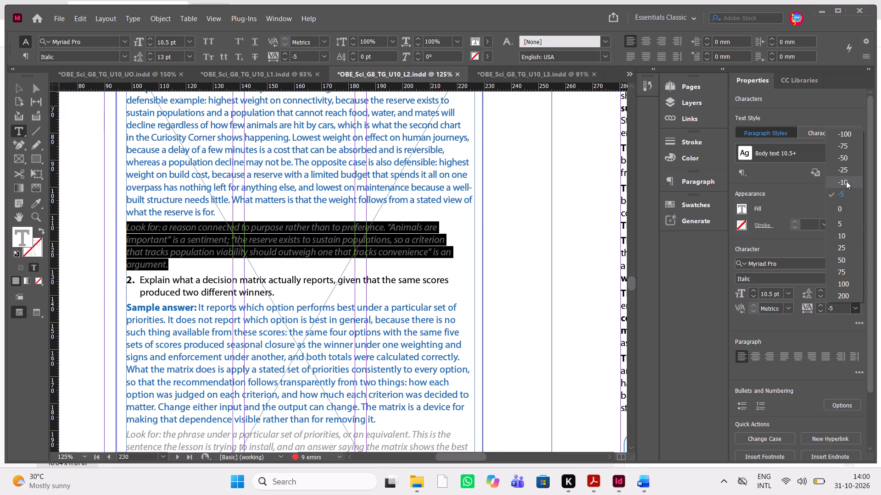
Check the reviewer's marks on the Connectivity, and the Row That Was Not There page in Acrobat, and return to InDesign.
{"action": "scroll", "coordinate": [410, 319], "scroll_direction": "down", "scroll_amount": 1}
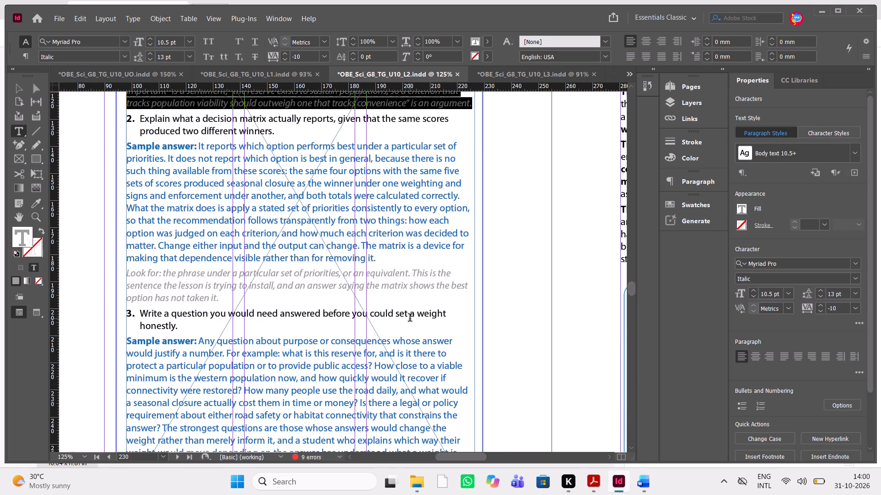
{"action": "key", "text": "alt+Tab"}
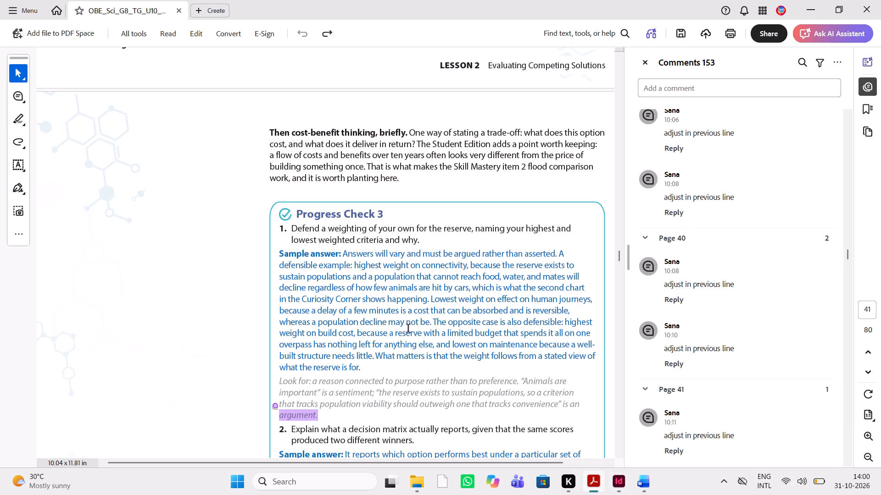
{"action": "scroll", "coordinate": [408, 329], "scroll_direction": "down", "scroll_amount": 6}
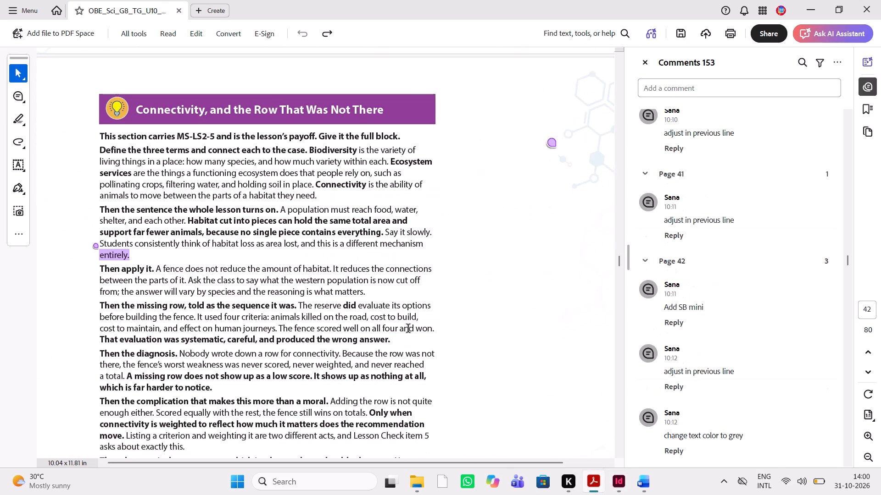
{"action": "scroll", "coordinate": [408, 329], "scroll_direction": "down", "scroll_amount": 1}
{"action": "key", "text": "alt+Tab"}
Set the tracking of the "Then the sentence the whole lesson turns on." paragraph on page 231 to -20.
{"action": "scroll", "coordinate": [408, 329], "scroll_direction": "down", "scroll_amount": 2}
{"action": "scroll", "coordinate": [408, 329], "scroll_direction": "up", "scroll_amount": 2}
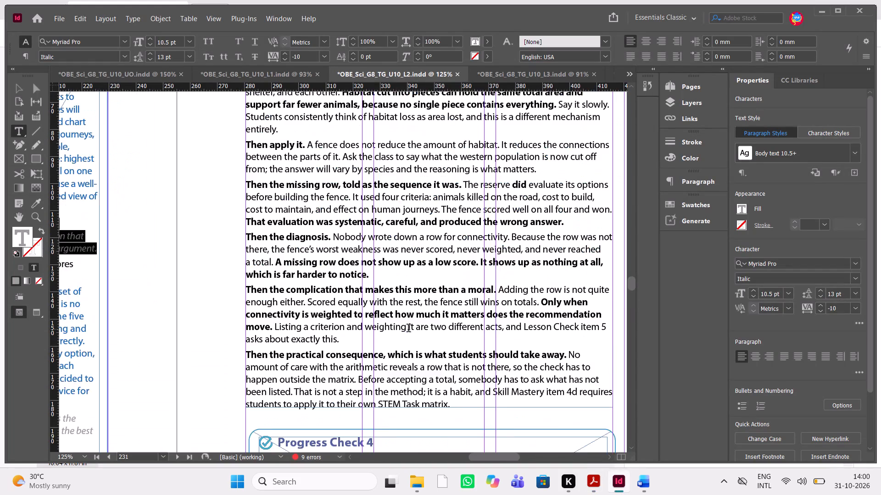
{"action": "scroll", "coordinate": [408, 329], "scroll_direction": "up", "scroll_amount": 1}
{"action": "left_click_drag", "start_coordinate": [288, 246], "coordinate": [247, 202]}
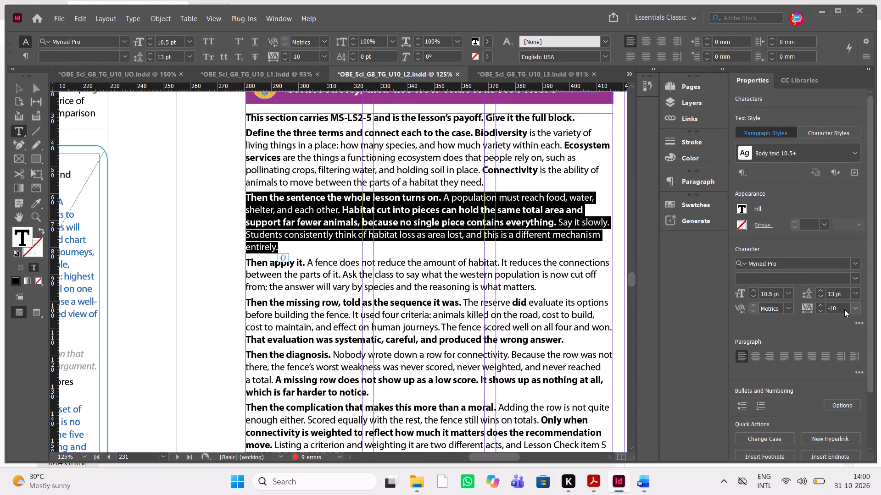
{"action": "triple_click", "coordinate": [844, 307]}
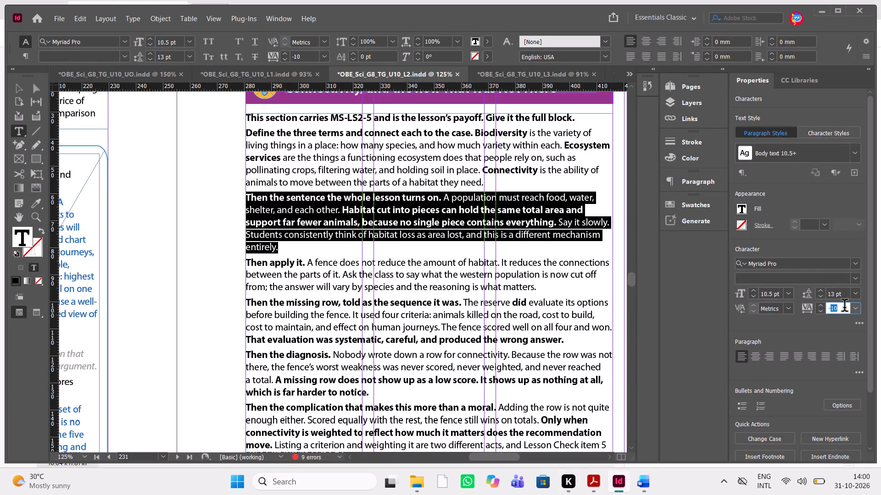
{"action": "key", "text": "BackSpace"}
{"action": "type", "text": "15"}
{"action": "key", "text": "Return"}
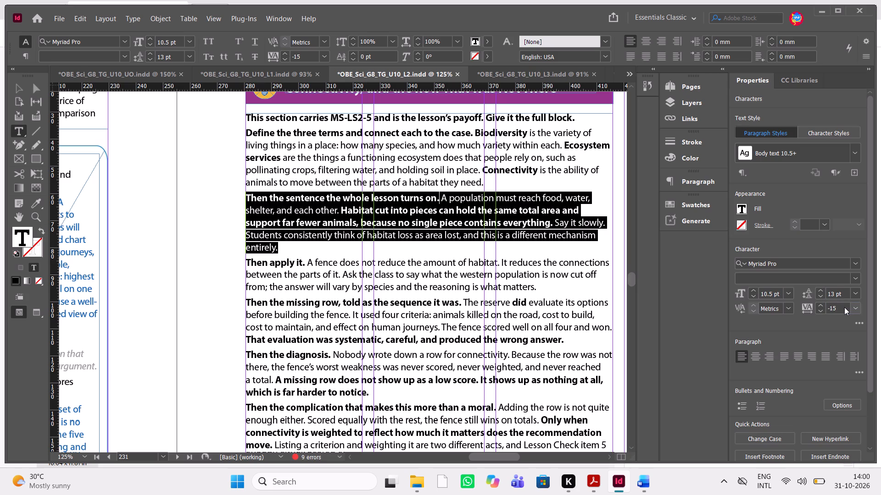
{"action": "double_click", "coordinate": [844, 307]}
{"action": "key", "text": "BackSpace"}
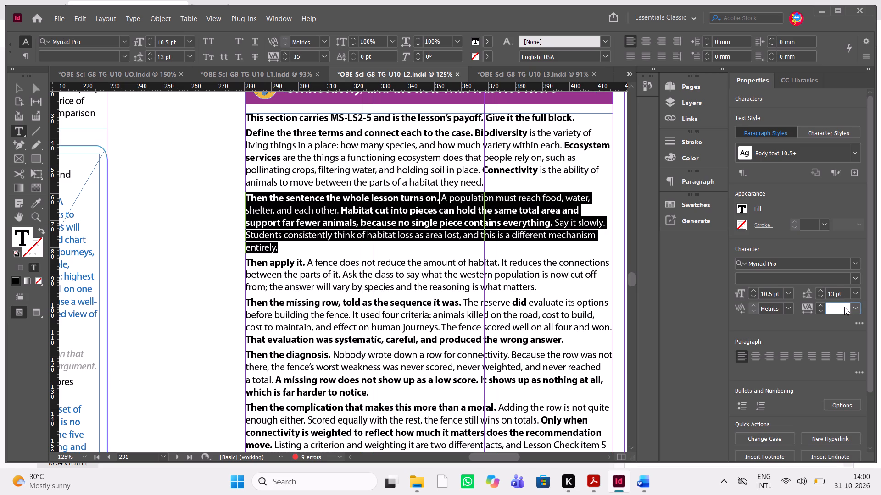
{"action": "type", "text": "20"}
{"action": "key", "text": "Return"}
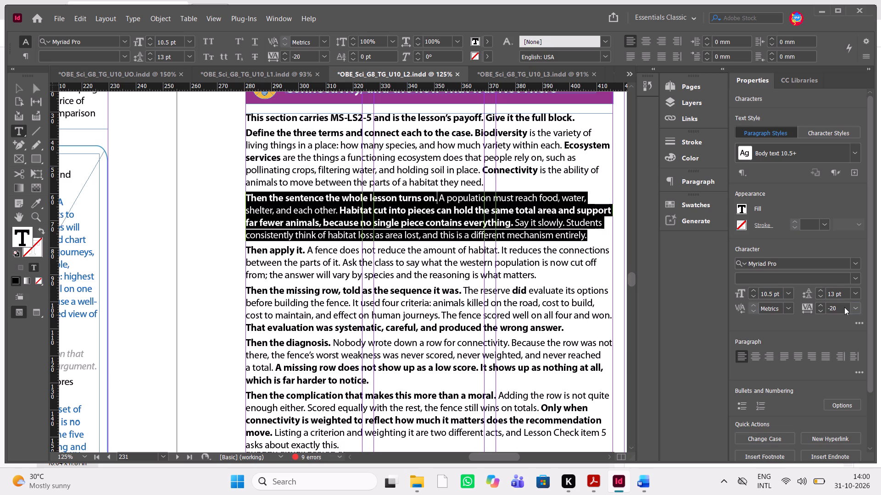
{"action": "left_click", "coordinate": [540, 255]}
{"action": "scroll", "coordinate": [540, 255], "scroll_direction": "up", "scroll_amount": 1}
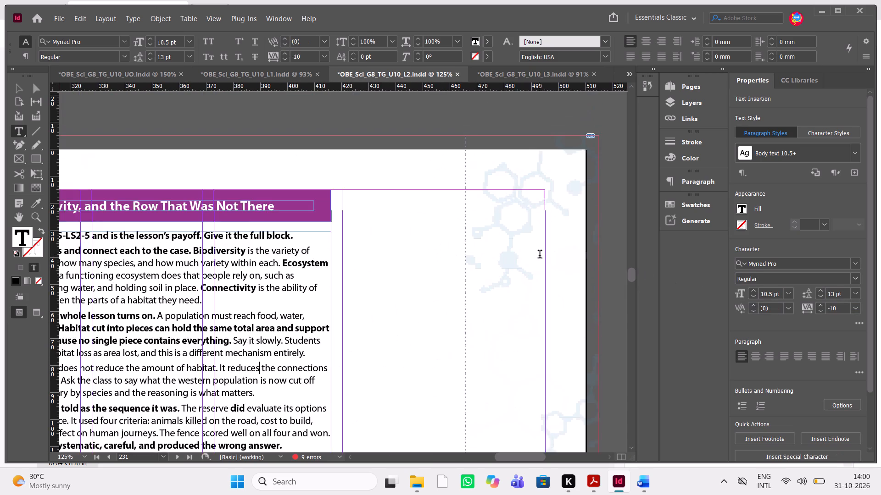
Copy the "When Priorities Change the Answer" mini page from the side column of page 229 and paste it onto page 231.
{"action": "scroll", "coordinate": [540, 255], "scroll_direction": "right", "scroll_amount": 2}
{"action": "scroll", "coordinate": [540, 255], "scroll_direction": "up", "scroll_amount": 4}
{"action": "scroll", "coordinate": [540, 255], "scroll_direction": "right", "scroll_amount": 2}
{"action": "scroll", "coordinate": [540, 255], "scroll_direction": "up", "scroll_amount": 1}
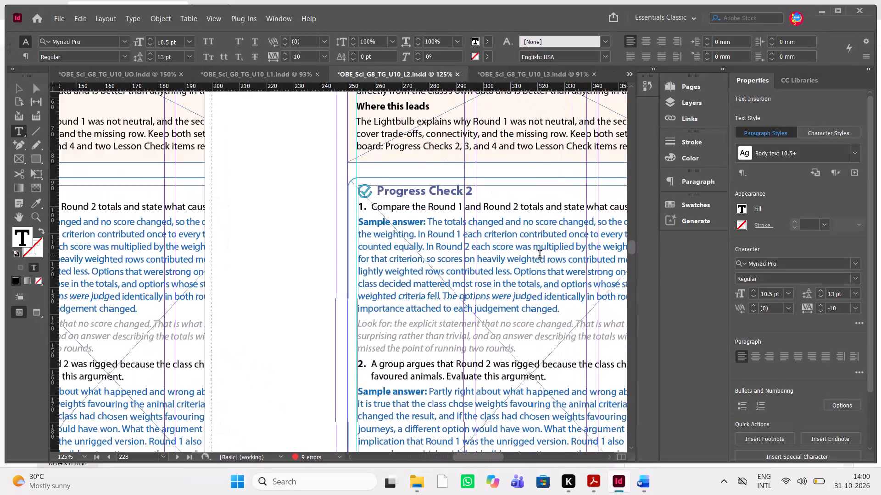
{"action": "scroll", "coordinate": [540, 255], "scroll_direction": "up", "scroll_amount": 1}
{"action": "scroll", "coordinate": [540, 255], "scroll_direction": "down", "scroll_amount": 2}
{"action": "scroll", "coordinate": [540, 255], "scroll_direction": "up", "scroll_amount": 1}
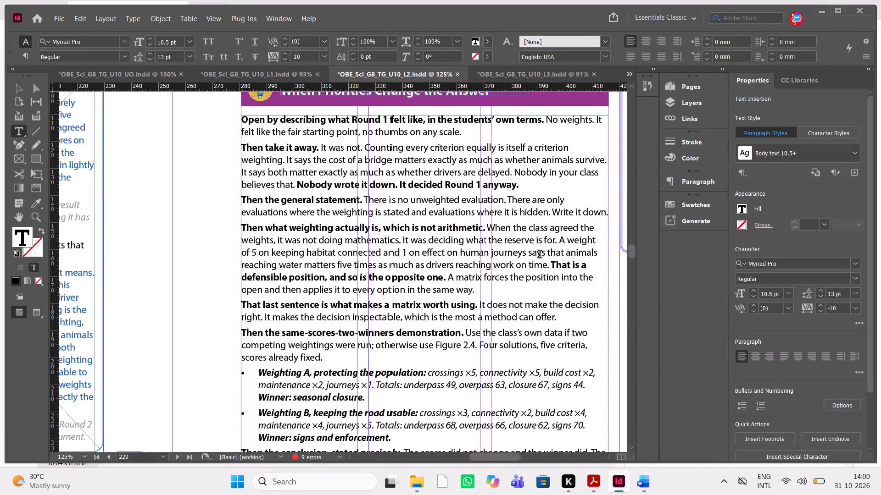
{"action": "scroll", "coordinate": [540, 255], "scroll_direction": "up", "scroll_amount": 1}
{"action": "scroll", "coordinate": [540, 255], "scroll_direction": "down", "scroll_amount": 1}
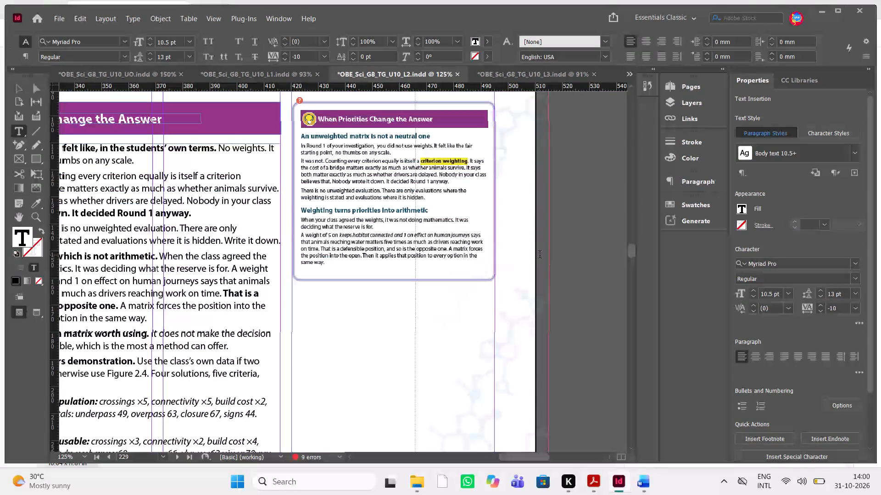
{"action": "key", "text": "Escape"}
{"action": "left_click", "coordinate": [487, 278]}
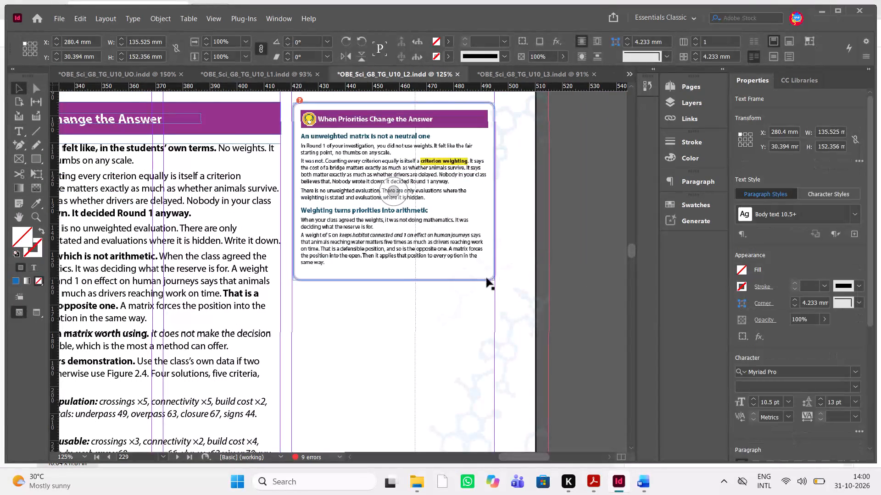
{"action": "left_click", "coordinate": [390, 191]}
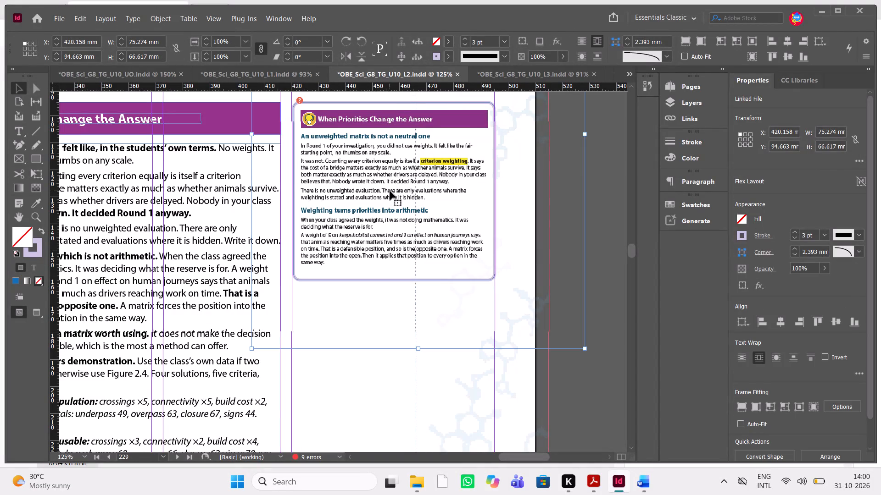
{"action": "left_click", "coordinate": [442, 365]}
{"action": "scroll", "coordinate": [442, 365], "scroll_direction": "down", "scroll_amount": 2}
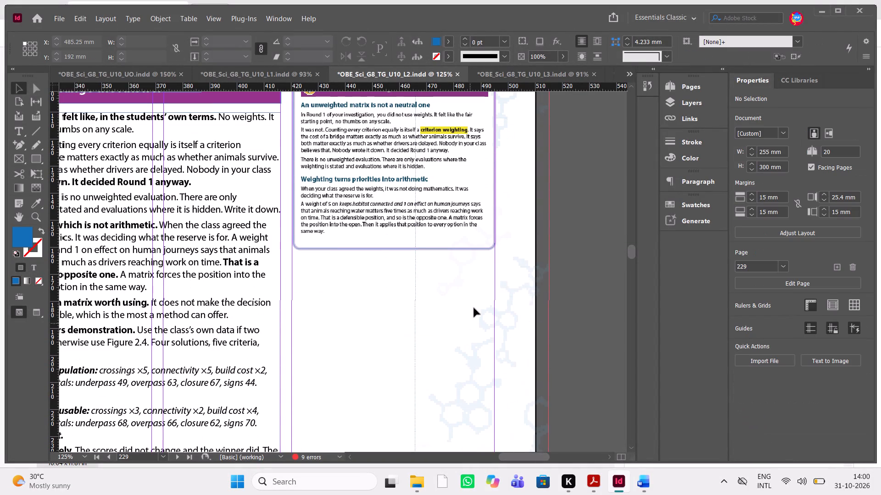
{"action": "left_click", "coordinate": [491, 250]}
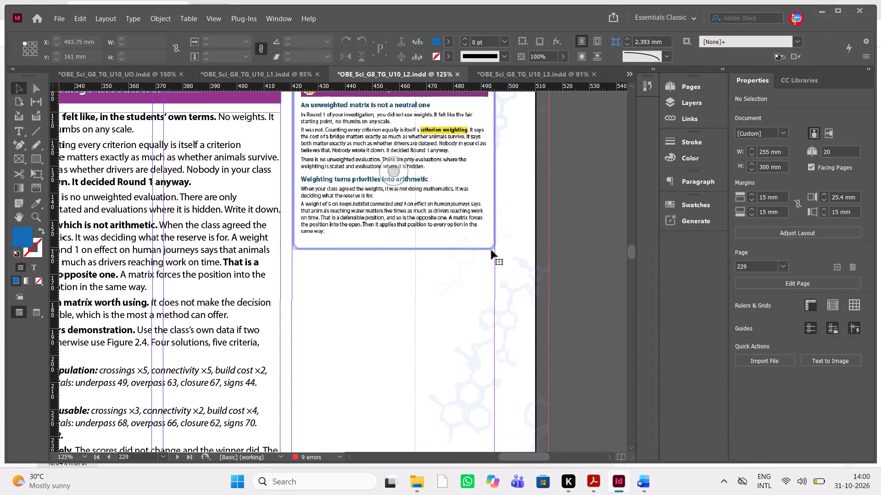
{"action": "key", "text": "ctrl+c"}
{"action": "scroll", "coordinate": [491, 250], "scroll_direction": "down", "scroll_amount": 4}
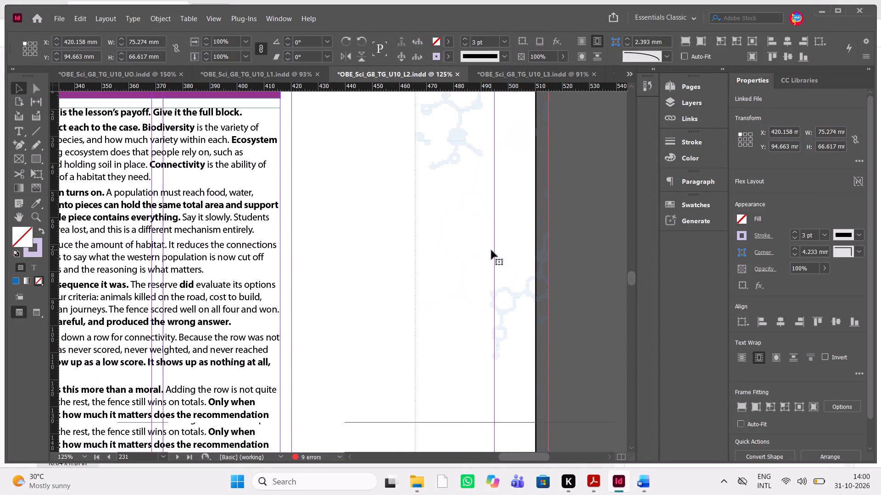
{"action": "scroll", "coordinate": [491, 250], "scroll_direction": "down", "scroll_amount": 1}
{"action": "key", "text": "ctrl+v"}
Position the pasted mini page in the side column of page 231 at about X 420.2 mm, Y 15.2 mm.
{"action": "scroll", "coordinate": [491, 250], "scroll_direction": "up", "scroll_amount": 1}
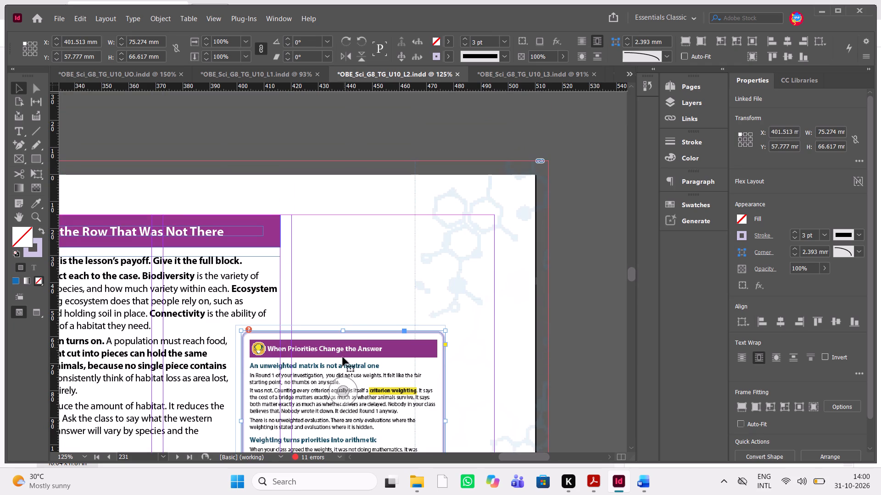
{"action": "left_click_drag", "start_coordinate": [343, 358], "coordinate": [401, 250]}
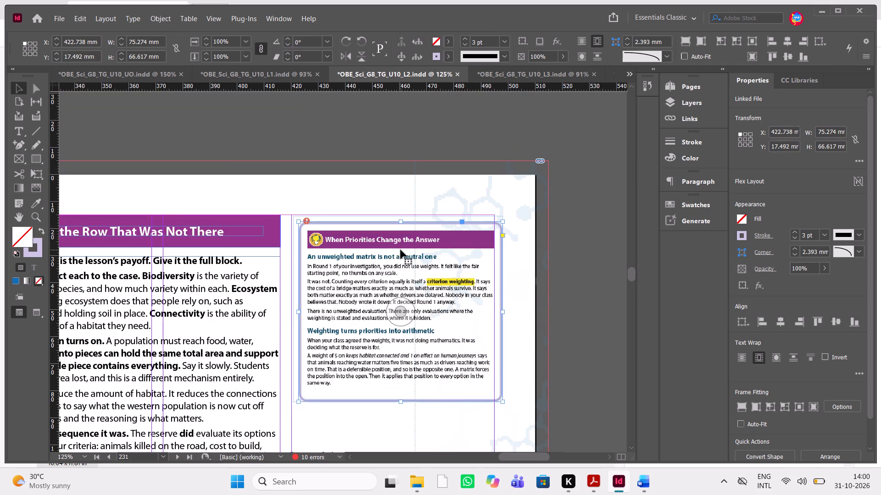
{"action": "key", "text": "Left"}
{"action": "key", "text": "Left"}
{"action": "key", "text": "Left"}
{"action": "key", "text": "Left"}
{"action": "key", "text": "Left"}
{"action": "key", "text": "Left"}
{"action": "key", "text": "Left"}
{"action": "key", "text": "Left"}
{"action": "key", "text": "Left"}
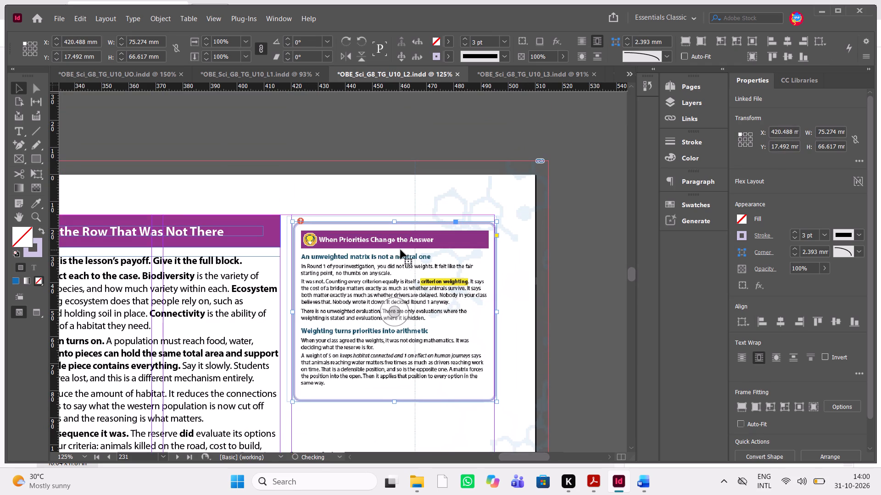
{"action": "key", "text": "Left"}
{"action": "key", "text": "shift+Up"}
{"action": "key", "text": "shift+Up"}
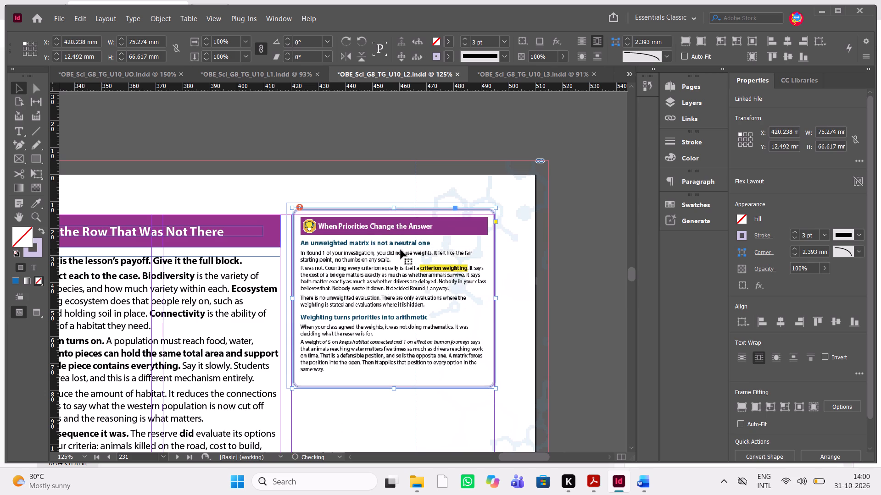
{"action": "key", "text": "Down"}
{"action": "key", "text": "Down"}
{"action": "key", "text": "Down"}
{"action": "key", "text": "Down"}
{"action": "key", "text": "Down"}
{"action": "key", "text": "Down"}
{"action": "key", "text": "Down"}
{"action": "key", "text": "Down"}
{"action": "key", "text": "Down"}
{"action": "key", "text": "Down"}
{"action": "key", "text": "Down"}
{"action": "key", "text": "Down"}
{"action": "key", "text": "Down"}
{"action": "key", "text": "Down"}
{"action": "key", "text": "Down"}
{"action": "key", "text": "Down"}
{"action": "key", "text": "Down"}
{"action": "key", "text": "Down"}
{"action": "key", "text": "Up"}
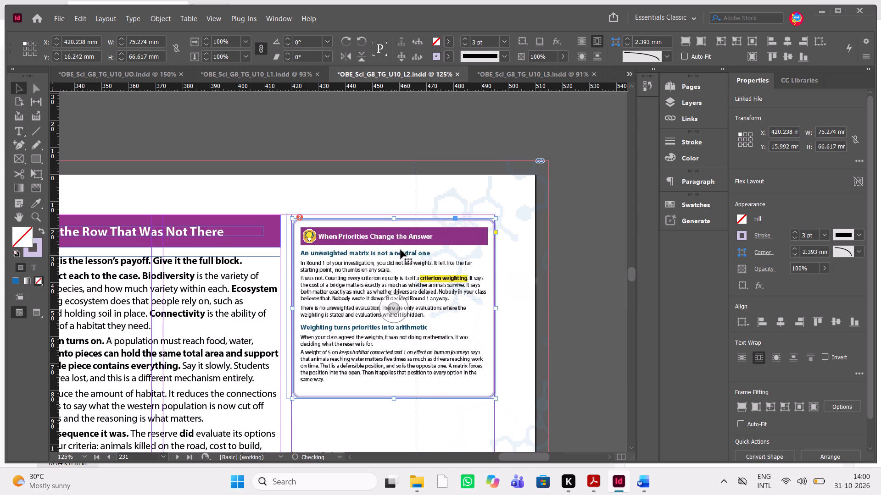
{"action": "key", "text": "Up"}
{"action": "key", "text": "Up"}
{"action": "key", "text": "Up"}
Shorten the body text frame above Progress Check 4 on page 231 to a height of about 149.4 mm.
{"action": "scroll", "coordinate": [401, 250], "scroll_direction": "down", "scroll_amount": 2}
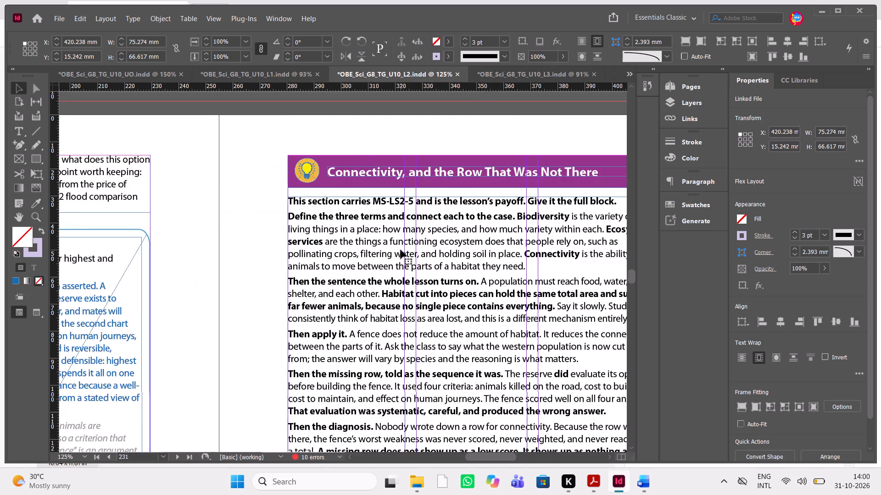
{"action": "scroll", "coordinate": [401, 250], "scroll_direction": "down", "scroll_amount": 3}
{"action": "scroll", "coordinate": [401, 250], "scroll_direction": "up", "scroll_amount": 2}
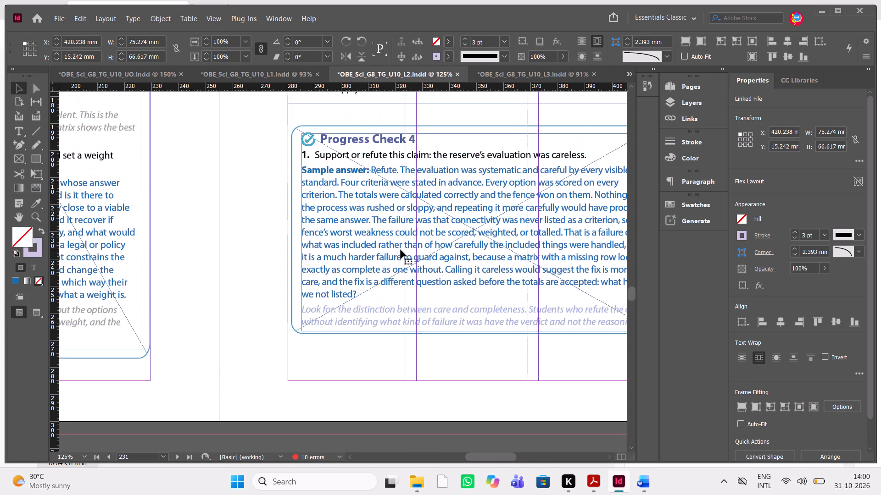
{"action": "scroll", "coordinate": [401, 250], "scroll_direction": "up", "scroll_amount": 1}
{"action": "scroll", "coordinate": [401, 250], "scroll_direction": "left", "scroll_amount": 1}
{"action": "scroll", "coordinate": [426, 218], "scroll_direction": "right", "scroll_amount": 1}
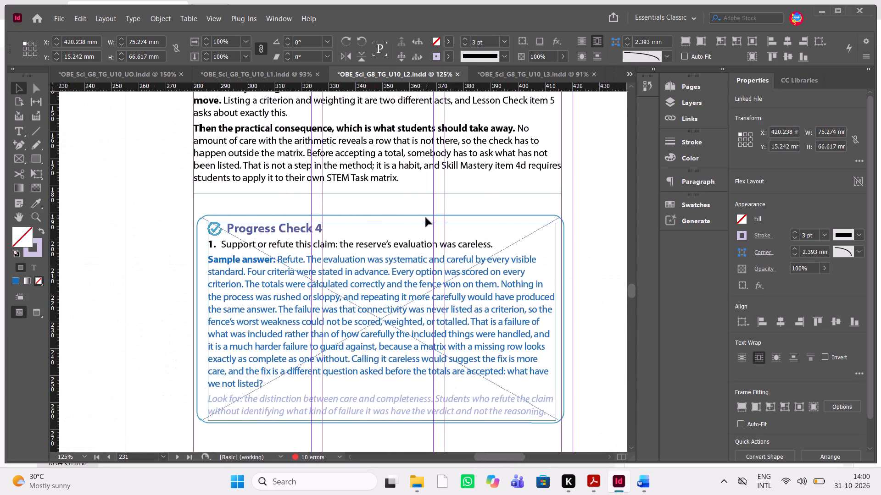
{"action": "left_click", "coordinate": [475, 185]}
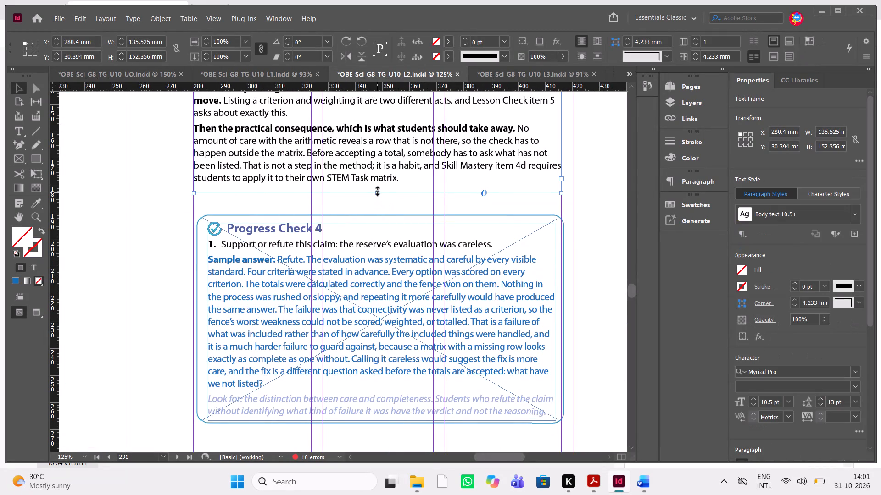
{"action": "left_click_drag", "start_coordinate": [378, 191], "coordinate": [382, 185]}
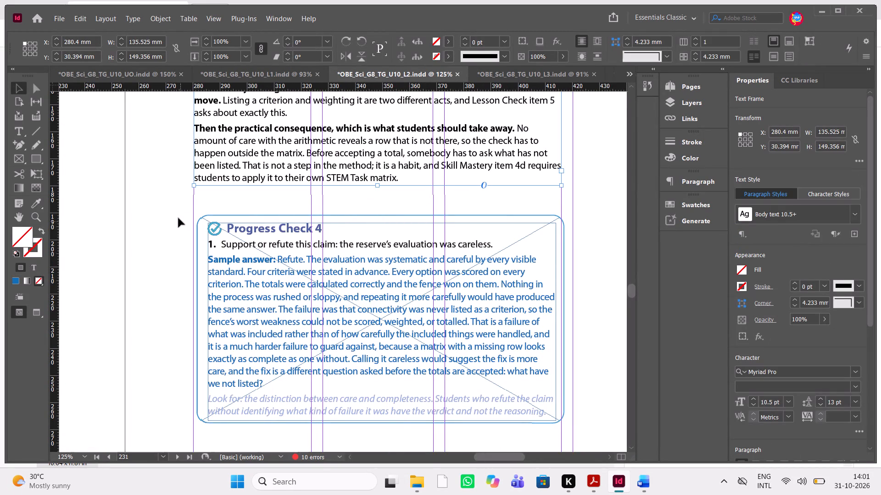
Move the whole Progress Check 4 box on page 231 to about X 280 mm, Y 184.1 mm, beneath the body text.
{"action": "left_click_drag", "start_coordinate": [178, 217], "coordinate": [301, 263]}
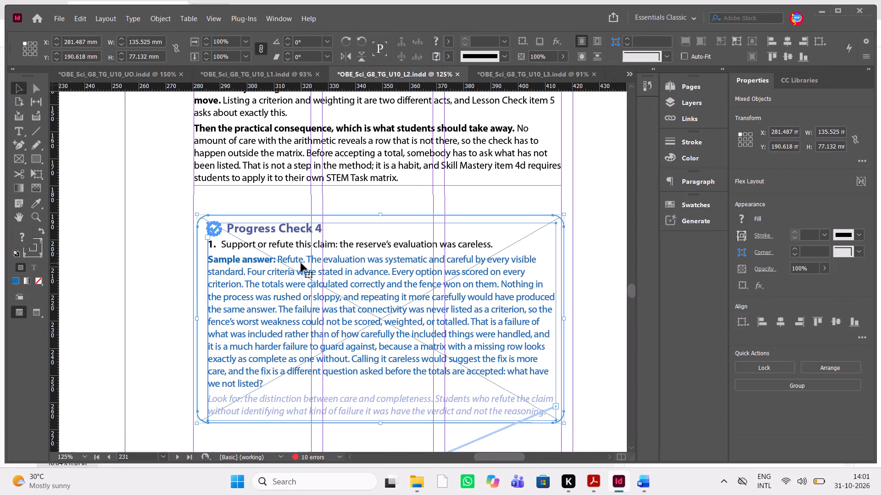
{"action": "key", "text": "shift+Left"}
{"action": "key", "text": "Right"}
{"action": "key", "text": "Right"}
{"action": "key", "text": "Right"}
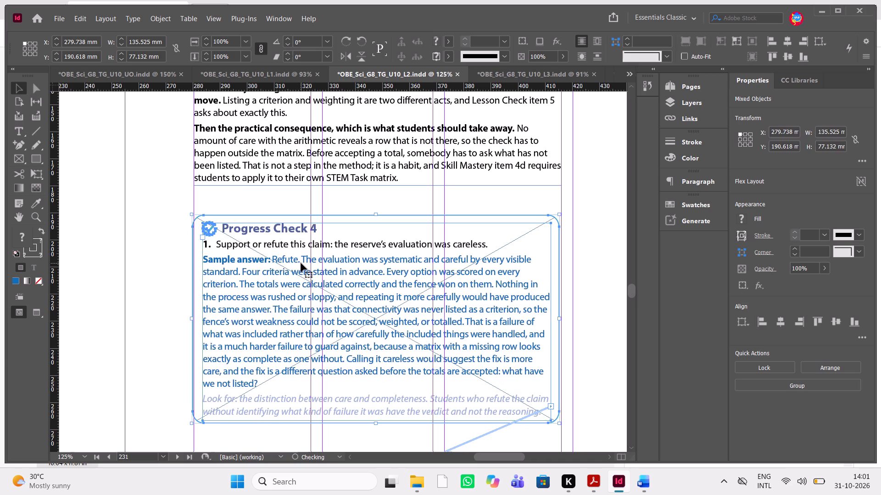
{"action": "key", "text": "Right"}
{"action": "key", "text": "shift+Up"}
{"action": "key", "text": "shift+Up"}
{"action": "key", "text": "shift+Up"}
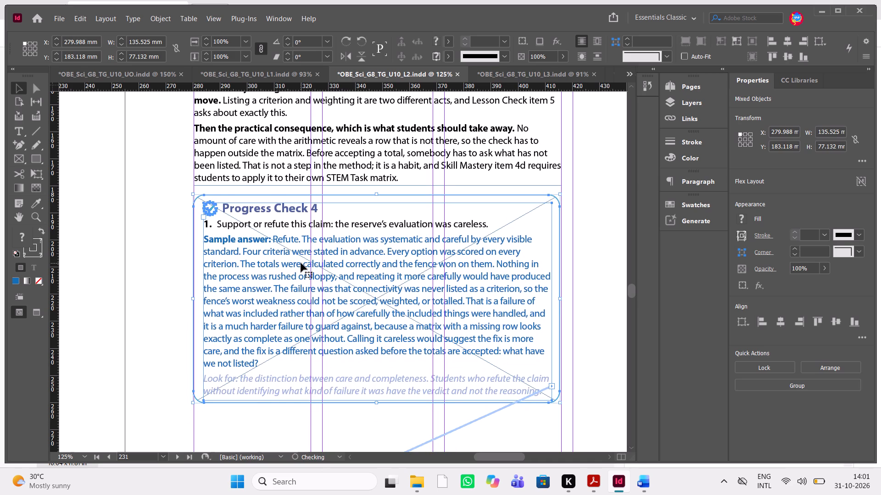
{"action": "key", "text": "Down"}
{"action": "key", "text": "Down"}
{"action": "key", "text": "Down"}
{"action": "key", "text": "Down"}
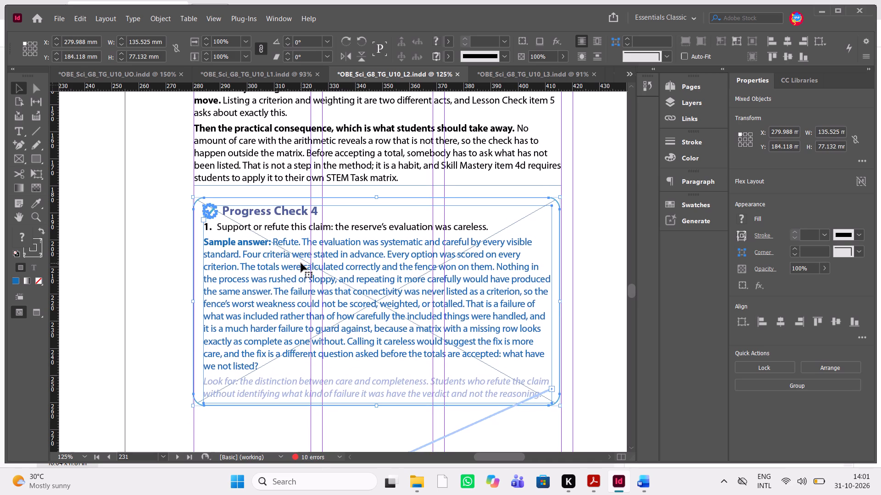
Look over the pages after 231, check the reviewer's marks in Acrobat, and return to Progress Check 4 in InDesign.
{"action": "scroll", "coordinate": [301, 263], "scroll_direction": "down", "scroll_amount": 4}
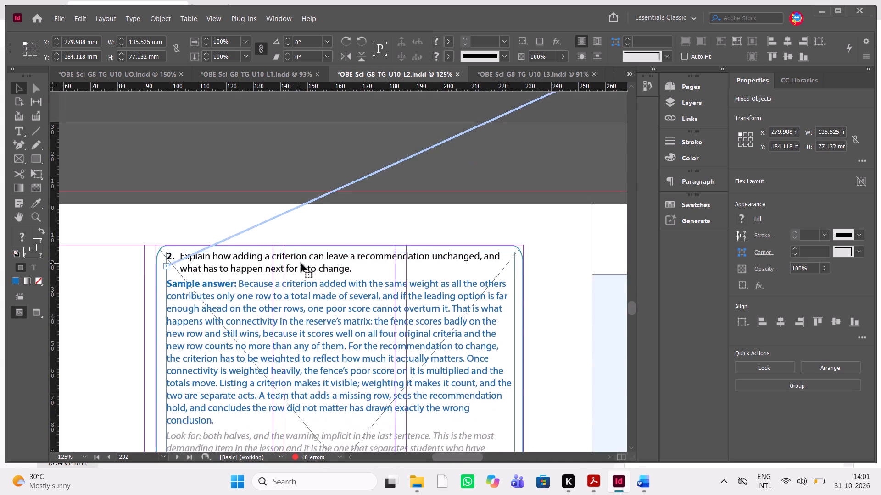
{"action": "scroll", "coordinate": [301, 263], "scroll_direction": "down", "scroll_amount": 2}
{"action": "key", "text": "alt+Tab"}
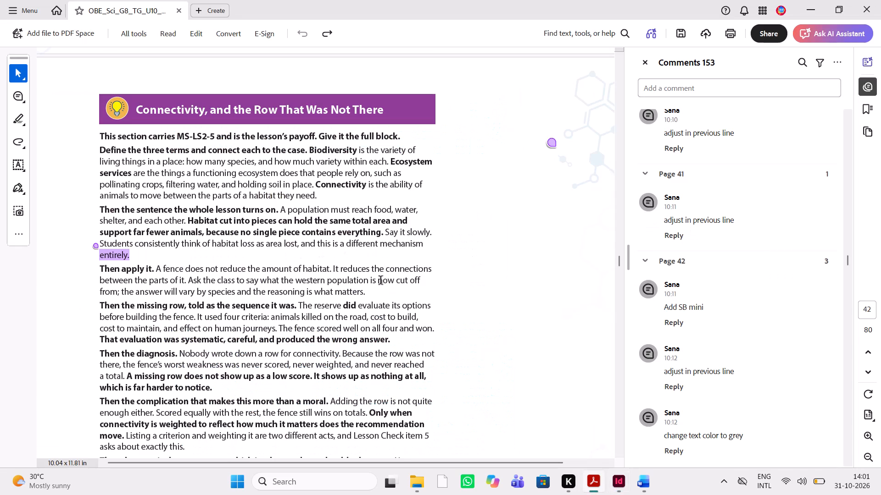
{"action": "scroll", "coordinate": [381, 281], "scroll_direction": "down", "scroll_amount": 4}
{"action": "key", "text": "alt+Tab"}
{"action": "scroll", "coordinate": [381, 281], "scroll_direction": "up", "scroll_amount": 2}
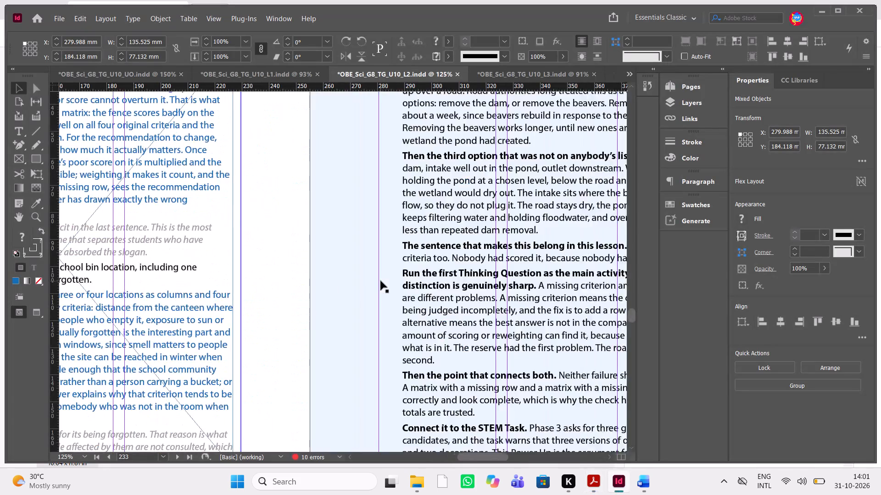
{"action": "scroll", "coordinate": [381, 281], "scroll_direction": "up", "scroll_amount": 2}
Switch to preview mode and extend the bottom edge of the Progress Check 4 box to a height of about 79.4 mm.
{"action": "left_click", "coordinate": [334, 339]}
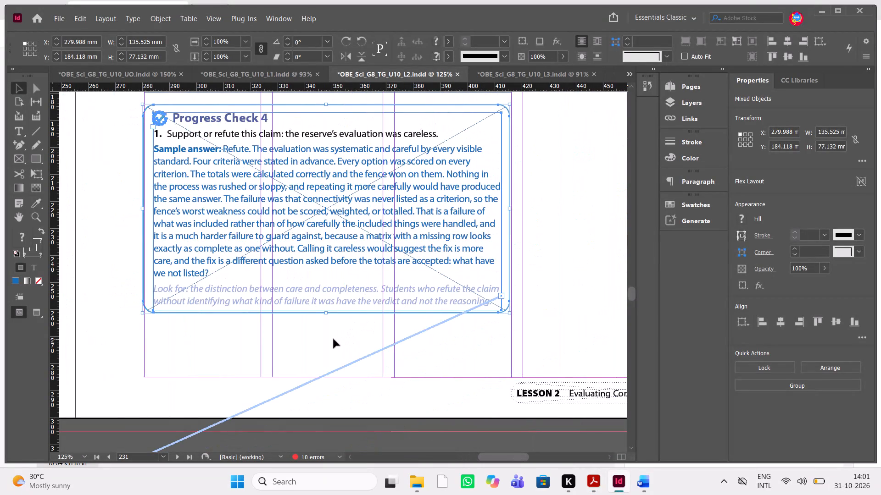
{"action": "key", "text": "w"}
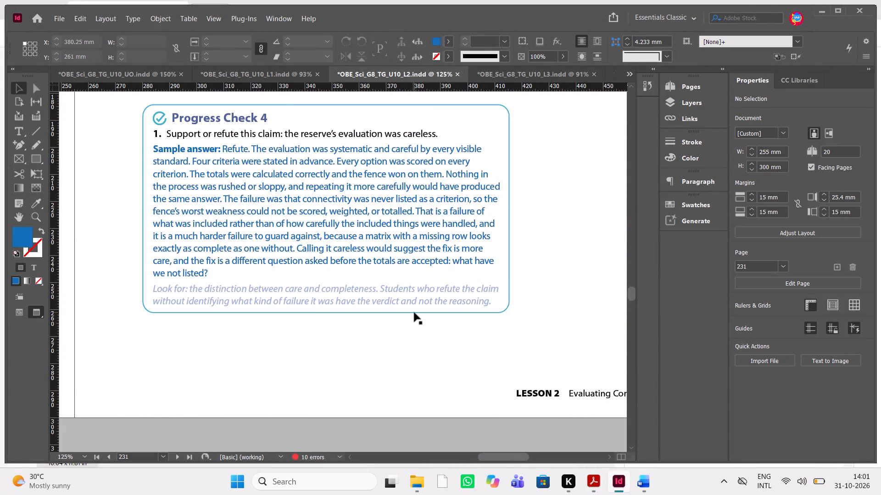
{"action": "left_click", "coordinate": [414, 313]}
{"action": "left_click_drag", "start_coordinate": [327, 313], "coordinate": [327, 317]}
Recolour the "Look for: the distinction between care and completeness" paragraph in Progress Check 4 with the grey C=0 M=0 Y=0 K=50 swatch.
{"action": "double_click", "coordinate": [379, 304]}
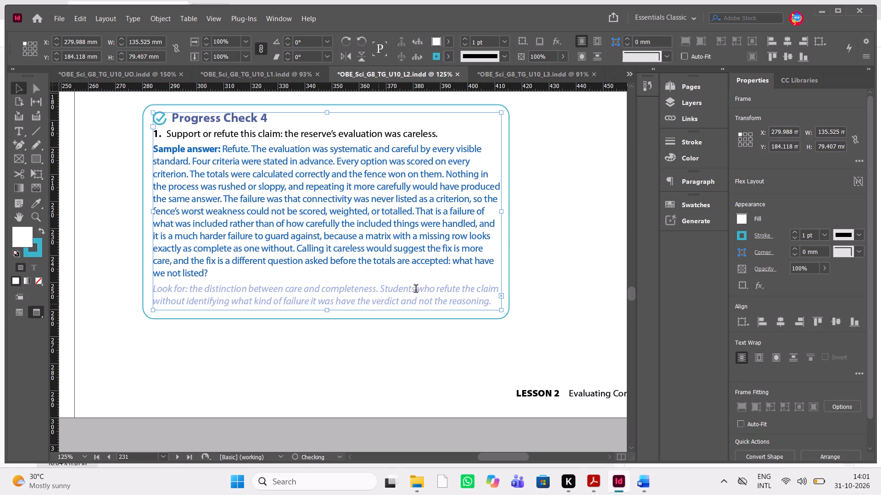
{"action": "left_click_drag", "start_coordinate": [489, 306], "coordinate": [147, 293]}
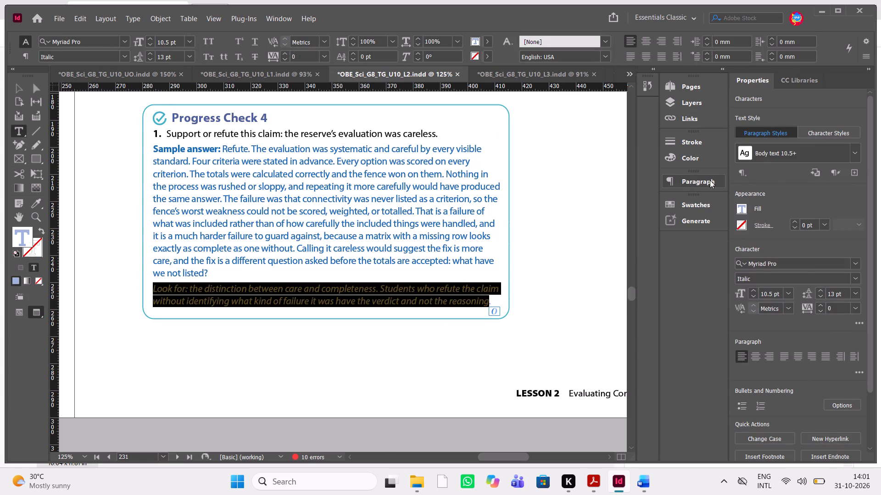
{"action": "left_click", "coordinate": [708, 202]}
{"action": "scroll", "coordinate": [575, 260], "scroll_direction": "up", "scroll_amount": 6}
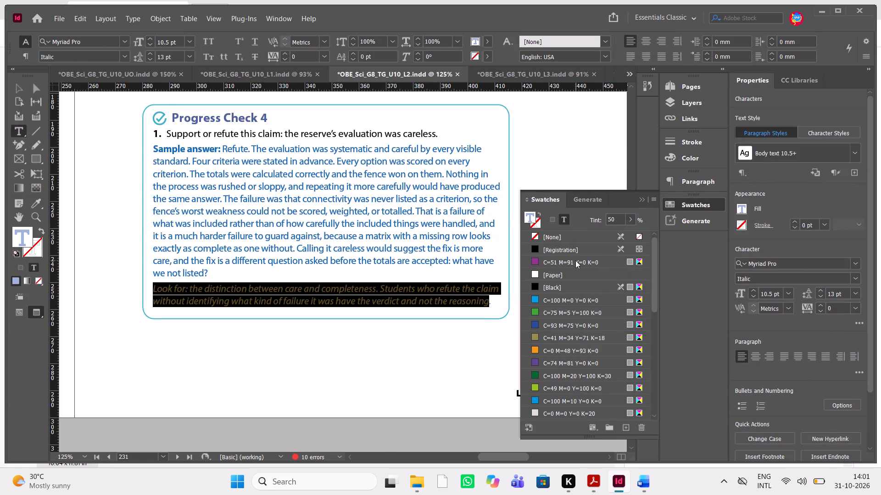
{"action": "left_click", "coordinate": [582, 252]}
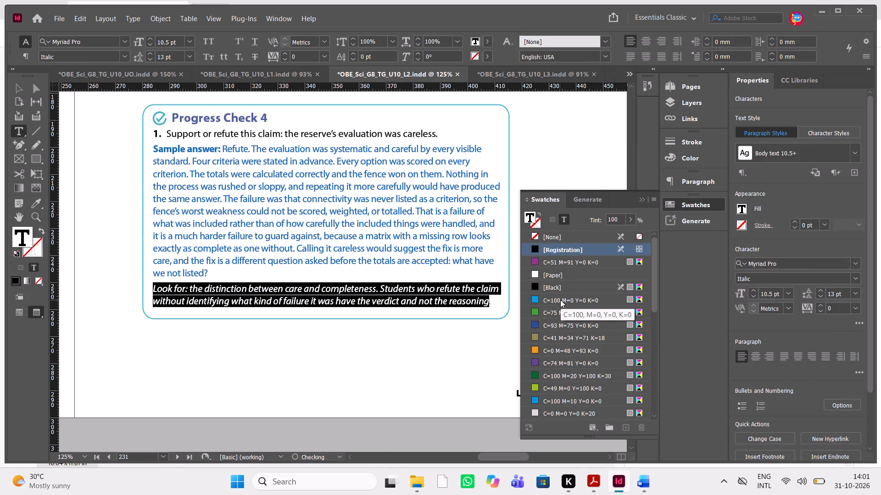
{"action": "scroll", "coordinate": [560, 300], "scroll_direction": "down", "scroll_amount": 20}
{"action": "scroll", "coordinate": [560, 300], "scroll_direction": "down", "scroll_amount": 20}
{"action": "scroll", "coordinate": [560, 300], "scroll_direction": "down", "scroll_amount": 20}
{"action": "left_click", "coordinate": [546, 414]}
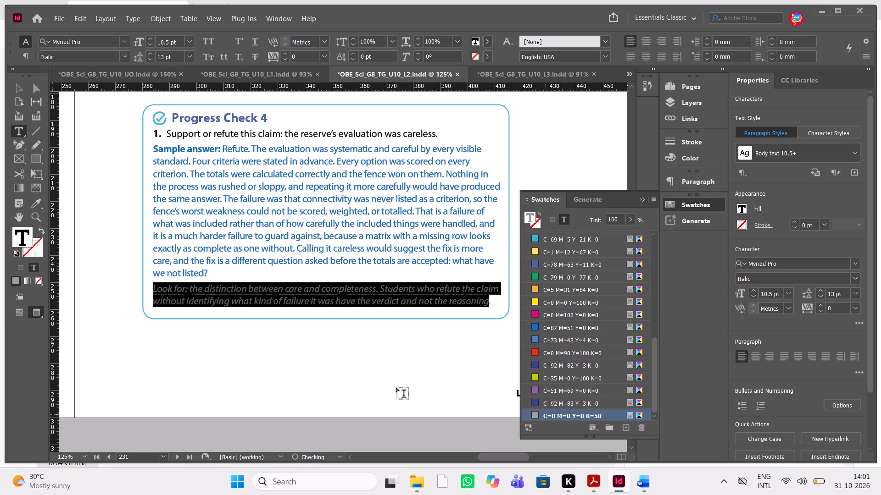
Set the tracking of the question 2 sample answer on page 232 to -5 to pull back its last line.
{"action": "scroll", "coordinate": [321, 383], "scroll_direction": "down", "scroll_amount": 2}
{"action": "scroll", "coordinate": [321, 383], "scroll_direction": "left", "scroll_amount": 1}
{"action": "scroll", "coordinate": [321, 383], "scroll_direction": "down", "scroll_amount": 1}
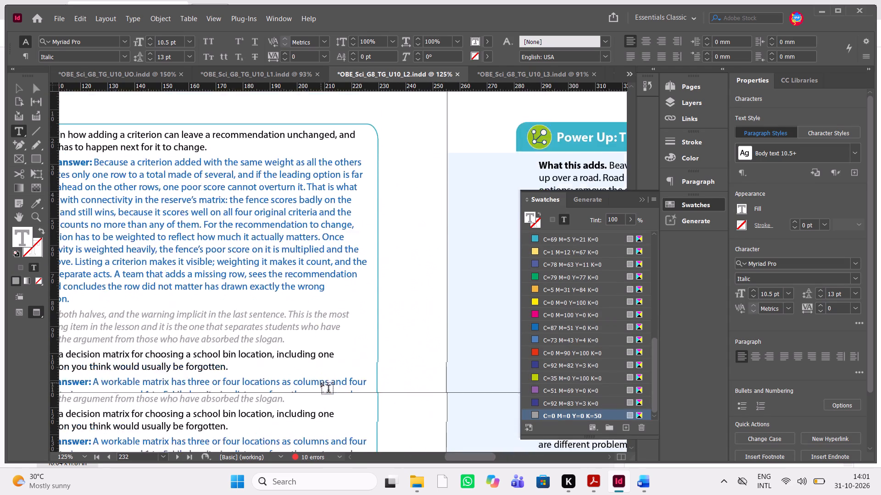
{"action": "scroll", "coordinate": [321, 383], "scroll_direction": "down", "scroll_amount": 1}
{"action": "left_click_drag", "start_coordinate": [215, 271], "coordinate": [141, 178]}
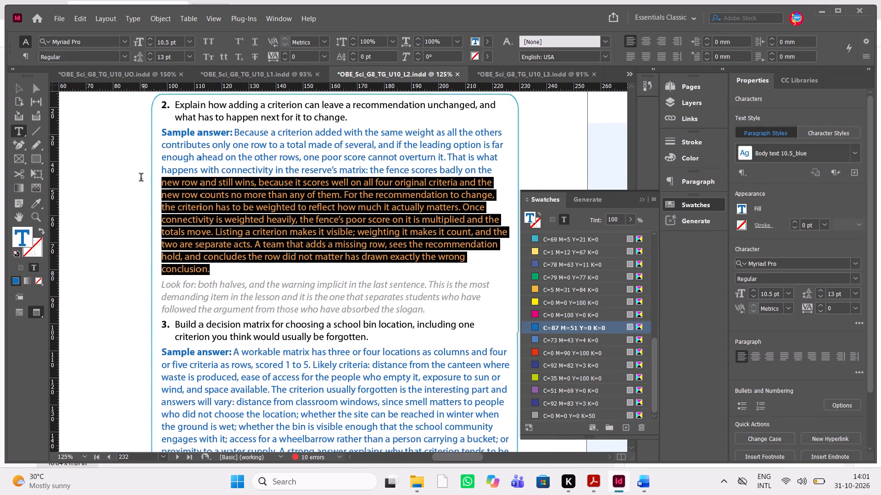
{"action": "left_click_drag", "start_coordinate": [141, 178], "coordinate": [142, 105]}
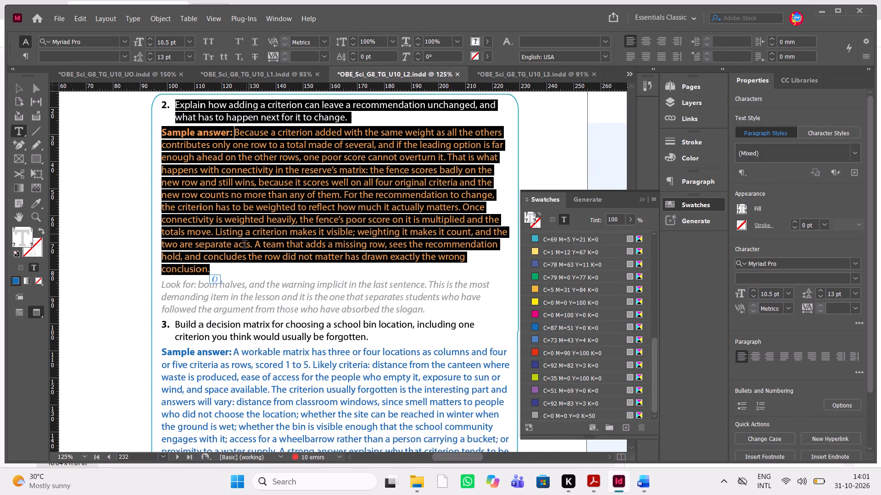
{"action": "left_click_drag", "start_coordinate": [230, 274], "coordinate": [152, 135]}
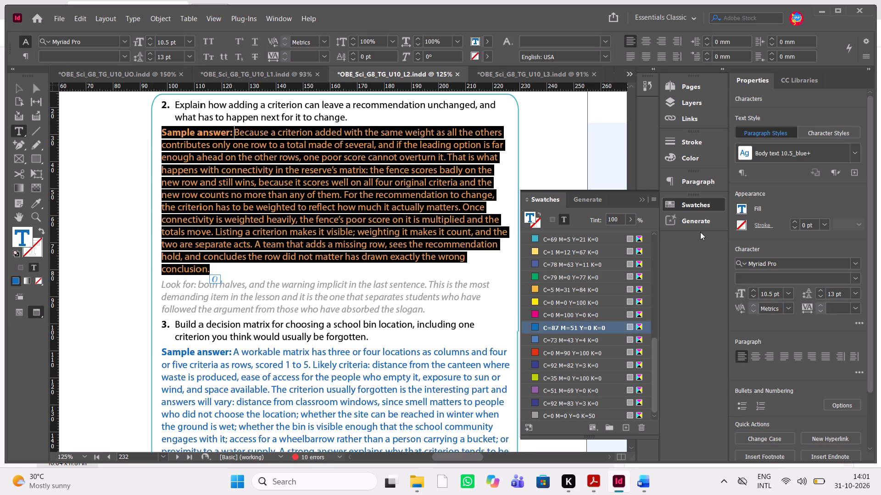
{"action": "left_click", "coordinate": [857, 310]}
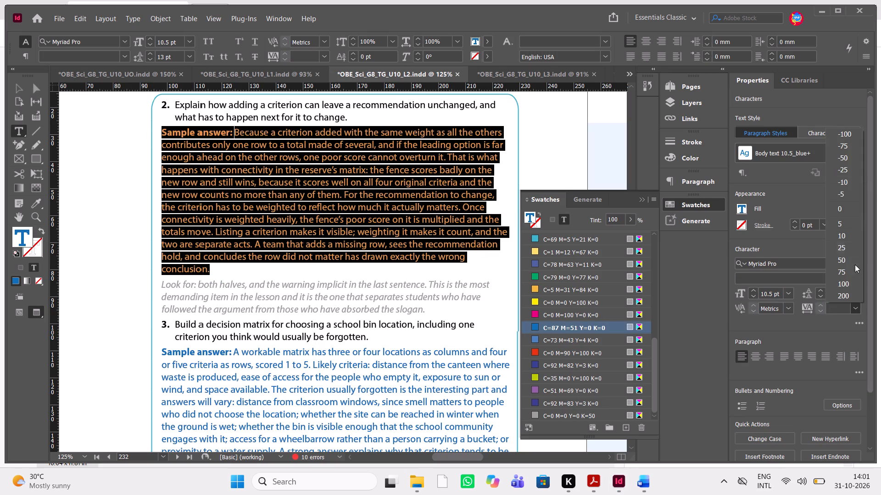
{"action": "left_click", "coordinate": [848, 187]}
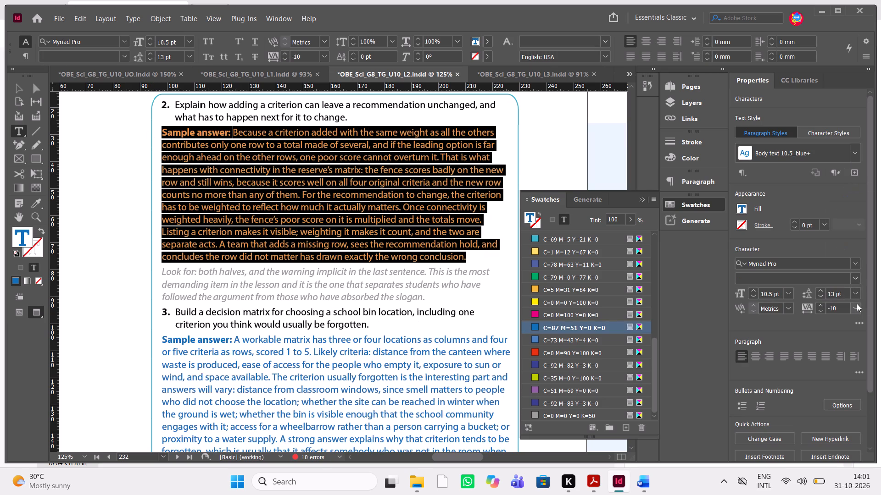
{"action": "left_click", "coordinate": [857, 303]}
{"action": "left_click", "coordinate": [848, 196]}
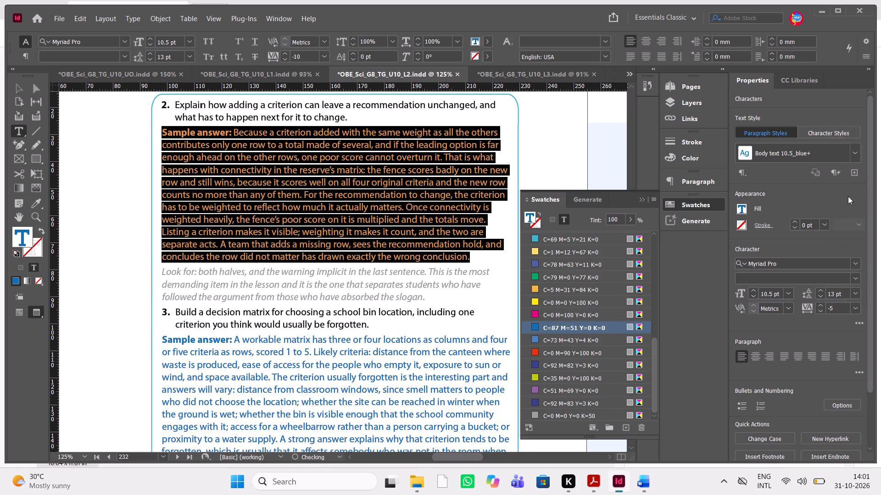
{"action": "double_click", "coordinate": [648, 201]}
{"action": "left_click", "coordinate": [643, 201]}
Raise the bottom edge of the rounded Progress Check box on page 232 to just below the last "Look for" paragraph and check it in preview.
{"action": "scroll", "coordinate": [448, 264], "scroll_direction": "down", "scroll_amount": 1}
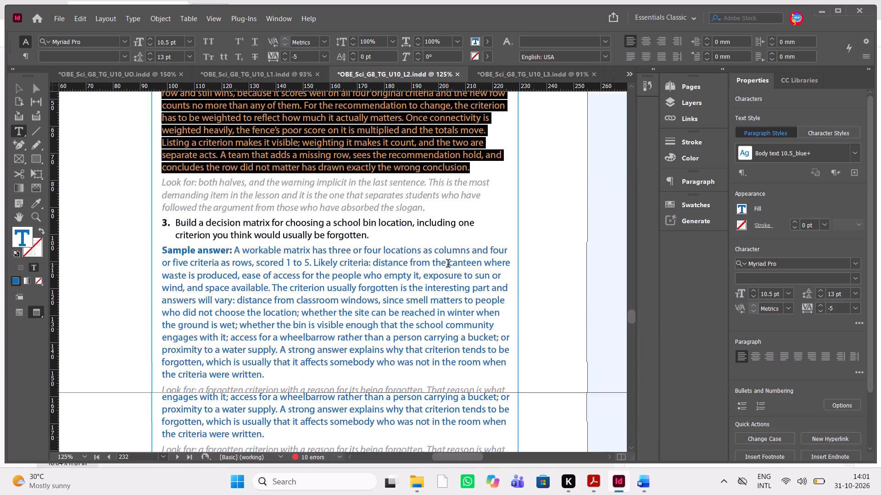
{"action": "scroll", "coordinate": [448, 264], "scroll_direction": "down", "scroll_amount": 1}
{"action": "key", "text": "Escape"}
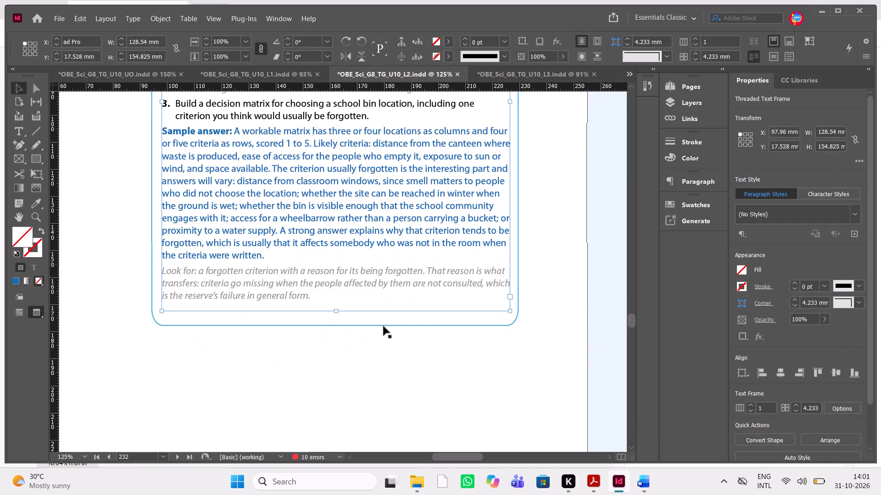
{"action": "left_click", "coordinate": [384, 326]}
{"action": "left_click_drag", "start_coordinate": [335, 325], "coordinate": [335, 318]}
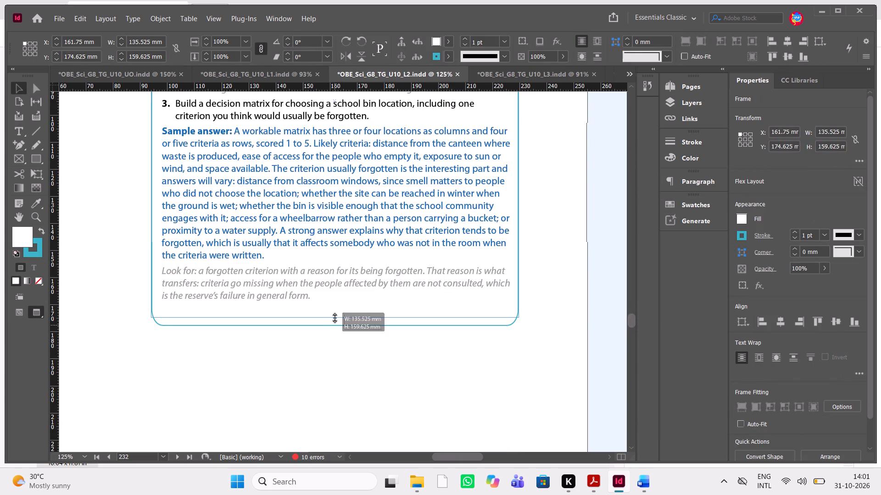
{"action": "left_click_drag", "start_coordinate": [335, 318], "coordinate": [338, 311]}
{"action": "left_click", "coordinate": [334, 356]}
{"action": "key", "text": "w"}
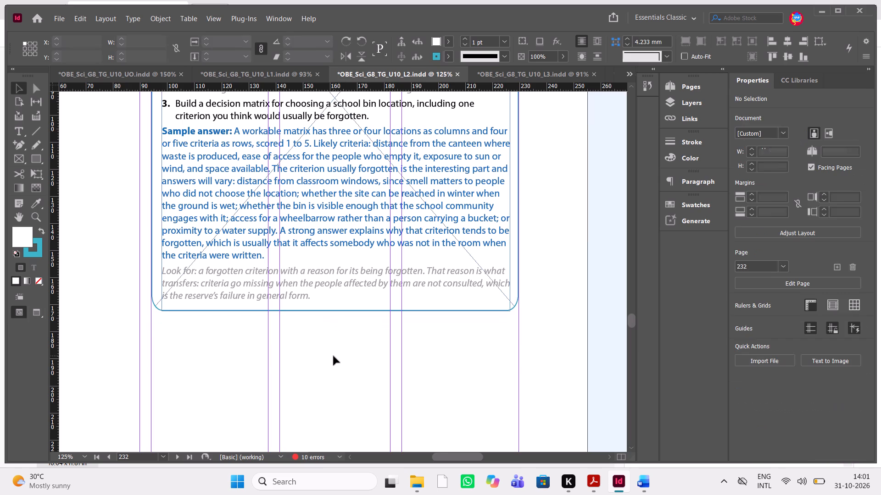
{"action": "type", "text": "ww"}
Switch to the marked-up PDF in Acrobat and check the reviewer's comments from page 232 through the Power Up feature.
{"action": "key", "text": "alt+Tab"}
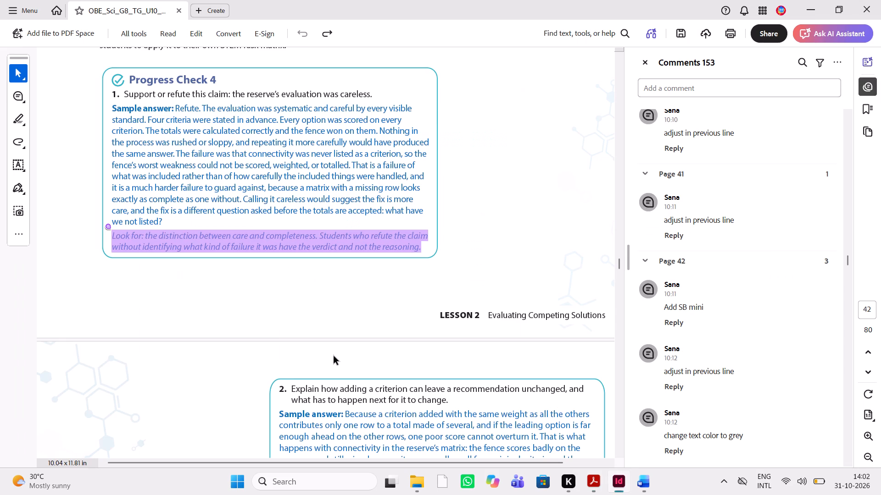
{"action": "scroll", "coordinate": [334, 356], "scroll_direction": "down", "scroll_amount": 5}
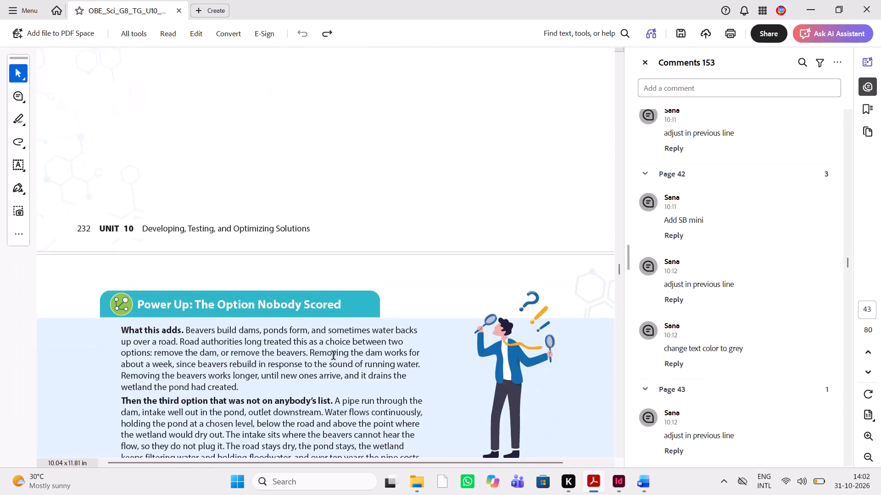
{"action": "scroll", "coordinate": [334, 356], "scroll_direction": "down", "scroll_amount": 3}
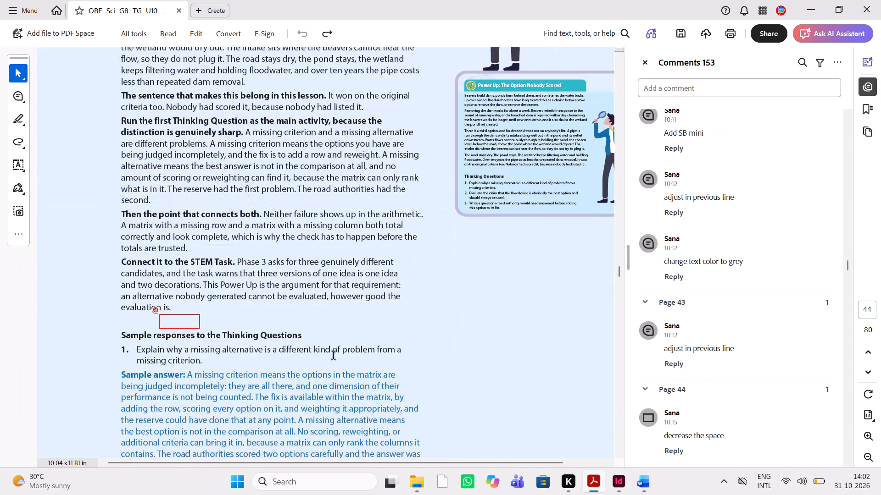
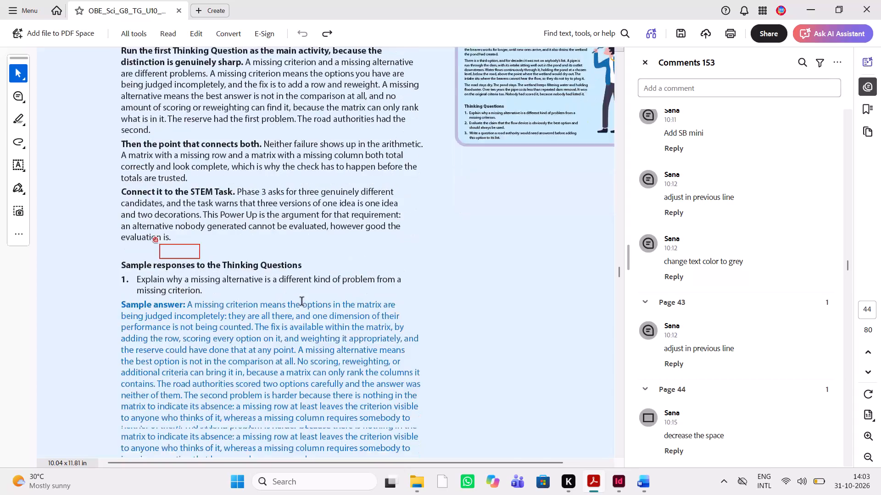
Switch to InDesign and delete the empty line above "Sample responses to the Thinking Questions" on page 233.
{"action": "scroll", "coordinate": [302, 302], "scroll_direction": "down", "scroll_amount": 2}
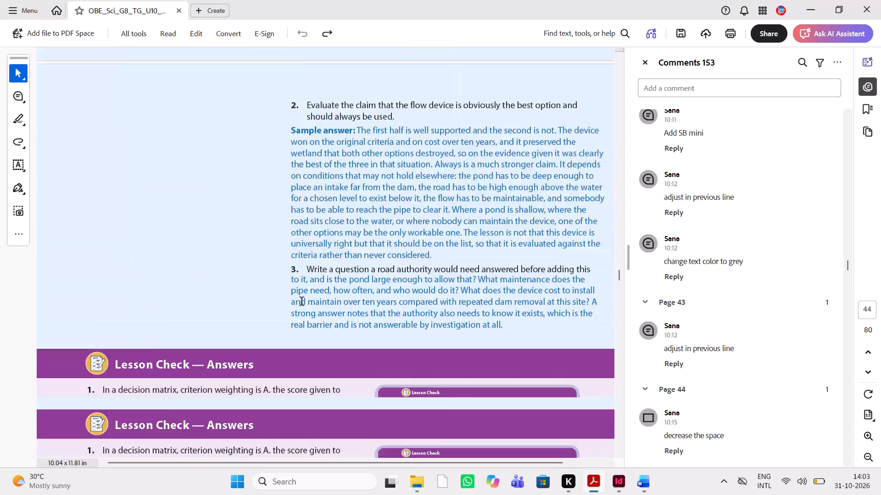
{"action": "scroll", "coordinate": [302, 302], "scroll_direction": "down", "scroll_amount": 3}
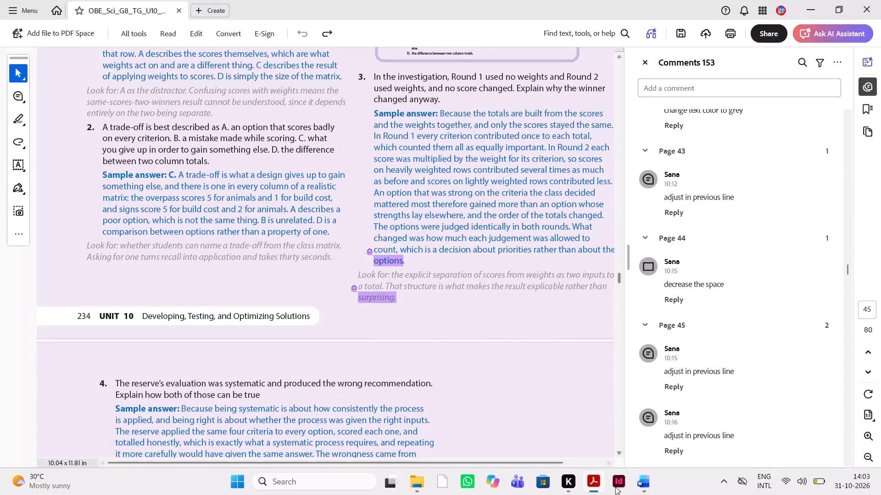
{"action": "left_click", "coordinate": [617, 494]}
{"action": "scroll", "coordinate": [502, 292], "scroll_direction": "up", "scroll_amount": 2}
{"action": "scroll", "coordinate": [502, 292], "scroll_direction": "down", "scroll_amount": 1}
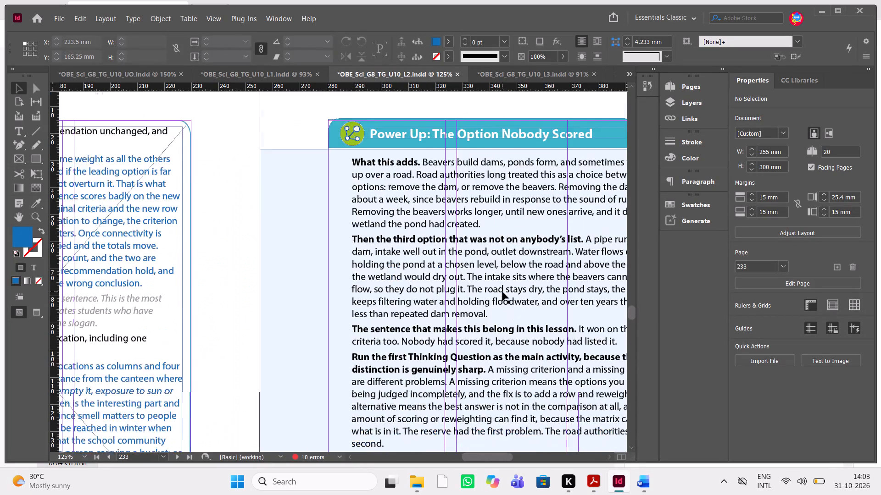
{"action": "scroll", "coordinate": [502, 292], "scroll_direction": "down", "scroll_amount": 1}
{"action": "scroll", "coordinate": [502, 292], "scroll_direction": "left", "scroll_amount": 1}
{"action": "double_click", "coordinate": [245, 277]}
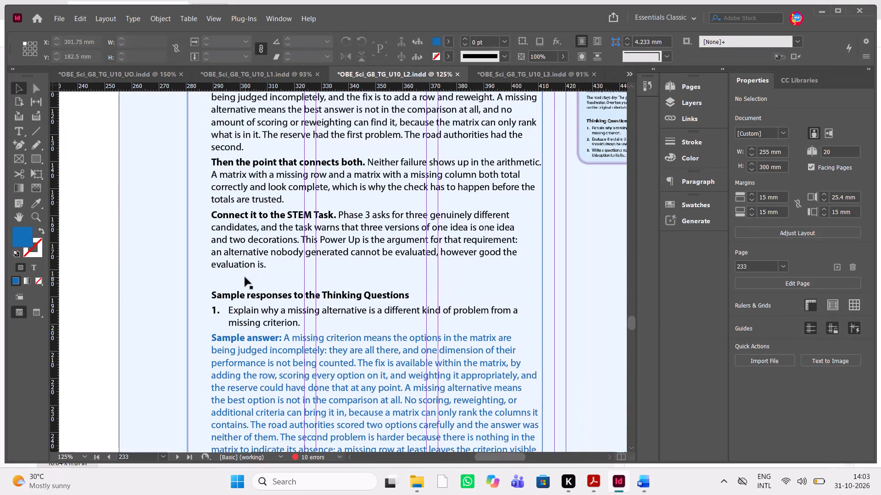
{"action": "left_click", "coordinate": [203, 283]}
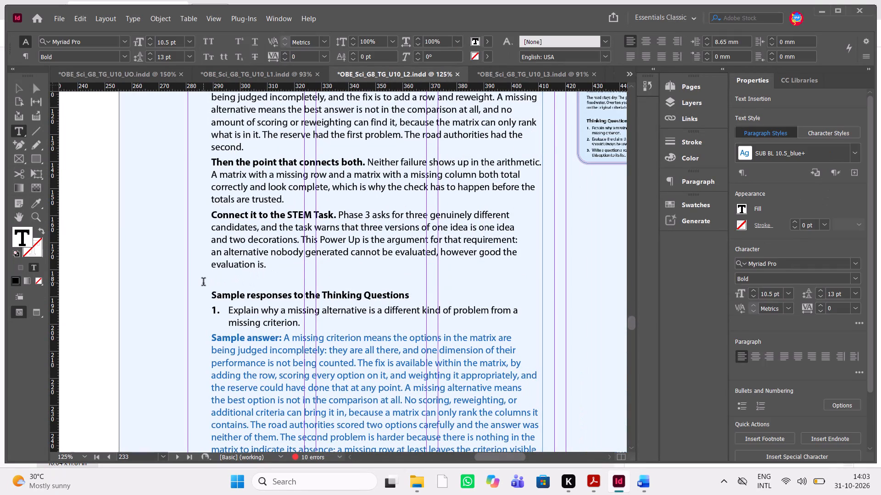
{"action": "key", "text": "Delete"}
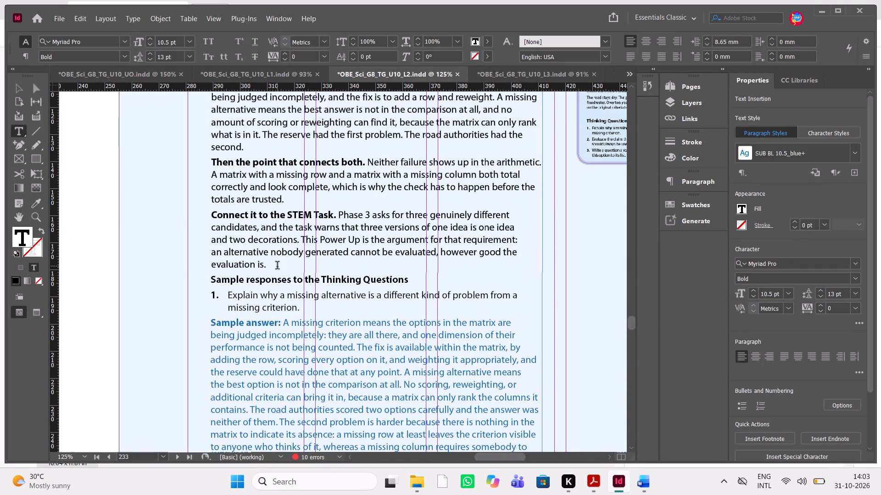
Set the space after the "Connect it to the STEM Task" paragraph on page 233 to 2 mm.
{"action": "left_click_drag", "start_coordinate": [277, 266], "coordinate": [212, 218]}
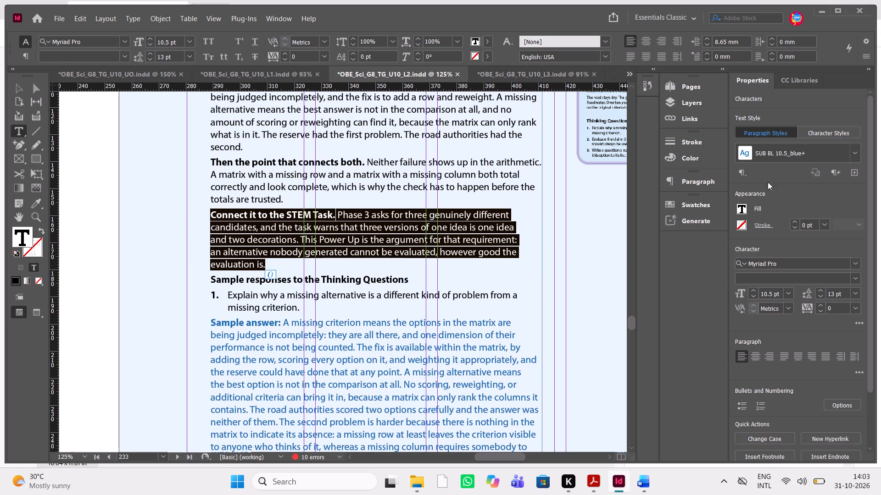
{"action": "left_click", "coordinate": [705, 184]}
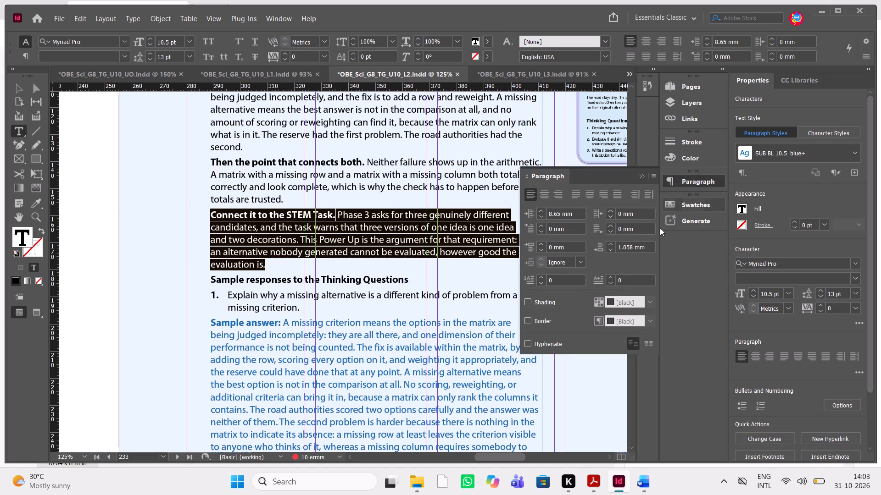
{"action": "left_click", "coordinate": [611, 244]}
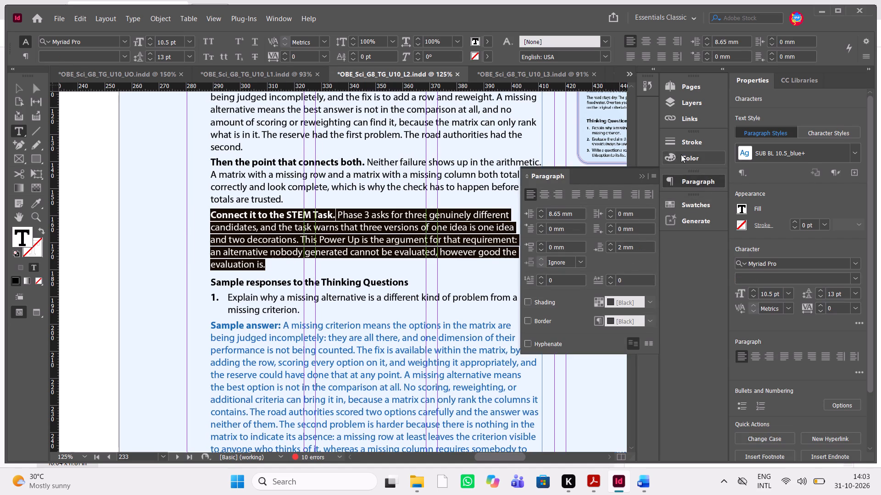
{"action": "left_click", "coordinate": [642, 178]}
Examine the continued Power Up answers and their blue background on page 234, with and without preview.
{"action": "scroll", "coordinate": [465, 265], "scroll_direction": "down", "scroll_amount": 1}
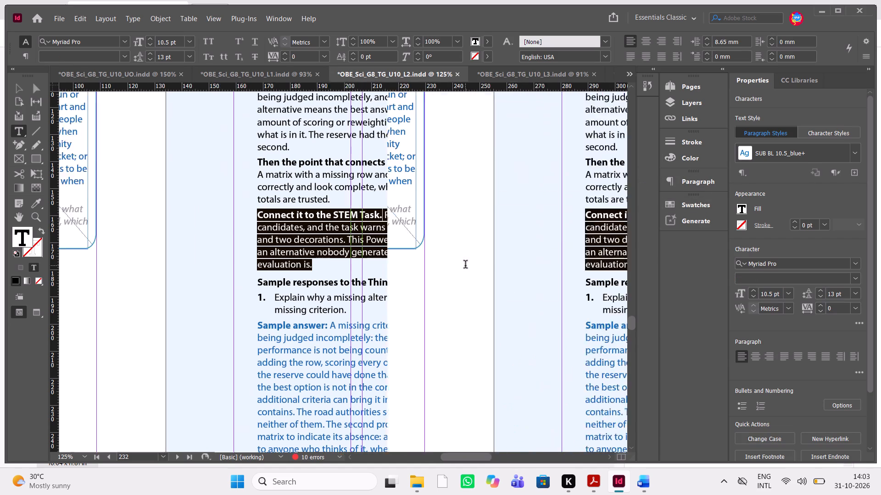
{"action": "scroll", "coordinate": [465, 265], "scroll_direction": "down", "scroll_amount": 5}
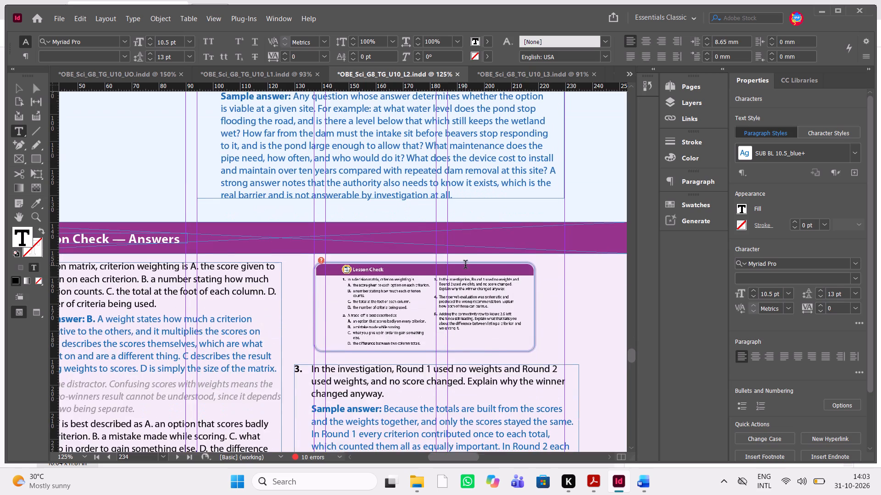
{"action": "scroll", "coordinate": [465, 265], "scroll_direction": "up", "scroll_amount": 1}
{"action": "scroll", "coordinate": [509, 264], "scroll_direction": "right", "scroll_amount": 1}
{"action": "scroll", "coordinate": [509, 264], "scroll_direction": "left", "scroll_amount": 1}
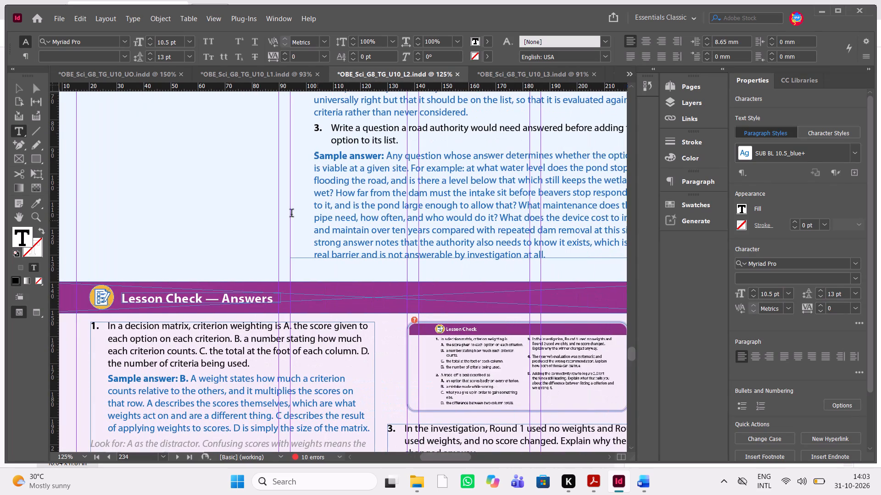
{"action": "left_click", "coordinate": [21, 88]}
{"action": "left_click", "coordinate": [140, 159]}
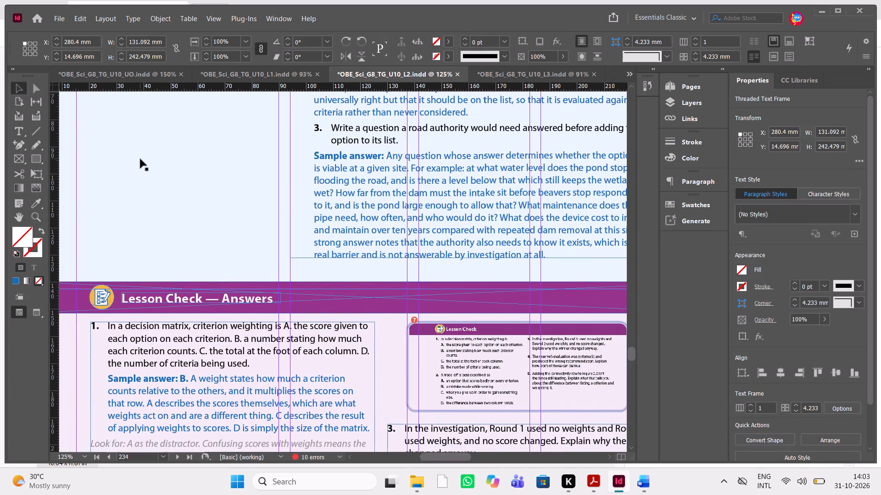
{"action": "key", "text": "w"}
{"action": "key", "text": "w"}
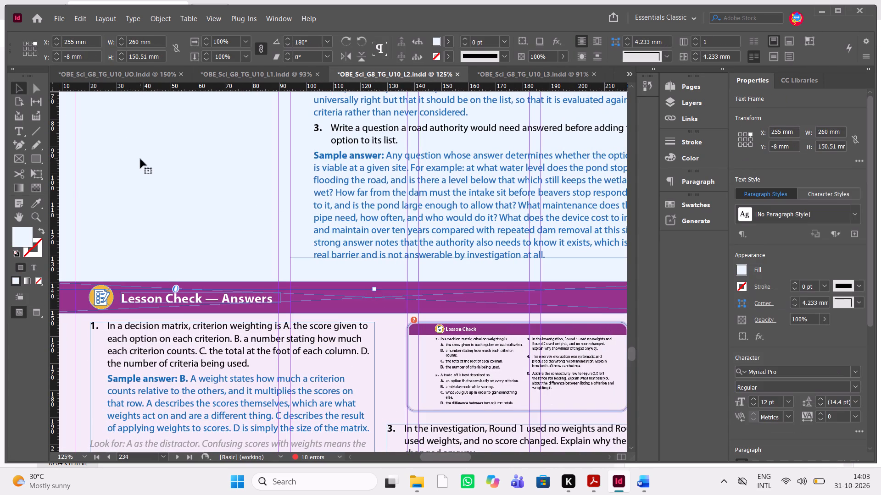
{"action": "key", "text": "w"}
{"action": "scroll", "coordinate": [140, 159], "scroll_direction": "up", "scroll_amount": 1}
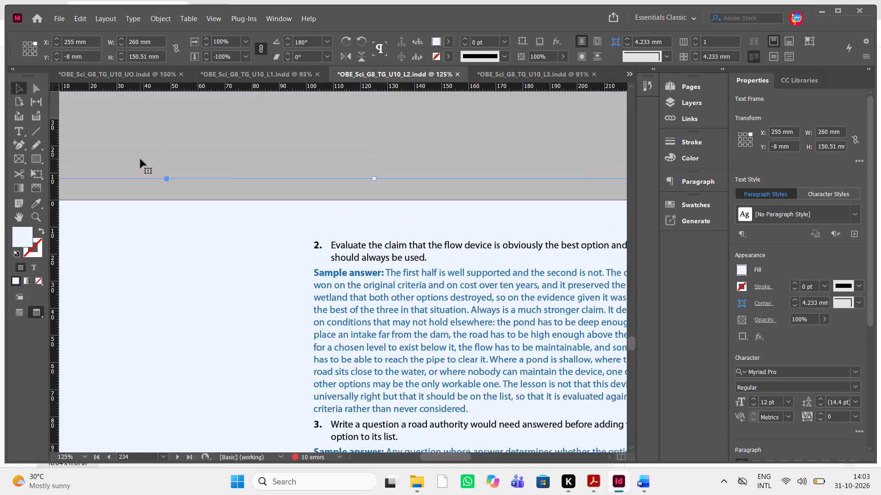
{"action": "scroll", "coordinate": [140, 159], "scroll_direction": "up", "scroll_amount": 1}
{"action": "right_click", "coordinate": [140, 159]}
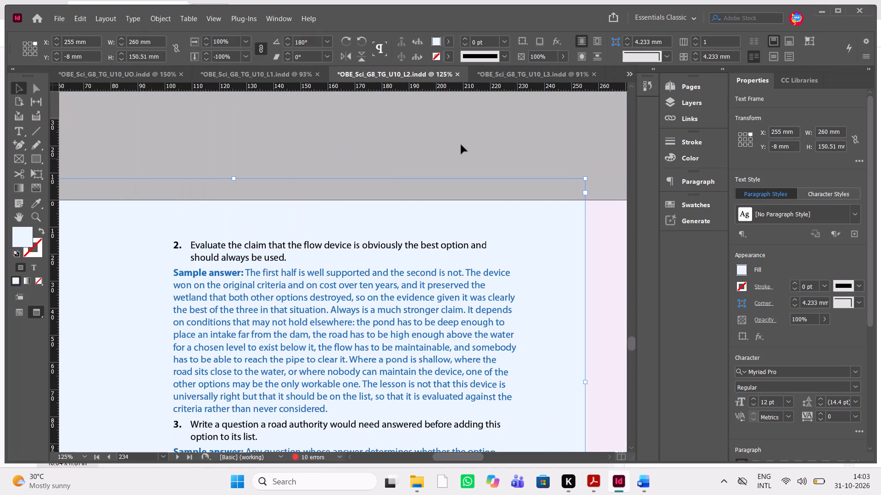
{"action": "left_click", "coordinate": [461, 145]}
{"action": "key", "text": "w"}
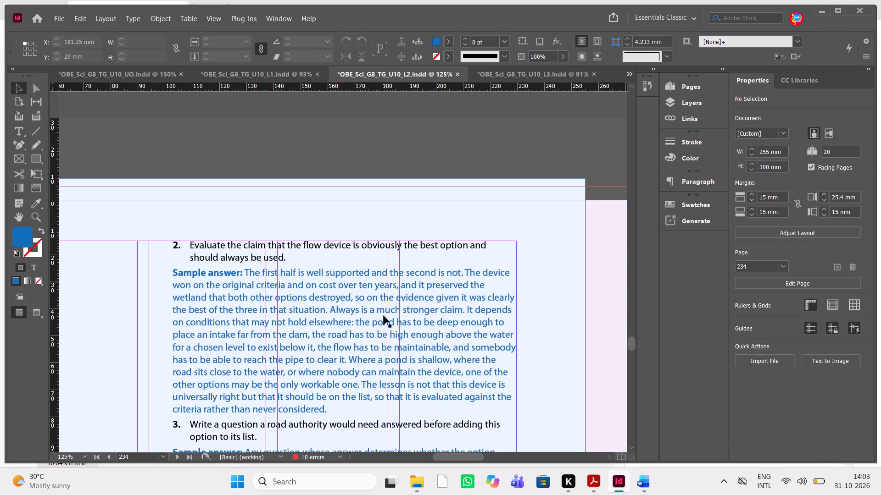
Nudge the text frame with Thinking Questions 2 and 3 on page 234 down to Y 15.75 mm.
{"action": "left_click", "coordinate": [385, 341]}
{"action": "scroll", "coordinate": [385, 341], "scroll_direction": "down", "scroll_amount": 1}
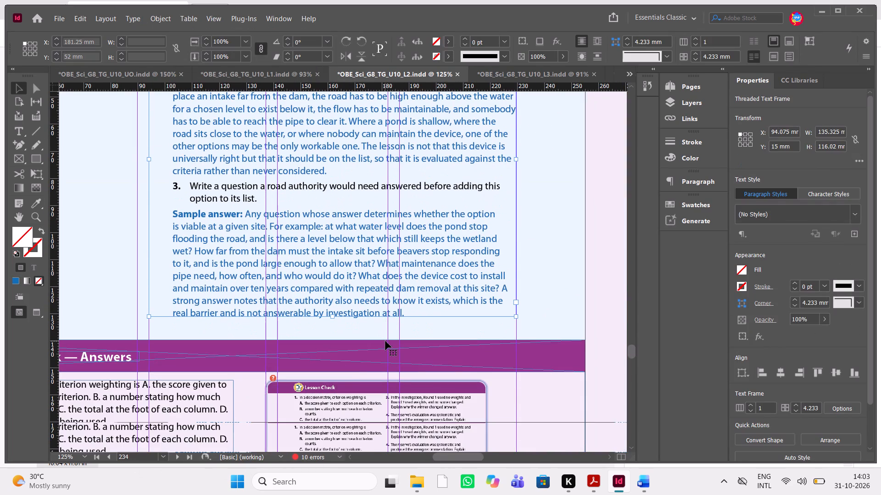
{"action": "key", "text": "Down"}
{"action": "key", "text": "Down"}
{"action": "key", "text": "Down"}
{"action": "scroll", "coordinate": [385, 341], "scroll_direction": "up", "scroll_amount": 1}
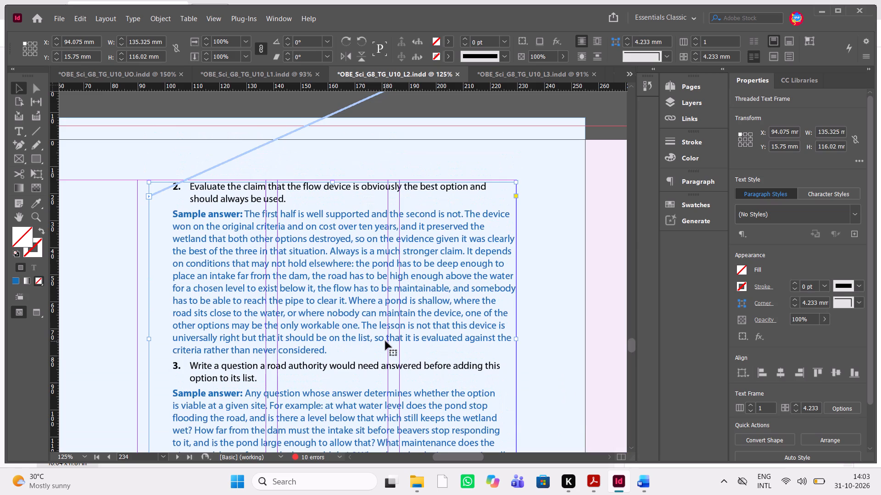
{"action": "scroll", "coordinate": [385, 341], "scroll_direction": "down", "scroll_amount": 1}
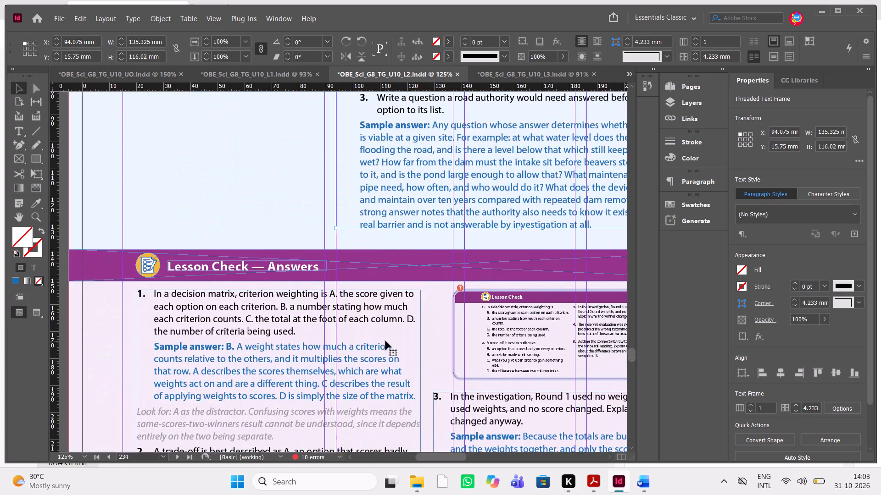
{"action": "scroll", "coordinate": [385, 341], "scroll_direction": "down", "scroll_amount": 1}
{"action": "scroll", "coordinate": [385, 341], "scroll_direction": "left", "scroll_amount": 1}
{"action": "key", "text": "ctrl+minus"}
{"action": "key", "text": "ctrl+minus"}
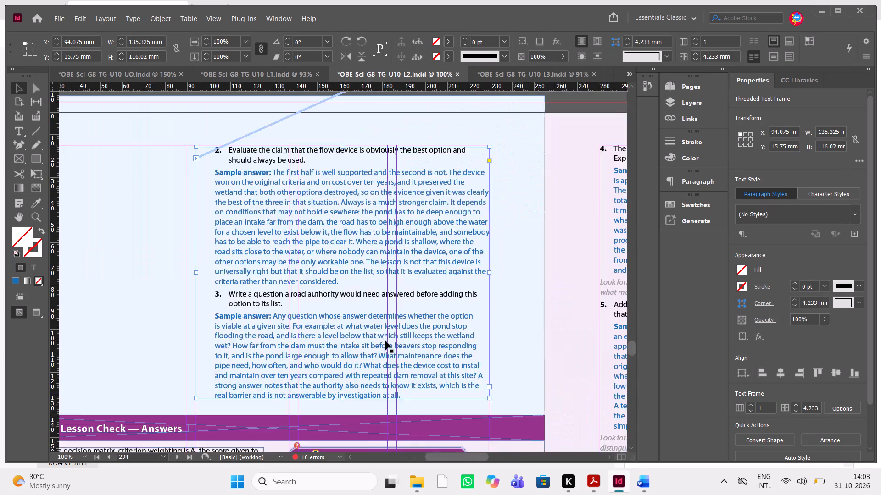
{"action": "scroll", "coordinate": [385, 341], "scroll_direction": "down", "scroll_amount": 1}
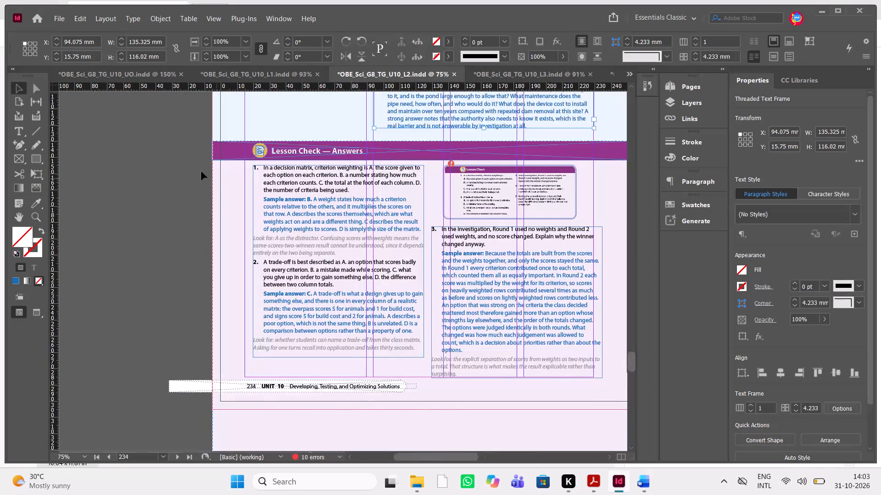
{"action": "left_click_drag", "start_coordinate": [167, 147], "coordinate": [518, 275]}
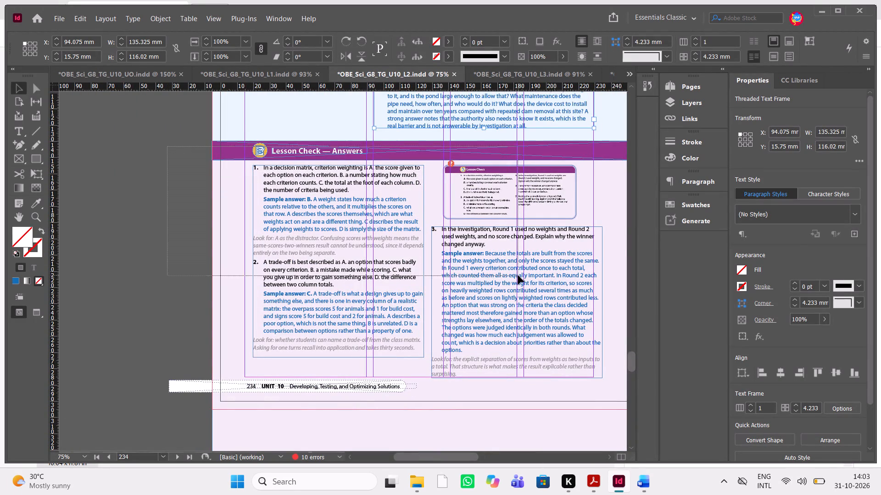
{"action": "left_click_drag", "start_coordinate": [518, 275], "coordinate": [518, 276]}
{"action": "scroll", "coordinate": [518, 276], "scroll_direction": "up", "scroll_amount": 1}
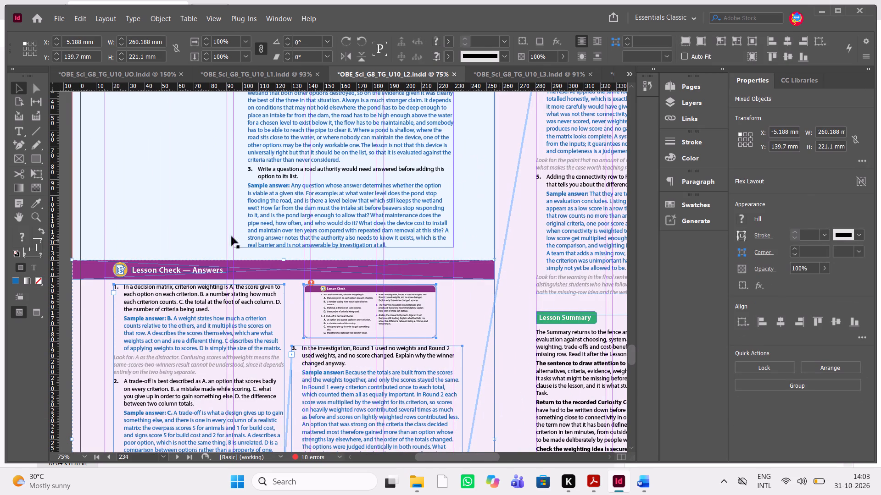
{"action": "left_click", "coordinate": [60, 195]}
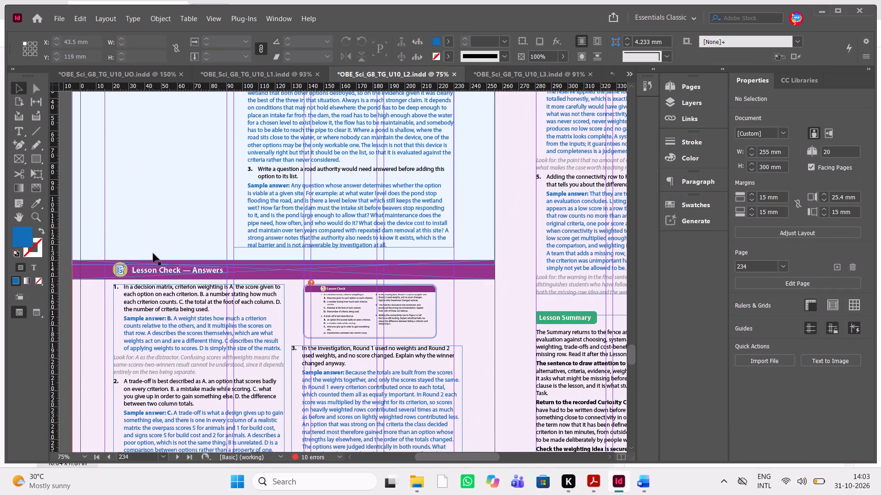
Raise the bottom edge of the light-blue background frame on page 234 to just below the last answer line, making it 143 mm high.
{"action": "left_click", "coordinate": [154, 255]}
{"action": "left_click", "coordinate": [178, 212]}
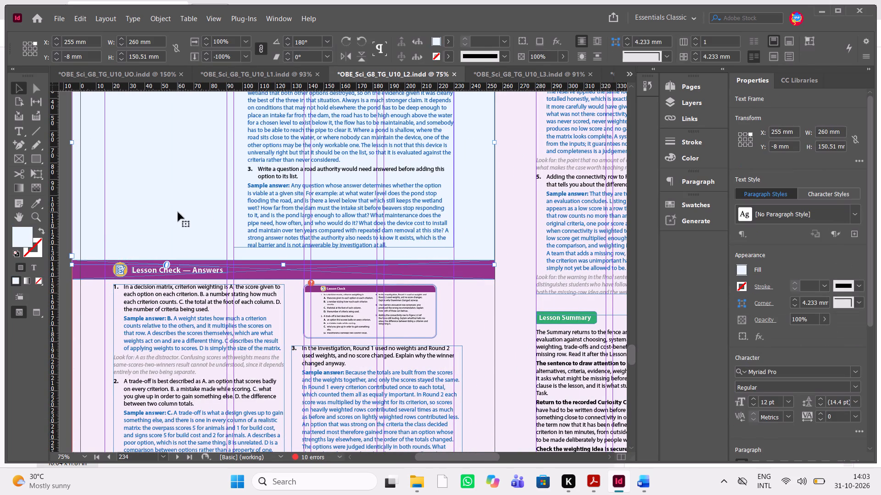
{"action": "scroll", "coordinate": [287, 194], "scroll_direction": "right", "scroll_amount": 1}
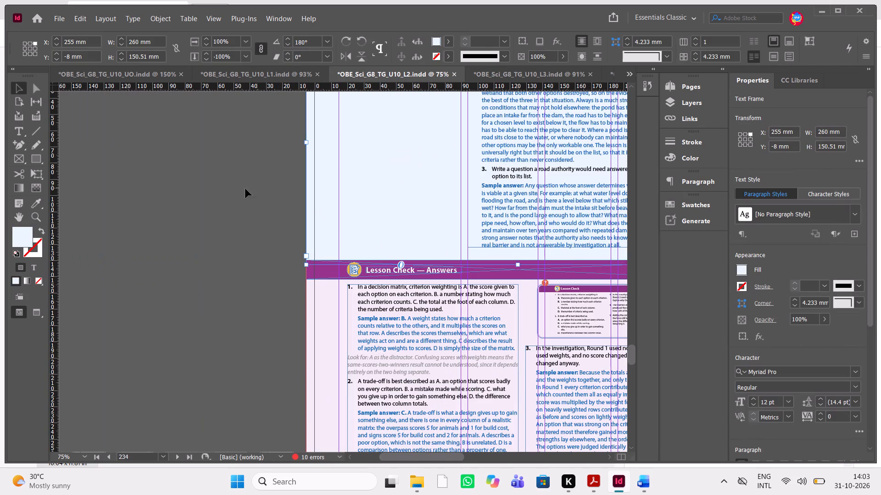
{"action": "left_click", "coordinate": [230, 194]}
{"action": "scroll", "coordinate": [230, 194], "scroll_direction": "left", "scroll_amount": 1}
{"action": "left_click", "coordinate": [329, 224]}
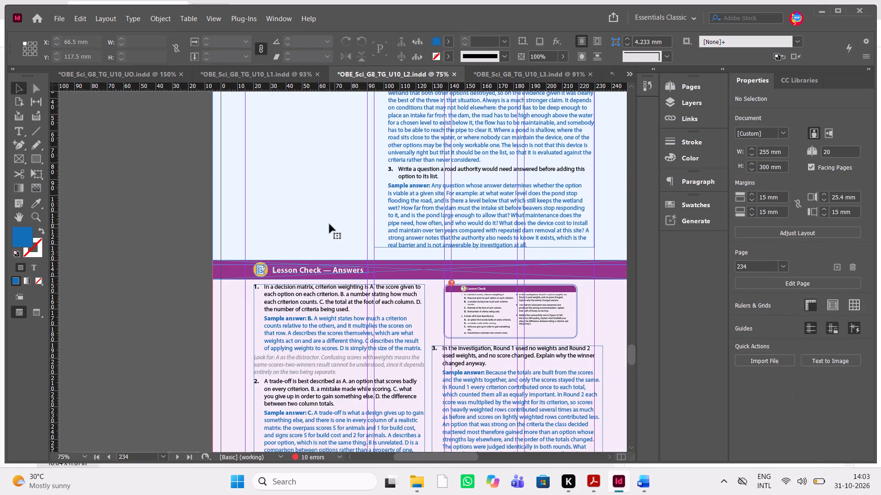
{"action": "scroll", "coordinate": [362, 246], "scroll_direction": "left", "scroll_amount": 1}
{"action": "scroll", "coordinate": [239, 245], "scroll_direction": "right", "scroll_amount": 1}
{"action": "left_click", "coordinate": [187, 220]}
{"action": "left_click", "coordinate": [318, 186]}
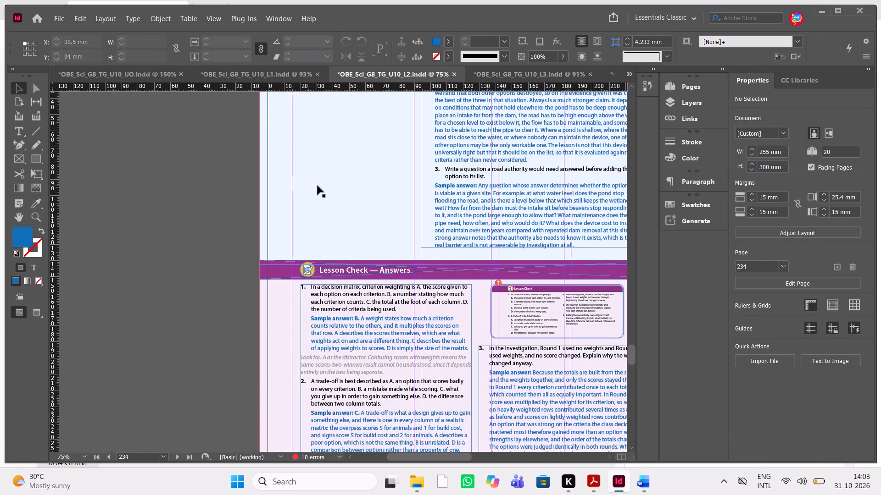
{"action": "scroll", "coordinate": [318, 186], "scroll_direction": "up", "scroll_amount": 1}
{"action": "scroll", "coordinate": [318, 186], "scroll_direction": "down", "scroll_amount": 1}
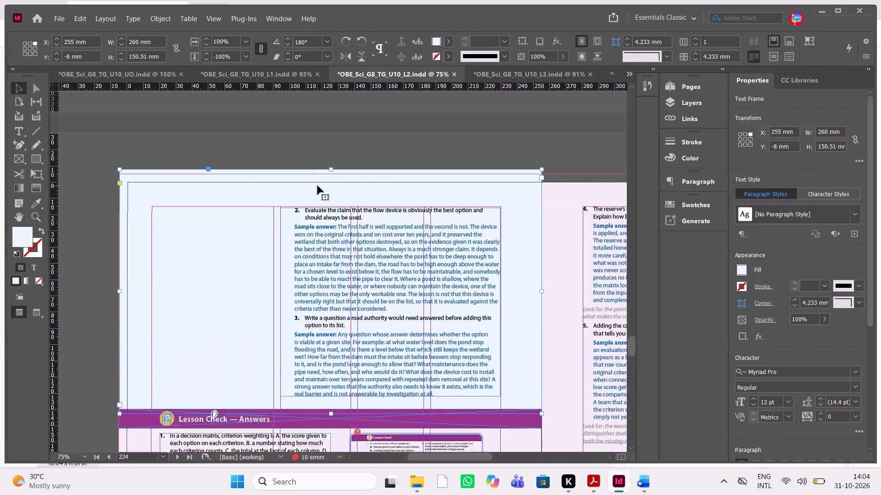
{"action": "scroll", "coordinate": [318, 186], "scroll_direction": "down", "scroll_amount": 1}
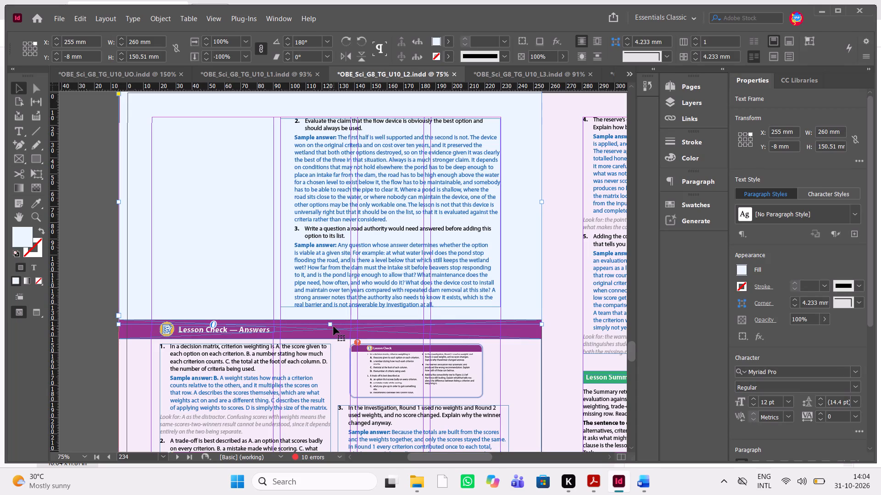
{"action": "left_click_drag", "start_coordinate": [331, 324], "coordinate": [333, 312]}
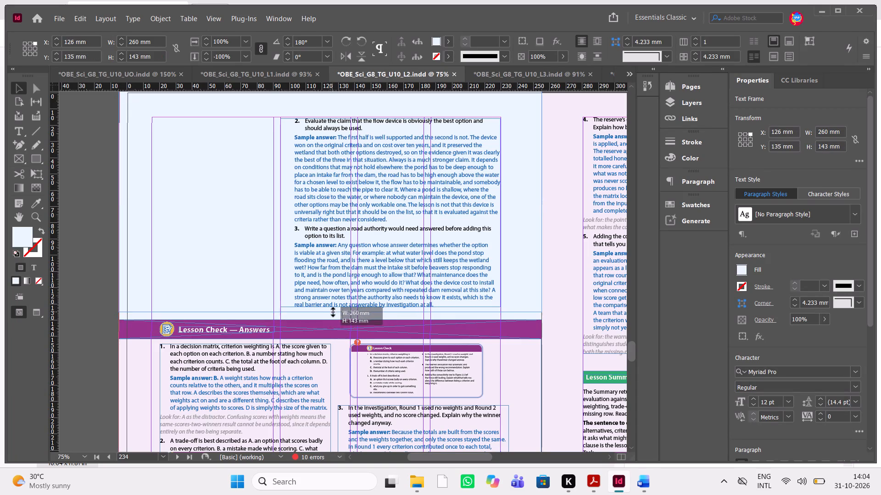
{"action": "left_click_drag", "start_coordinate": [333, 312], "coordinate": [339, 312]}
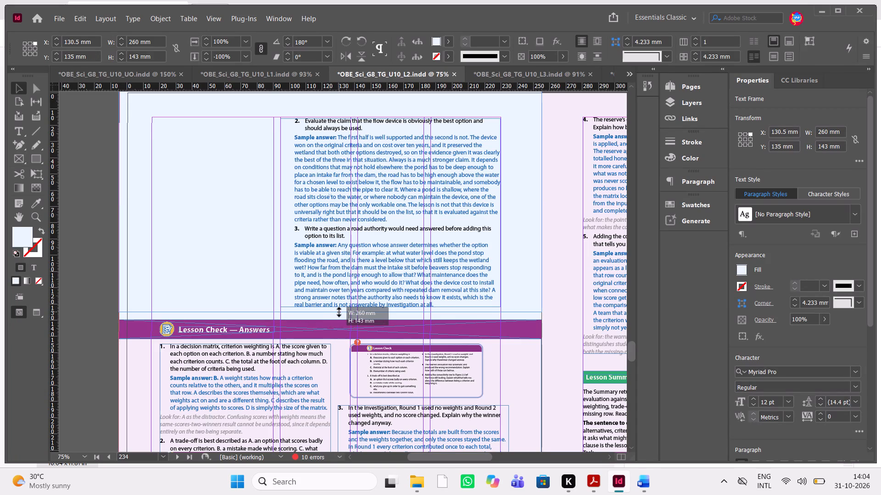
{"action": "left_click_drag", "start_coordinate": [339, 312], "coordinate": [340, 312]}
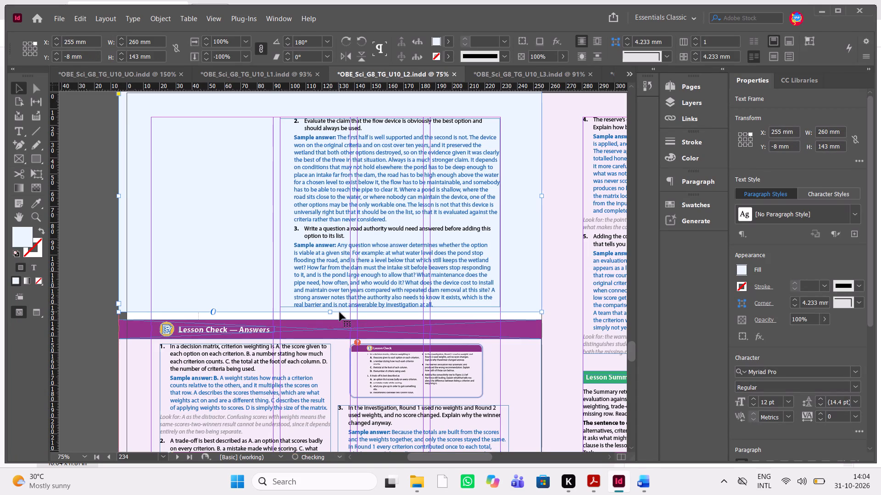
Move the whole Lesson Check — Answers block on page 234 up to Y 134.95 mm, closing the gap below the light-blue background.
{"action": "left_click_drag", "start_coordinate": [96, 328], "coordinate": [324, 365]}
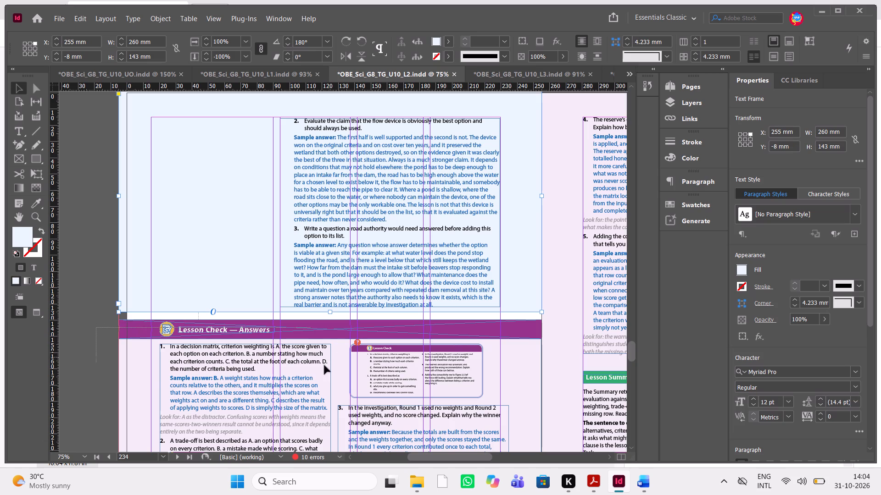
{"action": "left_click_drag", "start_coordinate": [324, 365], "coordinate": [455, 420]}
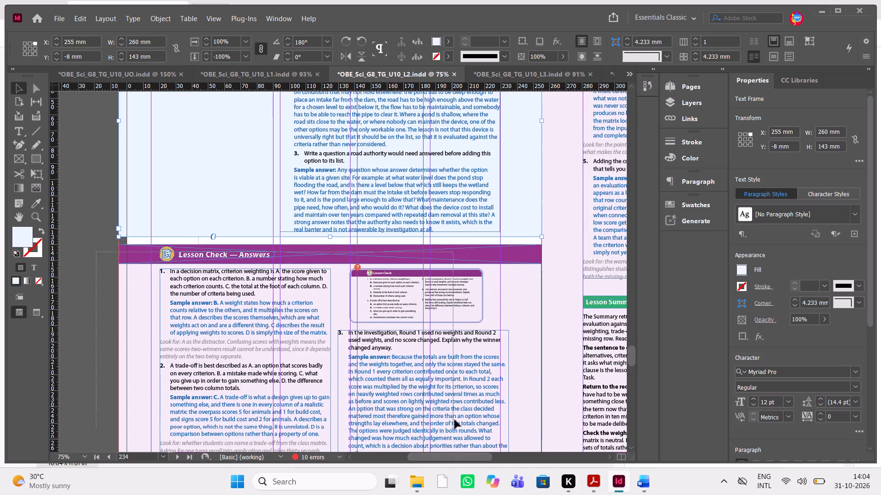
{"action": "left_click_drag", "start_coordinate": [455, 420], "coordinate": [460, 390]}
{"action": "key", "text": "Up"}
{"action": "key", "text": "Up"}
{"action": "key", "text": "Up"}
{"action": "key", "text": "Up"}
{"action": "key", "text": "Up"}
{"action": "key", "text": "Up"}
{"action": "key", "text": "Up"}
{"action": "key", "text": "Up"}
{"action": "key", "text": "Up"}
{"action": "key", "text": "Up"}
{"action": "key", "text": "Up"}
{"action": "key", "text": "Up"}
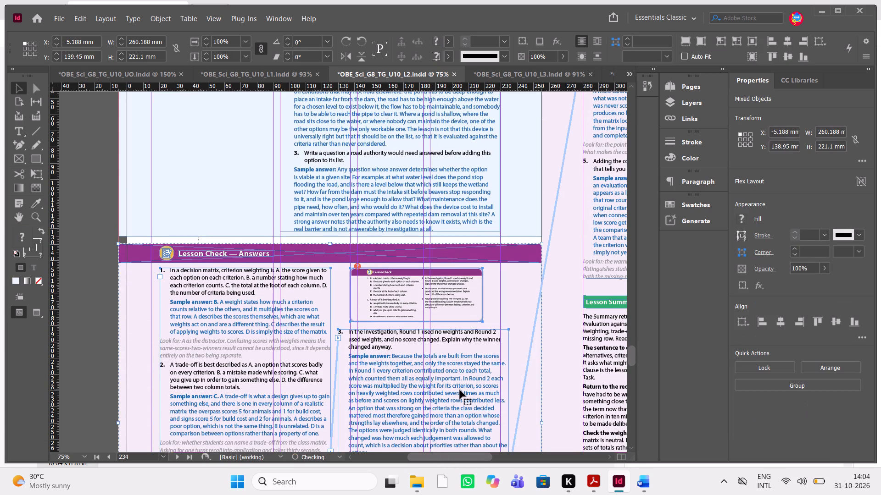
{"action": "key", "text": "Up"}
{"action": "key", "text": "Up"}
{"action": "key", "text": "Up"}
{"action": "key", "text": "Up"}
{"action": "key", "text": "Up"}
{"action": "key", "text": "Up"}
{"action": "key", "text": "Up"}
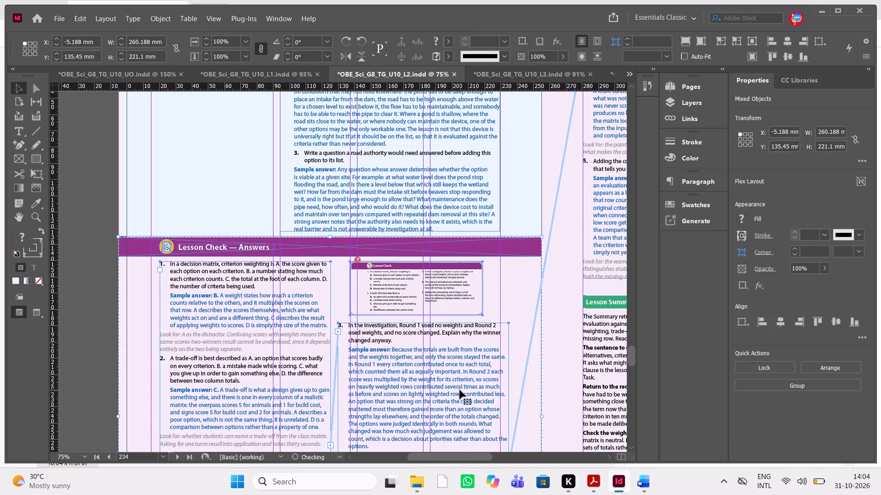
{"action": "key", "text": "Up"}
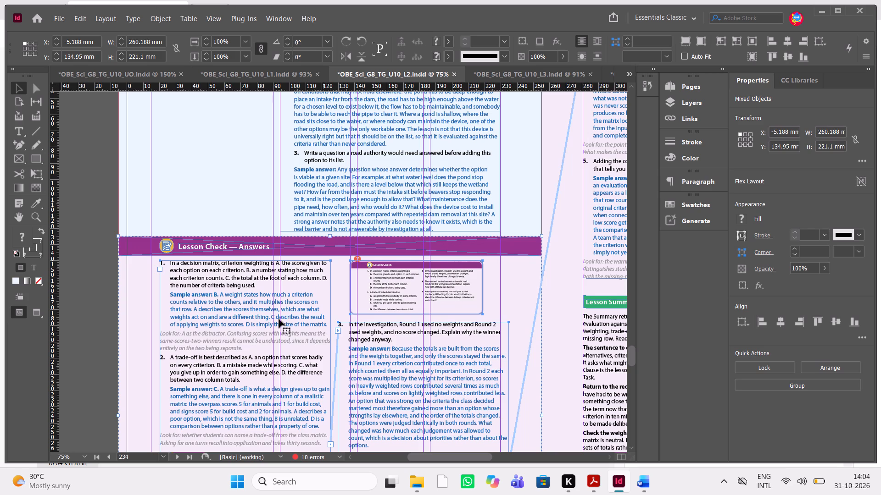
{"action": "left_click", "coordinate": [45, 263]}
{"action": "left_click", "coordinate": [91, 276]}
{"action": "type", "text": "ww"}
Check the reviewer's page 45 comments in Acrobat against the Question 3 answer and its Look for note on page 234.
{"action": "key", "text": "alt+Tab"}
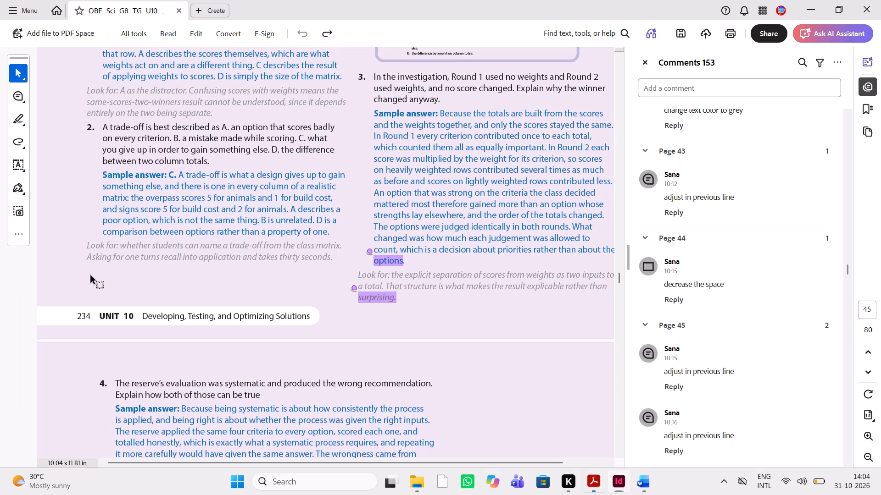
{"action": "key", "text": "alt+Tab"}
{"action": "scroll", "coordinate": [377, 313], "scroll_direction": "down", "scroll_amount": 2}
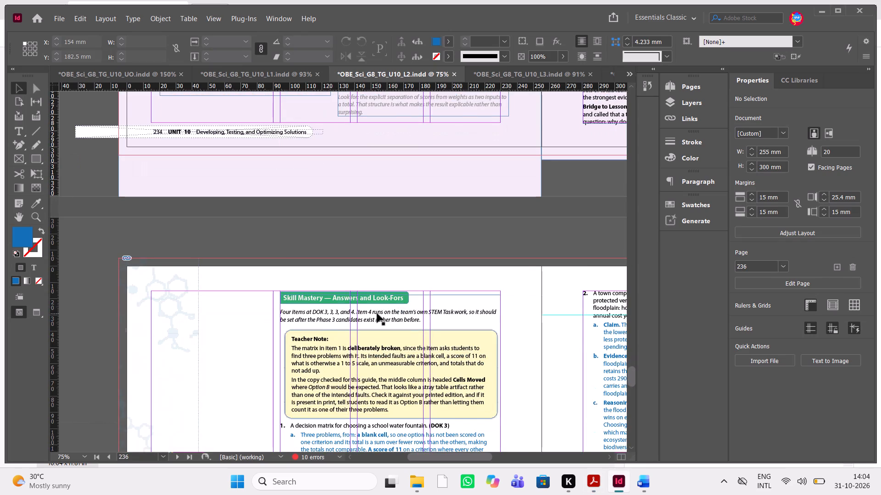
{"action": "key", "text": "ctrl+equal"}
{"action": "scroll", "coordinate": [377, 313], "scroll_direction": "up", "scroll_amount": 2}
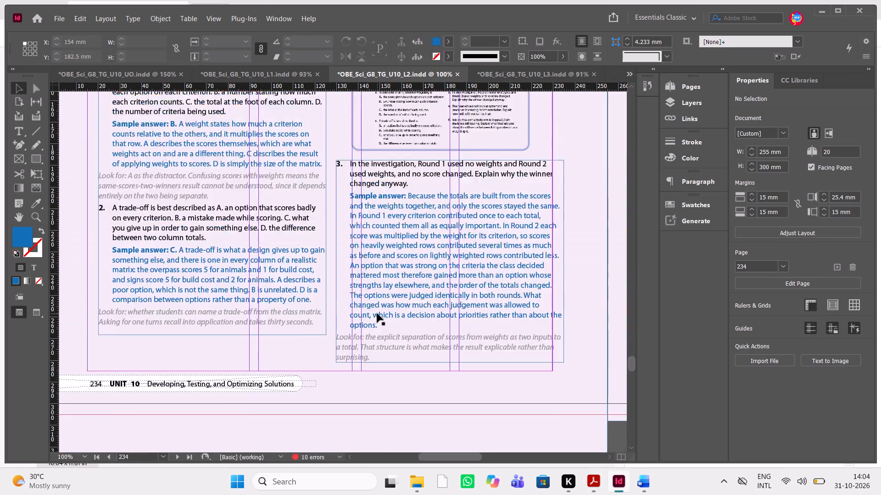
{"action": "scroll", "coordinate": [377, 313], "scroll_direction": "up", "scroll_amount": 1}
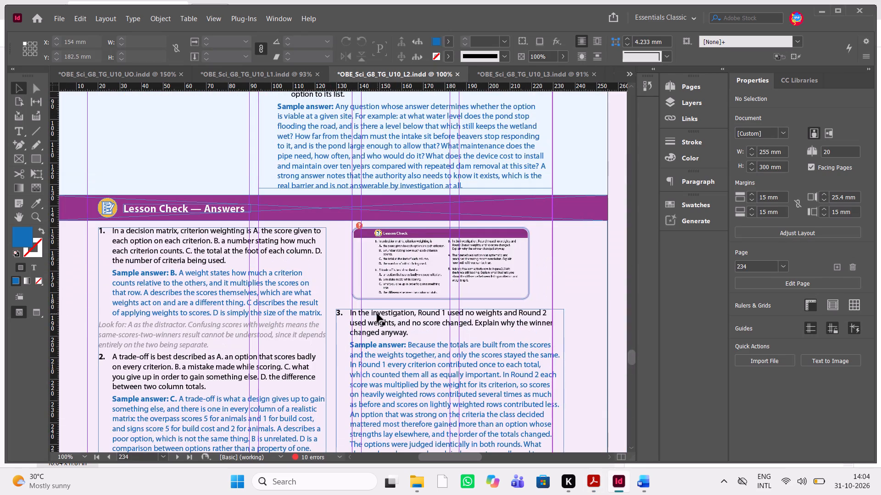
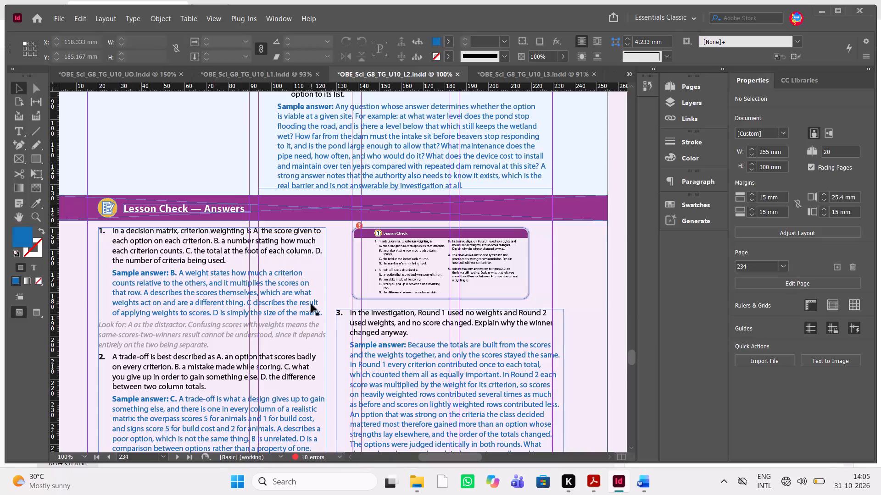
Tighten the tracking of the Question 3 sample answer on page 234 to -5, per the reviewer's comment.
{"action": "key", "text": "alt+Tab"}
{"action": "scroll", "coordinate": [311, 304], "scroll_direction": "right", "scroll_amount": 1}
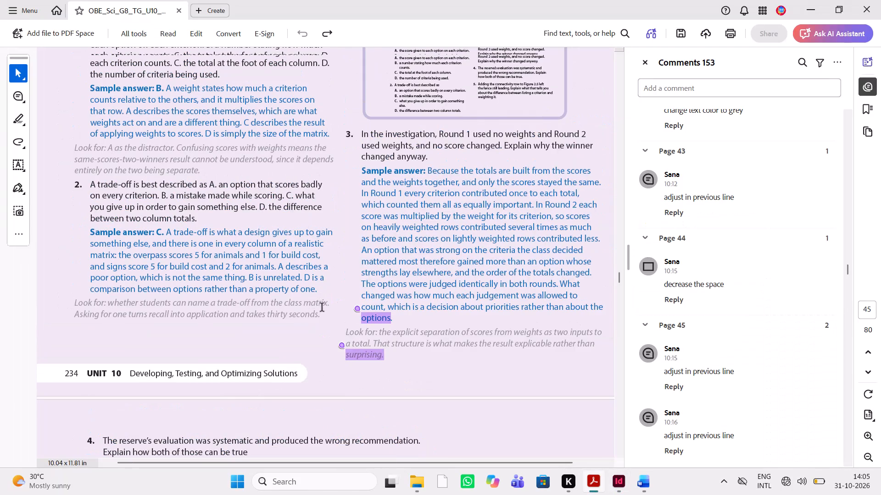
{"action": "key", "text": "alt+Tab"}
{"action": "scroll", "coordinate": [420, 384], "scroll_direction": "down", "scroll_amount": 1}
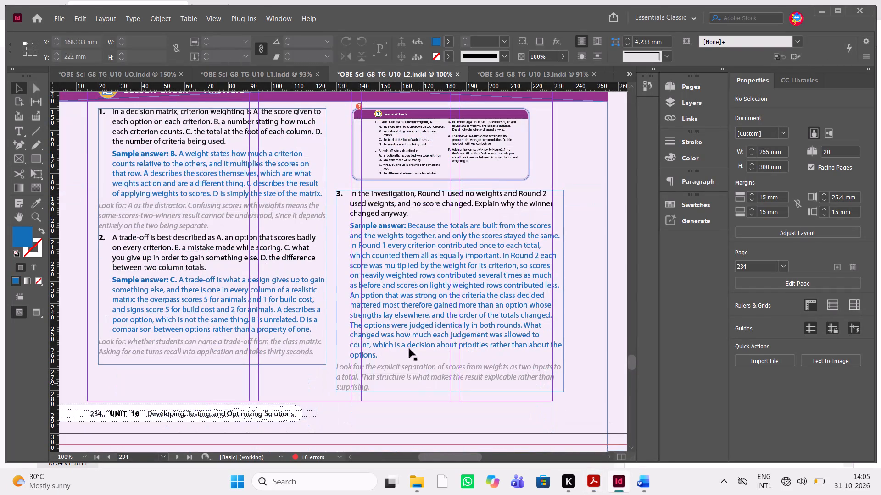
{"action": "double_click", "coordinate": [381, 344]}
{"action": "left_click_drag", "start_coordinate": [383, 353], "coordinate": [344, 190]}
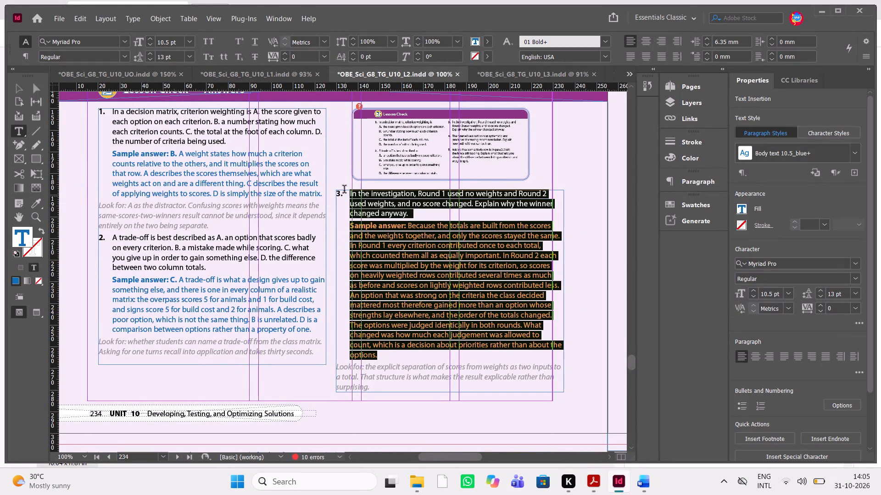
{"action": "left_click_drag", "start_coordinate": [344, 190], "coordinate": [344, 224]}
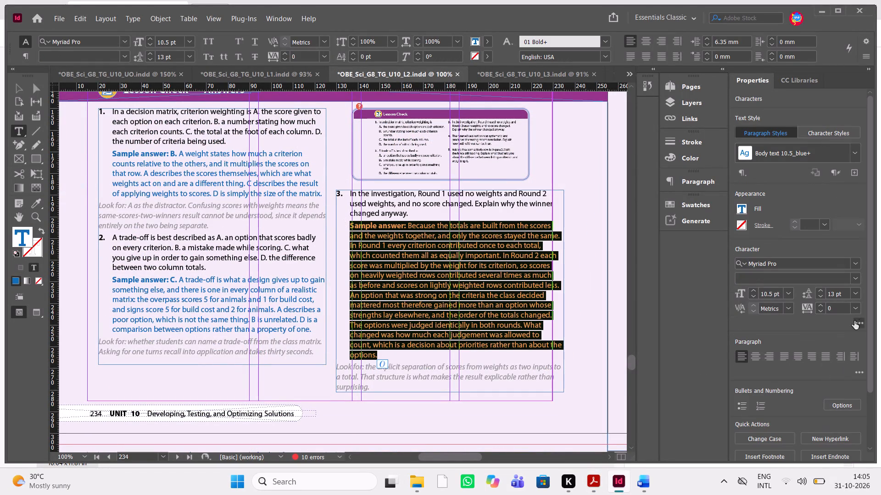
{"action": "left_click", "coordinate": [853, 311]}
{"action": "left_click", "coordinate": [847, 197]}
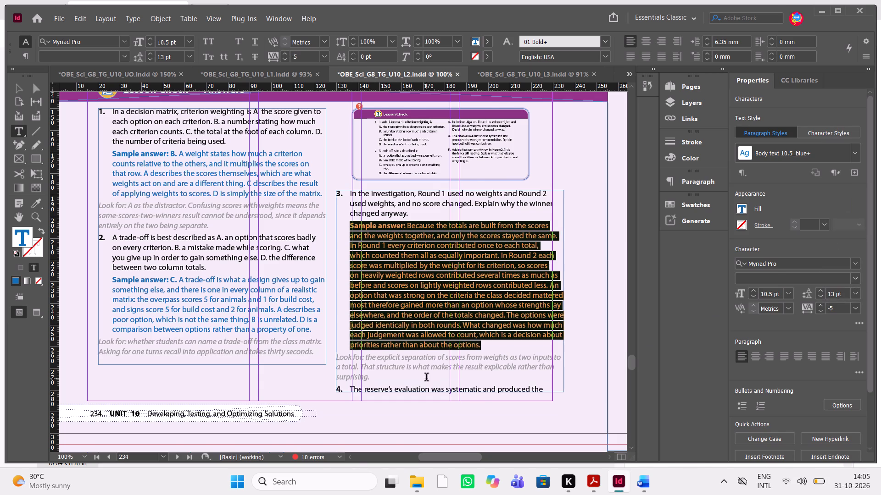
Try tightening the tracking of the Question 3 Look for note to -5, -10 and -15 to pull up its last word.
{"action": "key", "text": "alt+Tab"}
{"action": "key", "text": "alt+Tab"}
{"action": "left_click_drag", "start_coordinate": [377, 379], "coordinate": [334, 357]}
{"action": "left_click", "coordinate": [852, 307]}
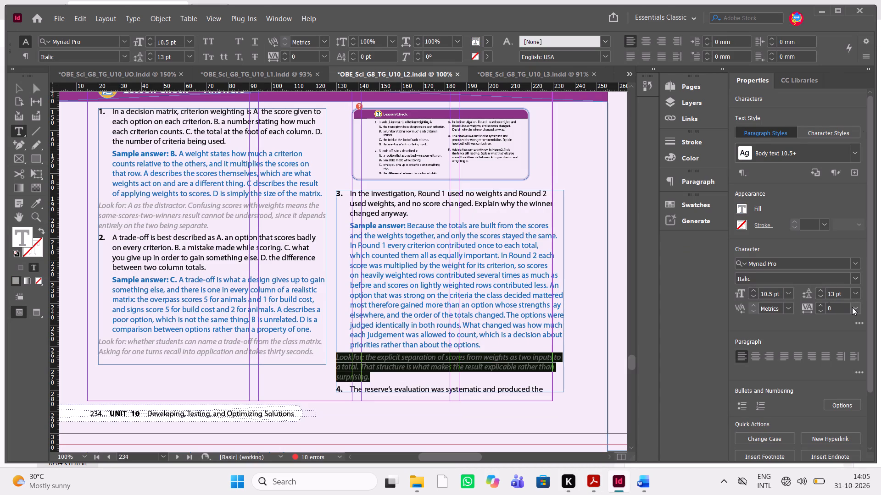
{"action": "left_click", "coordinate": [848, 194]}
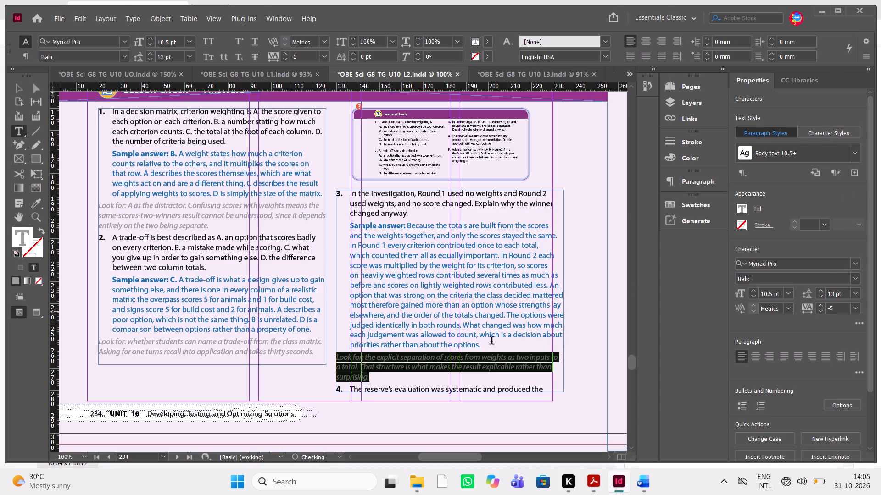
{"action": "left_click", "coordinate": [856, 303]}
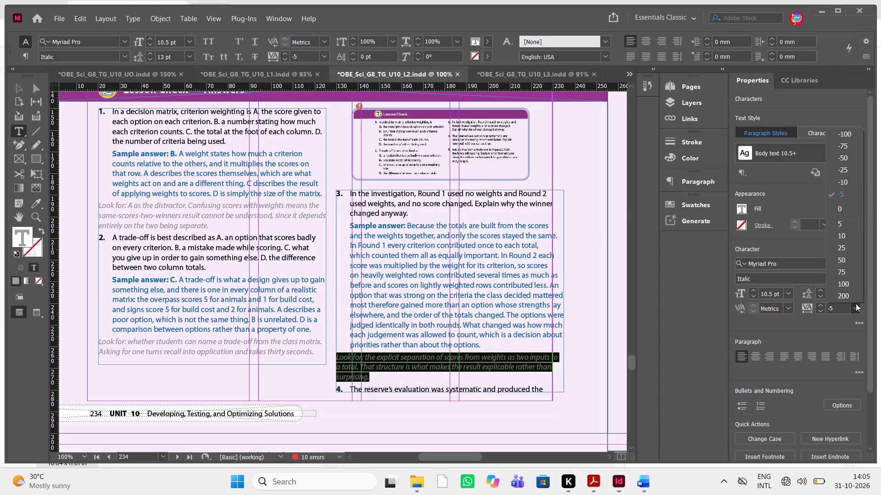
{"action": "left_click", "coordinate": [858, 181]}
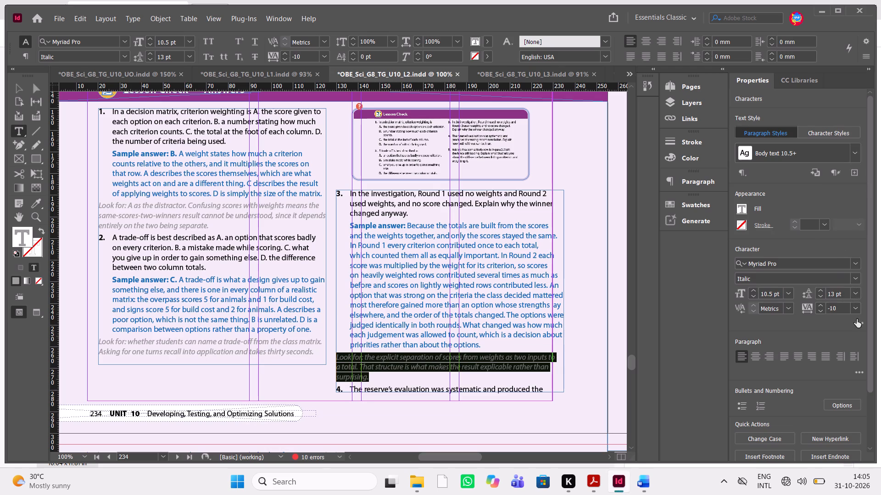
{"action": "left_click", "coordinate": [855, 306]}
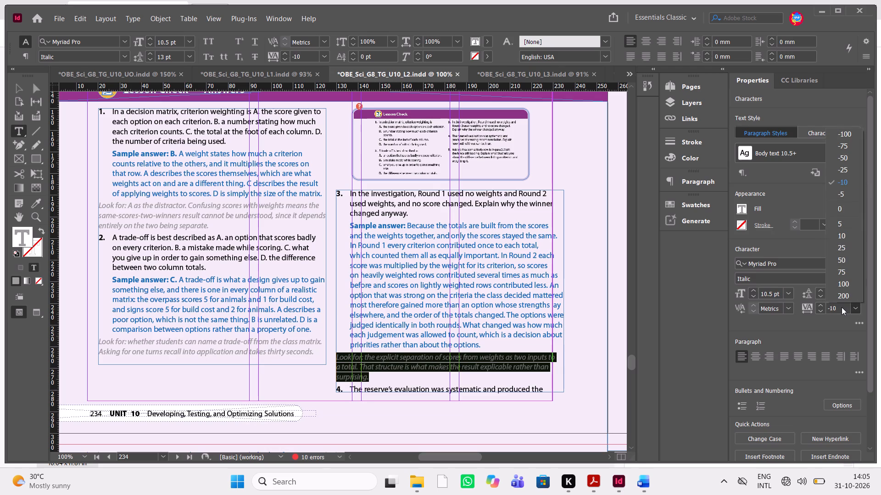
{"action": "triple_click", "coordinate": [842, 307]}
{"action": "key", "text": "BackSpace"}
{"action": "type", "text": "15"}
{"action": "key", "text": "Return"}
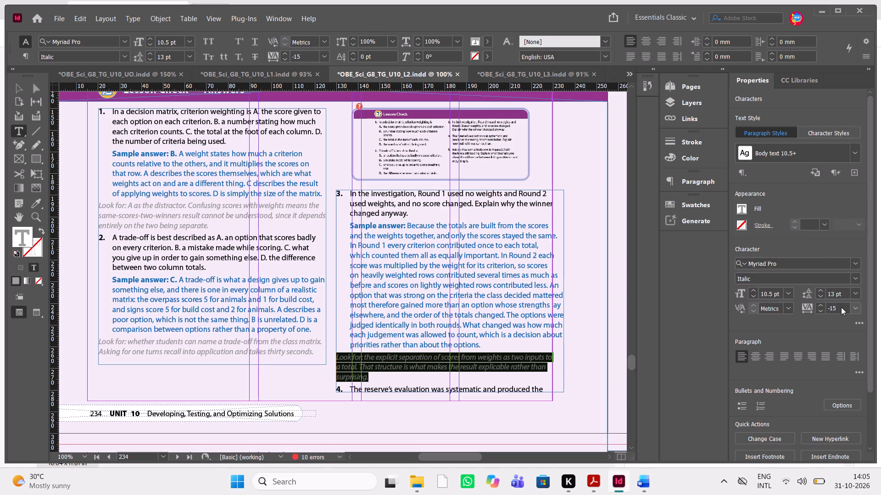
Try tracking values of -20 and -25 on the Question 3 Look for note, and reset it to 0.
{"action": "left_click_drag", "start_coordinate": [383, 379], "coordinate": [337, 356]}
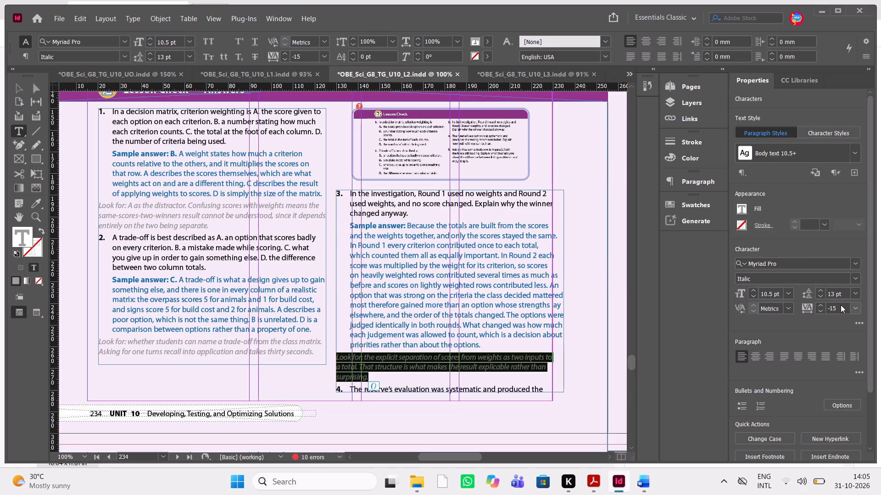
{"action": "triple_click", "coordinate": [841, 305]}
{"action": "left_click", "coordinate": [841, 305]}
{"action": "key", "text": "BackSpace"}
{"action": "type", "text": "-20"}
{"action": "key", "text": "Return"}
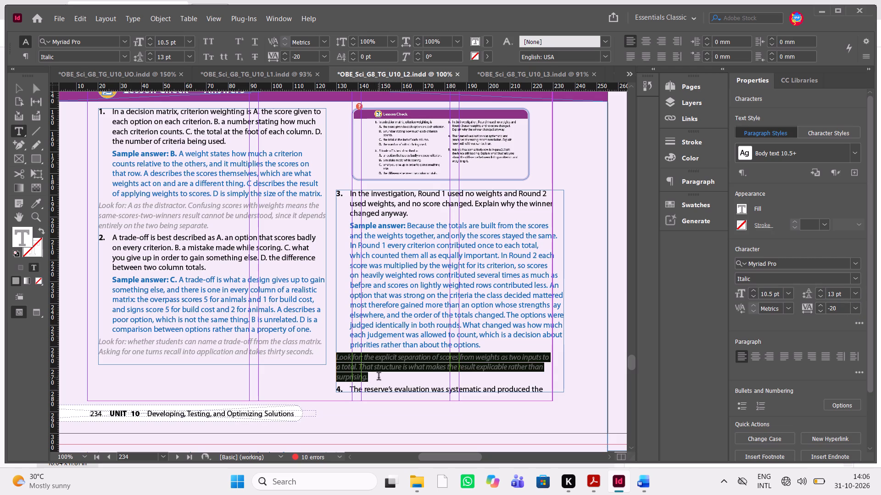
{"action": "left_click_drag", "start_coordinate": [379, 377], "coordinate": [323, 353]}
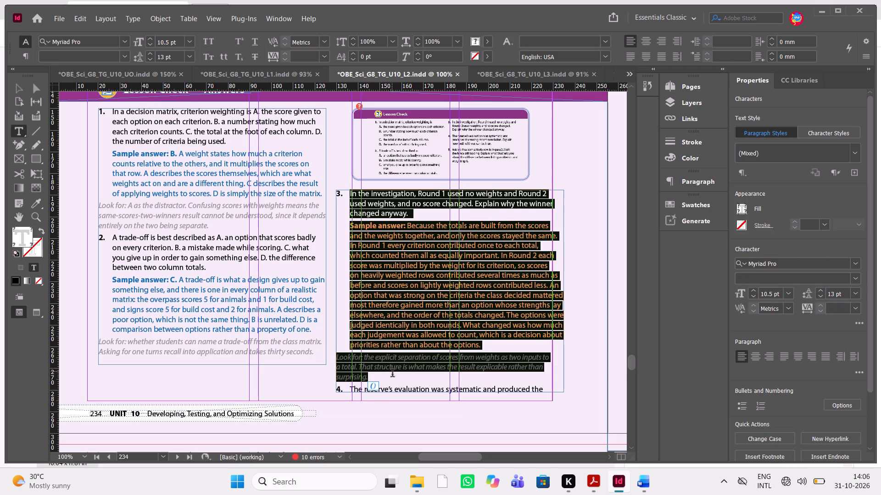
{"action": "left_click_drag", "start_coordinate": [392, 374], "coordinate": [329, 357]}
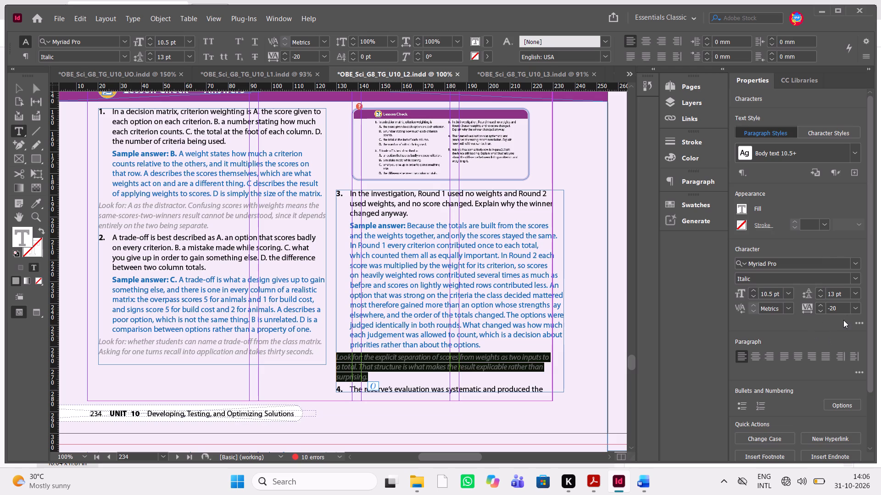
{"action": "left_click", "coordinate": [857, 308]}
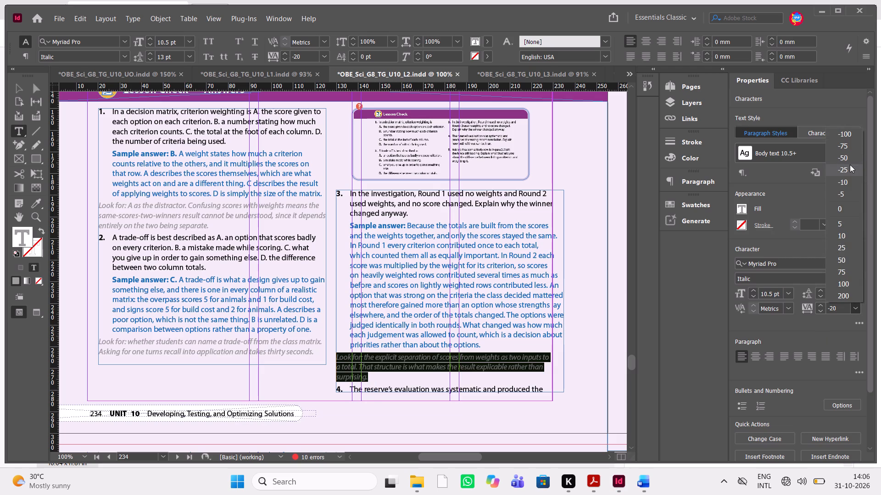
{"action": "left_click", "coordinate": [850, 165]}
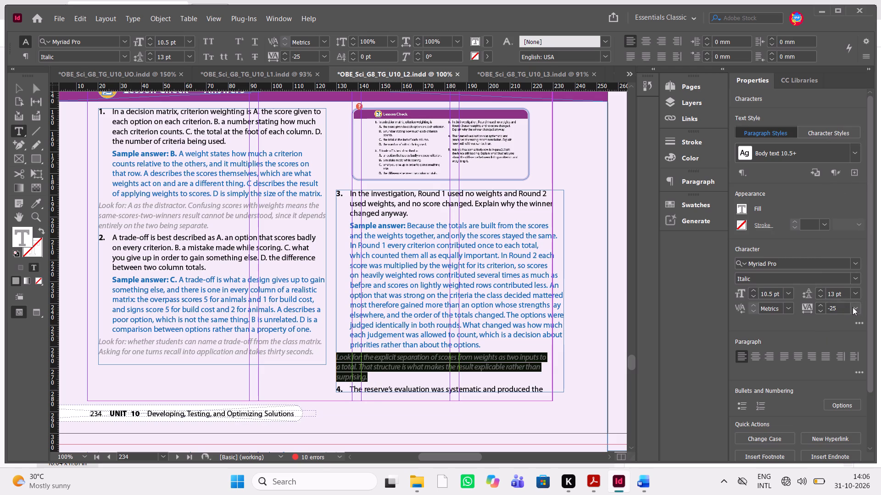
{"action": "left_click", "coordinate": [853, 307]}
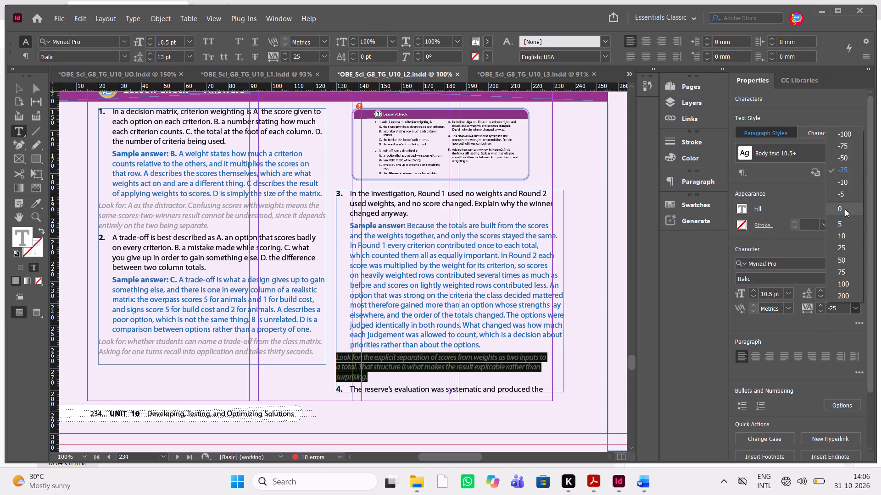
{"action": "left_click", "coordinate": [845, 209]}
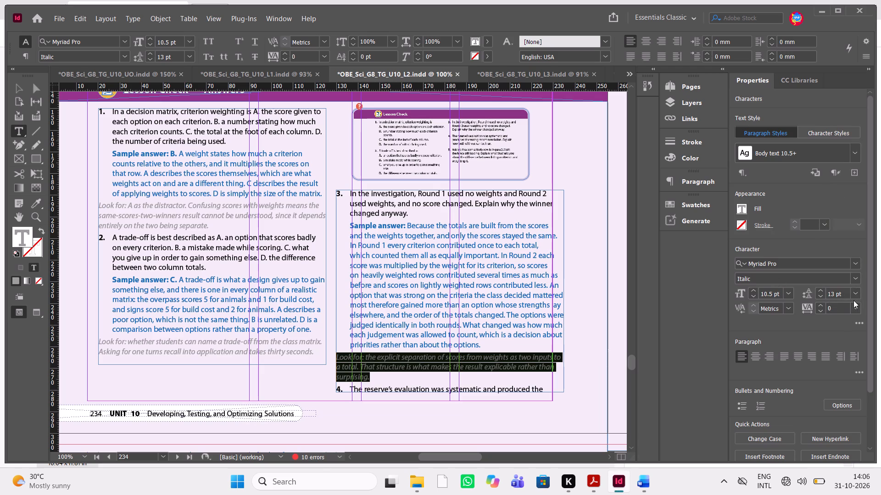
Loosen the tracking of the Question 3 Look for note to 5 and finally to 10.
{"action": "left_click", "coordinate": [859, 304]}
{"action": "left_click", "coordinate": [852, 219]}
{"action": "left_click", "coordinate": [859, 305]}
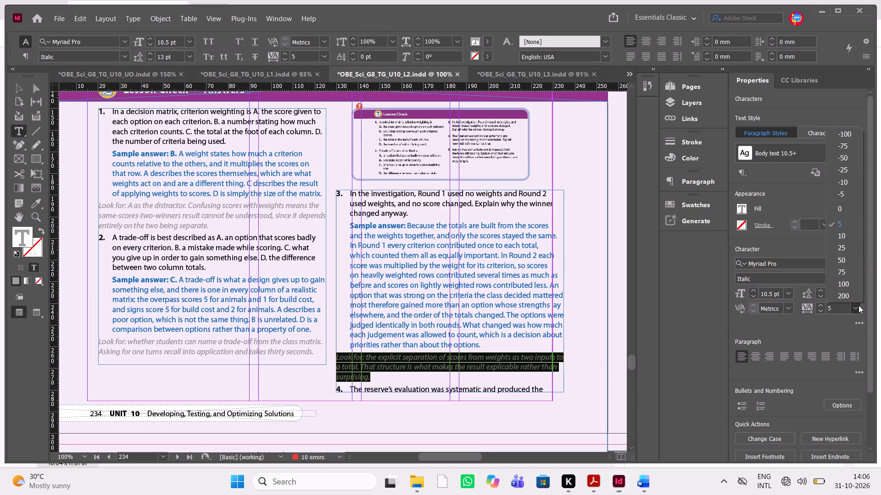
{"action": "left_click", "coordinate": [856, 230]}
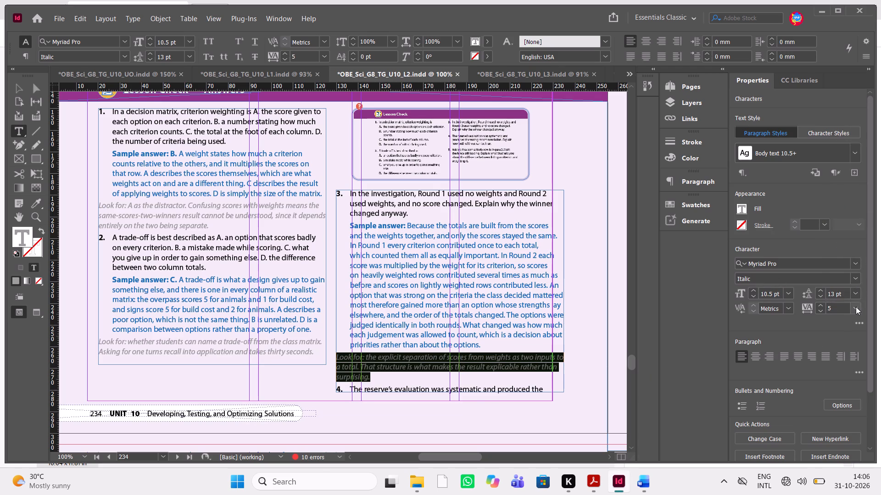
{"action": "left_click", "coordinate": [856, 307]}
{"action": "left_click", "coordinate": [853, 238]}
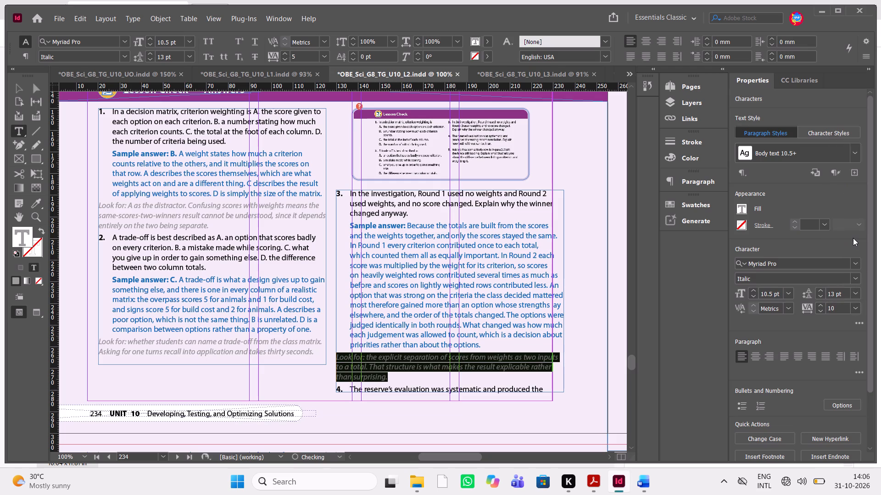
{"action": "left_click", "coordinate": [444, 363]}
Insert a paragraph break after the Question 3 Look for note to push Question 4 onto page 235.
{"action": "scroll", "coordinate": [444, 363], "scroll_direction": "up", "scroll_amount": 1}
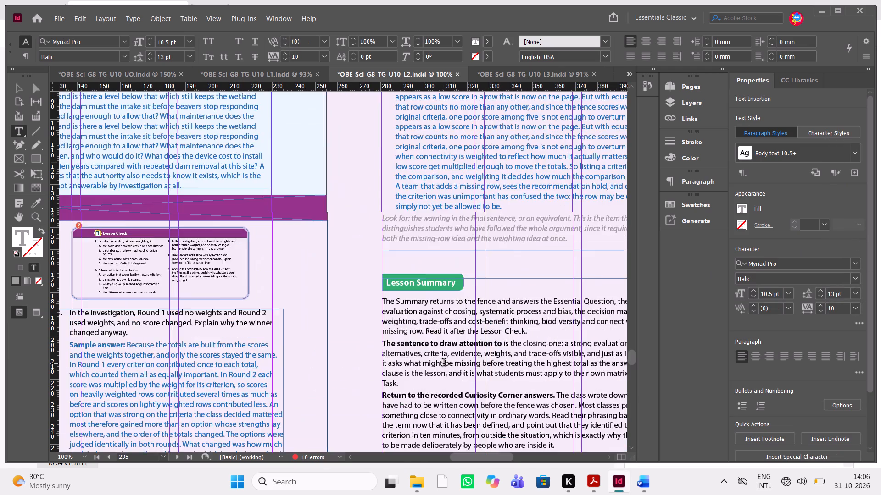
{"action": "scroll", "coordinate": [444, 363], "scroll_direction": "down", "scroll_amount": 1}
{"action": "scroll", "coordinate": [444, 363], "scroll_direction": "up", "scroll_amount": 2}
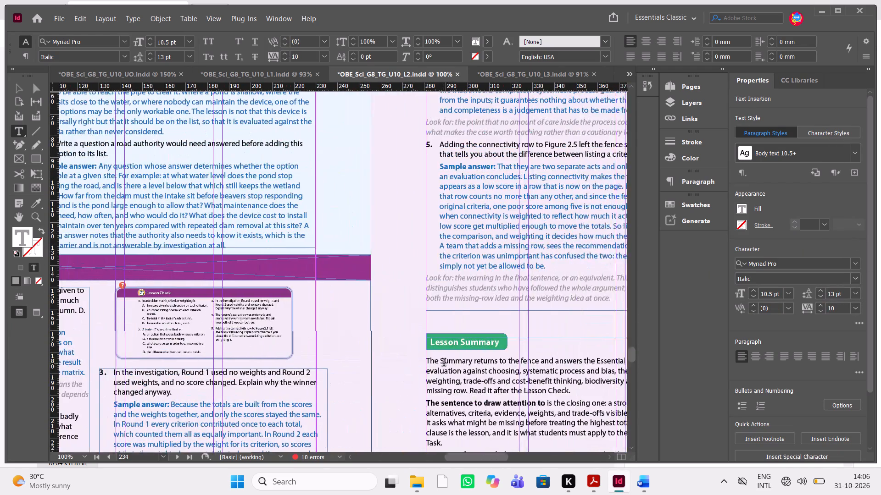
{"action": "scroll", "coordinate": [444, 363], "scroll_direction": "up", "scroll_amount": 1}
{"action": "scroll", "coordinate": [444, 363], "scroll_direction": "down", "scroll_amount": 2}
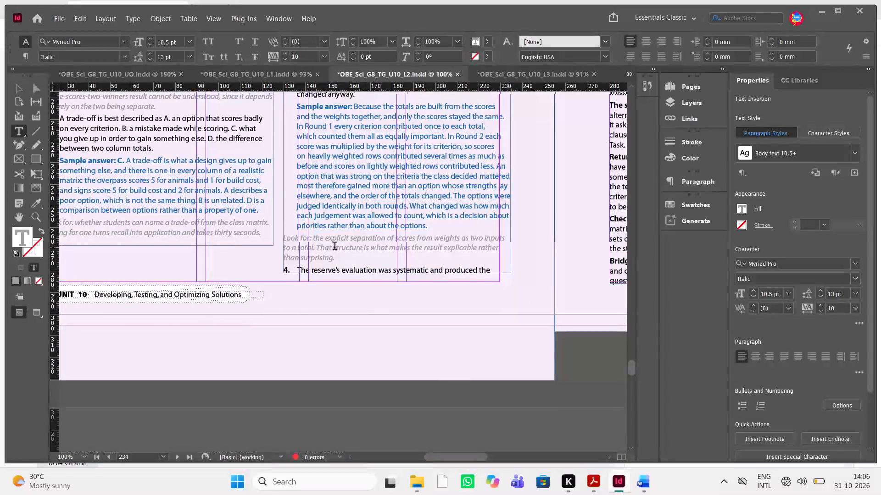
{"action": "left_click", "coordinate": [342, 257]}
{"action": "key", "text": "Return"}
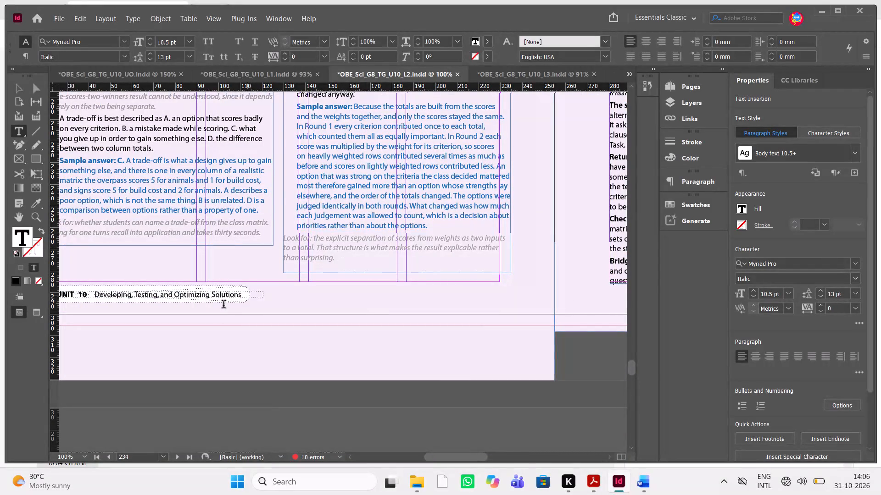
Raise the bottom edge of the light-purple background frame on page 235 to just below the Question 5 Look for note, about 162 mm high.
{"action": "scroll", "coordinate": [218, 308], "scroll_direction": "up", "scroll_amount": 4}
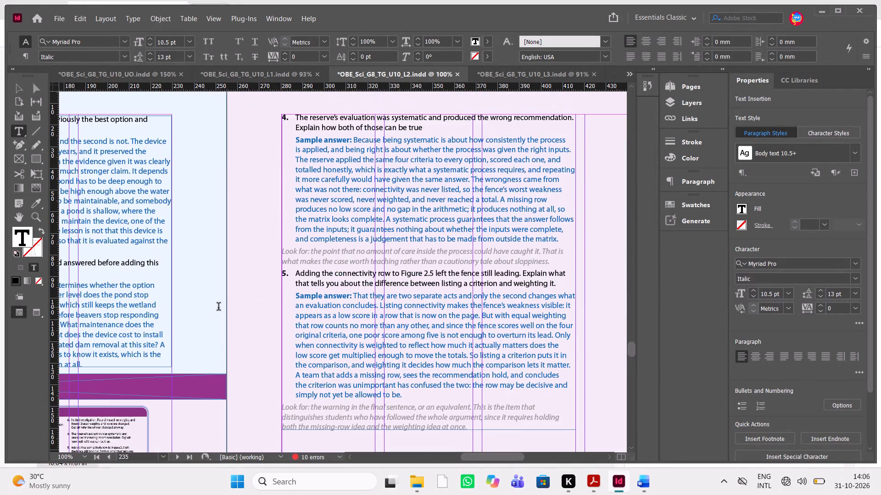
{"action": "scroll", "coordinate": [218, 308], "scroll_direction": "down", "scroll_amount": 1}
{"action": "key", "text": "Escape"}
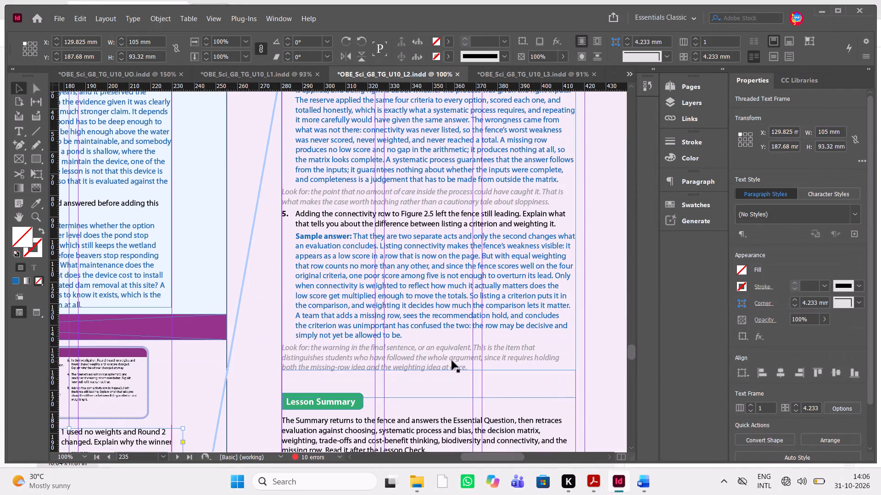
{"action": "left_click", "coordinate": [457, 363]}
{"action": "scroll", "coordinate": [429, 371], "scroll_direction": "down", "scroll_amount": 1}
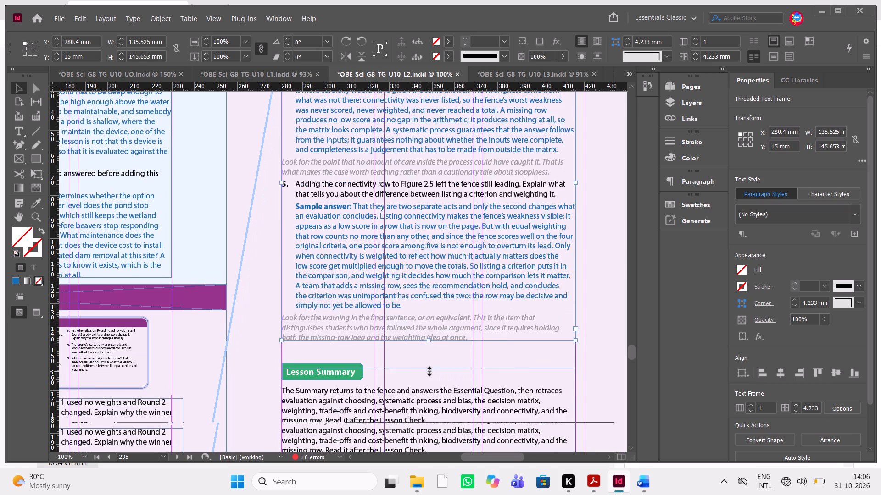
{"action": "scroll", "coordinate": [429, 371], "scroll_direction": "down", "scroll_amount": 1}
{"action": "scroll", "coordinate": [429, 371], "scroll_direction": "left", "scroll_amount": 1}
{"action": "scroll", "coordinate": [429, 371], "scroll_direction": "down", "scroll_amount": 1}
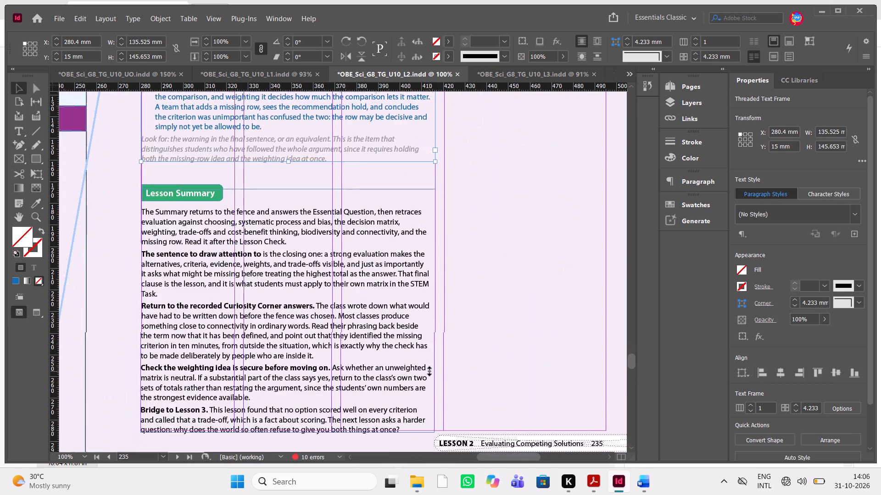
{"action": "scroll", "coordinate": [429, 371], "scroll_direction": "down", "scroll_amount": 1}
{"action": "left_click", "coordinate": [508, 418]}
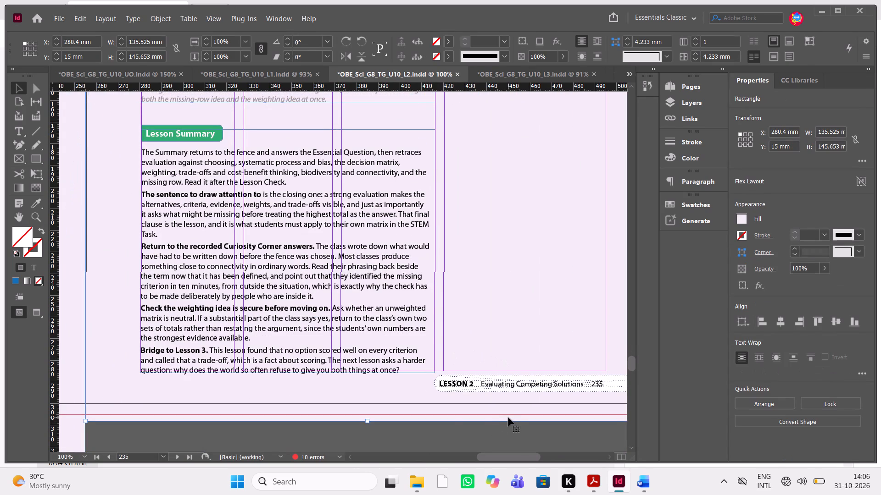
{"action": "left_click_drag", "start_coordinate": [368, 422], "coordinate": [333, 33]}
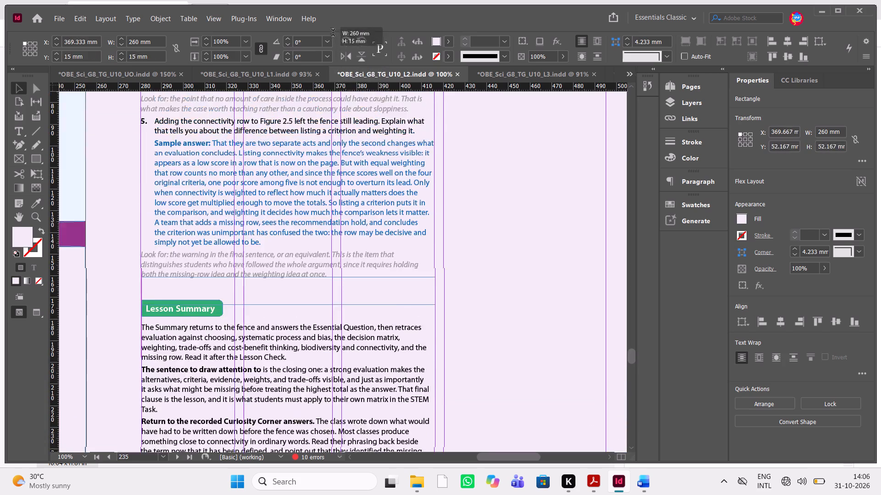
{"action": "left_click_drag", "start_coordinate": [333, 33], "coordinate": [330, 401]}
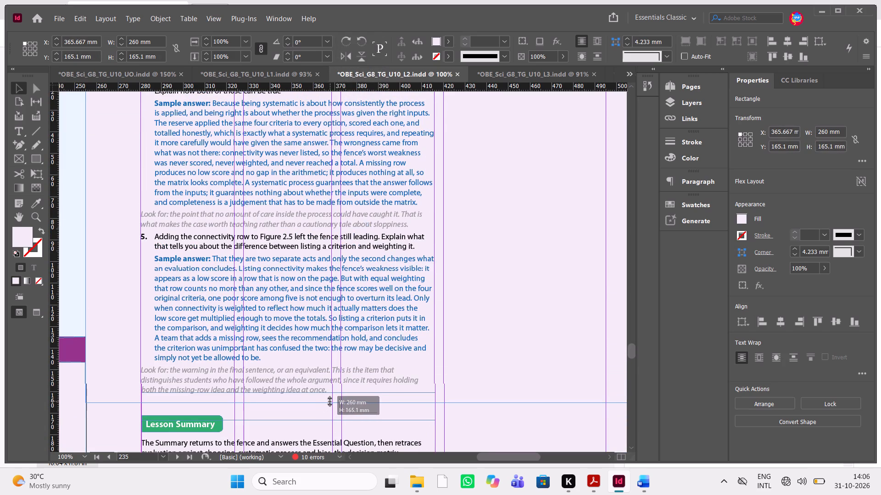
{"action": "left_click_drag", "start_coordinate": [330, 401], "coordinate": [337, 399]}
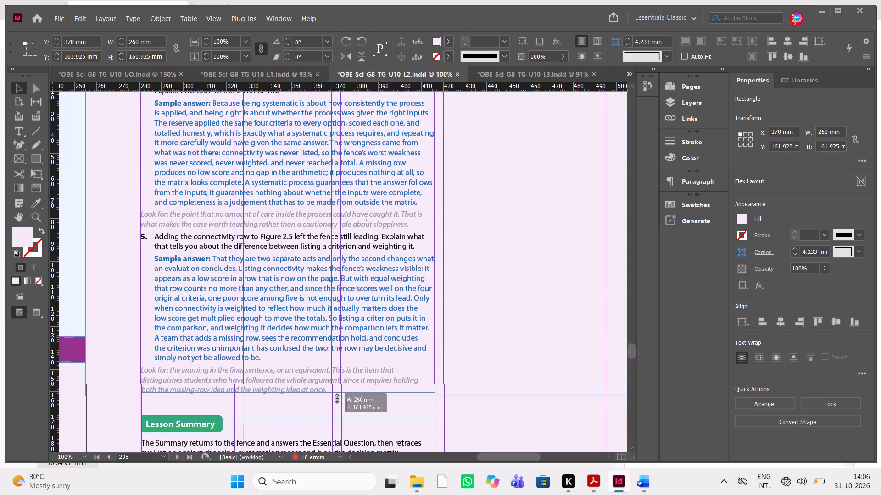
Finish setting the light-purple background frame's bottom edge on page 235 just below the Question 5 Look for note, 163.5 mm high.
{"action": "left_click_drag", "start_coordinate": [337, 399], "coordinate": [339, 399]}
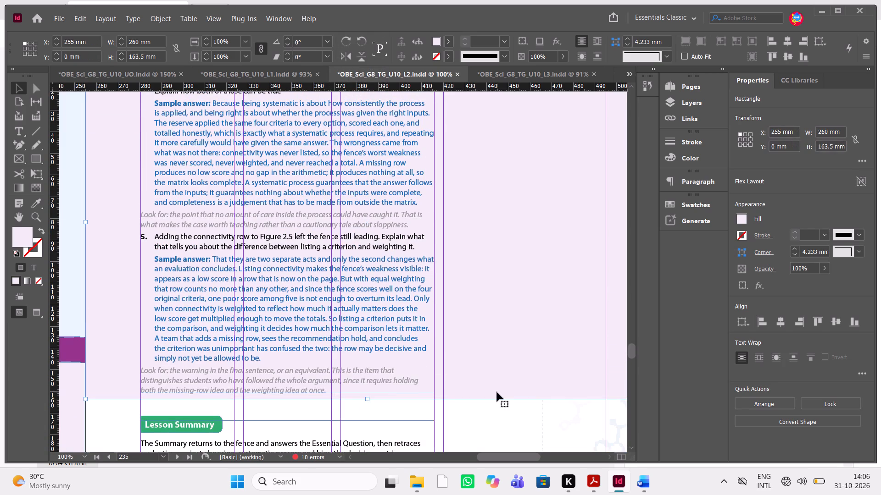
{"action": "scroll", "coordinate": [497, 392], "scroll_direction": "up", "scroll_amount": 1}
{"action": "left_click", "coordinate": [463, 219]}
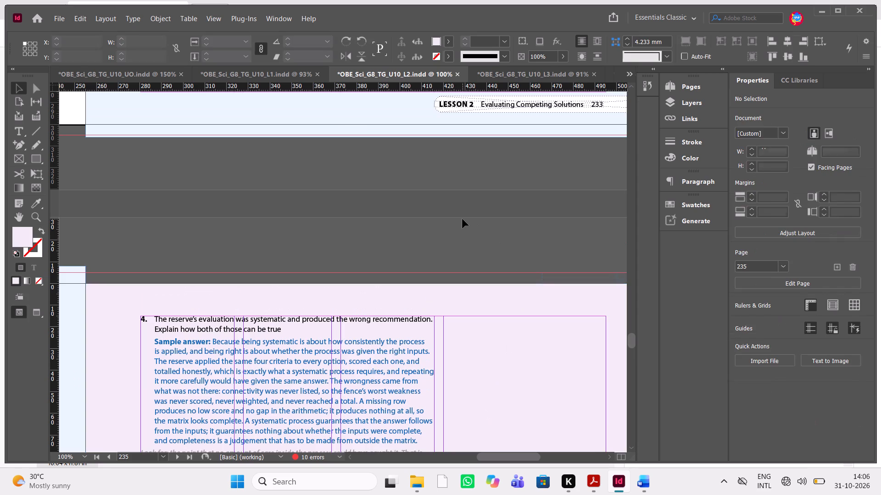
In preview mode, lower the top edge of page 235's light-purple background frame to about 11.2 mm, just above Question 4.
{"action": "key", "text": "w"}
{"action": "left_click", "coordinate": [428, 287]}
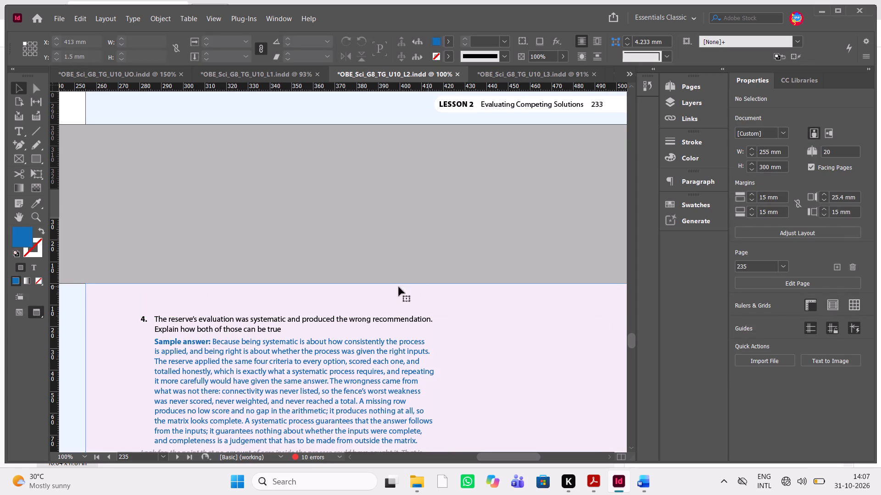
{"action": "left_click_drag", "start_coordinate": [369, 283], "coordinate": [368, 305]}
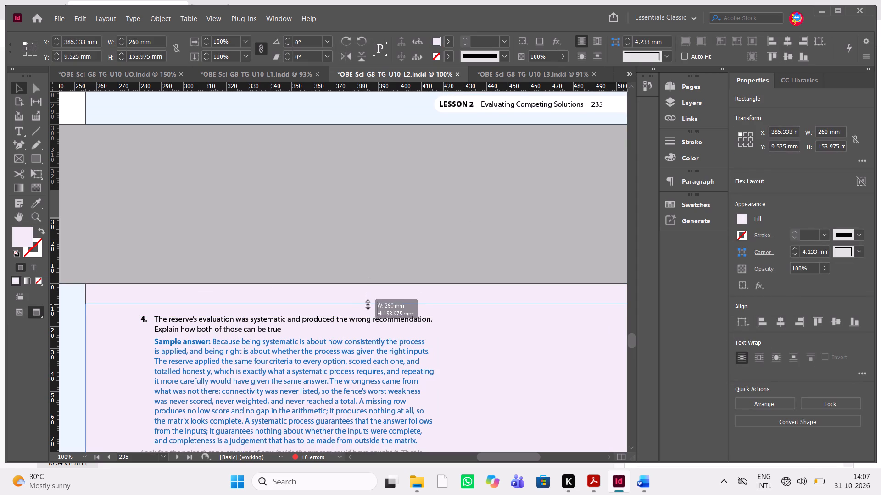
{"action": "left_click_drag", "start_coordinate": [368, 305], "coordinate": [368, 308]}
Lower the top edge of the light-blue background frame on page 234 to about 9.5 mm, just above Question 2.
{"action": "scroll", "coordinate": [368, 308], "scroll_direction": "right", "scroll_amount": 1}
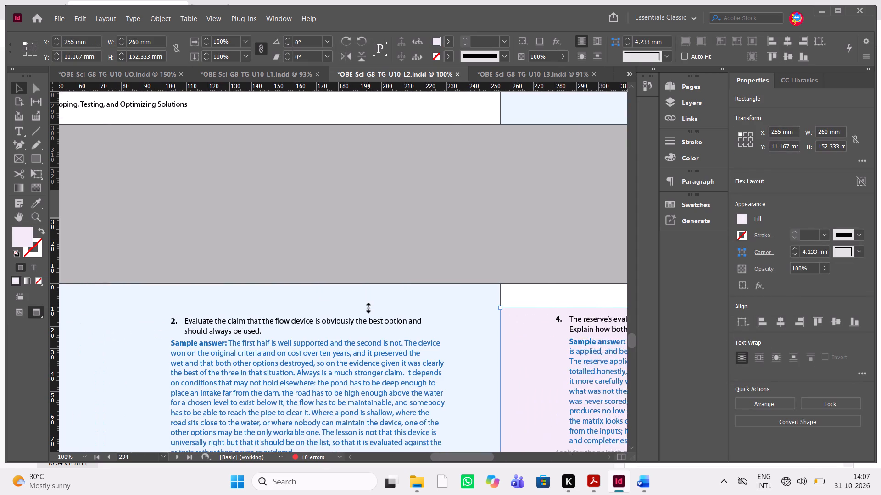
{"action": "scroll", "coordinate": [368, 308], "scroll_direction": "right", "scroll_amount": 1}
{"action": "left_click", "coordinate": [368, 308]}
{"action": "left_click", "coordinate": [368, 308]}
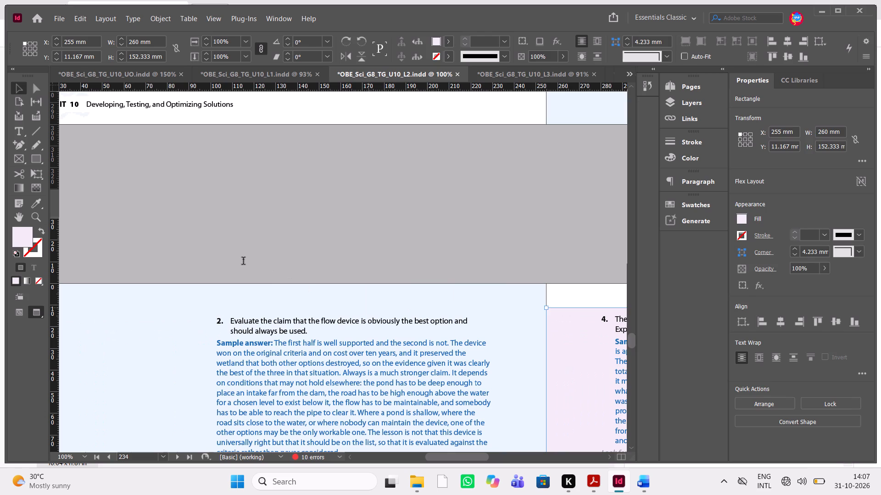
{"action": "key", "text": "Escape"}
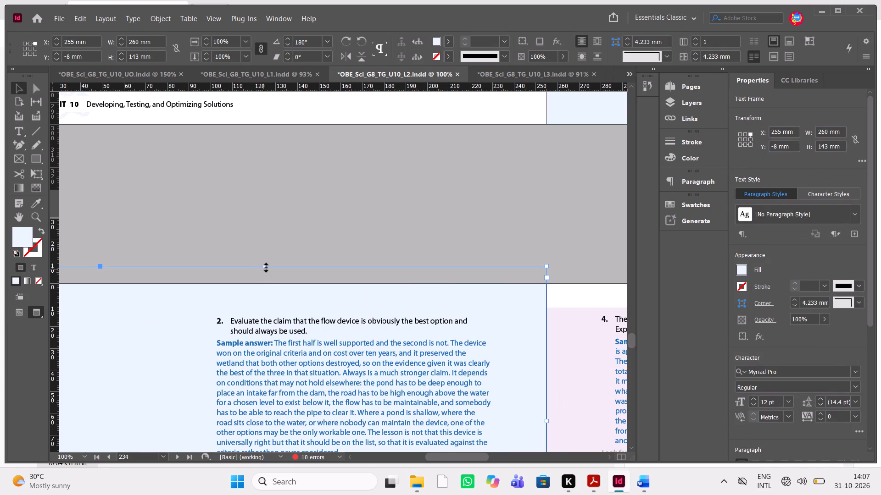
{"action": "left_click_drag", "start_coordinate": [266, 268], "coordinate": [269, 305]}
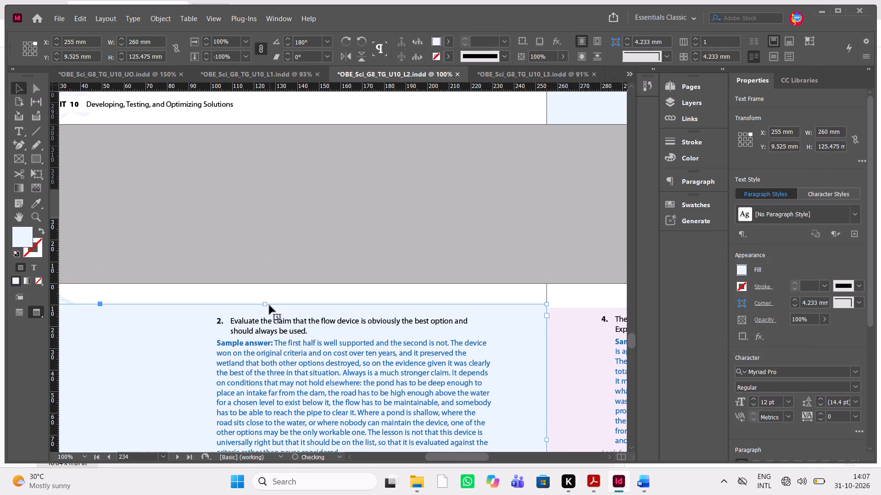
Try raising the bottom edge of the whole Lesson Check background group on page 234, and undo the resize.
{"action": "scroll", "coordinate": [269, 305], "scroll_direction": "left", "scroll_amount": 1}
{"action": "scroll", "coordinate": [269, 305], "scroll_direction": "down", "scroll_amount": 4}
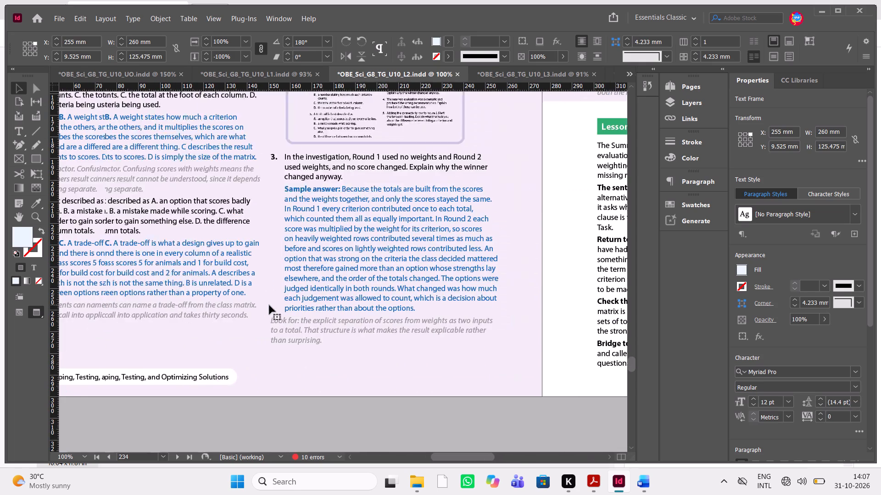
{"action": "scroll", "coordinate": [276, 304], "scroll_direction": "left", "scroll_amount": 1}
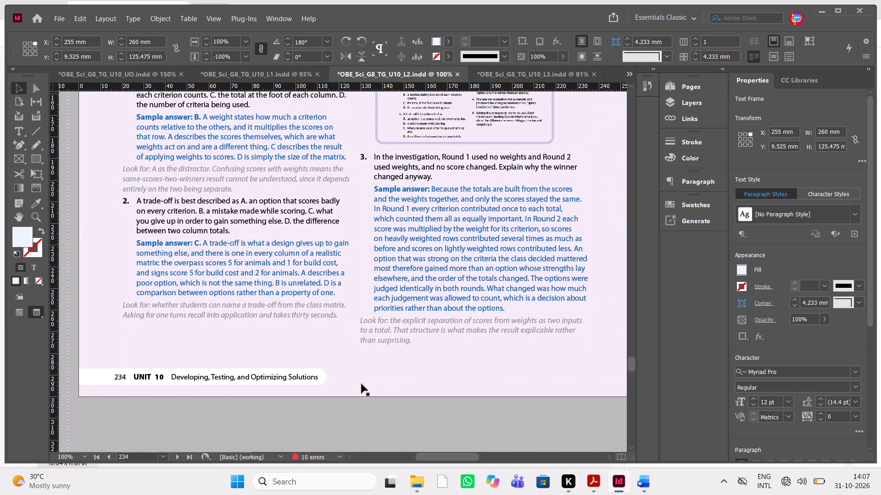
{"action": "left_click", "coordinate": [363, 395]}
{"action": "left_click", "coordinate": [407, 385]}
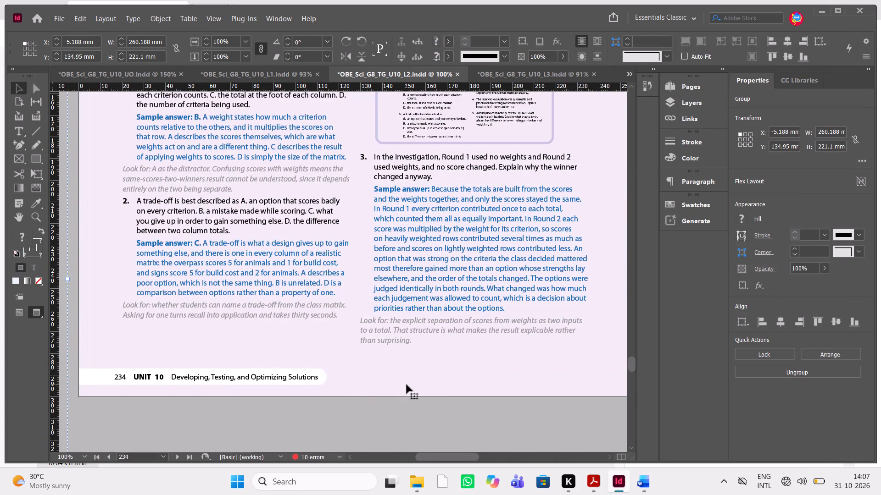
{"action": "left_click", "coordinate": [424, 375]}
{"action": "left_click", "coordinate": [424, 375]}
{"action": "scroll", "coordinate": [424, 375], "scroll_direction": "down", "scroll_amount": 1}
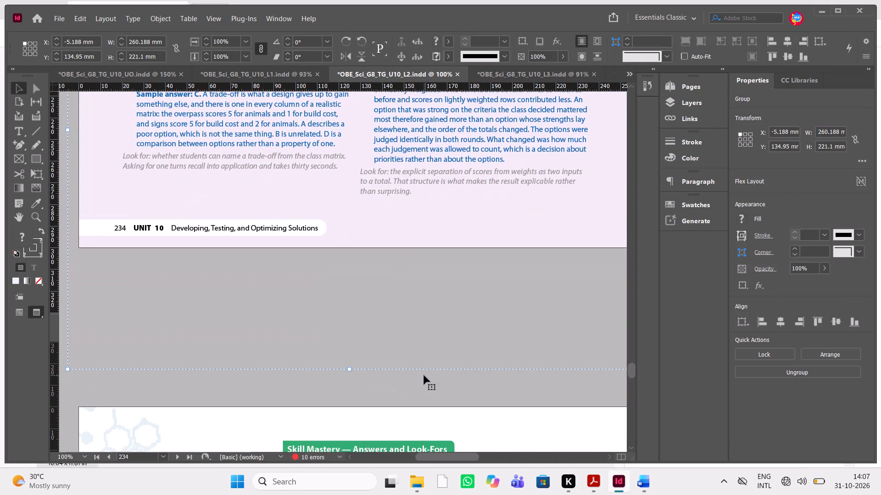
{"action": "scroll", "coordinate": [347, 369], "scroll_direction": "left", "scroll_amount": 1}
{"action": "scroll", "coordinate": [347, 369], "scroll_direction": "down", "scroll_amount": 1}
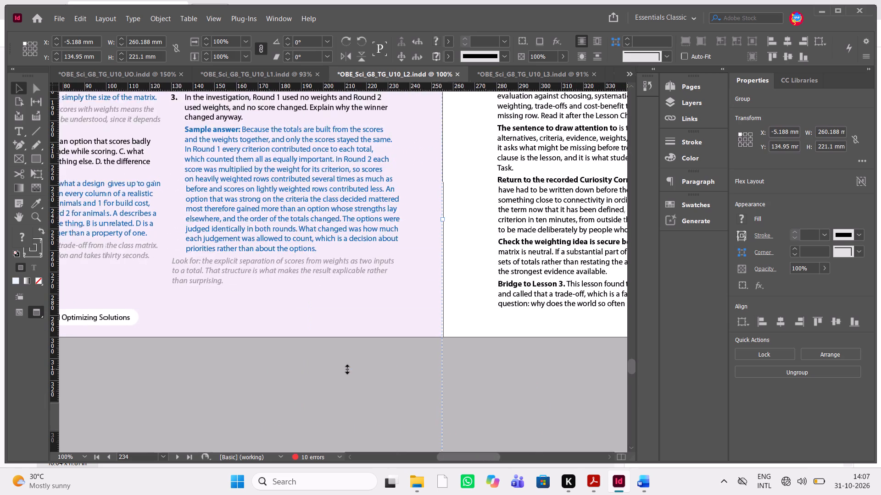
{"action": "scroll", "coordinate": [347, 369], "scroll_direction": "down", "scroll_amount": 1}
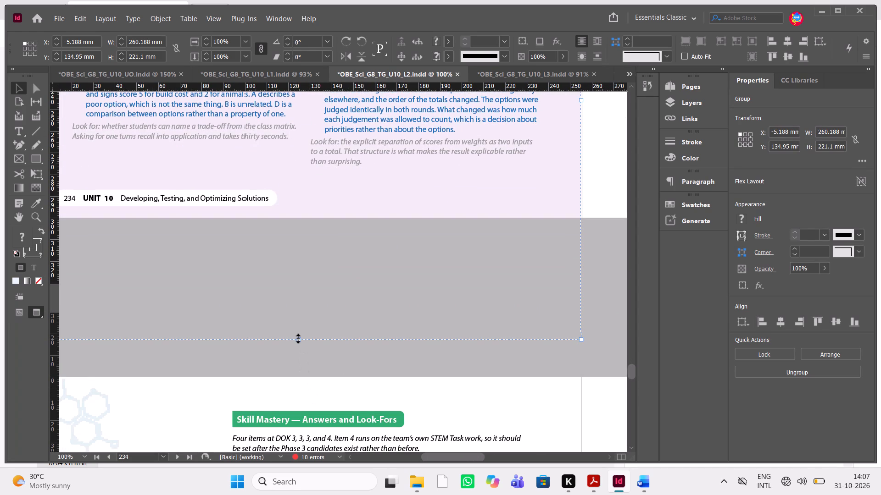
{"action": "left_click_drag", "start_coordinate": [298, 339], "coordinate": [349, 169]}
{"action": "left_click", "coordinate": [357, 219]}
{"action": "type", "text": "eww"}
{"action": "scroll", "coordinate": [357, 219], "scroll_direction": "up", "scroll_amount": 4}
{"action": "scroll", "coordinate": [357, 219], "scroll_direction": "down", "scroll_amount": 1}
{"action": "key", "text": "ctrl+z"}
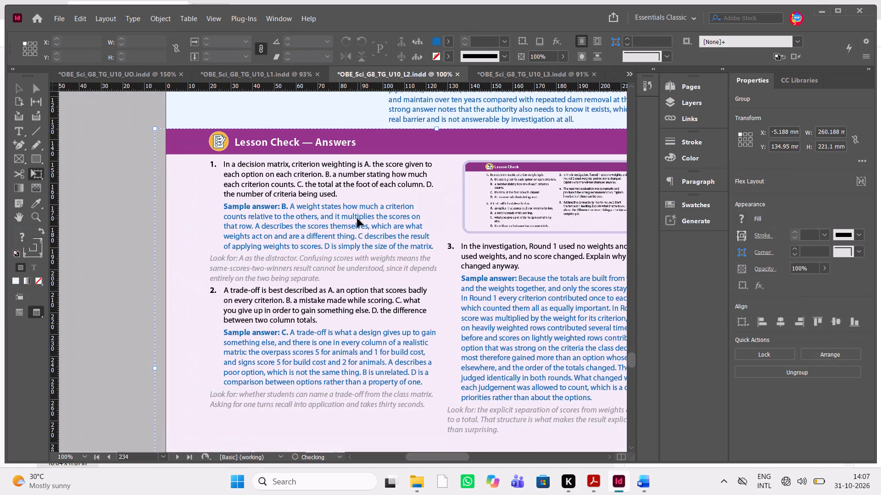
Ungroup the Lesson Check background group on page 234 and deselect its parts.
{"action": "key", "text": "ctrl+shift+g"}
{"action": "scroll", "coordinate": [357, 219], "scroll_direction": "down", "scroll_amount": 1}
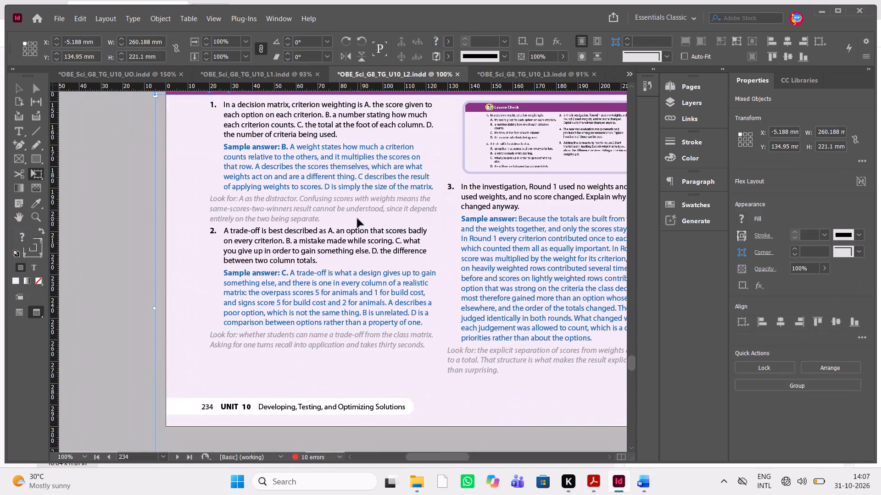
{"action": "scroll", "coordinate": [357, 219], "scroll_direction": "down", "scroll_amount": 1}
{"action": "left_click", "coordinate": [385, 354]}
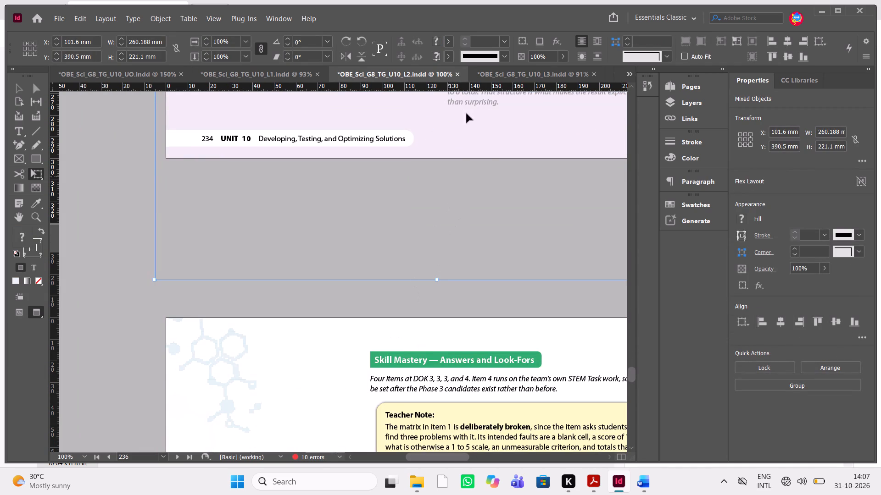
{"action": "left_click", "coordinate": [339, 321]}
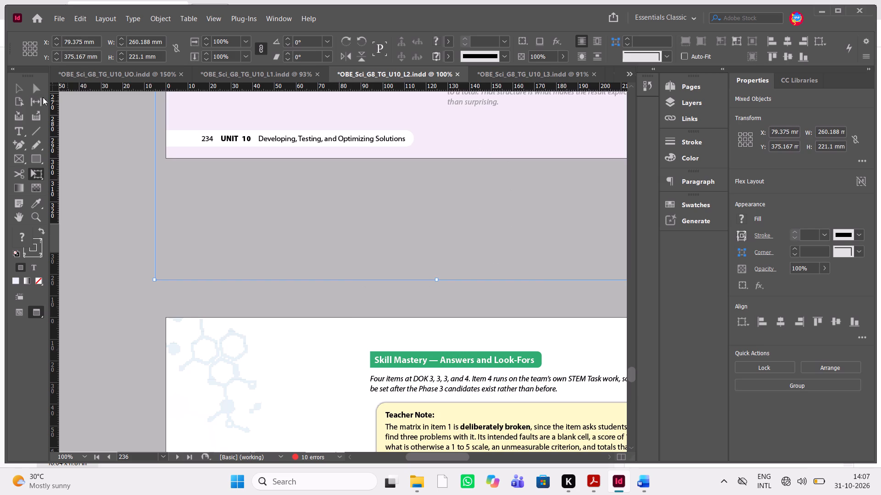
{"action": "left_click", "coordinate": [22, 85]}
{"action": "left_click", "coordinate": [106, 192]}
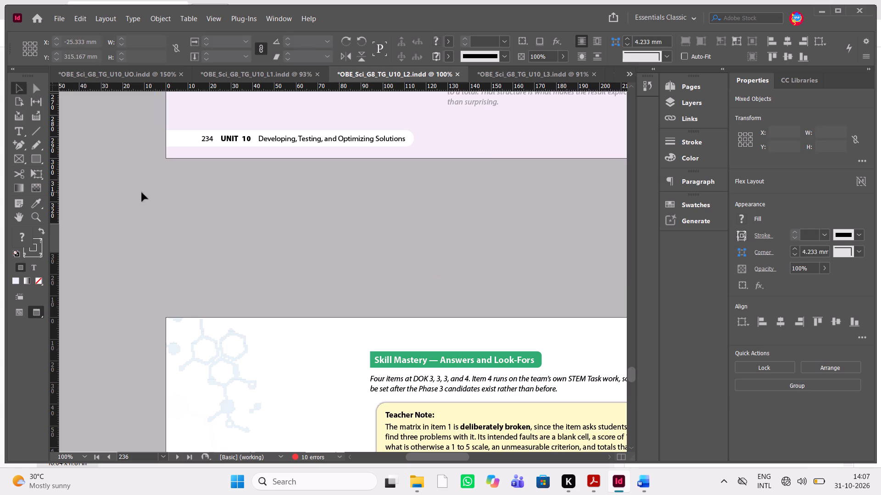
Raise the bottom edge of page 234's light-purple Lesson Check frame to just below the Question 3 Look for note, above the footer.
{"action": "scroll", "coordinate": [189, 217], "scroll_direction": "up", "scroll_amount": 1}
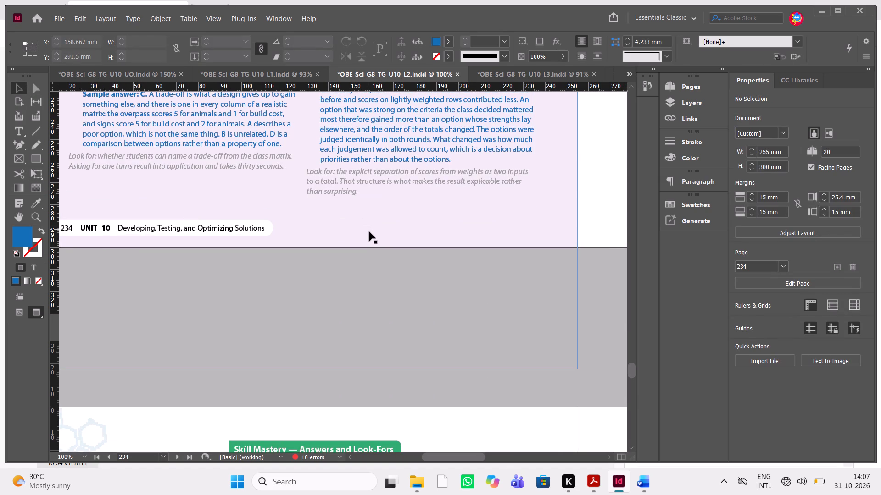
{"action": "left_click", "coordinate": [369, 233]}
{"action": "left_click_drag", "start_coordinate": [297, 368], "coordinate": [350, 203]}
{"action": "left_click", "coordinate": [386, 304]}
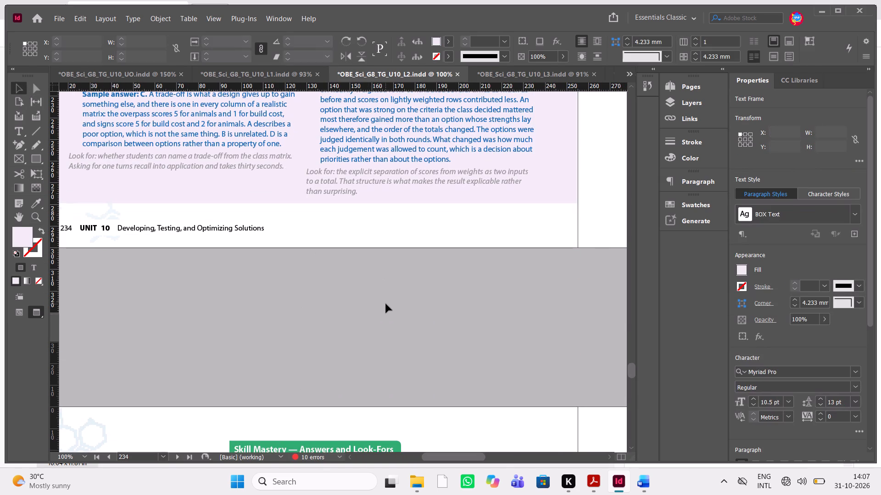
Move the Lesson Summary heading and its text frame on page 235 up together to a Y position of about 166.9 mm.
{"action": "scroll", "coordinate": [386, 304], "scroll_direction": "up", "scroll_amount": 3}
{"action": "scroll", "coordinate": [386, 304], "scroll_direction": "right", "scroll_amount": 1}
{"action": "scroll", "coordinate": [386, 304], "scroll_direction": "left", "scroll_amount": 2}
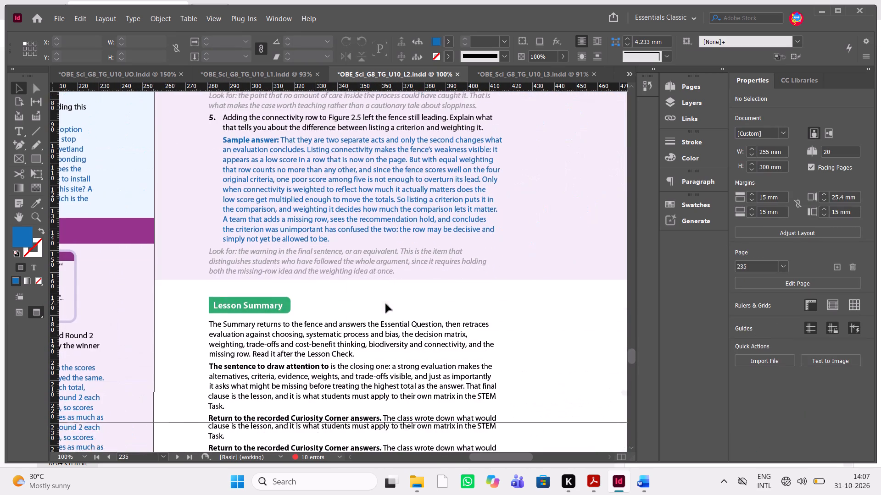
{"action": "left_click_drag", "start_coordinate": [175, 273], "coordinate": [314, 339]}
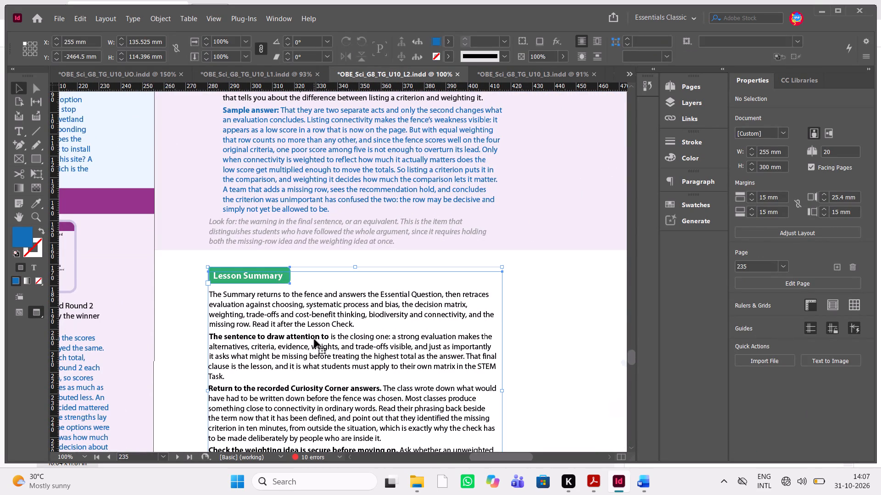
{"action": "key", "text": "shift+Up"}
{"action": "key", "text": "shift+Up"}
{"action": "key", "text": "Down"}
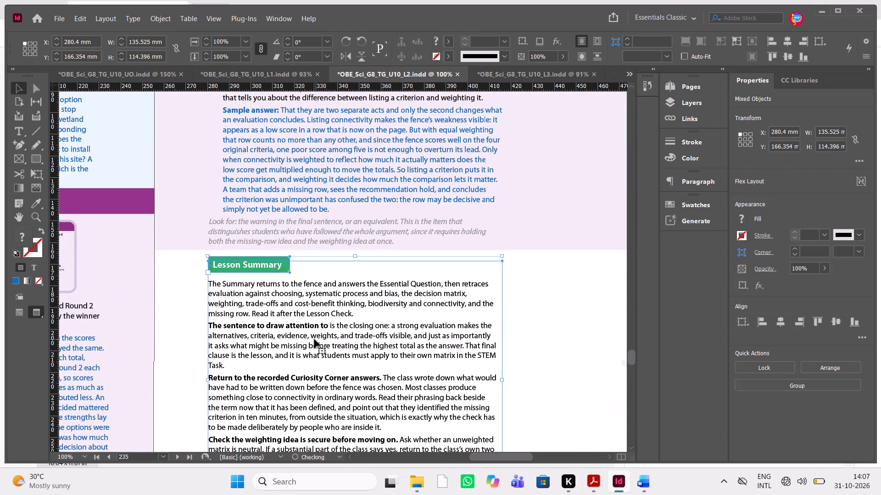
{"action": "key", "text": "Down"}
{"action": "scroll", "coordinate": [314, 339], "scroll_direction": "down", "scroll_amount": 1}
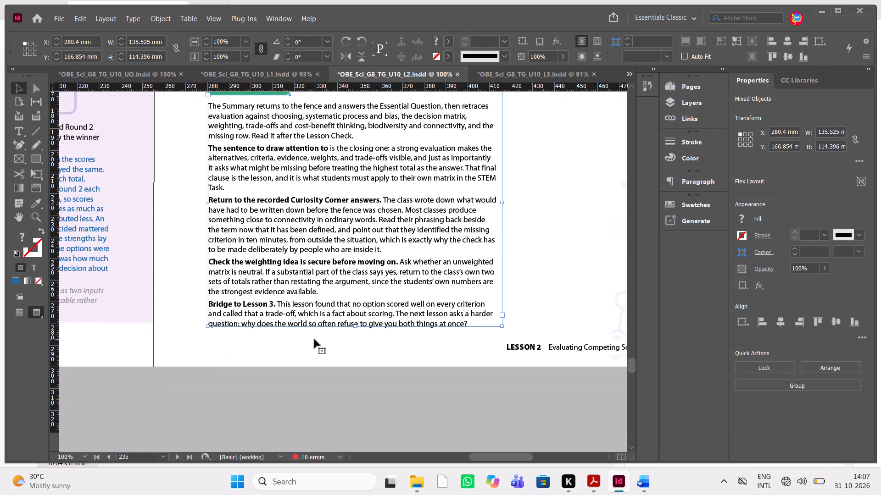
Switch to the reviewer's PDF in Acrobat and read the comments from the Lesson Summary page through PDF page 49.
{"action": "key", "text": "alt+Tab"}
{"action": "scroll", "coordinate": [398, 374], "scroll_direction": "down", "scroll_amount": 2}
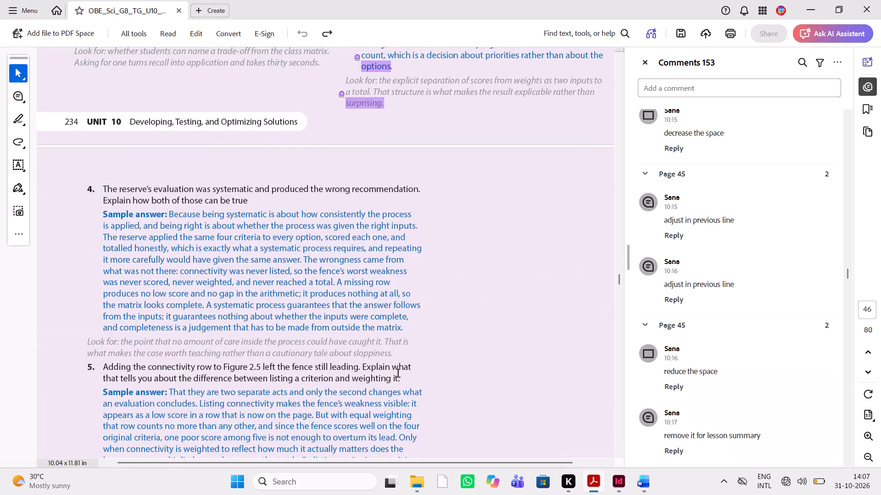
{"action": "scroll", "coordinate": [398, 374], "scroll_direction": "down", "scroll_amount": 2}
{"action": "key", "text": "alt+Tab"}
{"action": "key", "text": "alt+Tab"}
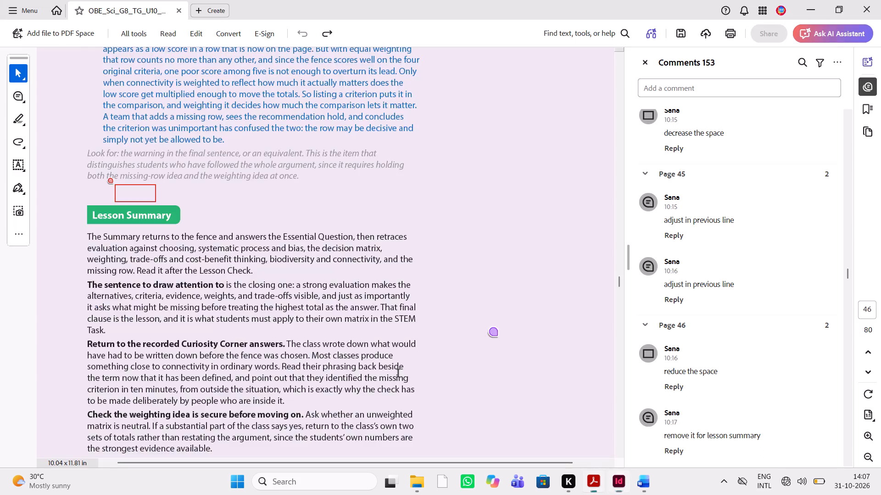
{"action": "scroll", "coordinate": [398, 374], "scroll_direction": "down", "scroll_amount": 1}
{"action": "scroll", "coordinate": [398, 374], "scroll_direction": "left", "scroll_amount": 1}
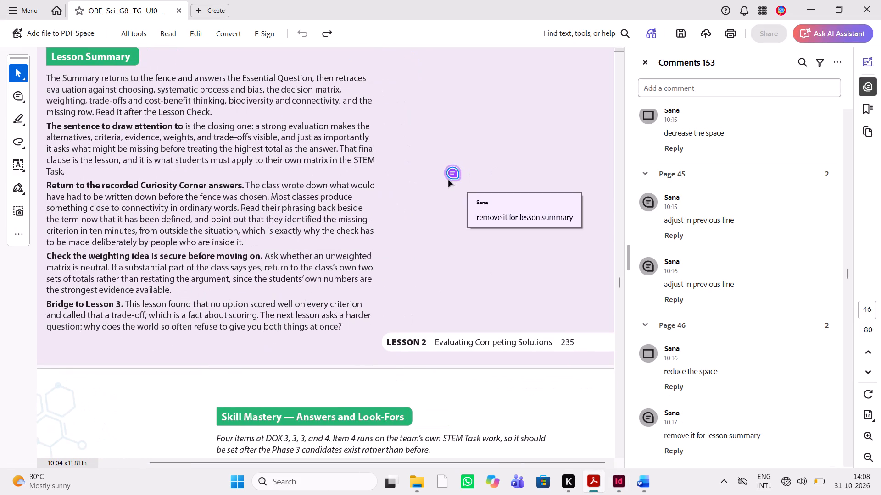
{"action": "scroll", "coordinate": [431, 316], "scroll_direction": "down", "scroll_amount": 2}
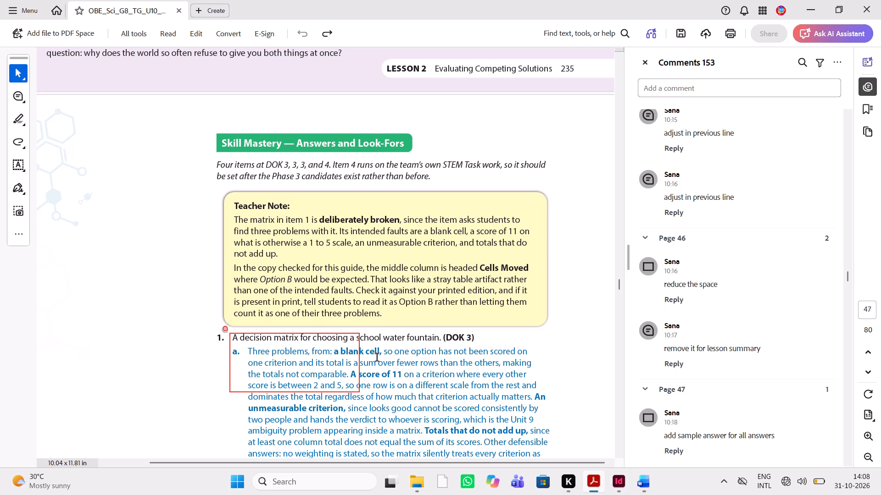
{"action": "scroll", "coordinate": [377, 358], "scroll_direction": "down", "scroll_amount": 7}
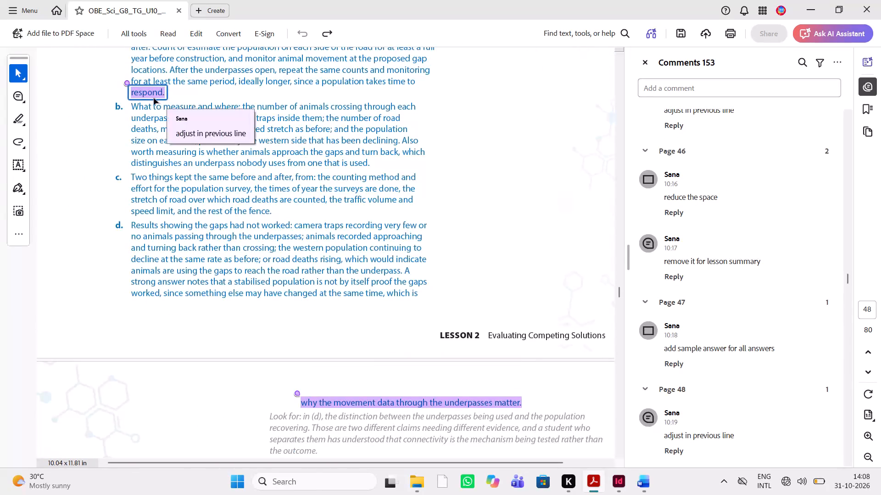
{"action": "scroll", "coordinate": [454, 379], "scroll_direction": "down", "scroll_amount": 1}
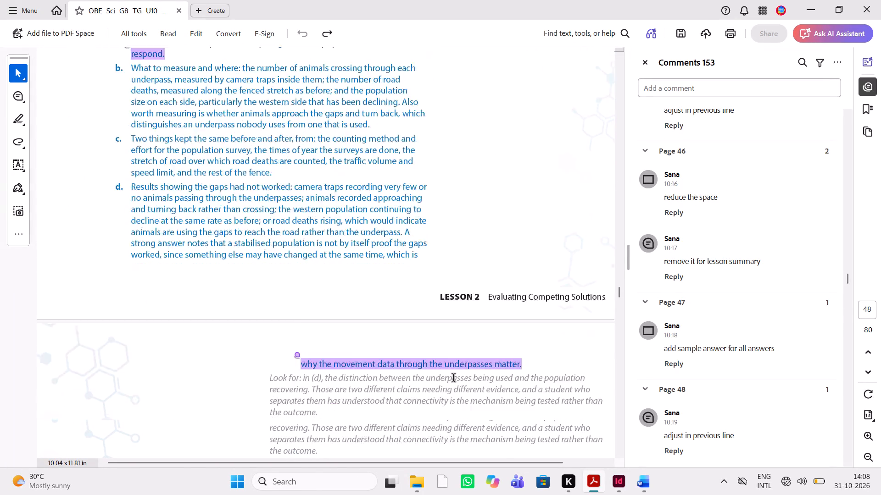
{"action": "scroll", "coordinate": [454, 379], "scroll_direction": "down", "scroll_amount": 4}
{"action": "scroll", "coordinate": [454, 379], "scroll_direction": "up", "scroll_amount": 1}
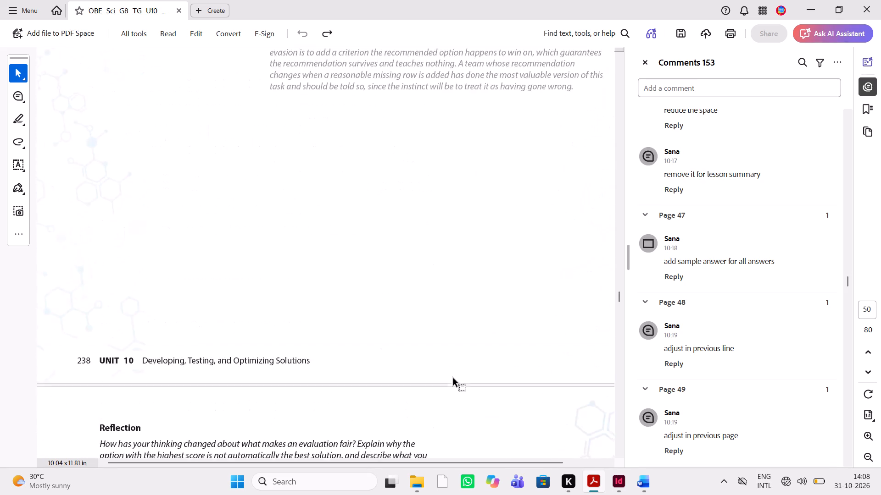
{"action": "scroll", "coordinate": [454, 379], "scroll_direction": "up", "scroll_amount": 2}
Switch to InDesign and copy page 234's bold "Sample answer:" label to the start of Question 1's first answer on page 236.
{"action": "key", "text": "alt+Tab"}
{"action": "scroll", "coordinate": [454, 379], "scroll_direction": "down", "scroll_amount": 2}
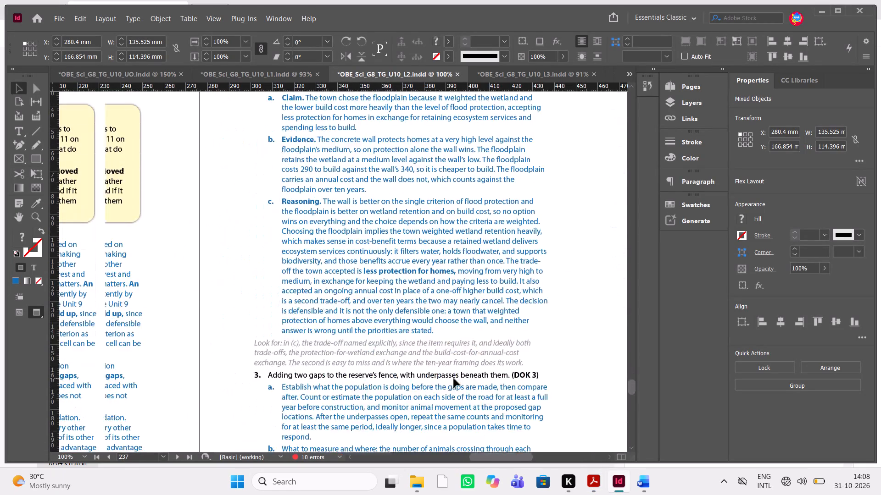
{"action": "scroll", "coordinate": [454, 379], "scroll_direction": "down", "scroll_amount": 1}
{"action": "scroll", "coordinate": [454, 379], "scroll_direction": "up", "scroll_amount": 1}
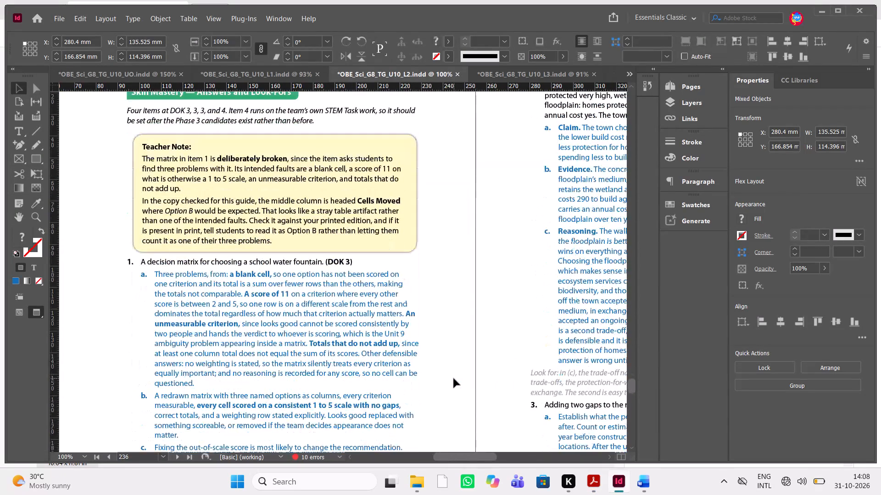
{"action": "double_click", "coordinate": [245, 289]}
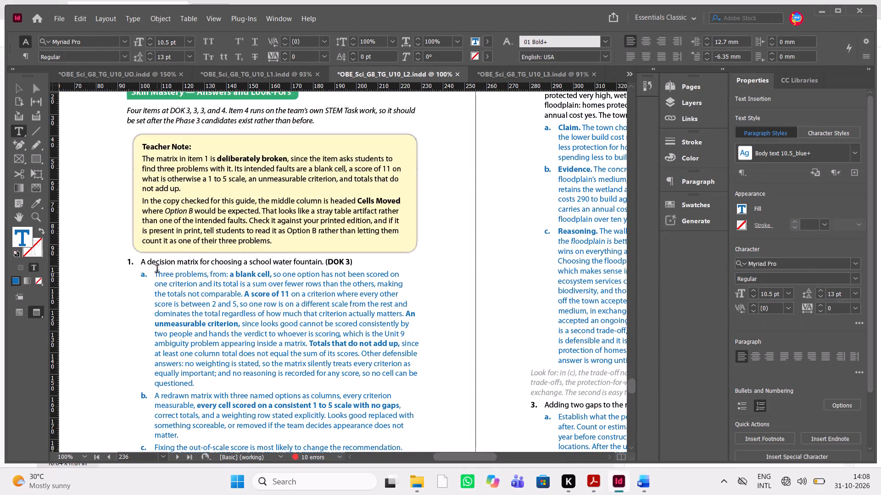
{"action": "left_click", "coordinate": [157, 269]}
{"action": "scroll", "coordinate": [157, 269], "scroll_direction": "up", "scroll_amount": 3}
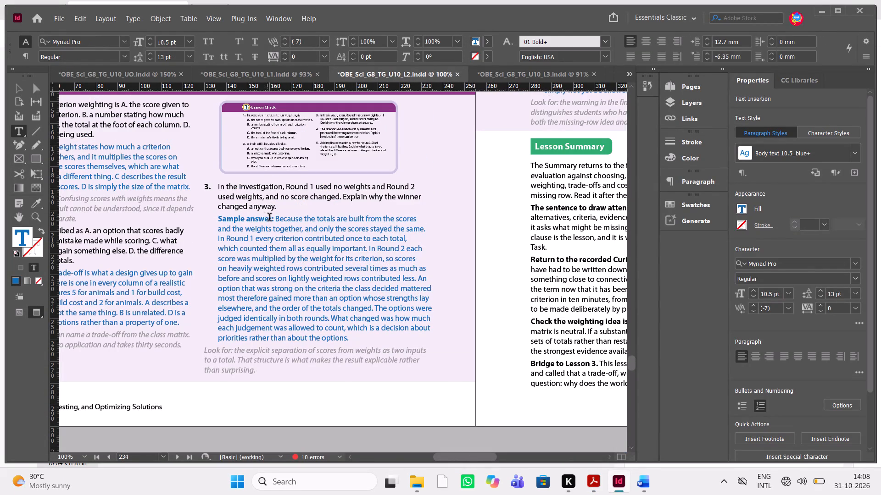
{"action": "left_click_drag", "start_coordinate": [273, 220], "coordinate": [219, 218]}
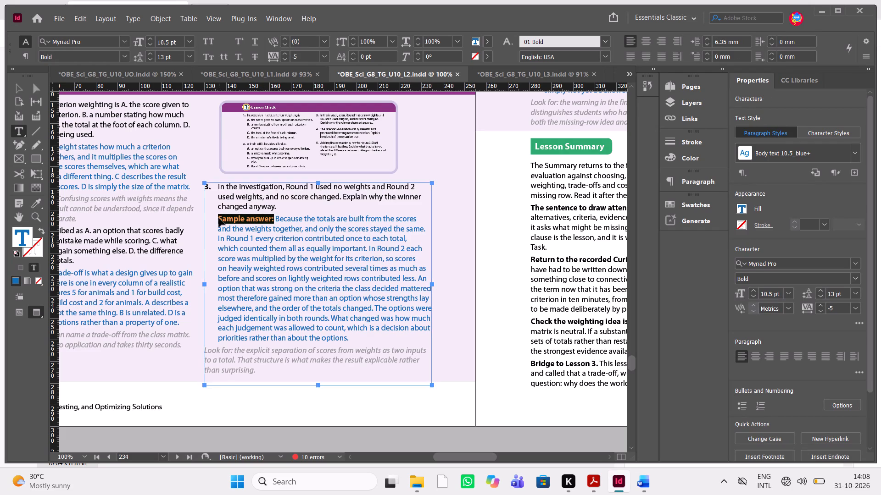
{"action": "key", "text": "ctrl+c"}
{"action": "scroll", "coordinate": [258, 283], "scroll_direction": "down", "scroll_amount": 6}
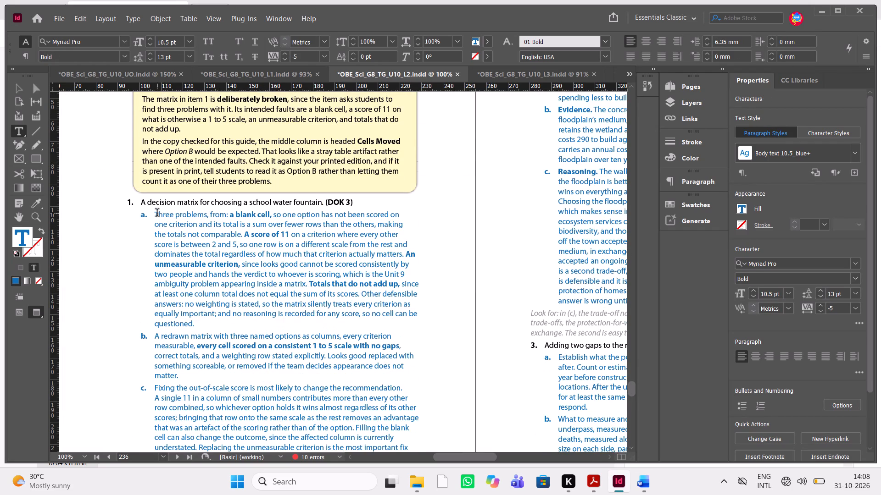
{"action": "left_click", "coordinate": [155, 214]}
{"action": "key", "text": "ctrl+v"}
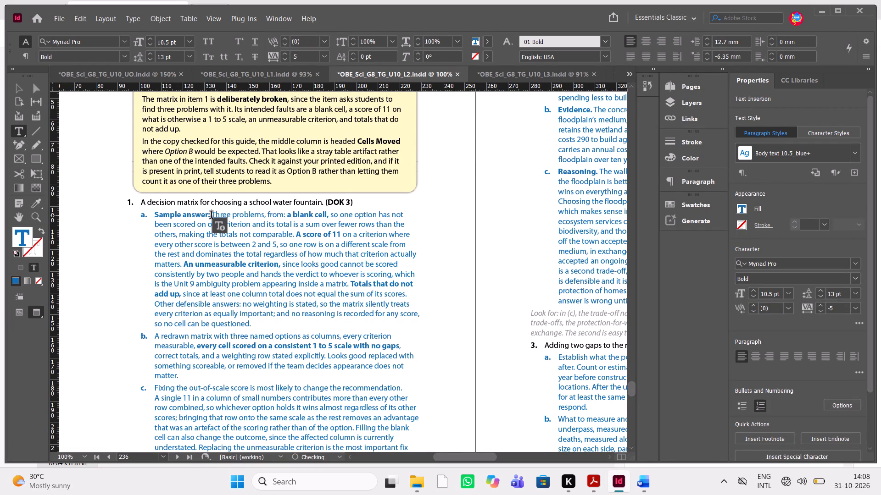
Add a bold "a." after the "Sample answer:" label in Question 1's first answer.
{"action": "key", "text": "a"}
{"action": "key", "text": "period"}
{"action": "key", "text": "BackSpace"}
{"action": "key", "text": "a"}
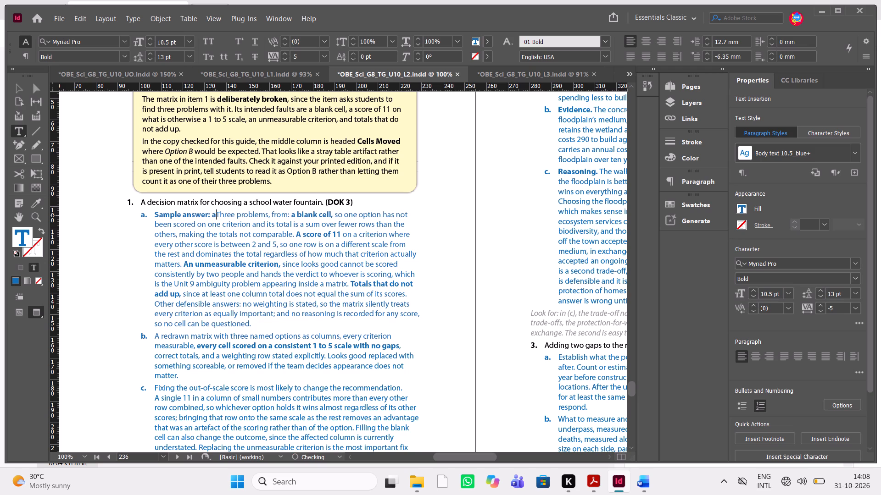
{"action": "key", "text": "period"}
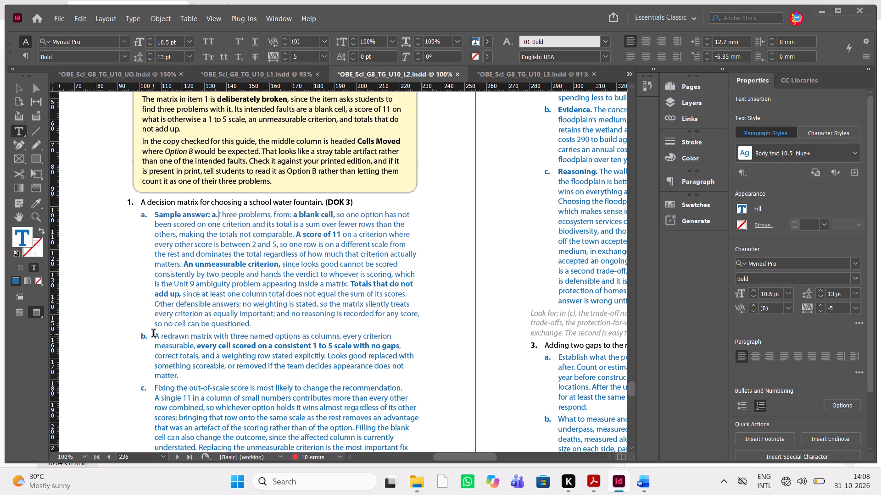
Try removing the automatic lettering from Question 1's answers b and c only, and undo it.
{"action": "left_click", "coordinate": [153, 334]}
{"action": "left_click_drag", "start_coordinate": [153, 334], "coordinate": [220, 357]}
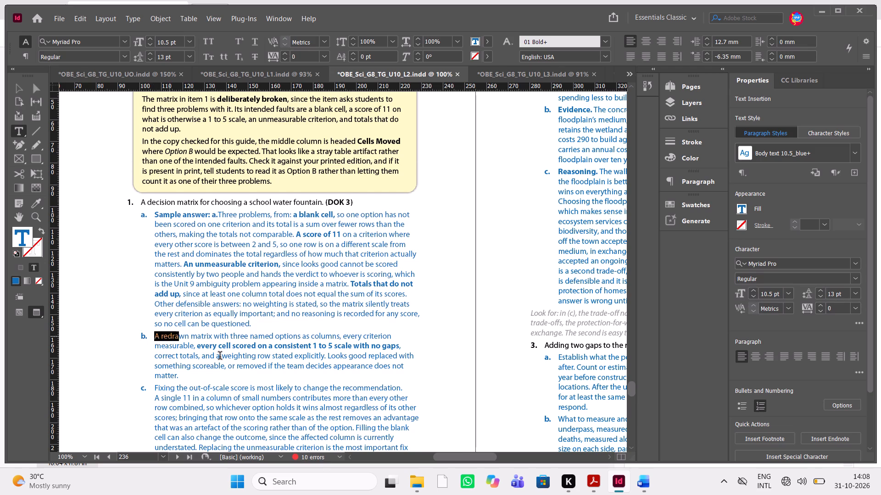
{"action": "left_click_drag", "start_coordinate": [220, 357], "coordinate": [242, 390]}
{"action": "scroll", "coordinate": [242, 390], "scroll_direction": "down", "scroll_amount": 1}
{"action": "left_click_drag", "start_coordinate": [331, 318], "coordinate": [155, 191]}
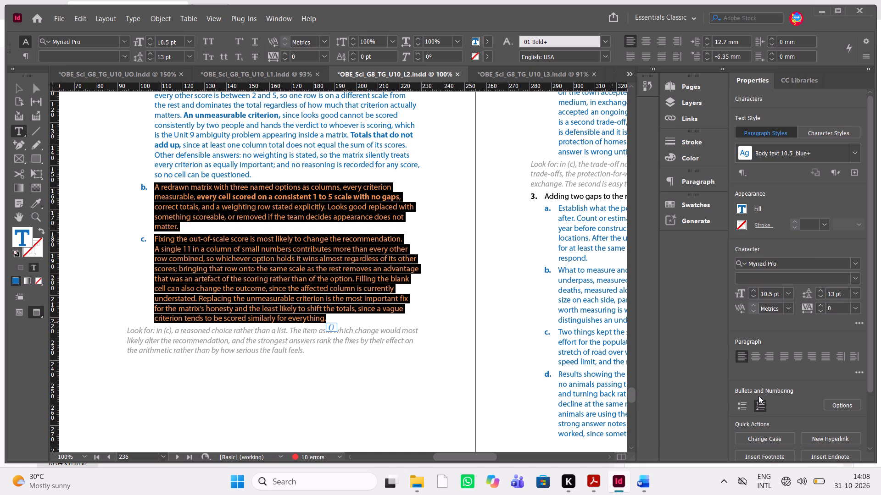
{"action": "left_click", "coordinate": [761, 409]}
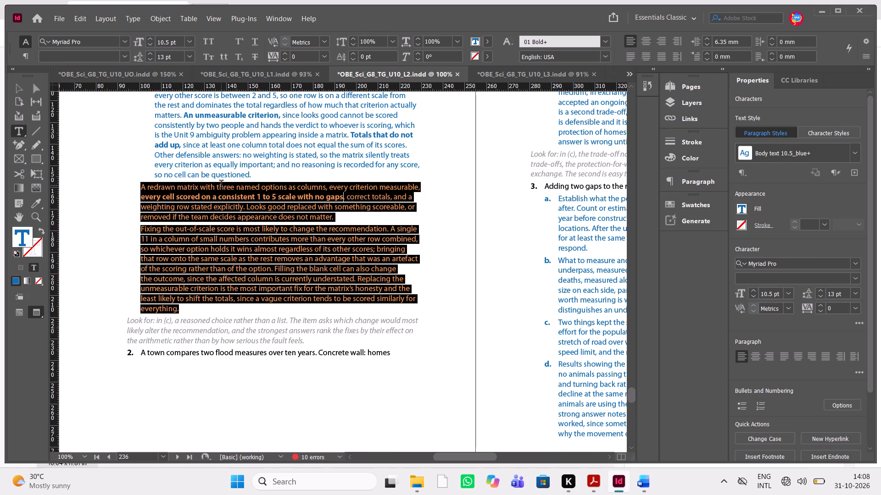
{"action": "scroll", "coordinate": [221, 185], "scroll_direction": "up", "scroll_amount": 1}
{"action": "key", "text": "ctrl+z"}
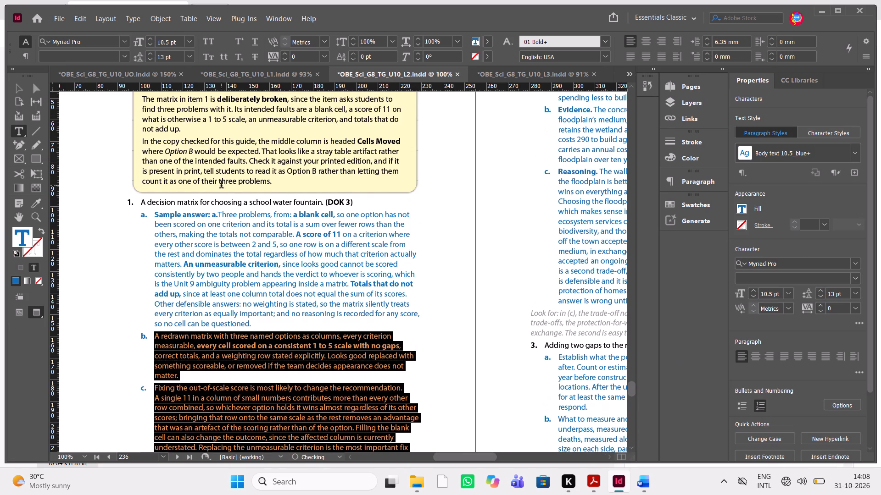
Remove the automatic list lettering from all three Question 1 answers on page 236.
{"action": "scroll", "coordinate": [257, 298], "scroll_direction": "down", "scroll_amount": 1}
{"action": "left_click_drag", "start_coordinate": [327, 352], "coordinate": [296, 322]}
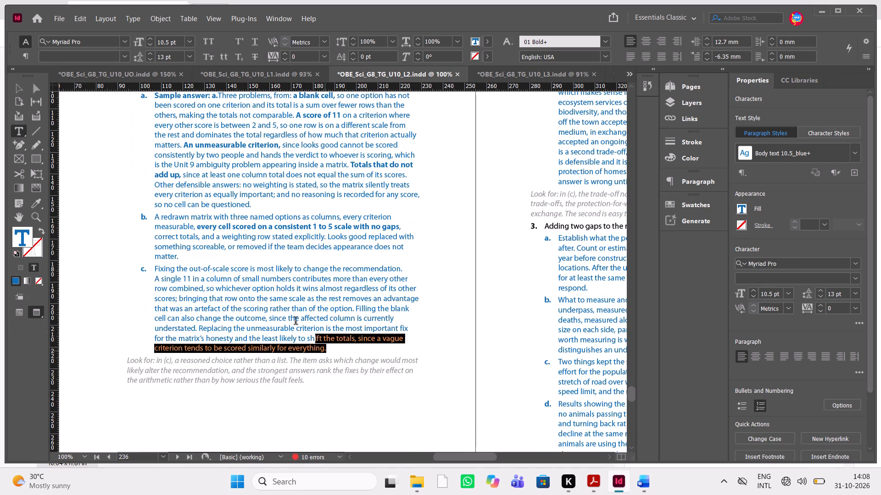
{"action": "left_click_drag", "start_coordinate": [296, 322], "coordinate": [157, 227]}
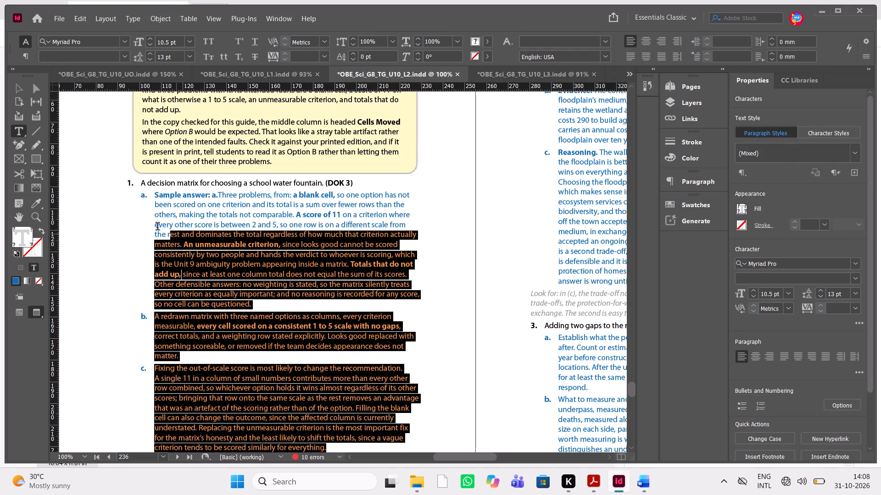
{"action": "left_click_drag", "start_coordinate": [157, 227], "coordinate": [154, 197]}
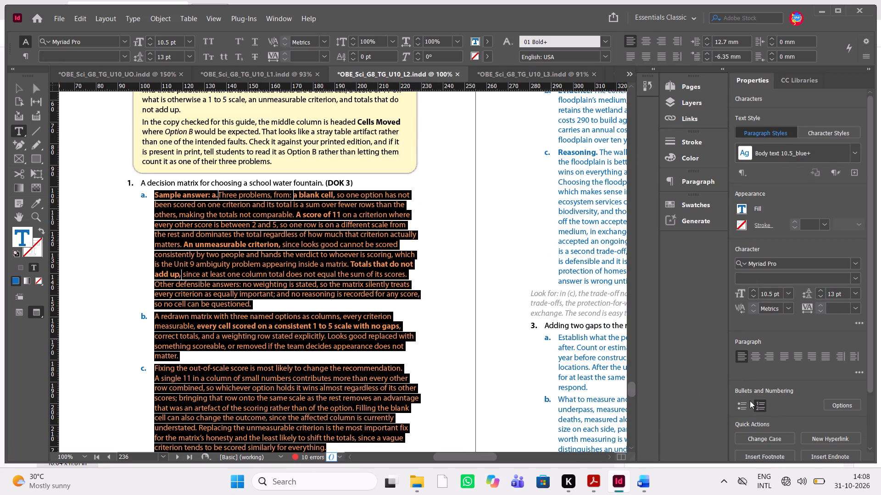
{"action": "left_click", "coordinate": [761, 401]}
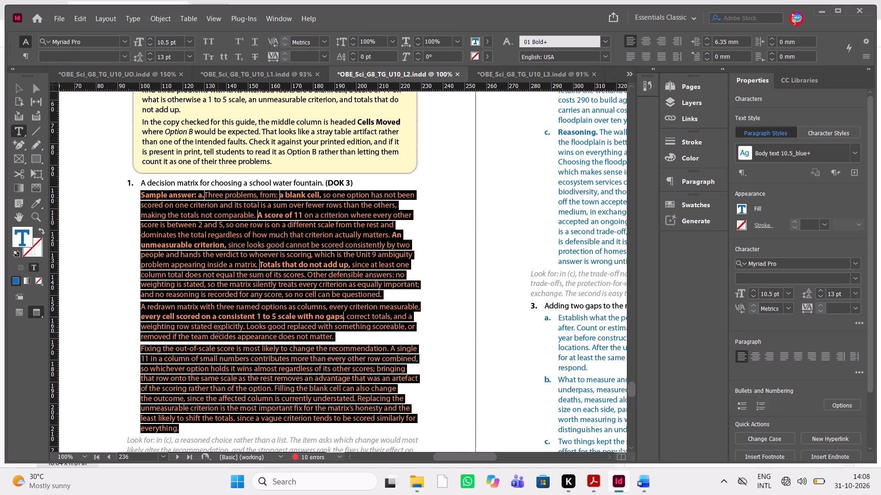
{"action": "left_click", "coordinate": [216, 330]}
Add a bold "b." followed by a space before Question 1's answer beginning "A redrawn matrix".
{"action": "left_click", "coordinate": [139, 306]}
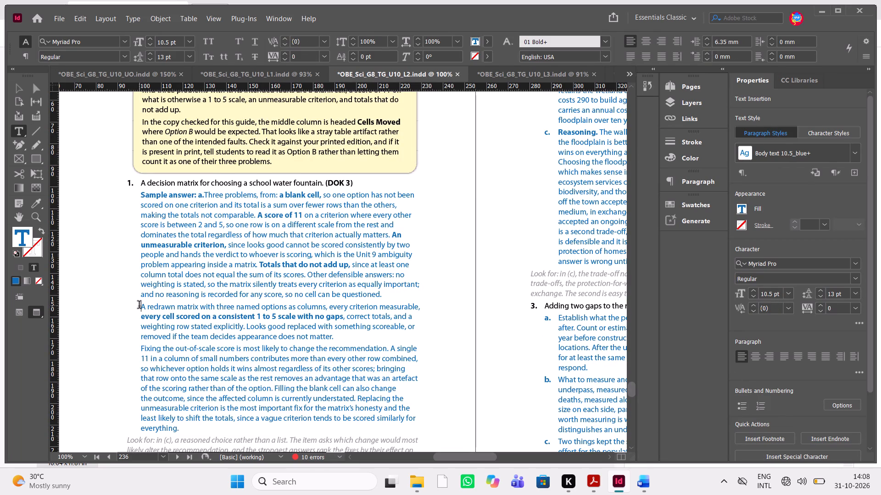
{"action": "type", "text": "b."}
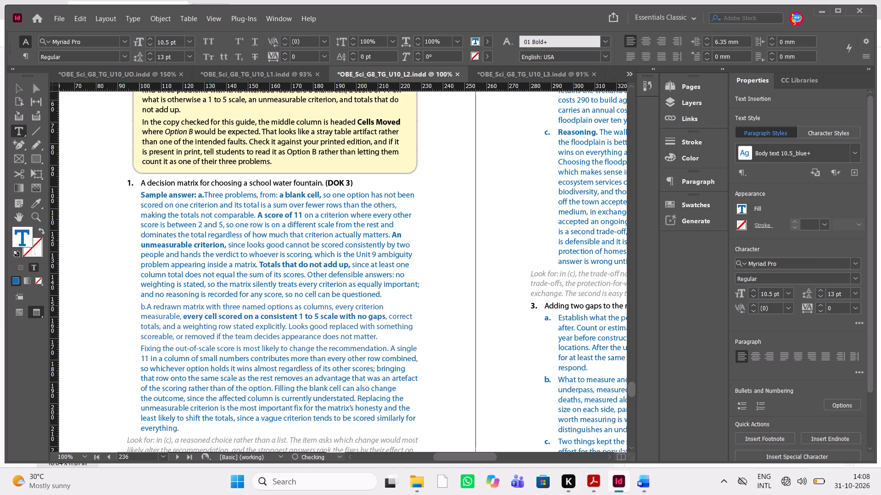
{"action": "key", "text": "shift+Left"}
{"action": "key", "text": "shift+Left"}
{"action": "key", "text": "ctrl+shift+b"}
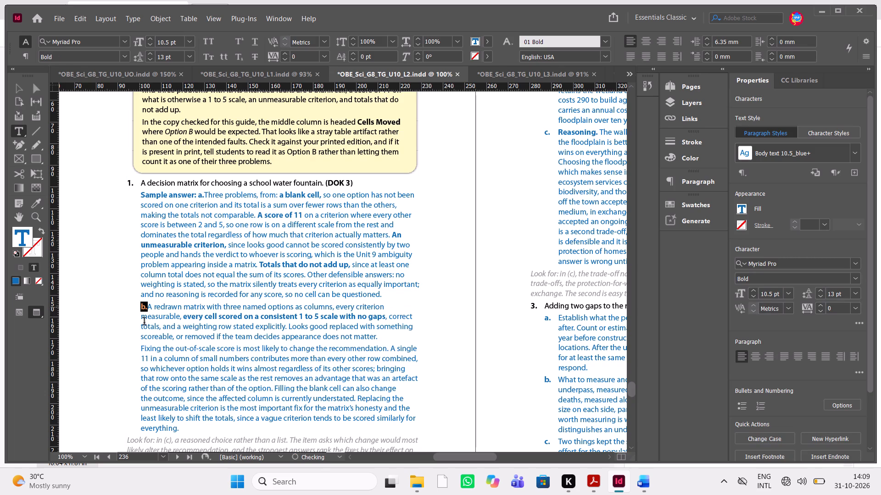
{"action": "left_click", "coordinate": [143, 345]}
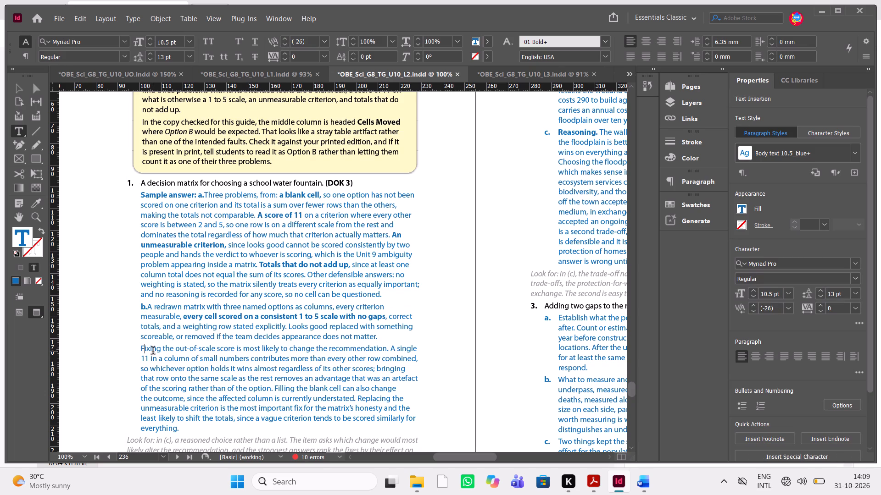
{"action": "left_click", "coordinate": [136, 346]}
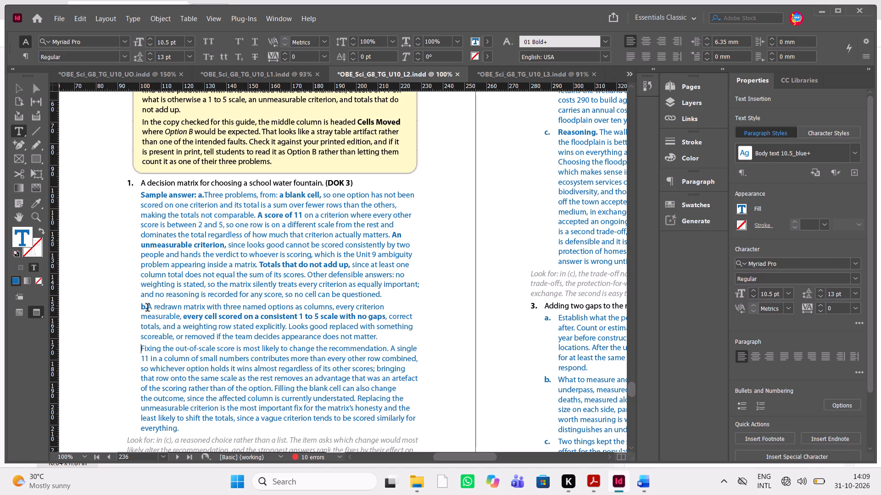
{"action": "left_click", "coordinate": [147, 308]}
{"action": "key", "text": "space"}
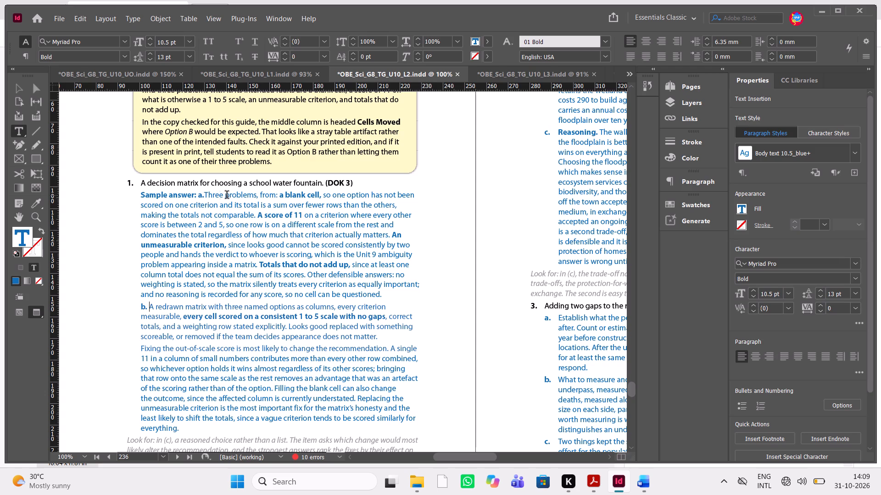
Add a bold "c." followed by a space before Question 1's answer beginning "Fixing the out-of-scale score".
{"action": "left_click", "coordinate": [139, 352]}
{"action": "type", "text": "c."}
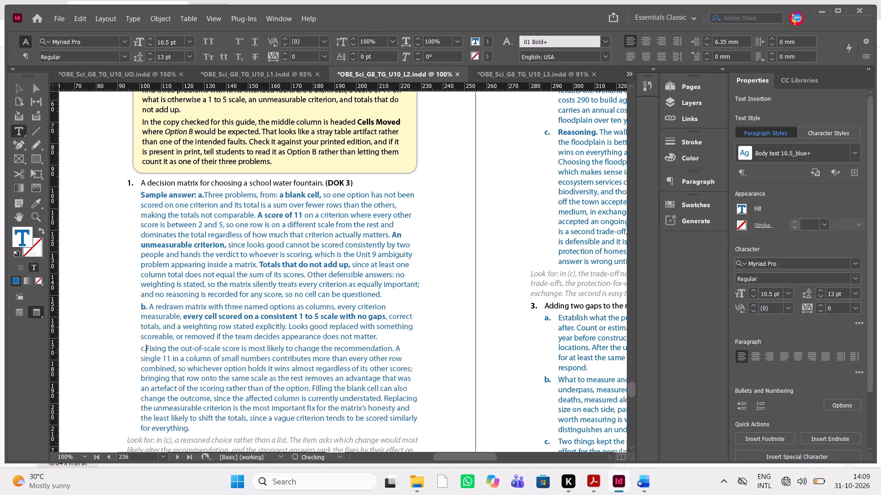
{"action": "key", "text": "shift+Left"}
{"action": "key", "text": "shift+Left"}
{"action": "key", "text": "ctrl+shift+b"}
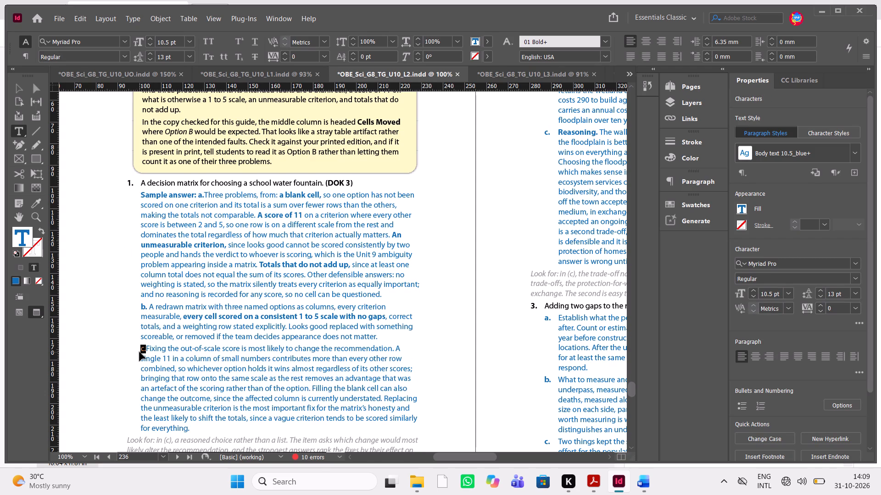
{"action": "key", "text": "ctrl+shift+b"}
{"action": "left_click", "coordinate": [155, 343]}
{"action": "left_click_drag", "start_coordinate": [144, 349], "coordinate": [137, 349]}
{"action": "key", "text": "ctrl+shift+b"}
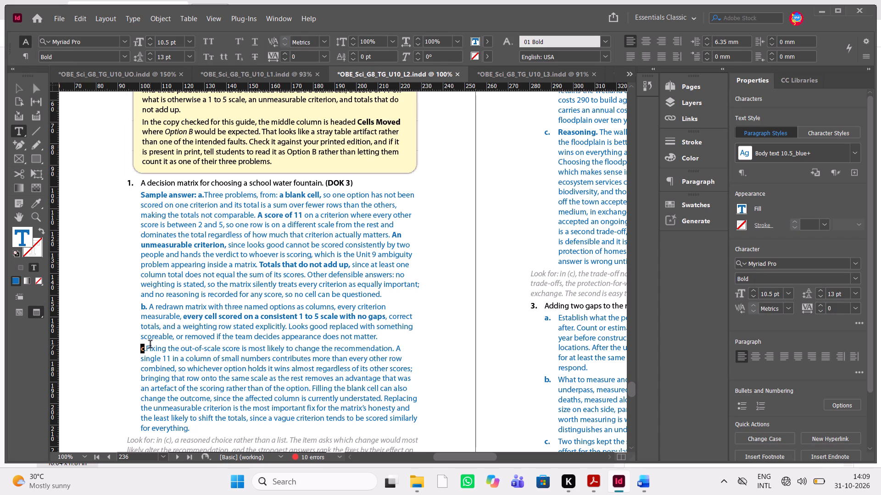
{"action": "left_click", "coordinate": [150, 345]}
{"action": "left_click", "coordinate": [145, 348]}
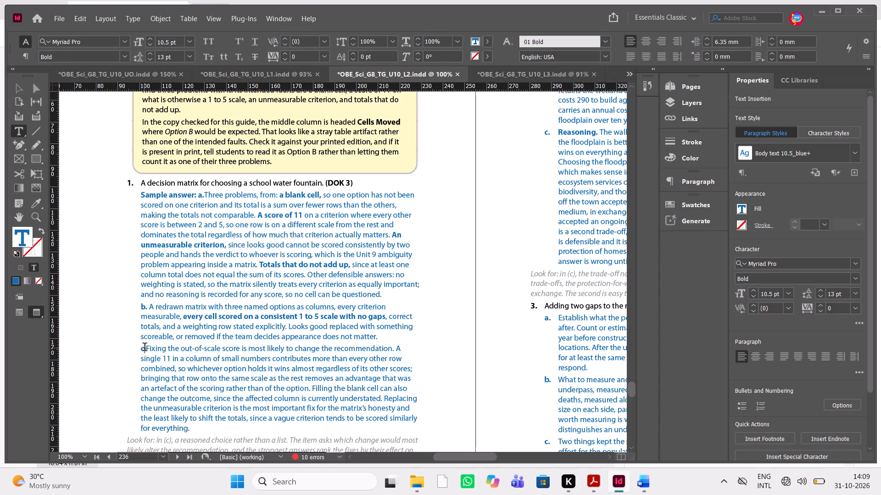
{"action": "key", "text": "Right"}
{"action": "key", "text": "space"}
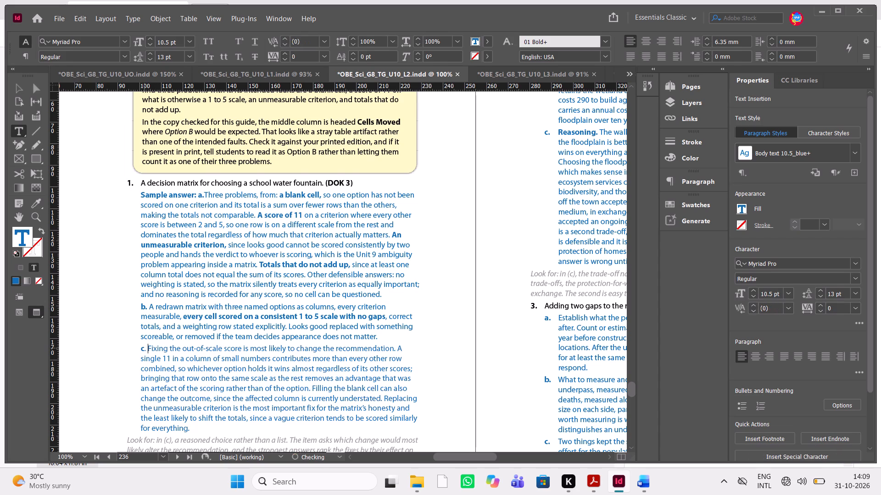
Insert two paragraph breaks after Question 1's Look for note on page 236 to push Question 2 onto page 237.
{"action": "scroll", "coordinate": [145, 348], "scroll_direction": "down", "scroll_amount": 2}
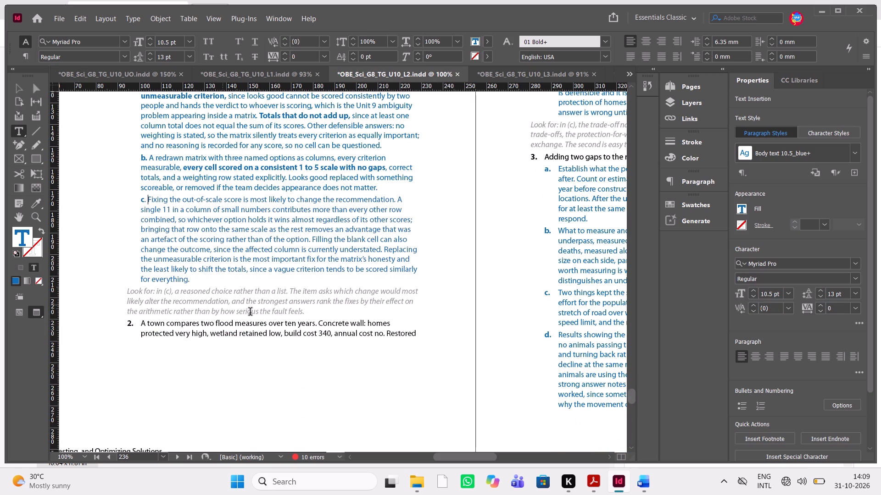
{"action": "left_click", "coordinate": [331, 307]}
{"action": "scroll", "coordinate": [331, 307], "scroll_direction": "up", "scroll_amount": 2}
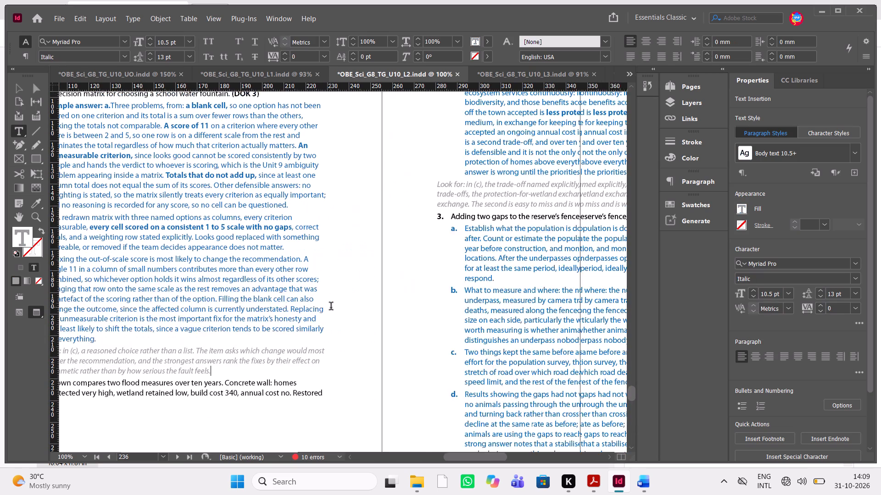
{"action": "scroll", "coordinate": [331, 307], "scroll_direction": "up", "scroll_amount": 1}
{"action": "scroll", "coordinate": [331, 307], "scroll_direction": "down", "scroll_amount": 3}
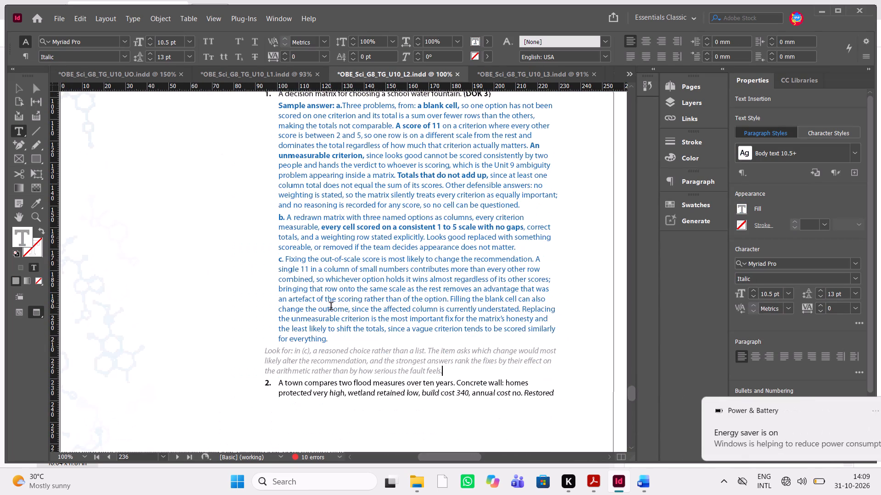
{"action": "key", "text": "Return"}
{"action": "key", "text": "Return"}
{"action": "scroll", "coordinate": [331, 307], "scroll_direction": "up", "scroll_amount": 1}
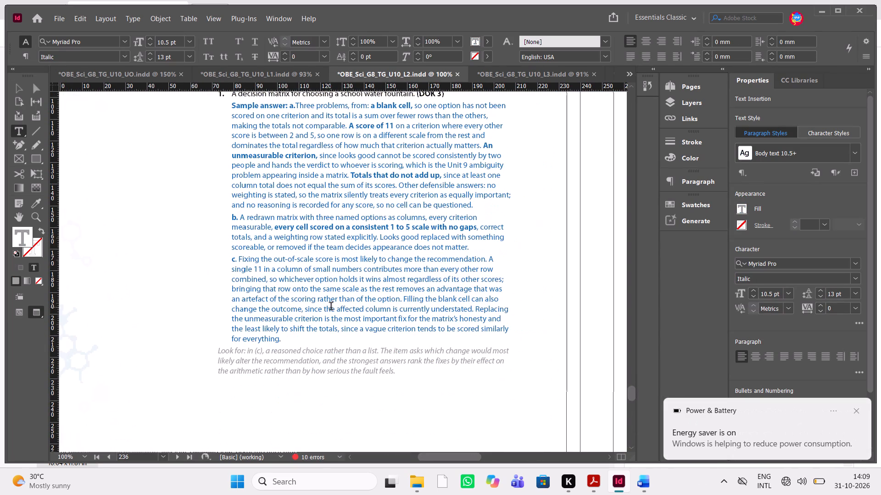
{"action": "scroll", "coordinate": [331, 307], "scroll_direction": "up", "scroll_amount": 2}
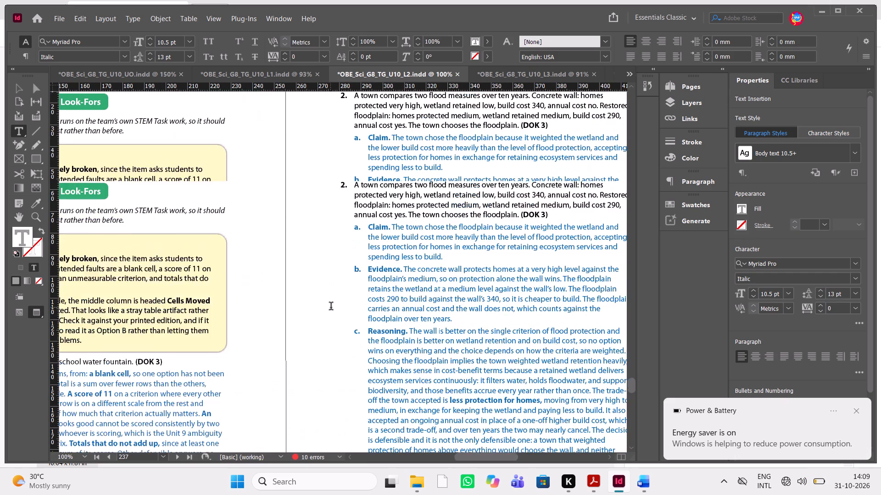
Insert the copied bold "Sample answer:" label before "Claim." in Question 2's first answer on page 237.
{"action": "scroll", "coordinate": [331, 307], "scroll_direction": "up", "scroll_amount": 1}
{"action": "scroll", "coordinate": [331, 307], "scroll_direction": "down", "scroll_amount": 1}
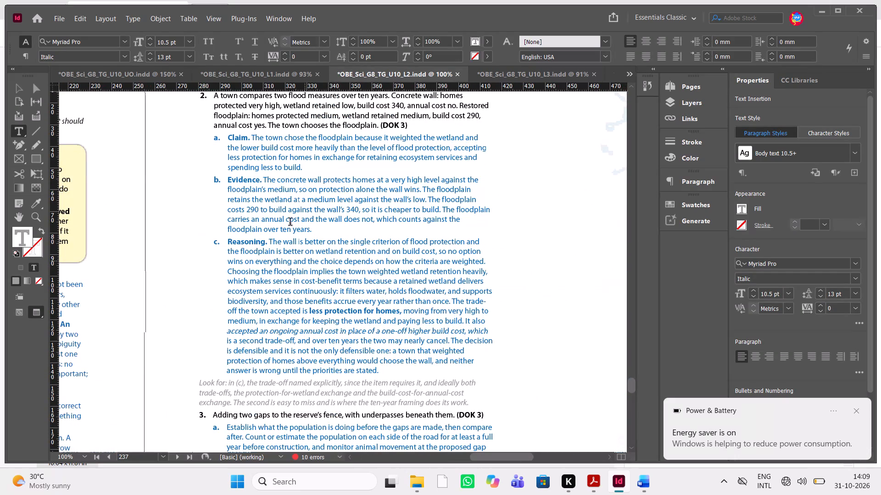
{"action": "left_click", "coordinate": [229, 136]}
{"action": "key", "text": "ctrl+v"}
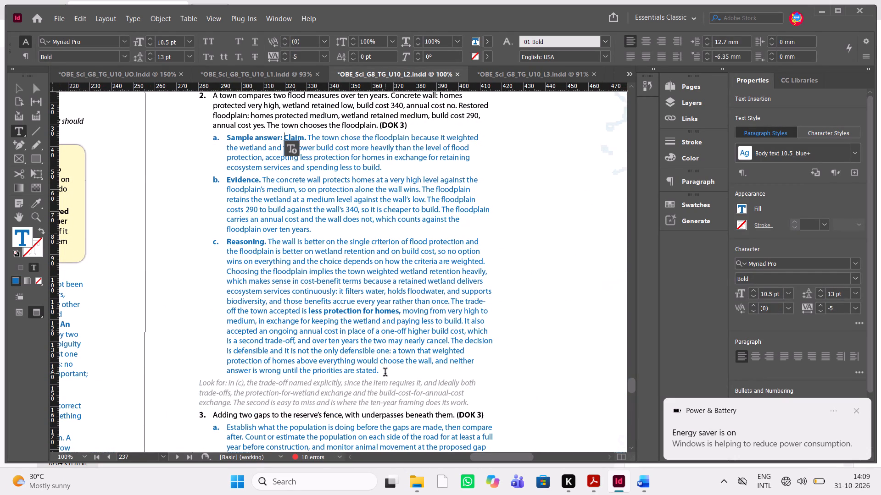
Remove the automatic list lettering from the Claim, Evidence and Reasoning answers of Question 2.
{"action": "left_click_drag", "start_coordinate": [385, 373], "coordinate": [228, 141]}
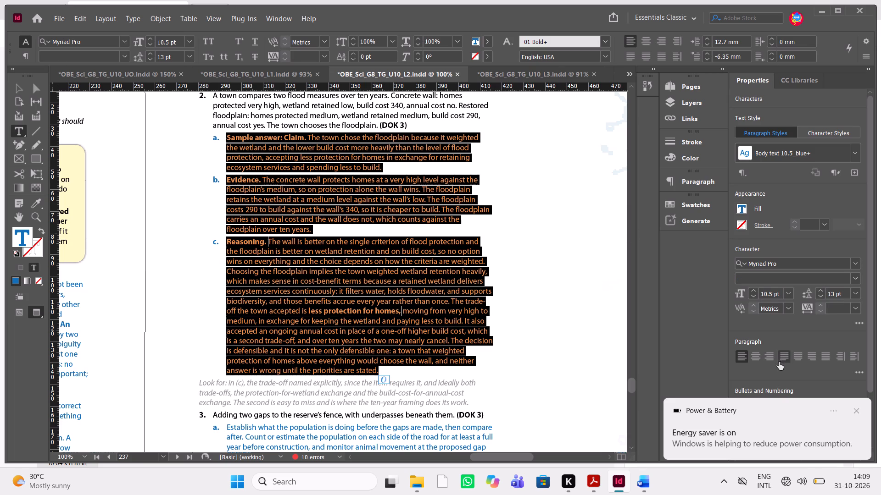
{"action": "left_click", "coordinate": [853, 409]}
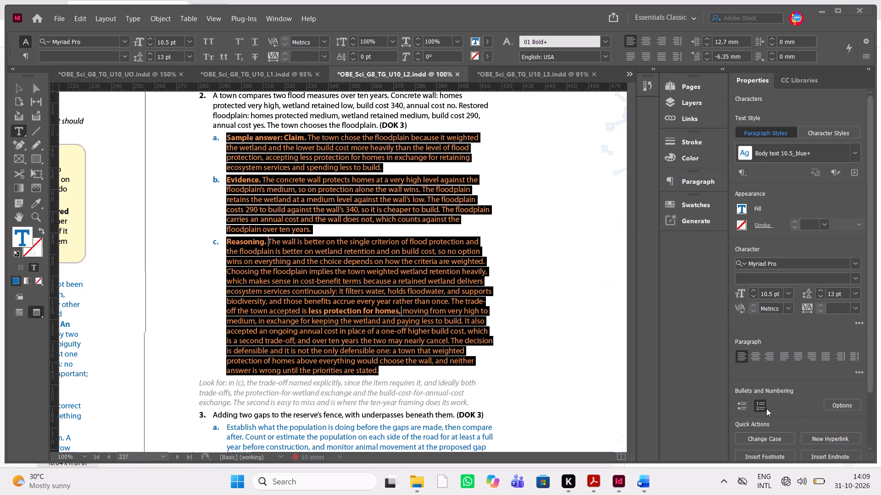
{"action": "left_click", "coordinate": [764, 400]}
{"action": "left_click", "coordinate": [229, 188]}
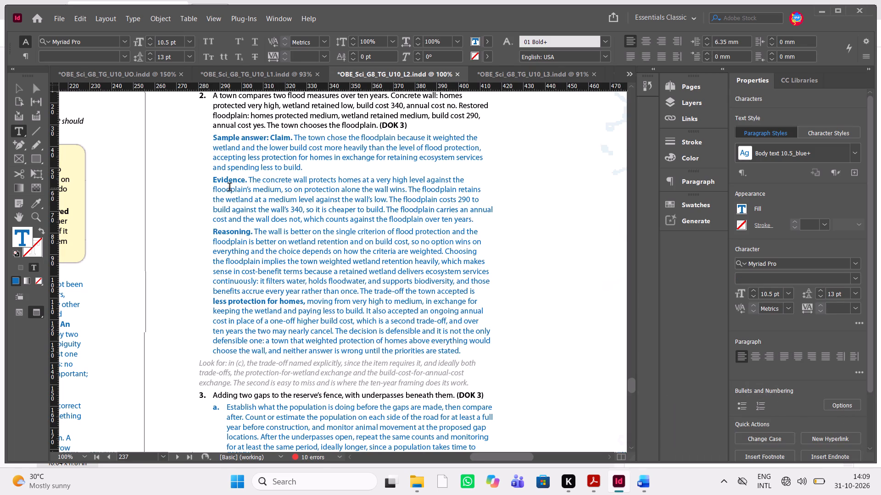
Add a bold "b." followed by a space before "Evidence." in Question 2's answers.
{"action": "left_click", "coordinate": [212, 182]}
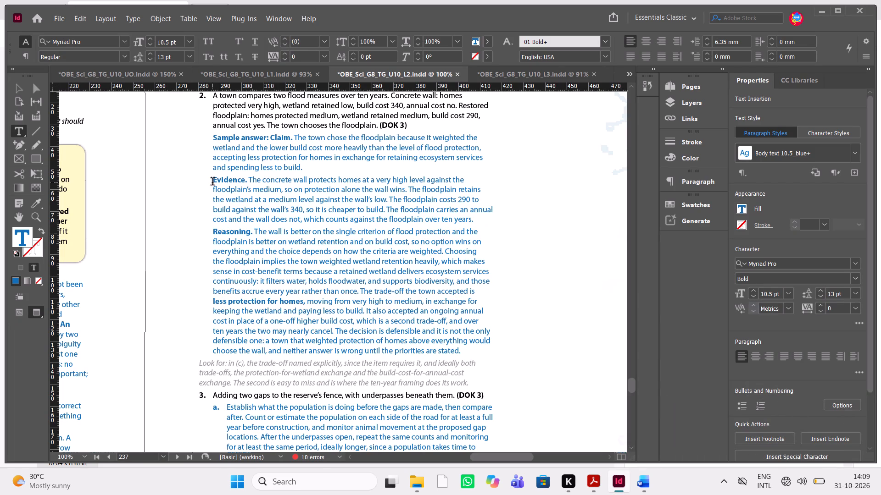
{"action": "type", "text": "b."}
{"action": "key", "text": "space"}
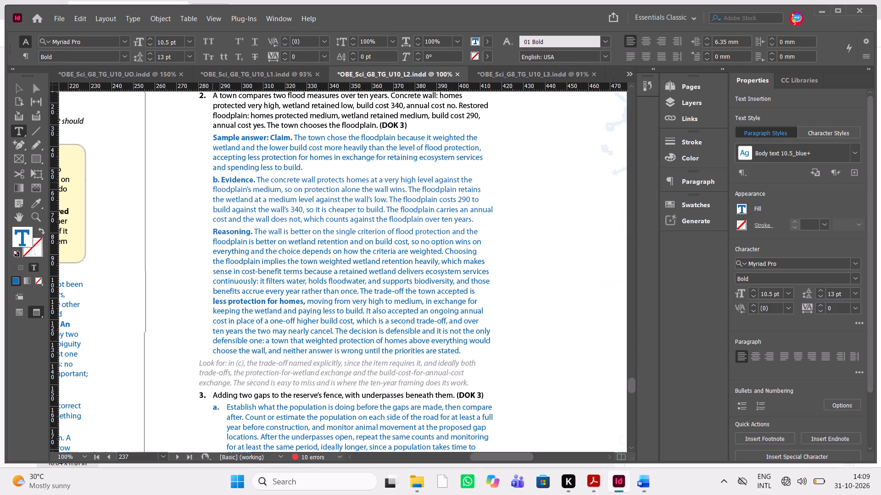
Add a bold capital "C." followed by a space before "Reasoning." in Question 2's answers.
{"action": "left_click", "coordinate": [214, 232]}
{"action": "type", "text": "c."}
{"action": "key", "text": "space"}
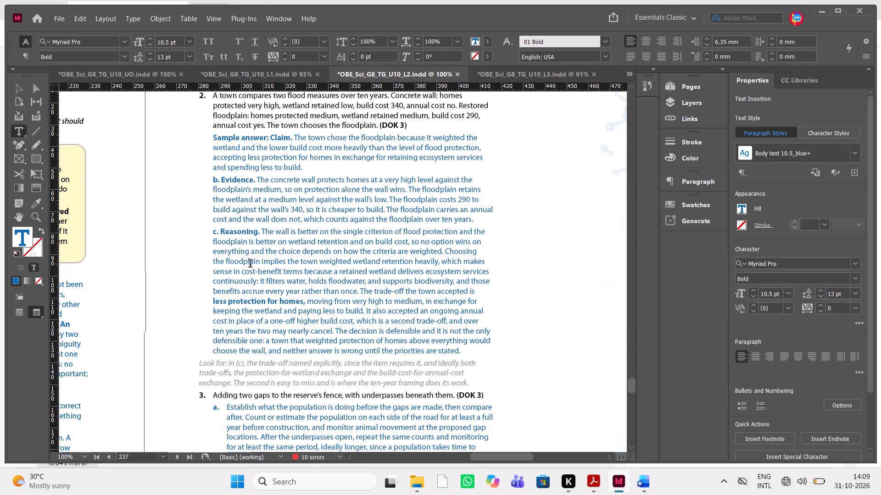
{"action": "left_click", "coordinate": [216, 231]}
{"action": "key", "text": "BackSpace"}
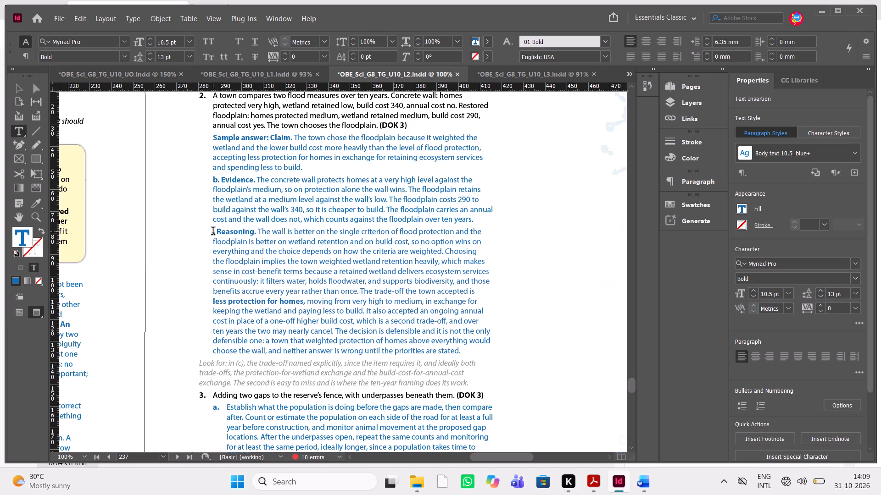
{"action": "key", "text": "shift+c"}
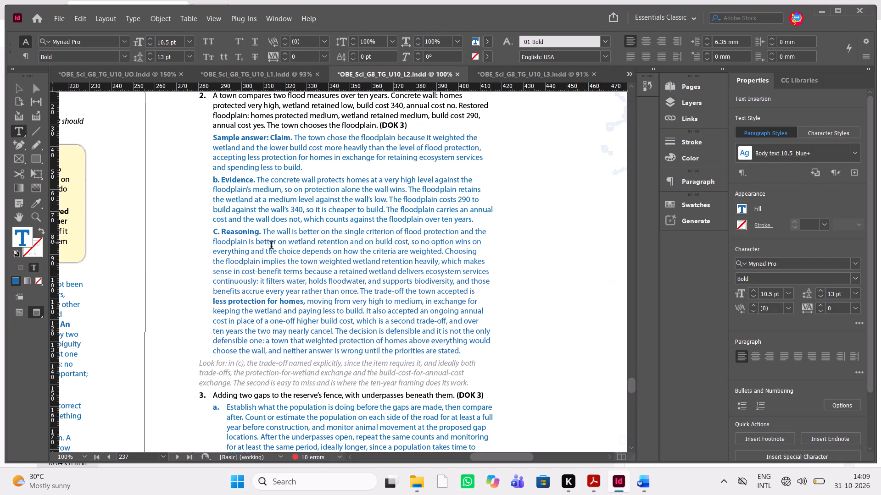
Insert the bold label "Sample answer:a." followed by a space before Question 3's answer beginning "Establish what the population is doing".
{"action": "scroll", "coordinate": [271, 246], "scroll_direction": "down", "scroll_amount": 1}
{"action": "scroll", "coordinate": [324, 267], "scroll_direction": "down", "scroll_amount": 1}
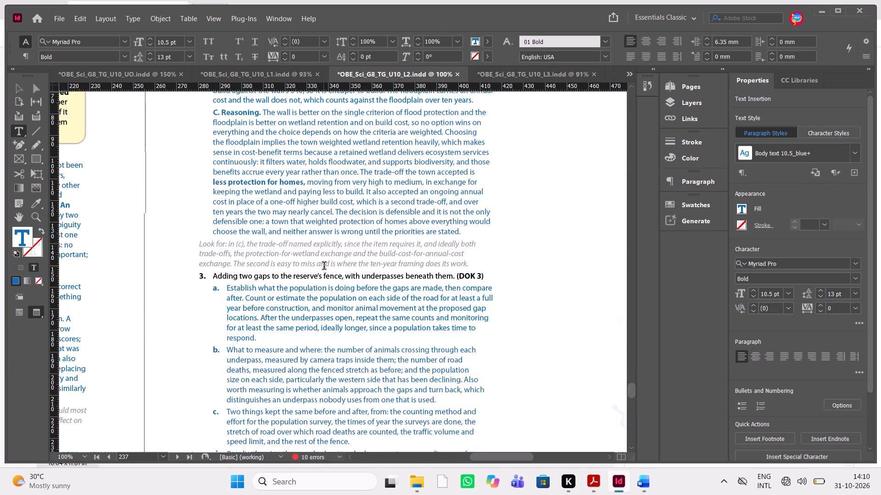
{"action": "scroll", "coordinate": [324, 267], "scroll_direction": "down", "scroll_amount": 1}
{"action": "left_click", "coordinate": [228, 198]}
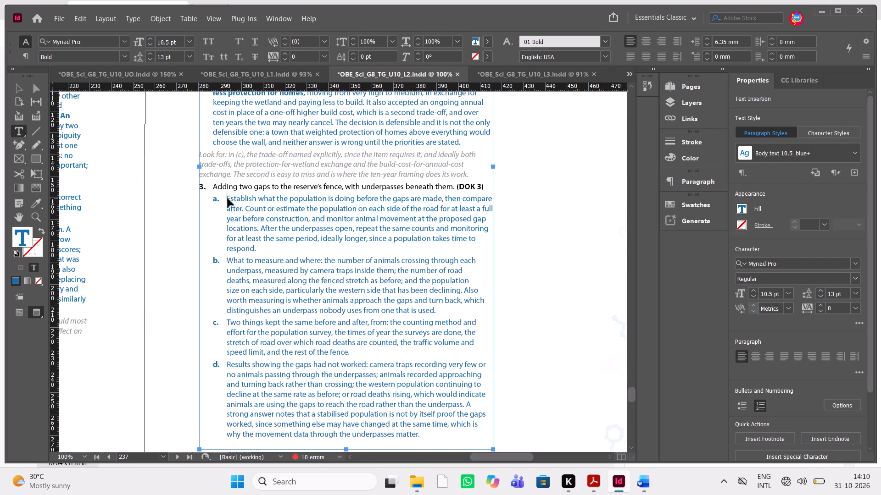
{"action": "key", "text": "ctrl+v"}
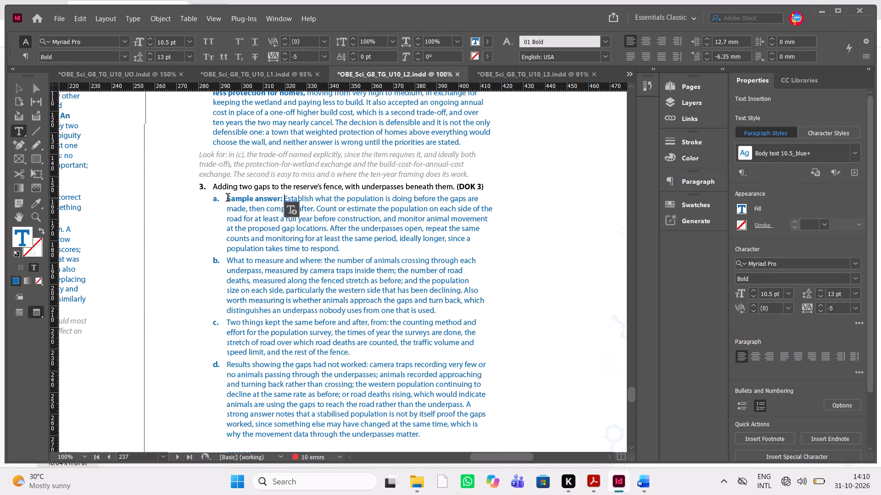
{"action": "type", "text": "a."}
{"action": "key", "text": "space"}
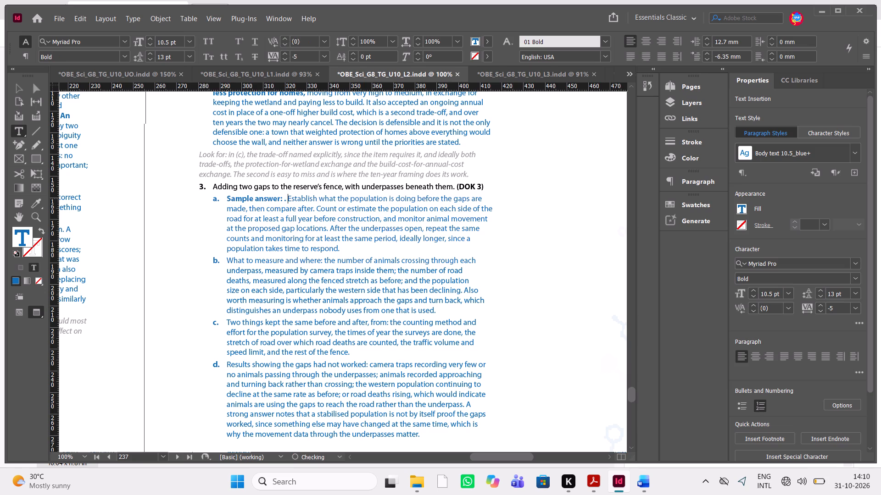
{"action": "key", "text": "BackSpace"}
{"action": "key", "text": "BackSpace"}
{"action": "key", "text": "BackSpace"}
{"action": "key", "text": "a"}
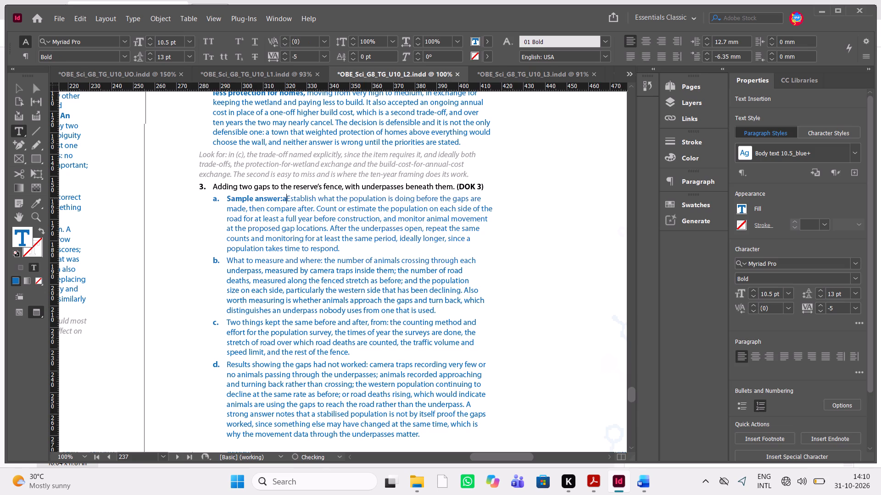
{"action": "type", "text": "."}
{"action": "key", "text": "space"}
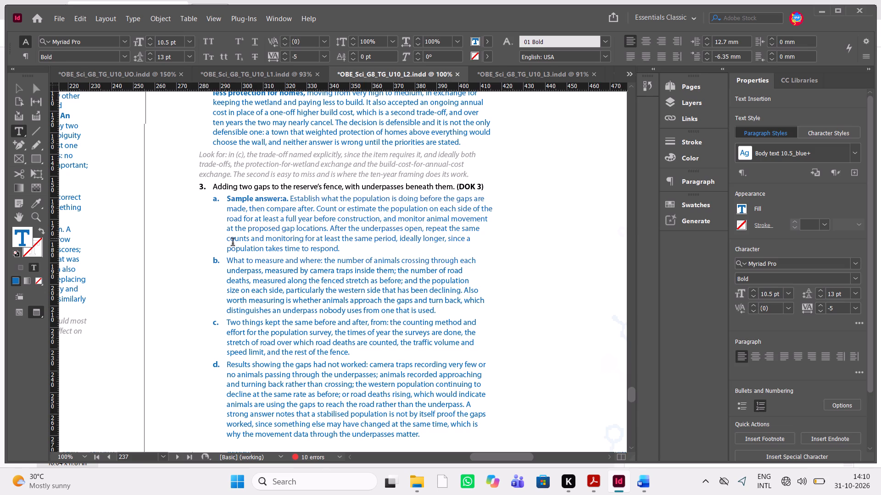
Remove the automatic list lettering from all four Question 3 answers on page 237.
{"action": "scroll", "coordinate": [346, 324], "scroll_direction": "down", "scroll_amount": 1}
{"action": "left_click_drag", "start_coordinate": [434, 377], "coordinate": [234, 183]}
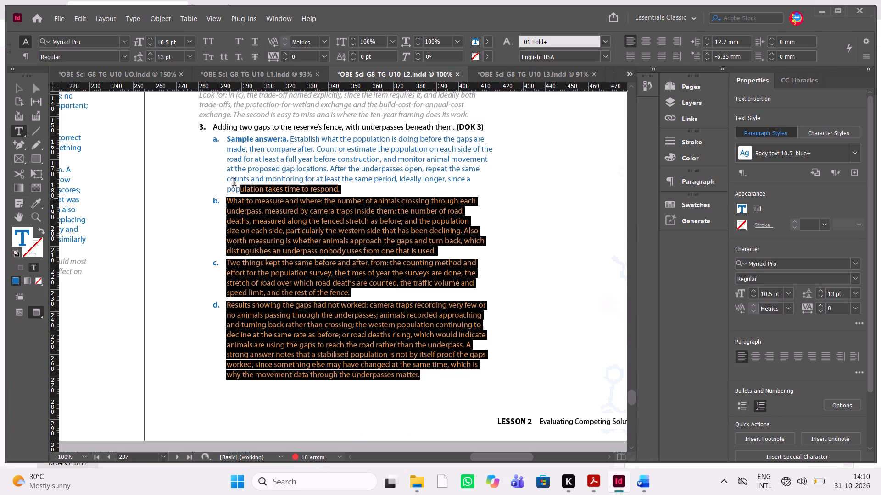
{"action": "left_click_drag", "start_coordinate": [234, 183], "coordinate": [209, 138]}
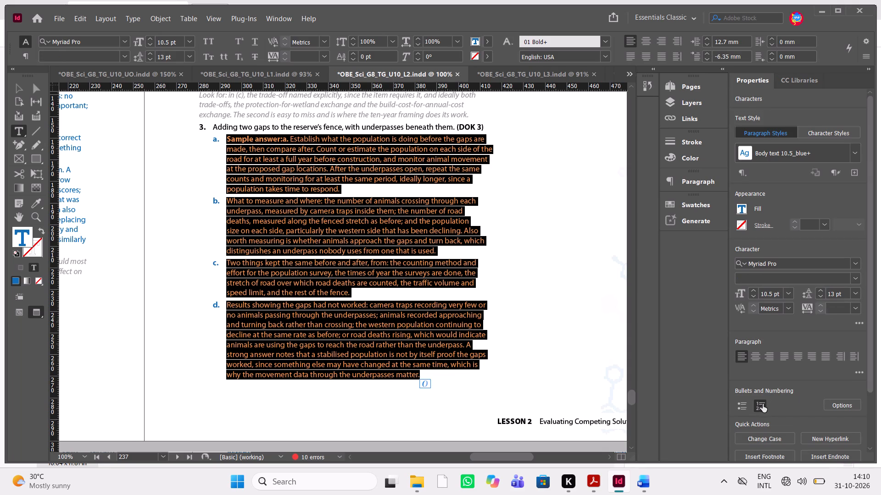
{"action": "left_click", "coordinate": [763, 404]}
{"action": "left_click", "coordinate": [308, 249]}
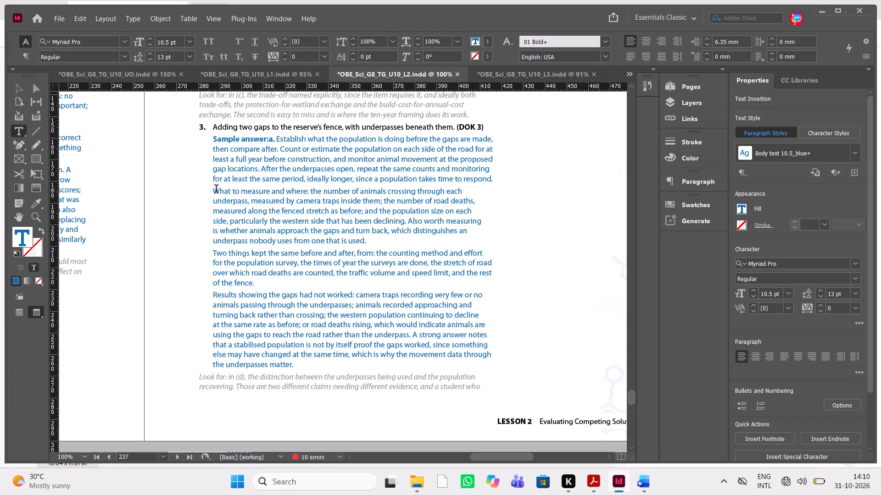
Add a bold "b." followed by a space before Question 3's answer beginning "What to measure and where".
{"action": "left_click", "coordinate": [212, 188]}
{"action": "key", "text": "b"}
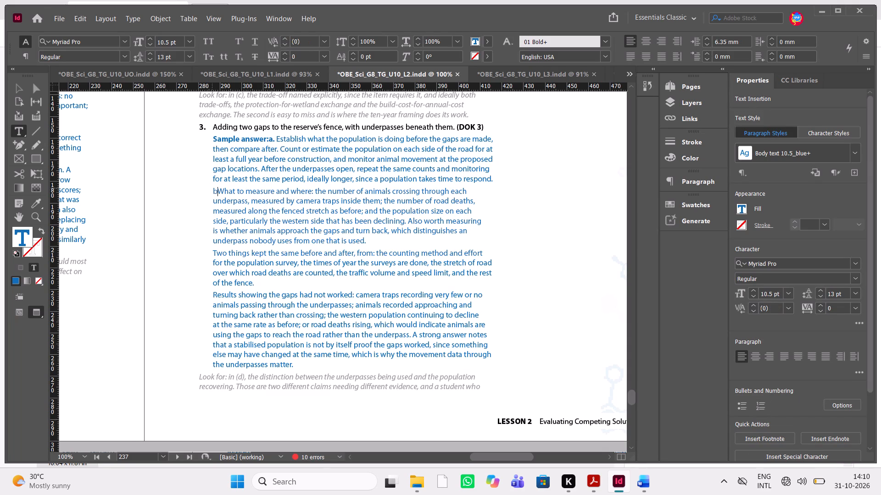
{"action": "type", "text": "."}
{"action": "key", "text": "space"}
{"action": "key", "text": "shift+Left"}
{"action": "key", "text": "shift+Left"}
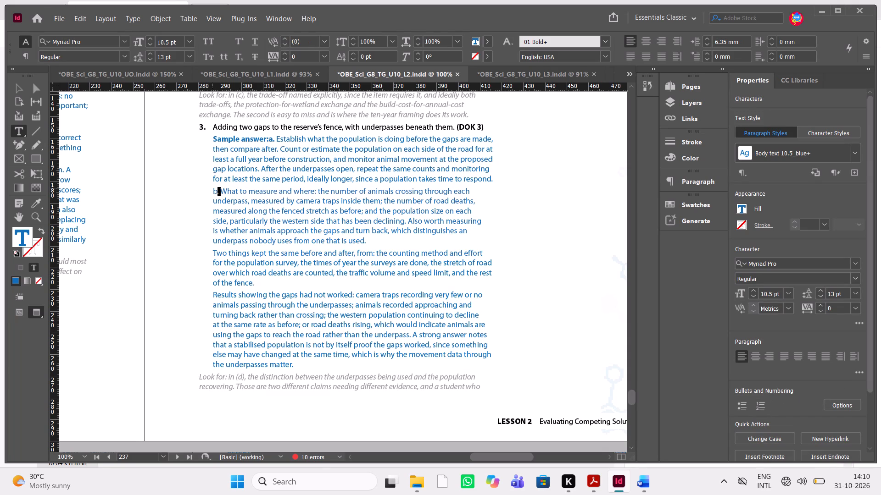
{"action": "key", "text": "shift+Left"}
{"action": "key", "text": "ctrl+shift+b"}
{"action": "key", "text": "ctrl+shift+n"}
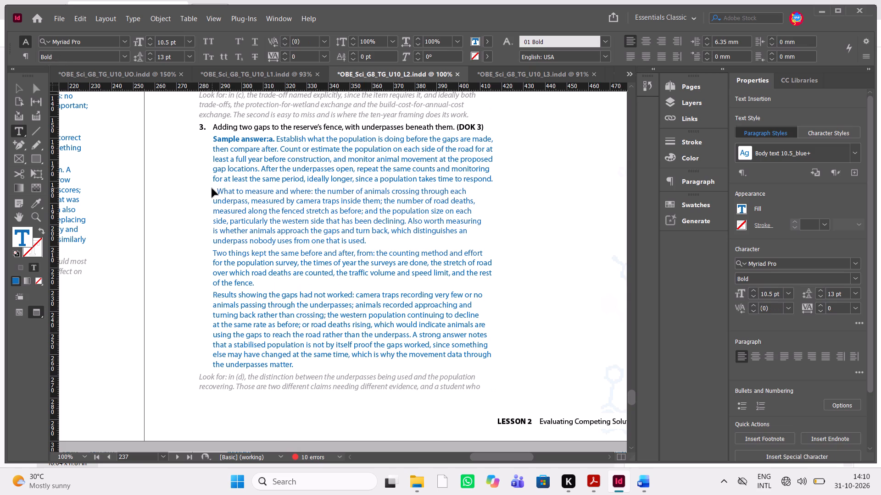
{"action": "key", "text": "ctrl+z"}
{"action": "key", "text": "ctrl+shift+b"}
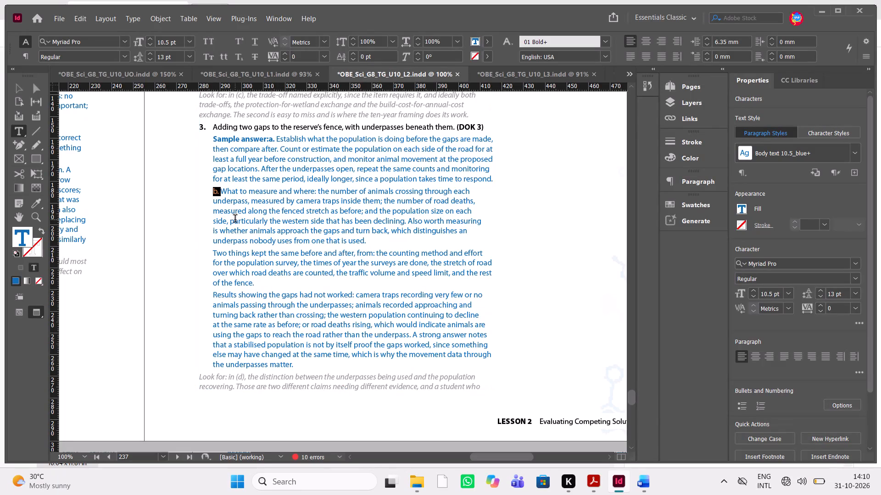
{"action": "key", "text": "ctrl+shift+b"}
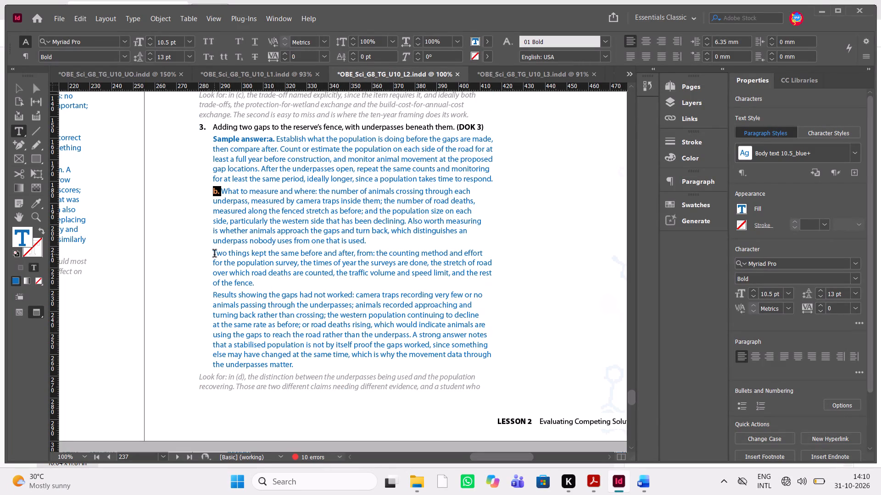
Add a bold capital "C." followed by a space before Question 3's answer beginning "Two things kept the same".
{"action": "left_click", "coordinate": [214, 254]}
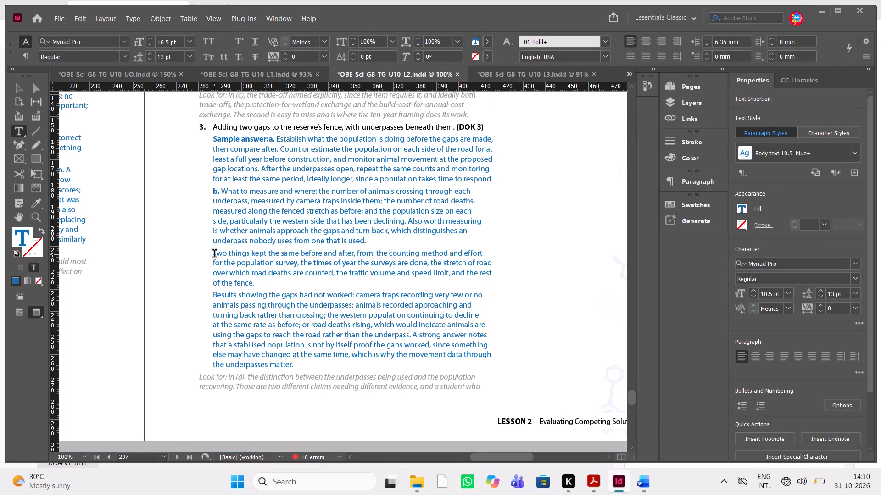
{"action": "key", "text": "shift+c"}
{"action": "key", "text": "period"}
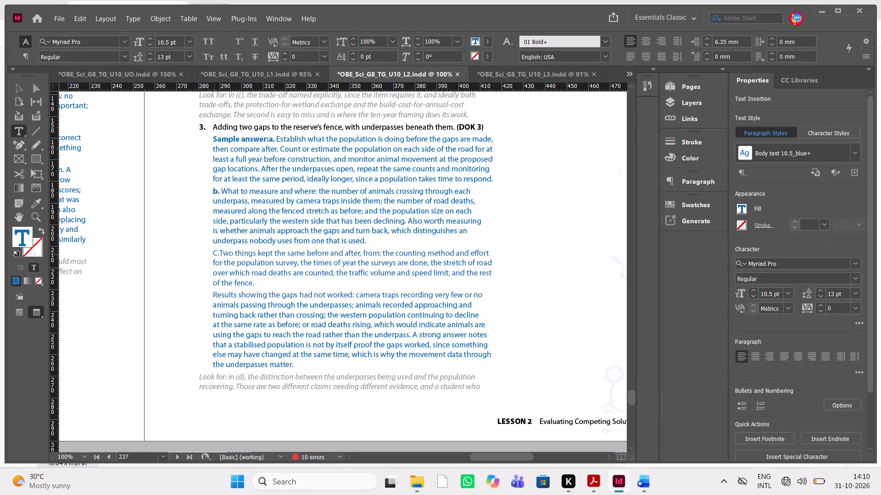
{"action": "key", "text": "shift+Left"}
{"action": "key", "text": "shift+Left"}
{"action": "key", "text": "ctrl+shift+b"}
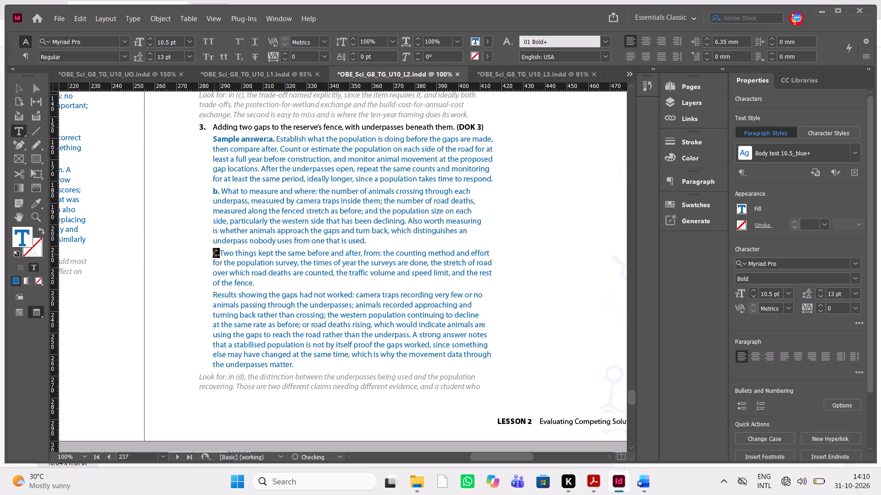
{"action": "left_click", "coordinate": [223, 252]}
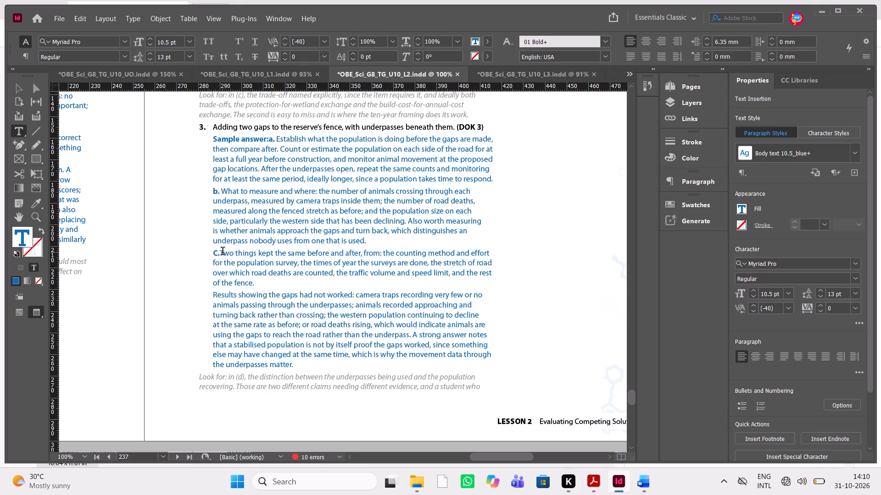
{"action": "left_click", "coordinate": [220, 253]}
{"action": "key", "text": "space"}
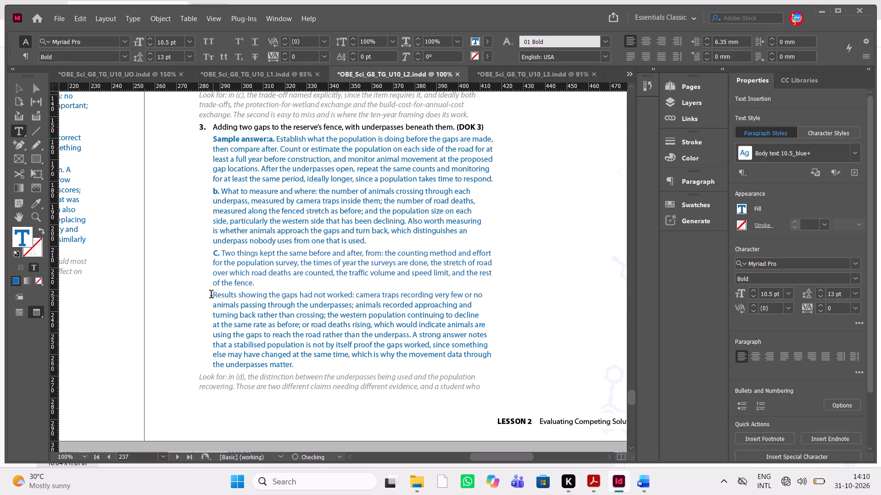
Add a bold "d." followed by a space before Question 3's answer beginning "Results showing the gaps had not worked".
{"action": "left_click", "coordinate": [211, 295]}
{"action": "key", "text": "d"}
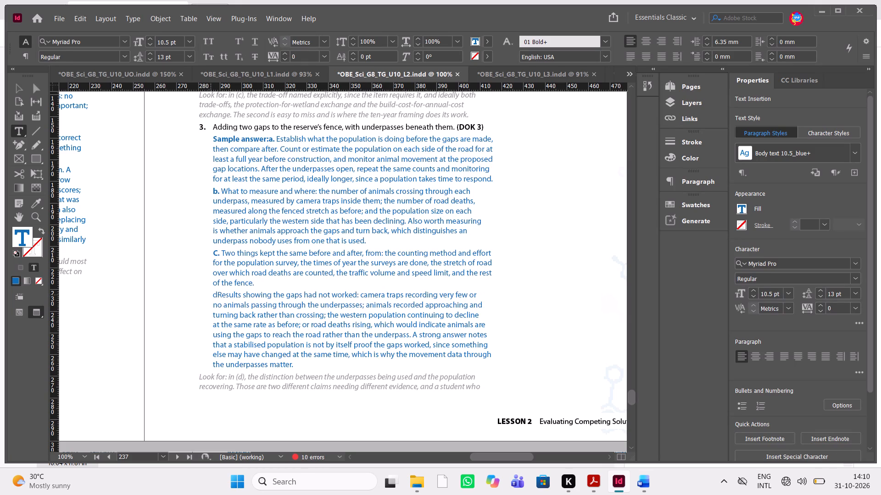
{"action": "type", "text": "."}
{"action": "key", "text": "space"}
{"action": "key", "text": "shift+Left"}
{"action": "key", "text": "shift+Left"}
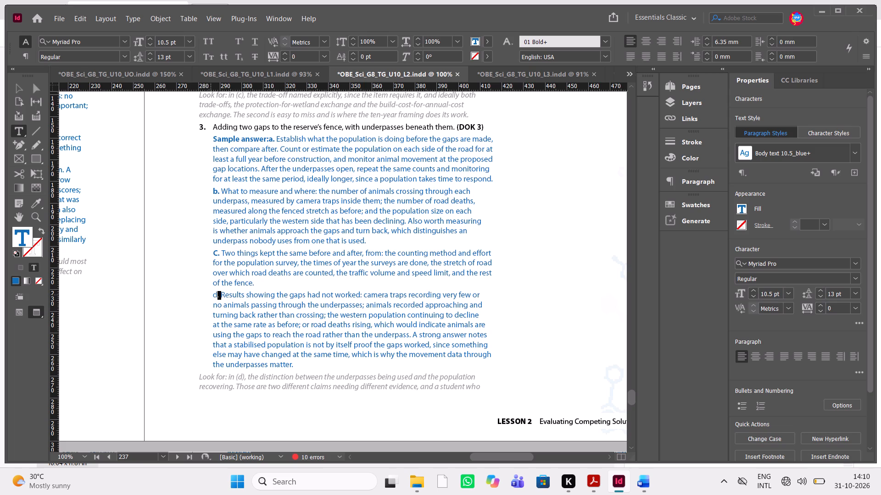
{"action": "key", "text": "shift+Left"}
{"action": "key", "text": "ctrl+shift+b"}
{"action": "left_click", "coordinate": [295, 303]}
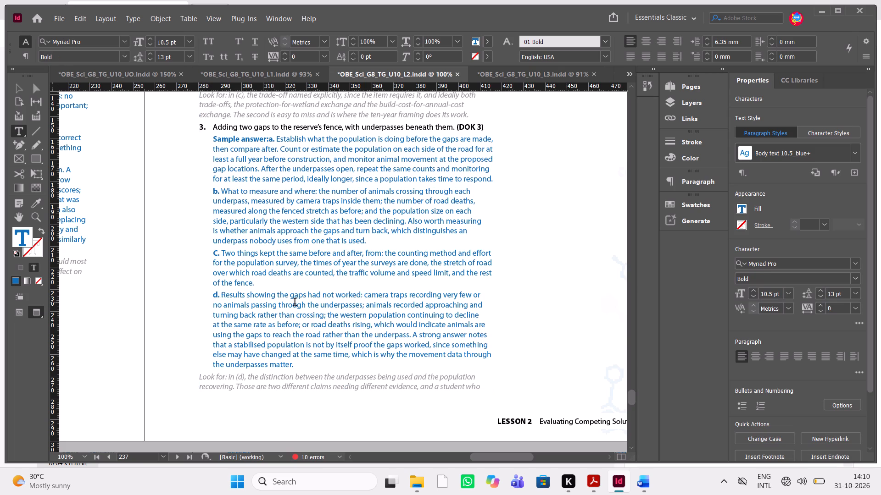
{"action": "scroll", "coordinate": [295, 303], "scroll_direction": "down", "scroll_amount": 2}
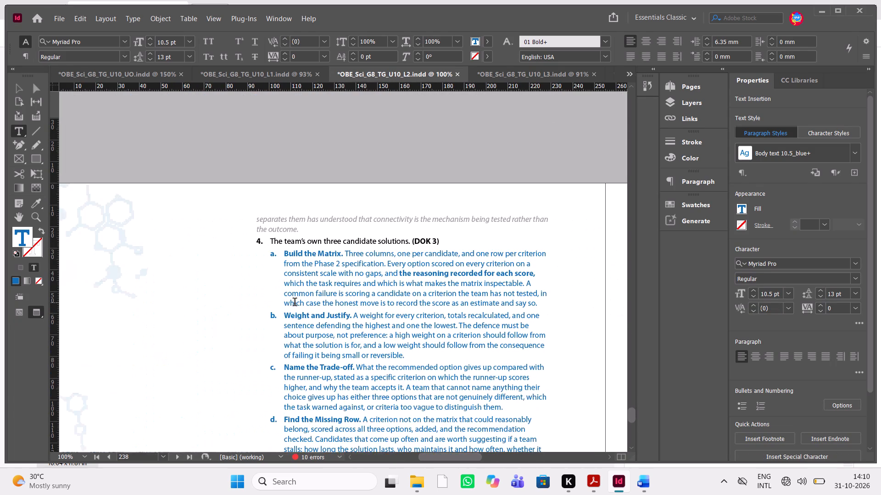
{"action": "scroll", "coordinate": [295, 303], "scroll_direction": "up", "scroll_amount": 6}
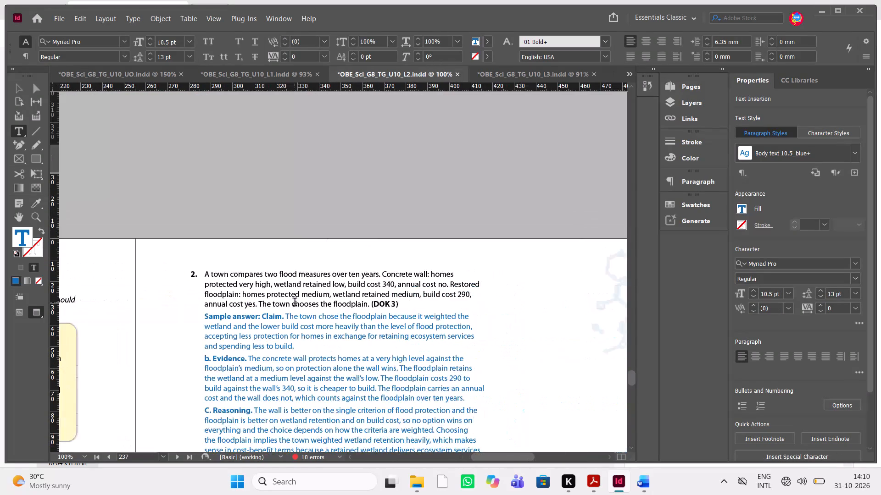
Extend page 237's answer text frame to about 271 mm tall, fitting Question 3's full "Look for" note but leaving Question 4 for page 238.
{"action": "scroll", "coordinate": [295, 303], "scroll_direction": "down", "scroll_amount": 2}
{"action": "scroll", "coordinate": [295, 303], "scroll_direction": "left", "scroll_amount": 1}
{"action": "scroll", "coordinate": [295, 303], "scroll_direction": "down", "scroll_amount": 1}
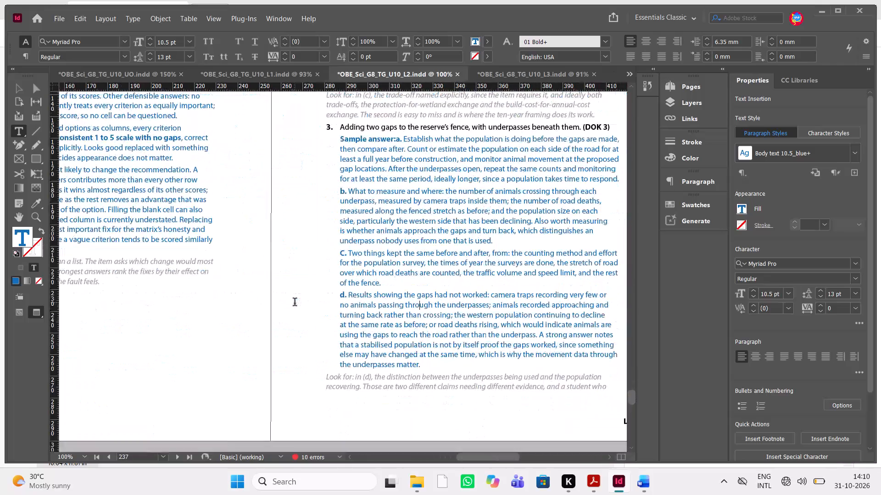
{"action": "scroll", "coordinate": [295, 303], "scroll_direction": "down", "scroll_amount": 2}
{"action": "scroll", "coordinate": [295, 303], "scroll_direction": "left", "scroll_amount": 1}
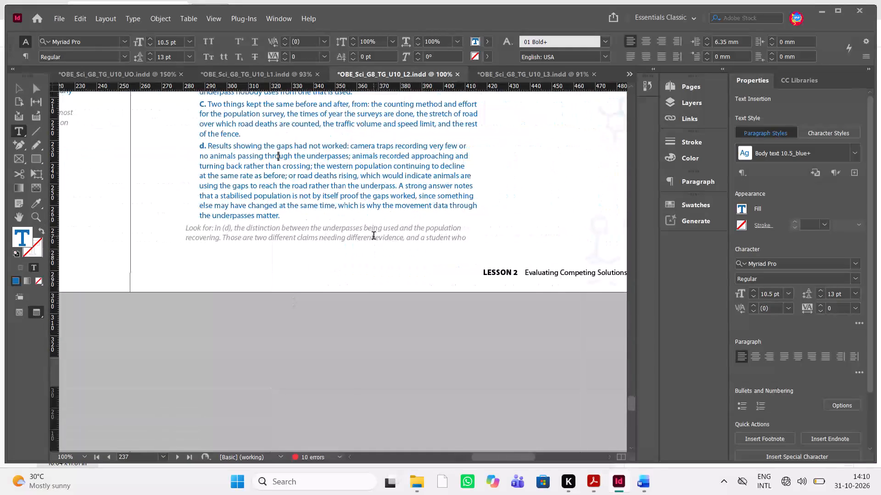
{"action": "key", "text": "Escape"}
{"action": "left_click_drag", "start_coordinate": [330, 242], "coordinate": [331, 252]}
{"action": "left_click_drag", "start_coordinate": [331, 252], "coordinate": [332, 257]}
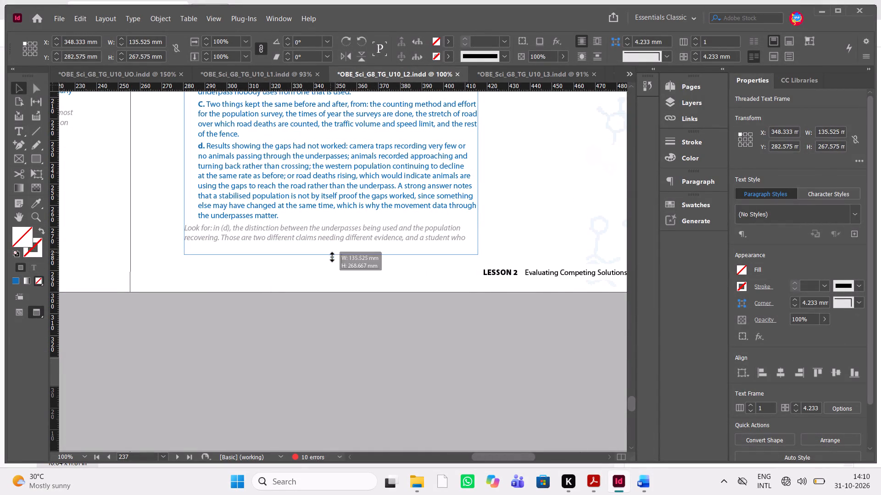
{"action": "left_click_drag", "start_coordinate": [332, 257], "coordinate": [332, 259]}
{"action": "left_click_drag", "start_coordinate": [332, 259], "coordinate": [336, 274]}
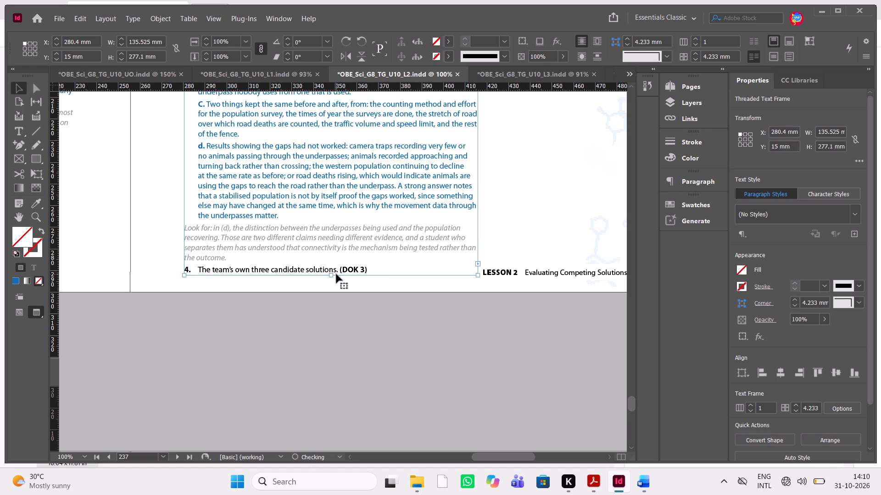
{"action": "left_click_drag", "start_coordinate": [331, 274], "coordinate": [335, 264]}
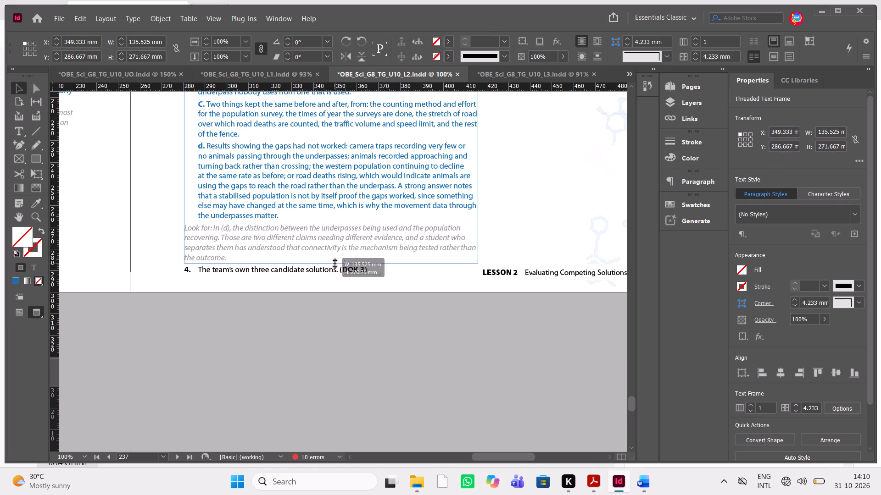
{"action": "left_click_drag", "start_coordinate": [335, 264], "coordinate": [336, 263]}
{"action": "left_click", "coordinate": [331, 322]}
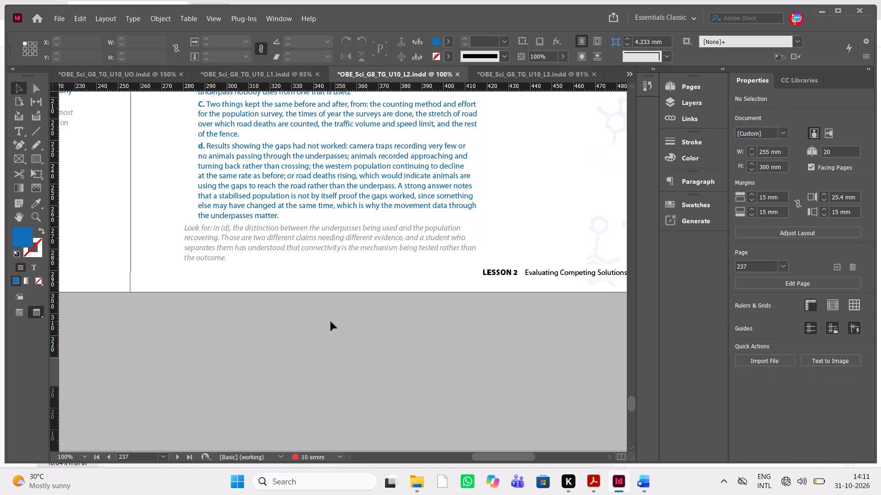
{"action": "type", "text": "wwww"}
Remove the automatic list lettering from all four Question 4 answers on page 238.
{"action": "scroll", "coordinate": [331, 322], "scroll_direction": "down", "scroll_amount": 1}
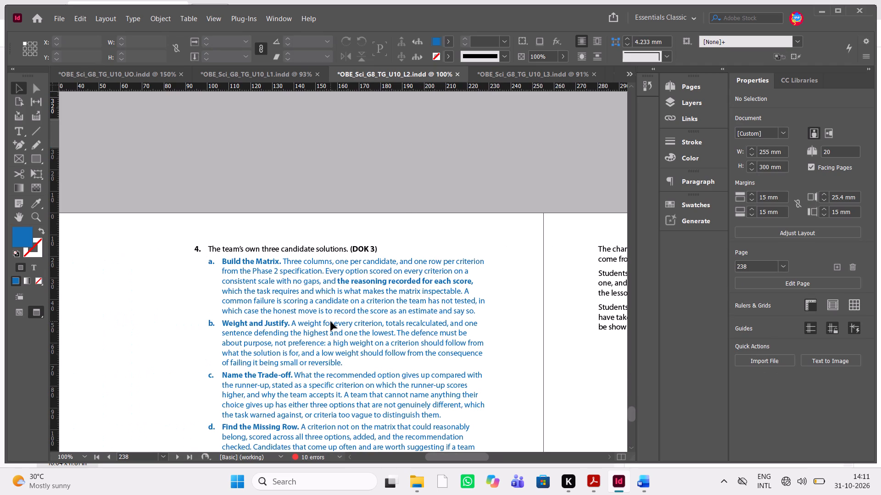
{"action": "scroll", "coordinate": [268, 315], "scroll_direction": "down", "scroll_amount": 1}
{"action": "double_click", "coordinate": [285, 332]}
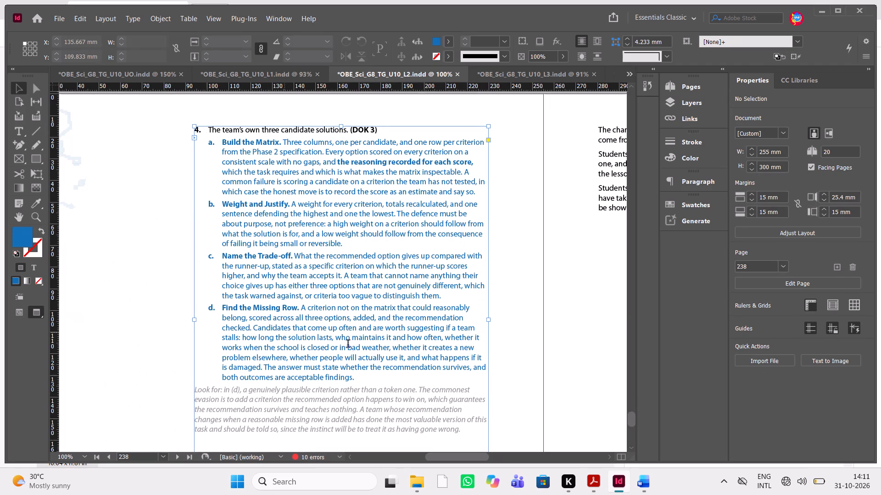
{"action": "left_click_drag", "start_coordinate": [357, 376], "coordinate": [219, 152]}
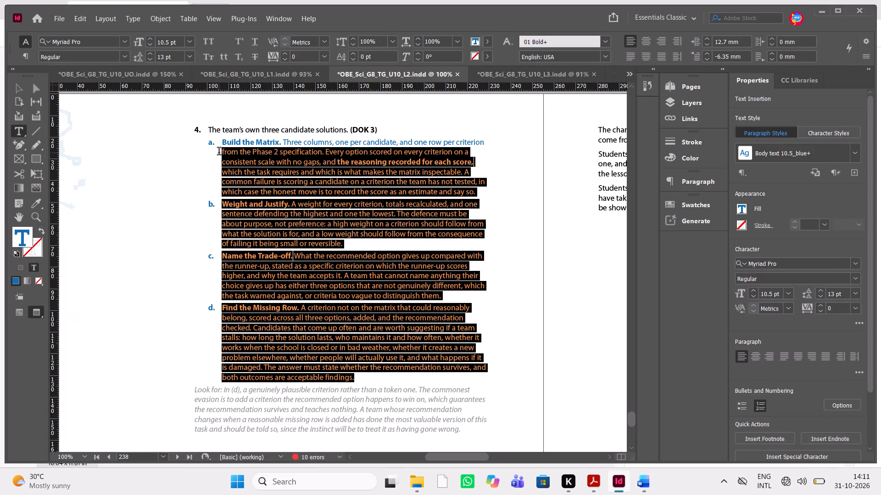
{"action": "left_click_drag", "start_coordinate": [219, 152], "coordinate": [215, 148]}
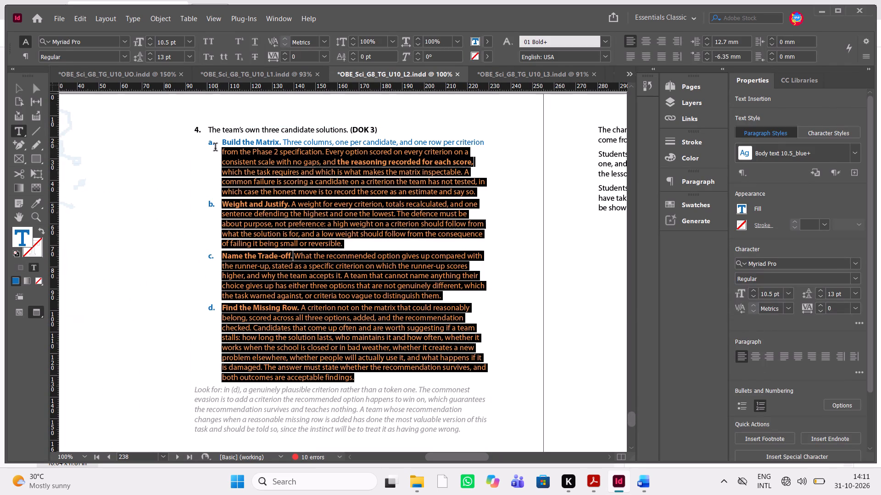
{"action": "left_click", "coordinate": [762, 401]}
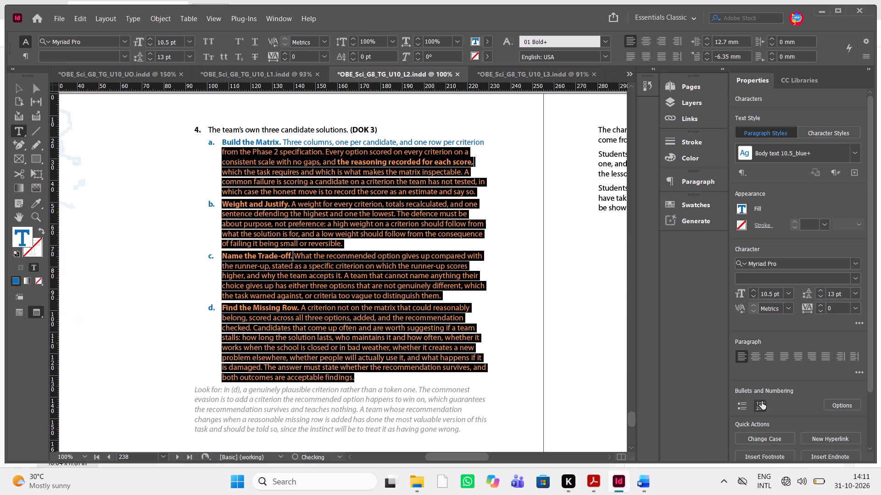
Insert the copied bold "Sample answer:" label directly followed by "a." before Question 4's "Build the Matrix." answer.
{"action": "left_click", "coordinate": [196, 132]}
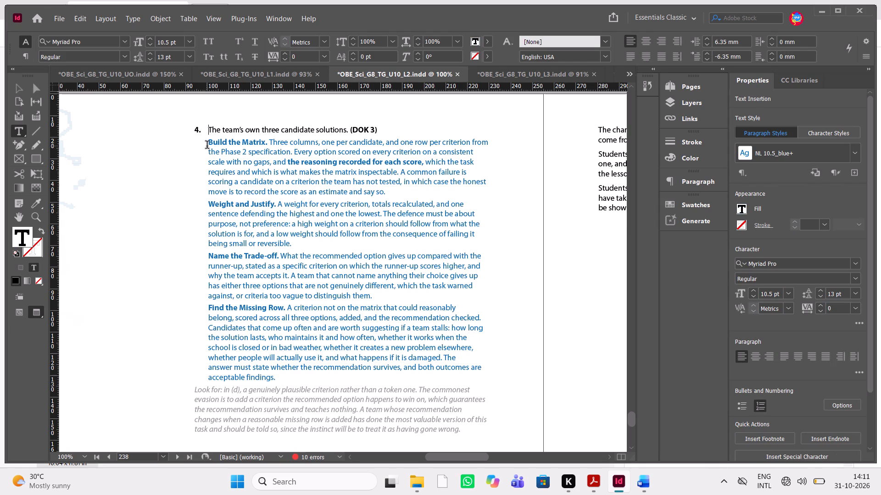
{"action": "left_click", "coordinate": [207, 146]}
{"action": "key", "text": "ctrl+v"}
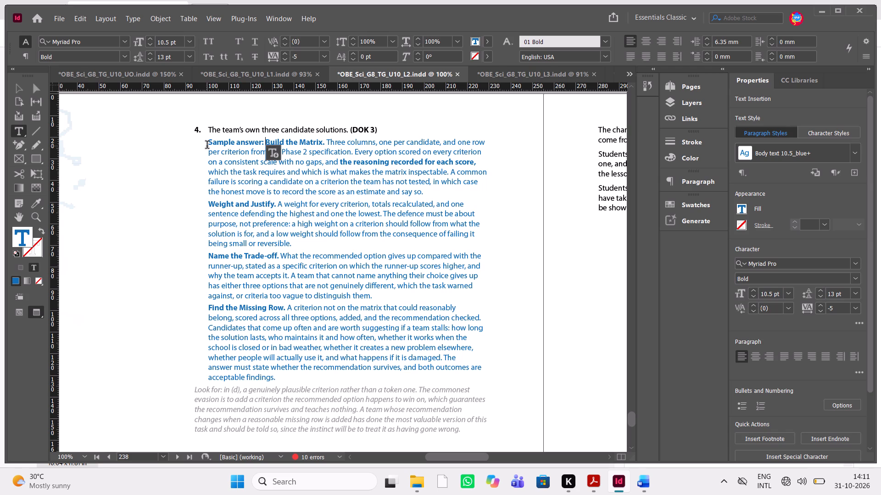
{"action": "type", "text": "a."}
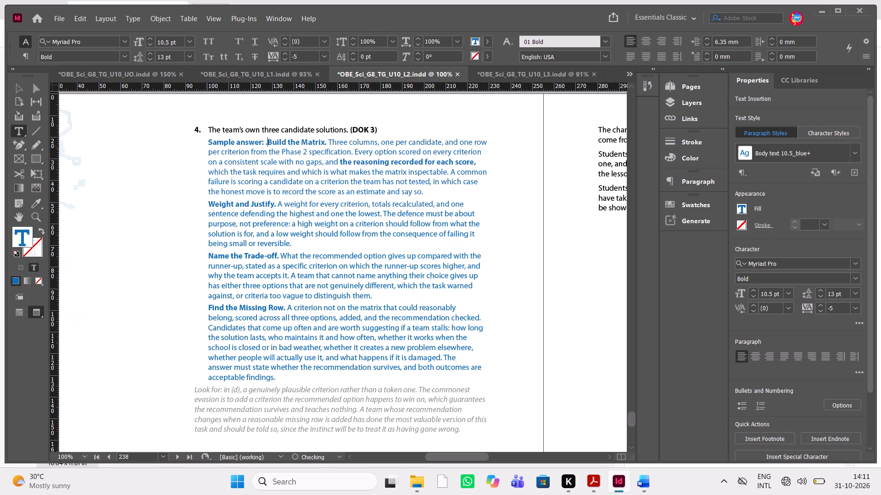
{"action": "key", "text": "BackSpace"}
{"action": "key", "text": "BackSpace"}
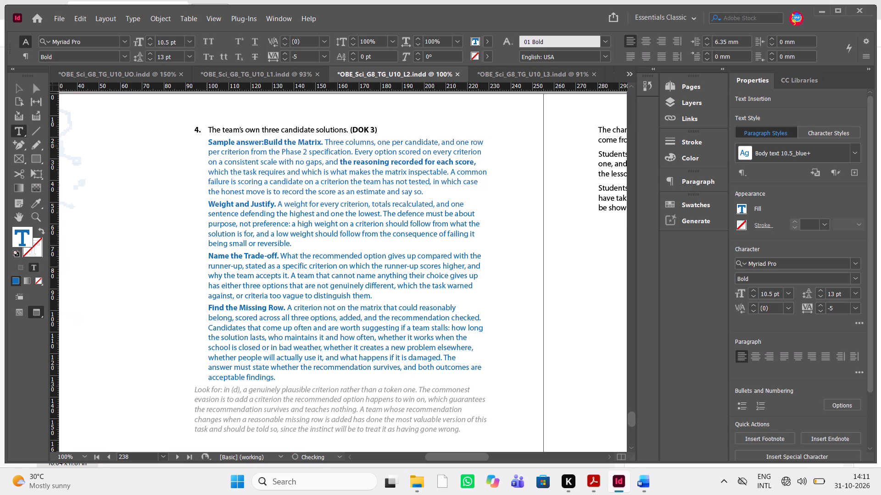
{"action": "type", "text": "a."}
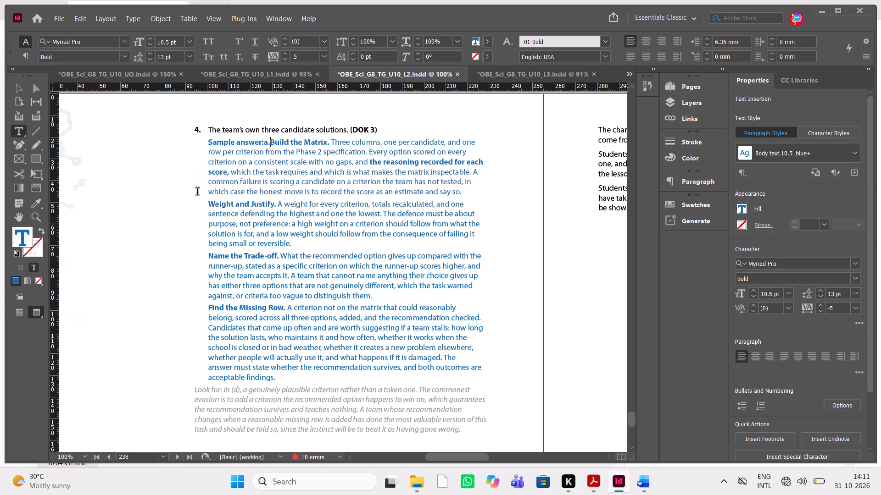
Add a bold "b." followed by a space before Question 4's "Weight and Justify." answer.
{"action": "left_click", "coordinate": [212, 206]}
{"action": "key", "text": "Left"}
{"action": "key", "text": "Left"}
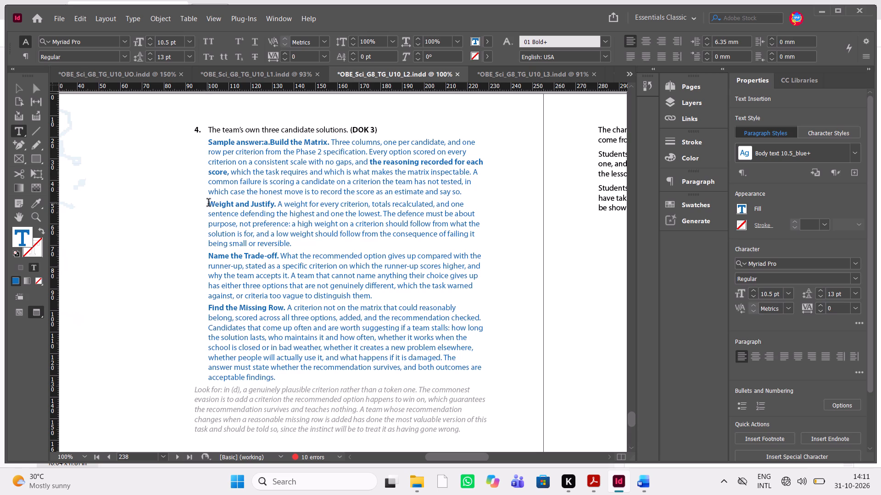
{"action": "left_click", "coordinate": [208, 203]}
{"action": "key", "text": "b"}
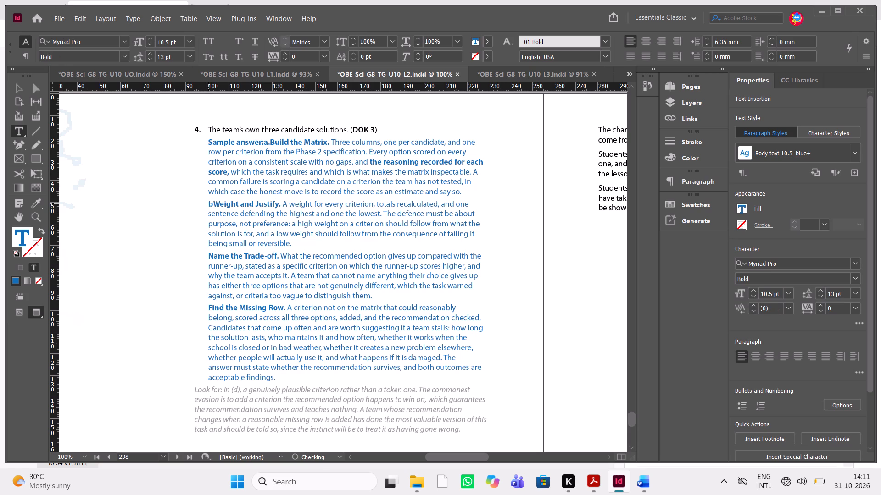
{"action": "key", "text": "period"}
{"action": "key", "text": "space"}
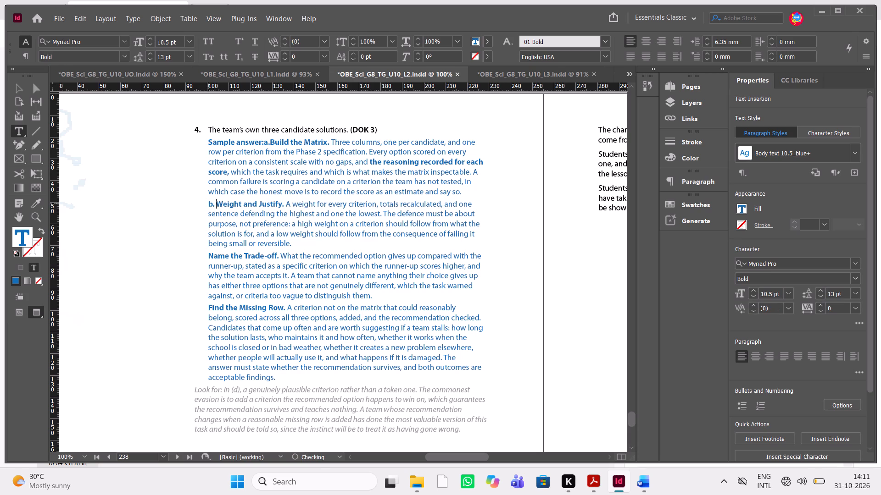
Add a bold capital "C." followed by a space before Question 4's "Name the Trade-off." answer.
{"action": "left_click", "coordinate": [204, 260]}
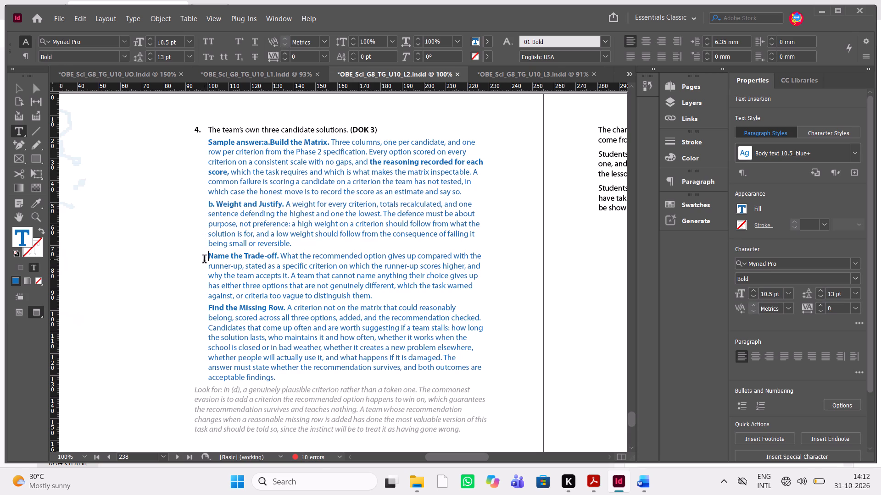
{"action": "key", "text": "shift+c"}
{"action": "type", "text": "."}
{"action": "key", "text": "space"}
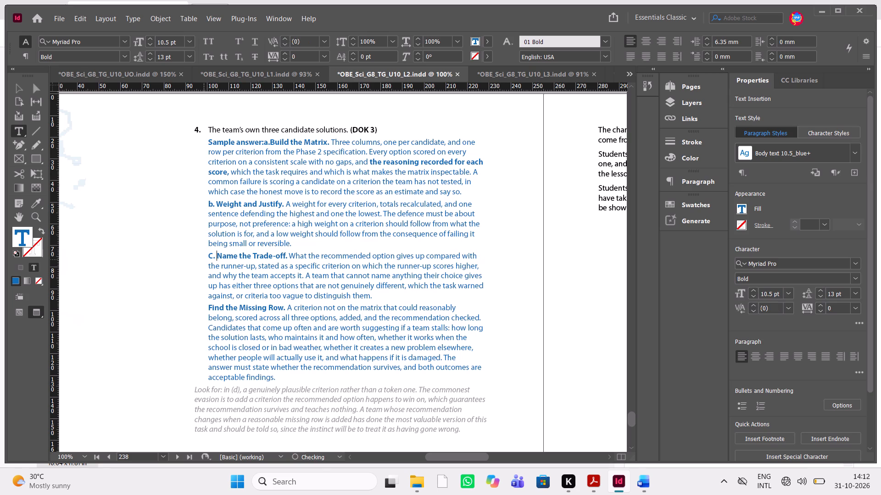
Add a bold "d." followed by a space before Question 4's "Find the Missing Row." answer.
{"action": "left_click", "coordinate": [212, 309]}
{"action": "key", "text": "Left"}
{"action": "type", "text": "d,"}
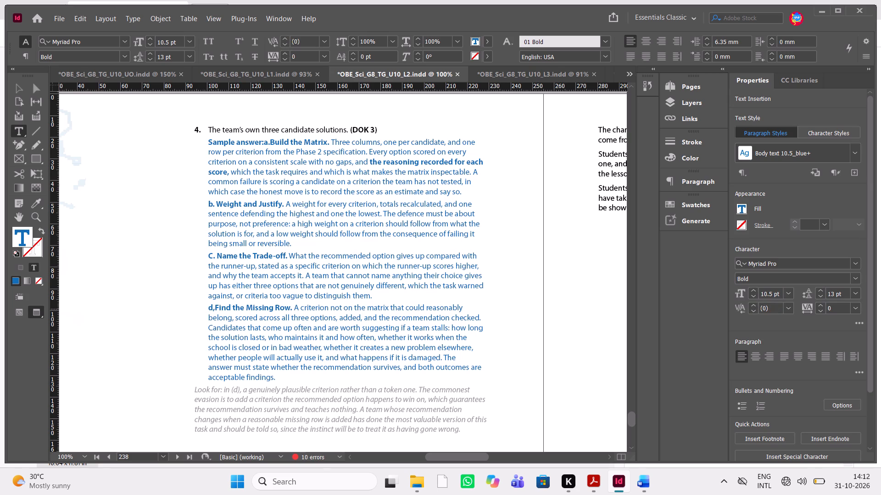
{"action": "key", "text": "BackSpace"}
{"action": "type", "text": "."}
{"action": "key", "text": "space"}
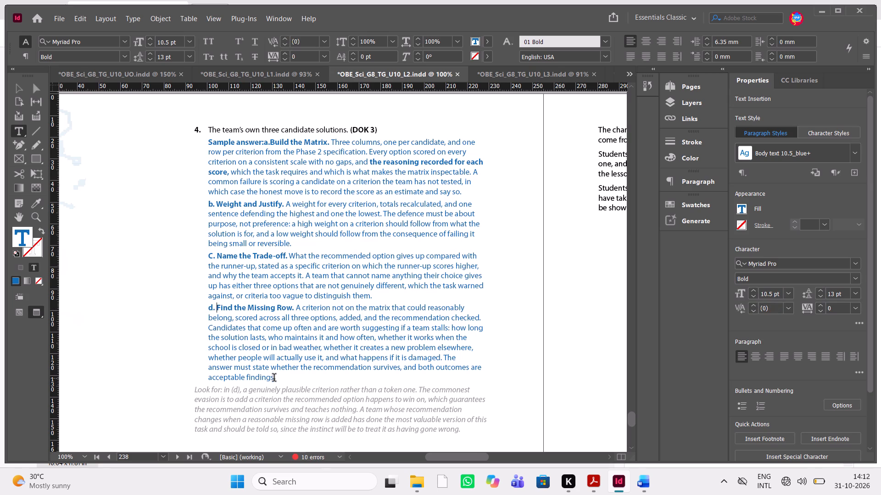
Extend page 238's text frame downward to about 261 mm tall so the Reflection answer paragraphs fit below the Reflection question.
{"action": "scroll", "coordinate": [274, 379], "scroll_direction": "down", "scroll_amount": 2}
{"action": "scroll", "coordinate": [274, 379], "scroll_direction": "left", "scroll_amount": 1}
{"action": "scroll", "coordinate": [274, 379], "scroll_direction": "down", "scroll_amount": 1}
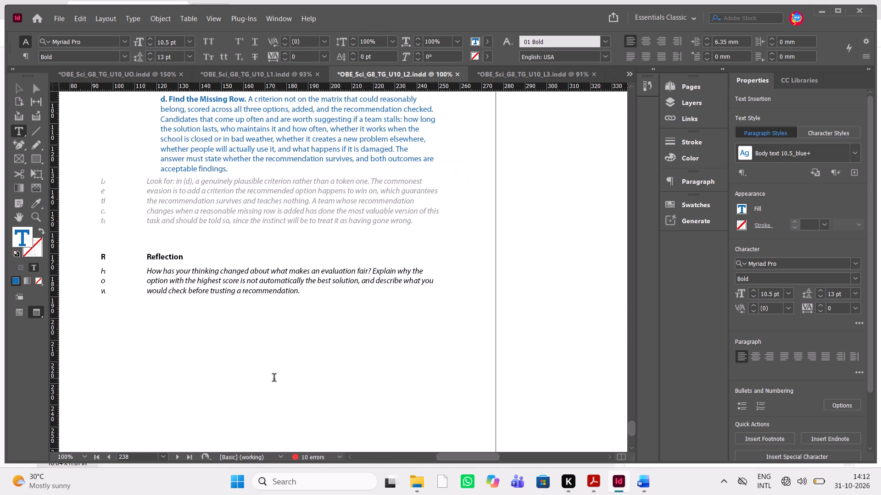
{"action": "scroll", "coordinate": [274, 379], "scroll_direction": "down", "scroll_amount": 1}
{"action": "key", "text": "Escape"}
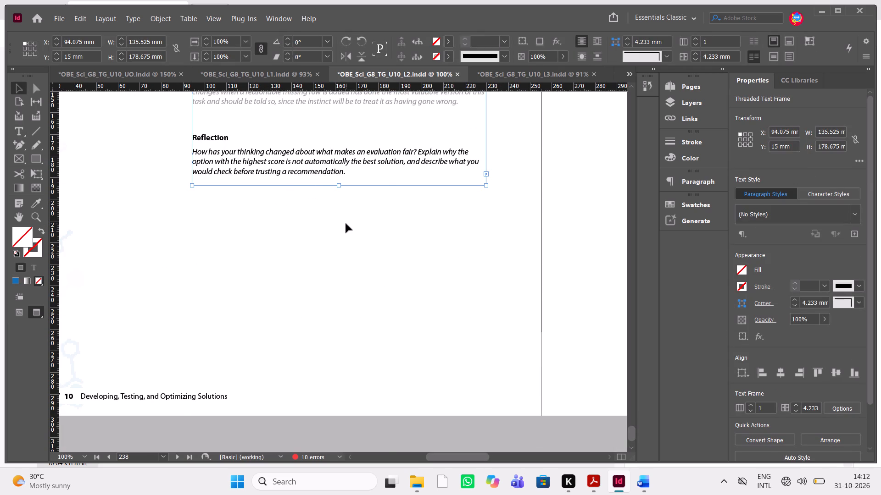
{"action": "scroll", "coordinate": [346, 224], "scroll_direction": "right", "scroll_amount": 1}
{"action": "scroll", "coordinate": [346, 224], "scroll_direction": "left", "scroll_amount": 3}
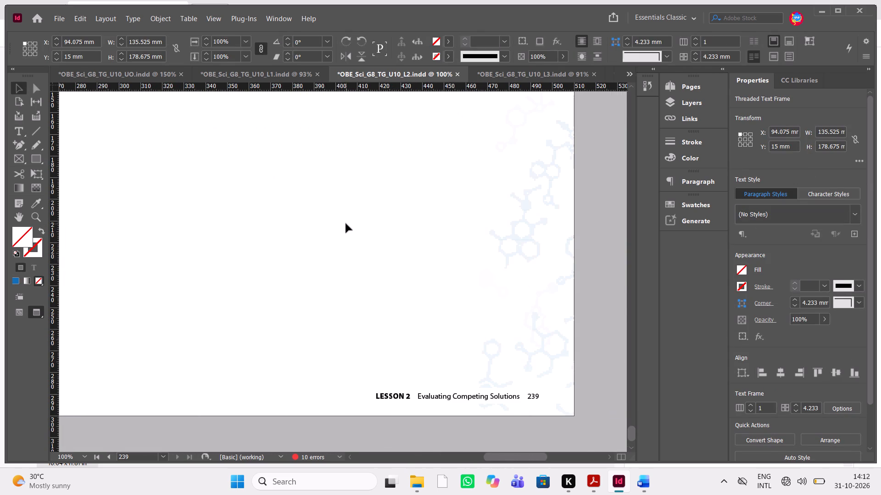
{"action": "scroll", "coordinate": [346, 224], "scroll_direction": "right", "scroll_amount": 1}
{"action": "scroll", "coordinate": [346, 224], "scroll_direction": "up", "scroll_amount": 1}
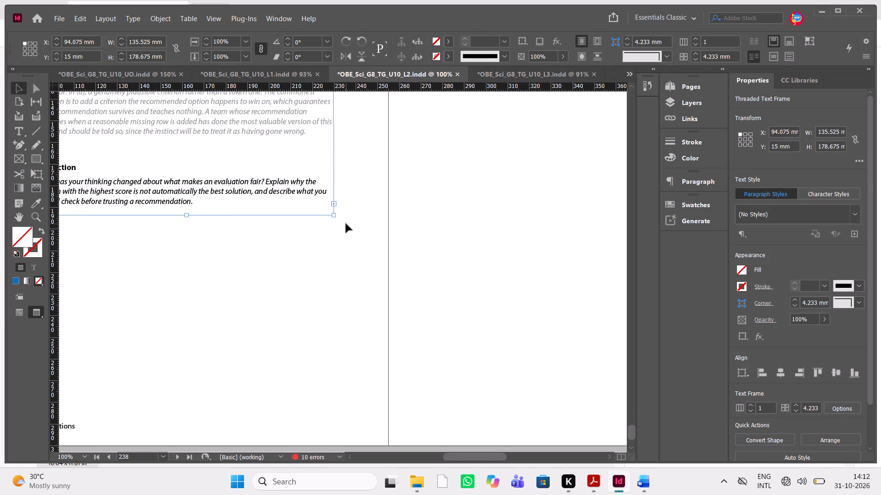
{"action": "scroll", "coordinate": [346, 224], "scroll_direction": "right", "scroll_amount": 1}
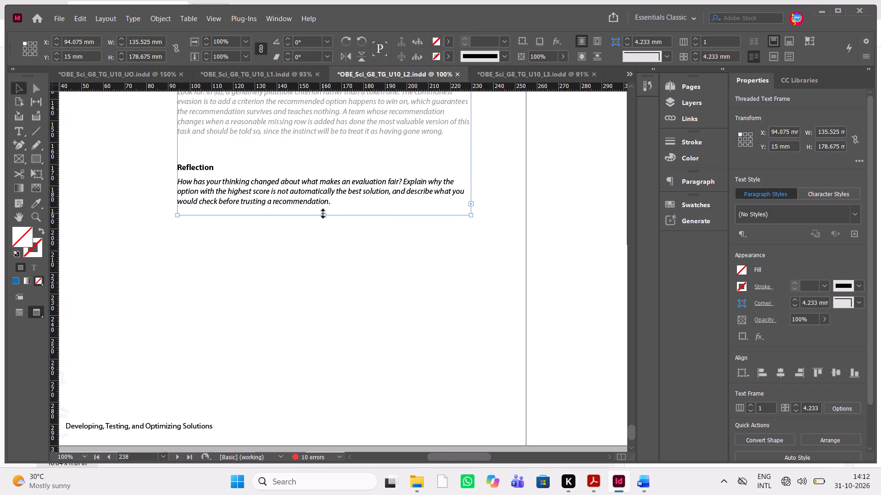
{"action": "left_click_drag", "start_coordinate": [323, 214], "coordinate": [314, 395]}
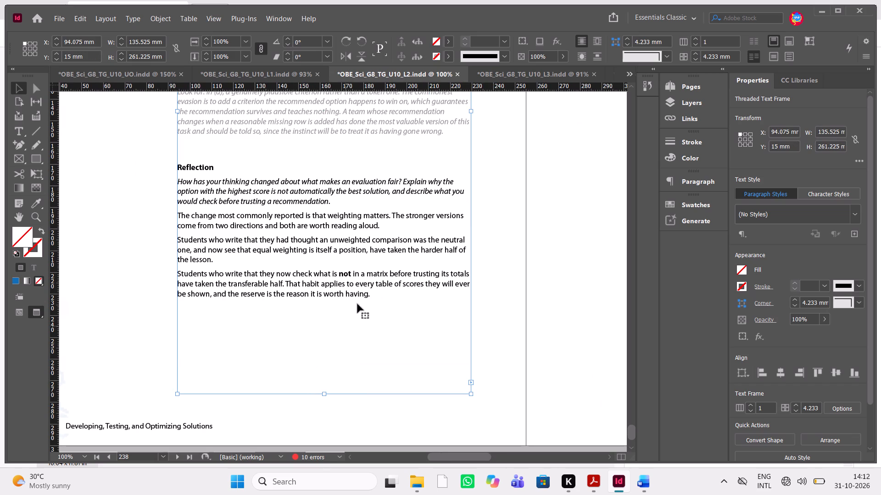
{"action": "scroll", "coordinate": [539, 291], "scroll_direction": "up", "scroll_amount": 2}
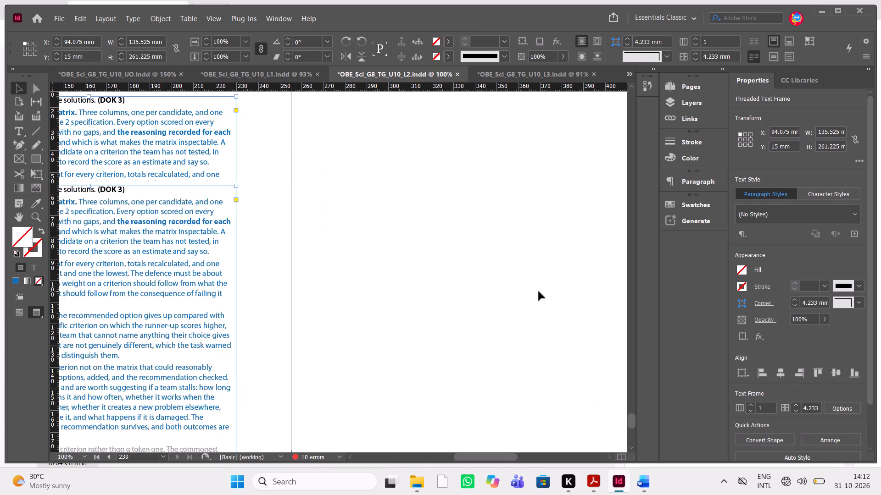
{"action": "scroll", "coordinate": [539, 291], "scroll_direction": "up", "scroll_amount": 1}
{"action": "scroll", "coordinate": [539, 291], "scroll_direction": "down", "scroll_amount": 1}
{"action": "left_click", "coordinate": [460, 202]}
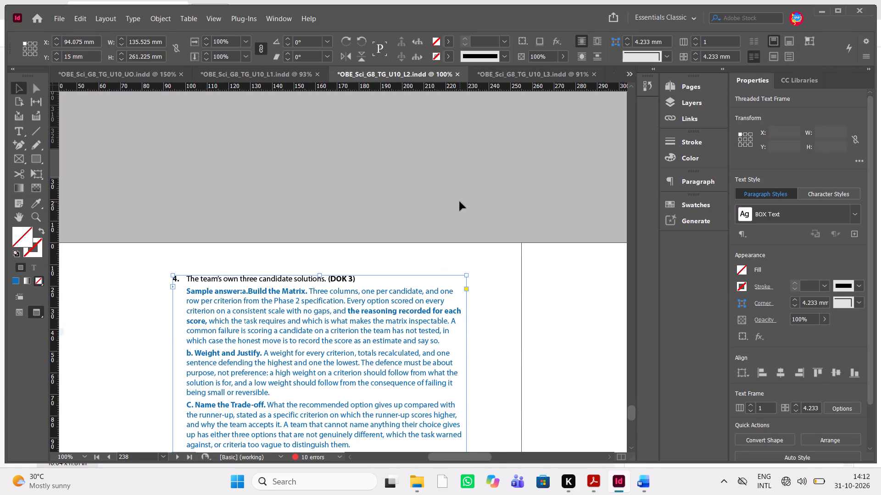
Copy the Teacher's Note banner and its ruled writing lines from the closing page of the Lesson 1 document.
{"action": "key", "text": "w"}
{"action": "scroll", "coordinate": [460, 202], "scroll_direction": "down", "scroll_amount": 3}
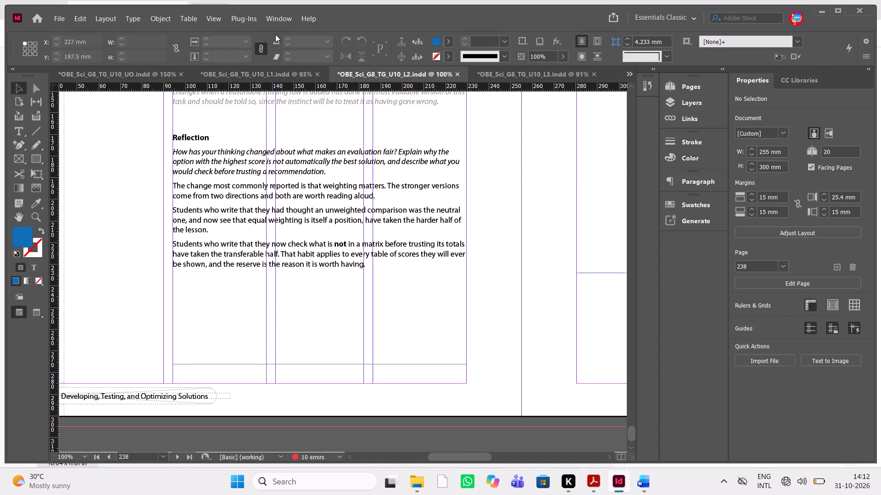
{"action": "left_click", "coordinate": [272, 73]}
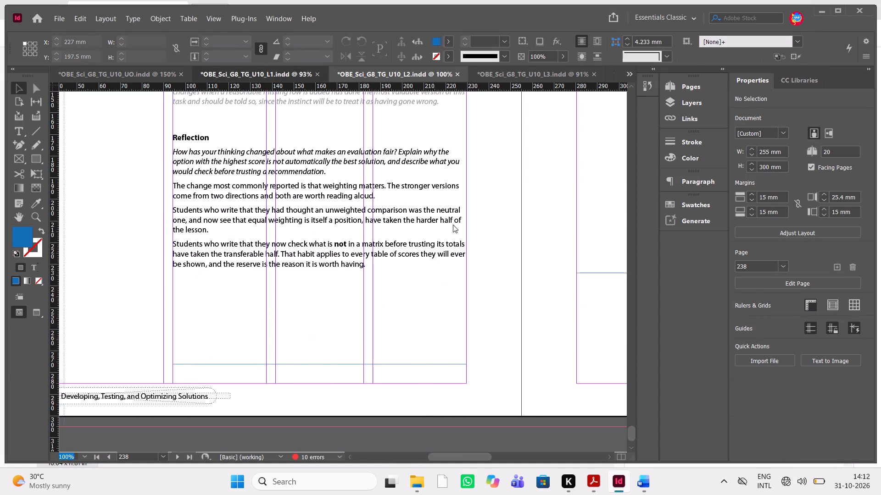
{"action": "scroll", "coordinate": [453, 225], "scroll_direction": "left", "scroll_amount": 2}
{"action": "scroll", "coordinate": [453, 225], "scroll_direction": "down", "scroll_amount": 20}
{"action": "scroll", "coordinate": [453, 225], "scroll_direction": "down", "scroll_amount": 20}
{"action": "scroll", "coordinate": [453, 225], "scroll_direction": "down", "scroll_amount": 20}
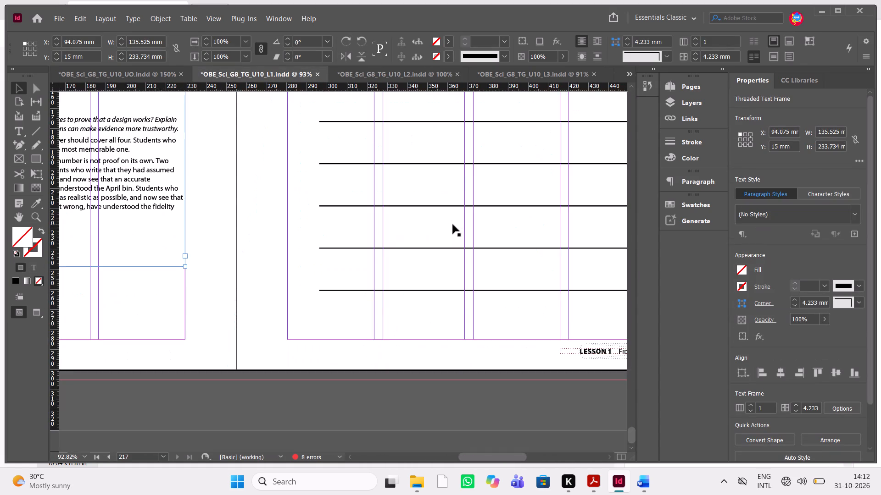
{"action": "scroll", "coordinate": [453, 225], "scroll_direction": "down", "scroll_amount": 16}
{"action": "scroll", "coordinate": [453, 225], "scroll_direction": "up", "scroll_amount": 4}
{"action": "scroll", "coordinate": [453, 225], "scroll_direction": "down", "scroll_amount": 2}
{"action": "scroll", "coordinate": [369, 168], "scroll_direction": "up", "scroll_amount": 1}
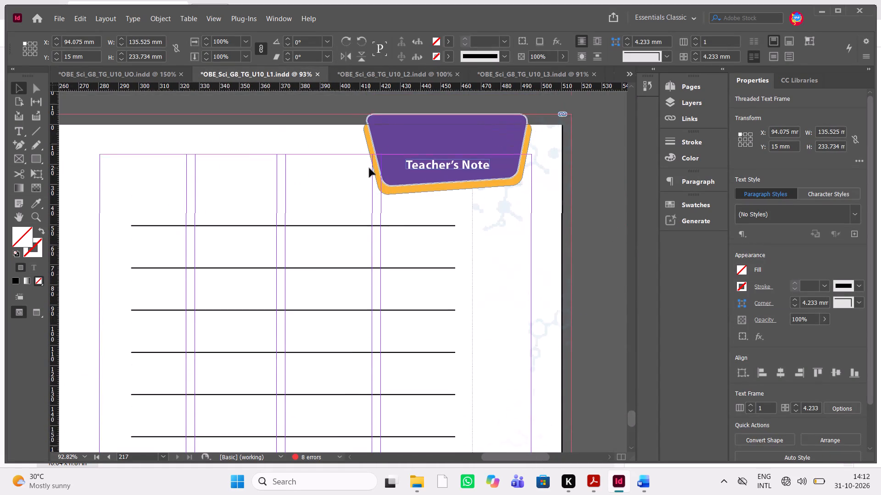
{"action": "scroll", "coordinate": [369, 168], "scroll_direction": "up", "scroll_amount": 1}
{"action": "left_click_drag", "start_coordinate": [254, 146], "coordinate": [553, 409]}
{"action": "key", "text": "ctrl+c"}
{"action": "key", "text": "ctrl+c"}
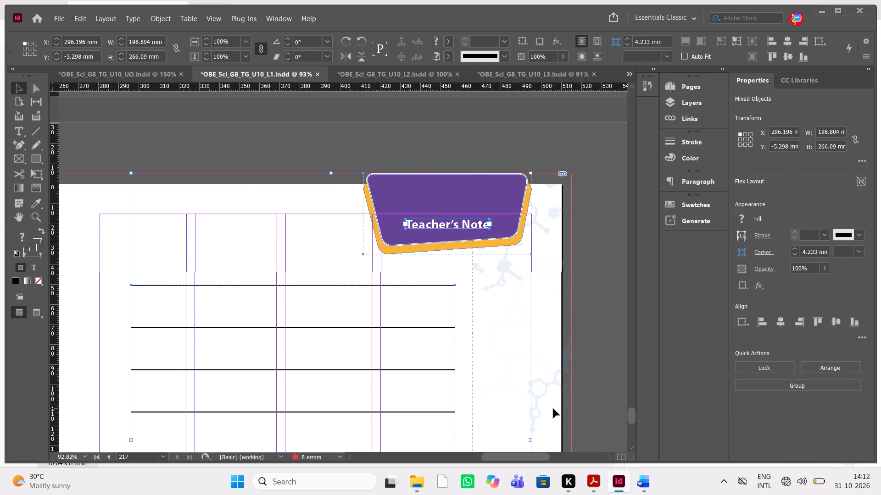
Delete the empty text frame from page 239 of the Lesson 2 document.
{"action": "left_click", "coordinate": [404, 70]}
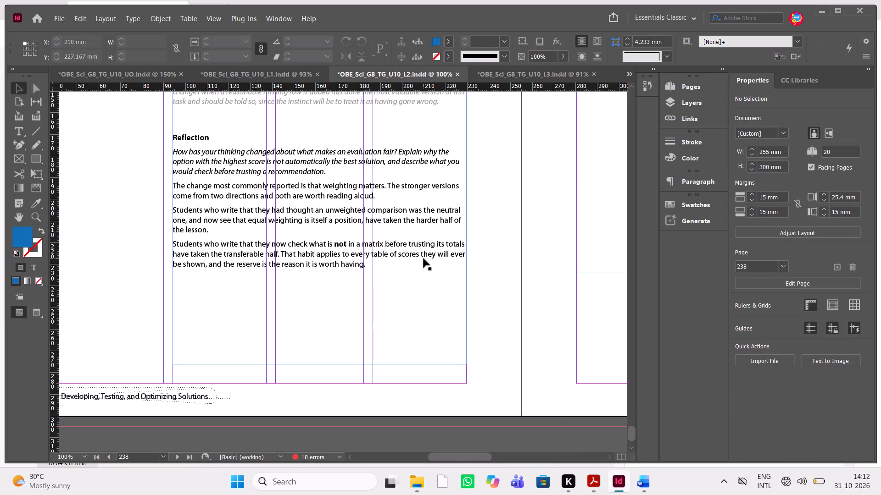
{"action": "scroll", "coordinate": [424, 258], "scroll_direction": "down", "scroll_amount": 1}
{"action": "scroll", "coordinate": [424, 258], "scroll_direction": "up", "scroll_amount": 1}
{"action": "scroll", "coordinate": [424, 258], "scroll_direction": "down", "scroll_amount": 1}
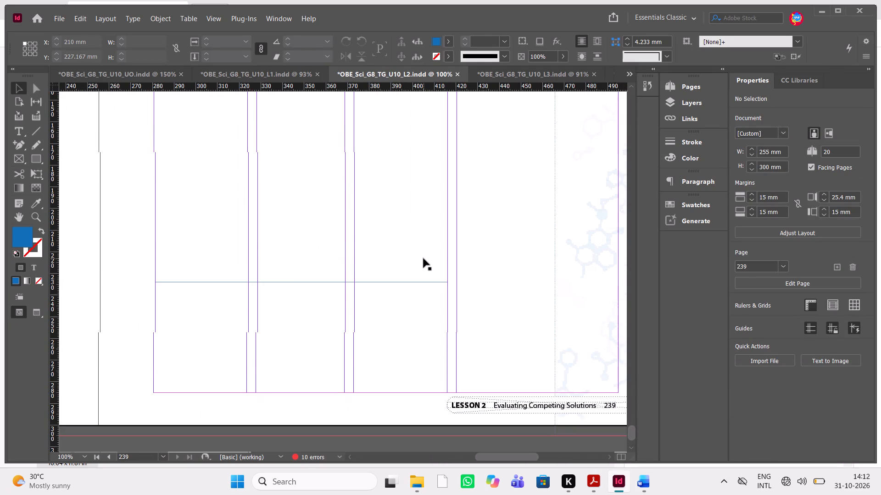
{"action": "scroll", "coordinate": [424, 258], "scroll_direction": "down", "scroll_amount": 1}
{"action": "scroll", "coordinate": [424, 258], "scroll_direction": "up", "scroll_amount": 1}
{"action": "left_click", "coordinate": [364, 306]}
{"action": "scroll", "coordinate": [364, 306], "scroll_direction": "up", "scroll_amount": 1}
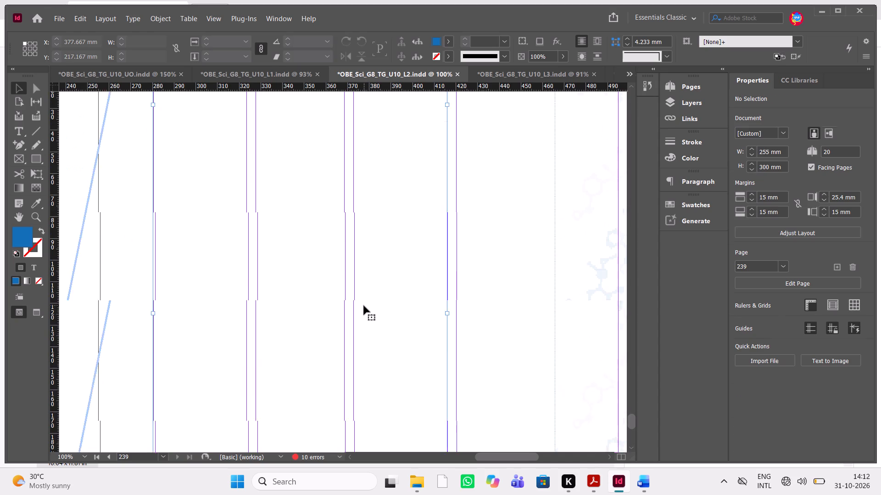
{"action": "scroll", "coordinate": [364, 306], "scroll_direction": "up", "scroll_amount": 1}
{"action": "key", "text": "Delete"}
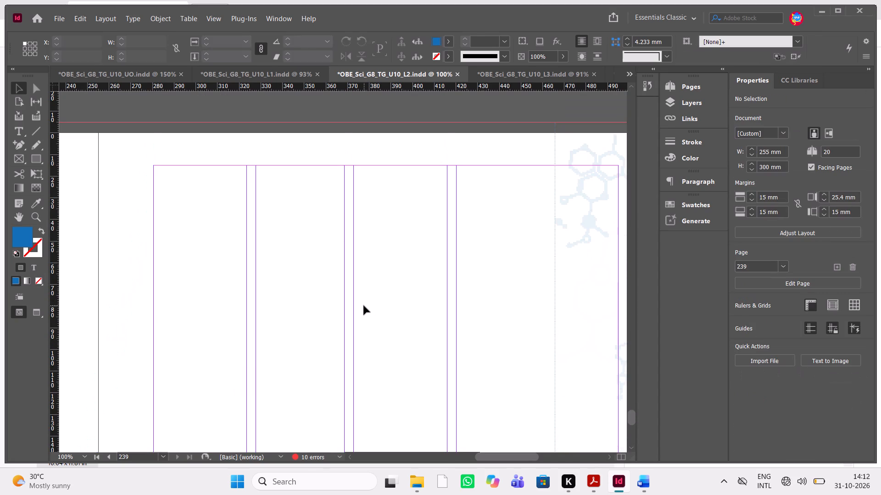
Paste the copied Teacher's Note banner and ruled lines onto page 239 of Lesson 2.
{"action": "scroll", "coordinate": [364, 306], "scroll_direction": "down", "scroll_amount": 1}
{"action": "scroll", "coordinate": [364, 306], "scroll_direction": "left", "scroll_amount": 1}
{"action": "scroll", "coordinate": [364, 306], "scroll_direction": "down", "scroll_amount": 1}
{"action": "scroll", "coordinate": [364, 306], "scroll_direction": "up", "scroll_amount": 1}
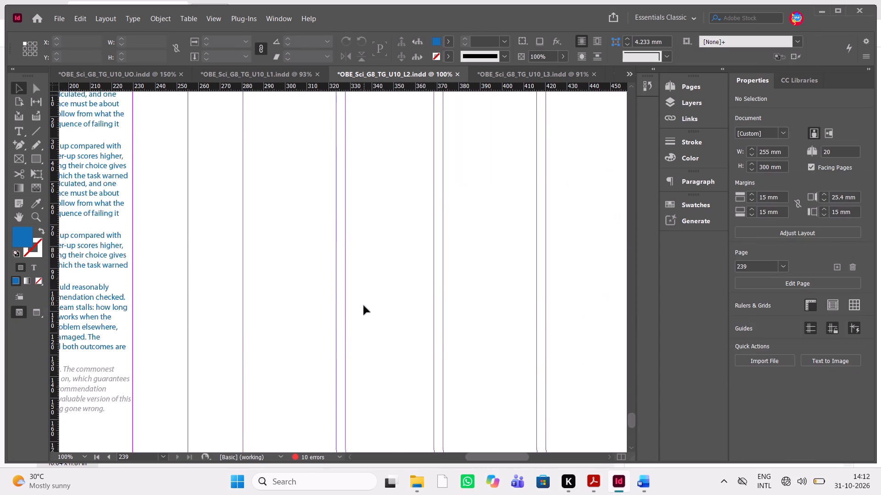
{"action": "scroll", "coordinate": [364, 306], "scroll_direction": "up", "scroll_amount": 1}
{"action": "scroll", "coordinate": [364, 306], "scroll_direction": "down", "scroll_amount": 1}
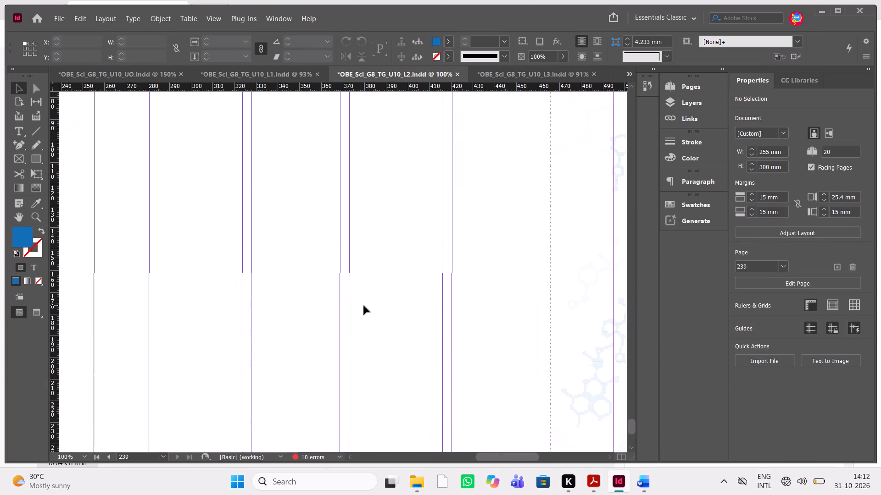
{"action": "key", "text": "ctrl+v"}
{"action": "scroll", "coordinate": [364, 306], "scroll_direction": "up", "scroll_amount": 1}
{"action": "scroll", "coordinate": [364, 306], "scroll_direction": "right", "scroll_amount": 1}
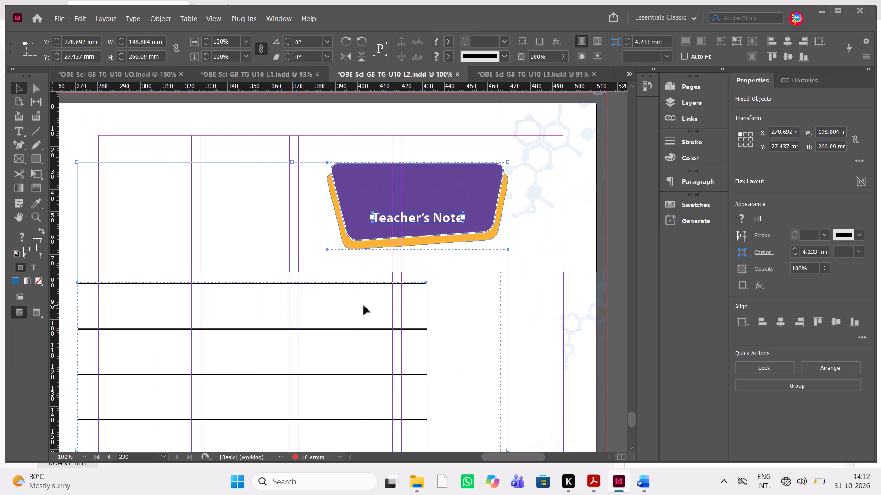
Move the pasted Teacher's Note objects to about X 296.2 mm, Y -5.1 mm, with the banner overlapping page 239's top edge.
{"action": "key", "text": "shift+Right"}
{"action": "key", "text": "shift+Right"}
{"action": "key", "text": "shift+Right"}
{"action": "key", "text": "shift+Right"}
{"action": "key", "text": "shift+Right"}
{"action": "key", "text": "shift+Right"}
{"action": "key", "text": "shift+Right"}
{"action": "key", "text": "shift+Right"}
{"action": "key", "text": "shift+Right"}
{"action": "key", "text": "shift+Right"}
{"action": "key", "text": "shift+Up"}
{"action": "key", "text": "shift+Up"}
{"action": "key", "text": "shift+Up"}
{"action": "key", "text": "shift+Up"}
{"action": "key", "text": "shift+Up"}
{"action": "key", "text": "shift+Up"}
{"action": "key", "text": "shift+Up"}
{"action": "key", "text": "shift+Up"}
{"action": "key", "text": "shift+Up"}
{"action": "key", "text": "shift+Up"}
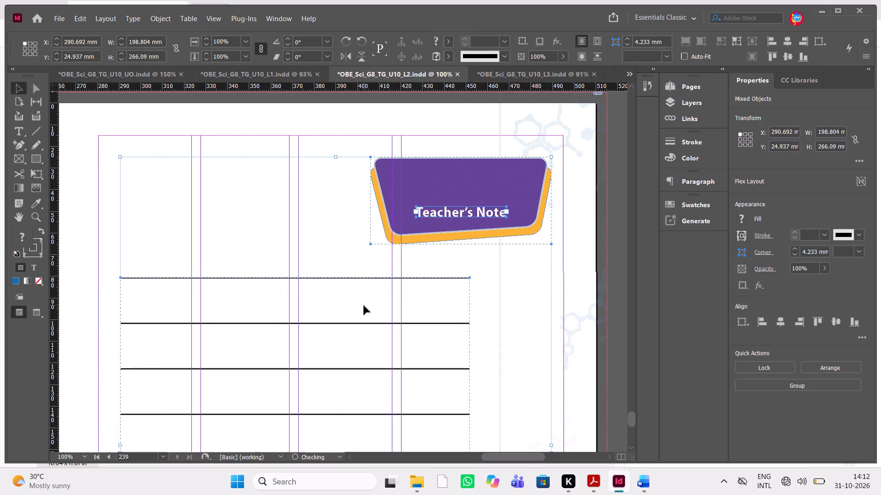
{"action": "key", "text": "shift+Up"}
{"action": "key", "text": "shift+Up"}
{"action": "scroll", "coordinate": [364, 306], "scroll_direction": "up", "scroll_amount": 1}
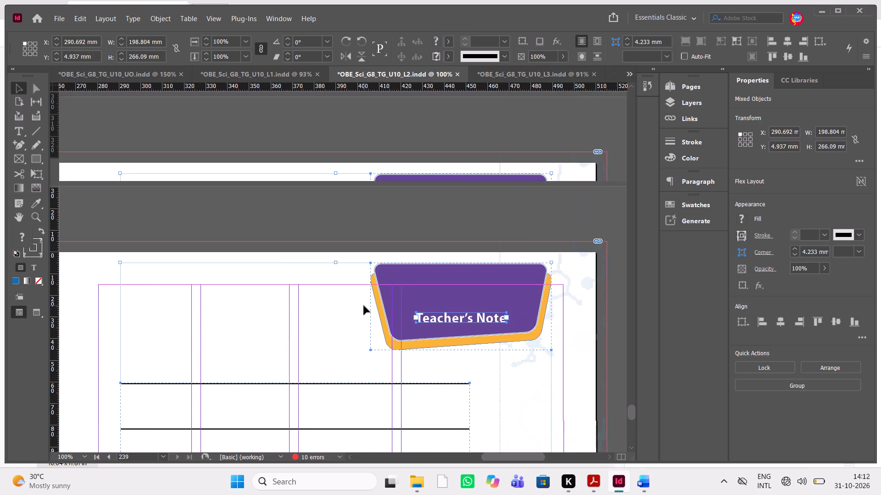
{"action": "scroll", "coordinate": [364, 306], "scroll_direction": "up", "scroll_amount": 1}
{"action": "key", "text": "shift+Right"}
{"action": "key", "text": "shift+Right"}
{"action": "key", "text": "shift+Right"}
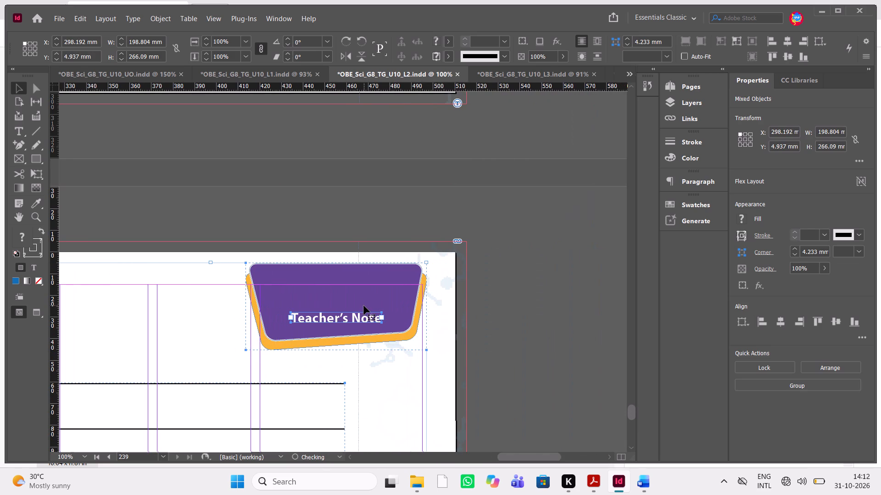
{"action": "key", "text": "Left"}
{"action": "key", "text": "Left"}
{"action": "key", "text": "Left"}
{"action": "key", "text": "Left"}
{"action": "key", "text": "Left"}
{"action": "key", "text": "Left"}
{"action": "key", "text": "Left"}
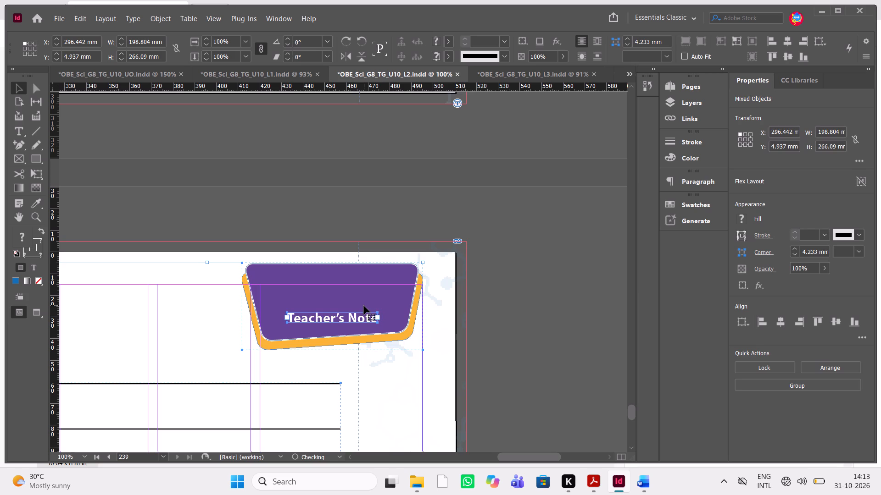
{"action": "key", "text": "Left"}
{"action": "key", "text": "shift+Up"}
{"action": "key", "text": "shift+Up"}
{"action": "key", "text": "shift+Up"}
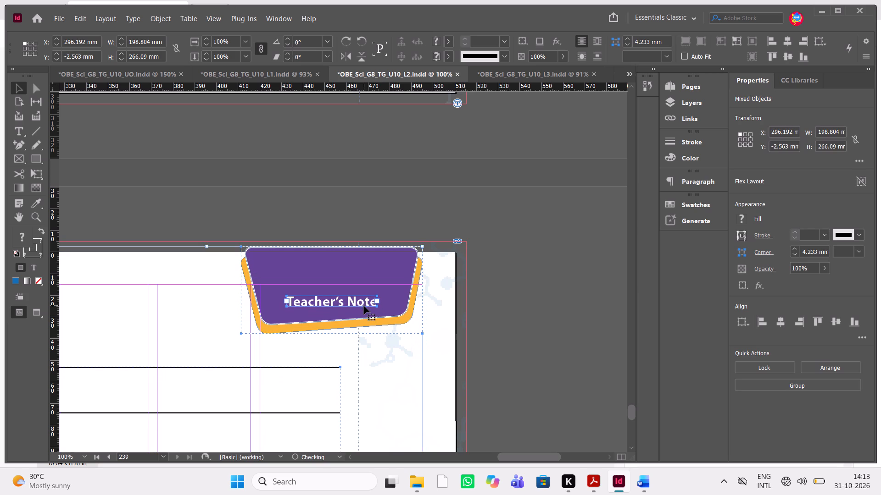
{"action": "key", "text": "shift+Up"}
{"action": "scroll", "coordinate": [364, 306], "scroll_direction": "down", "scroll_amount": 1}
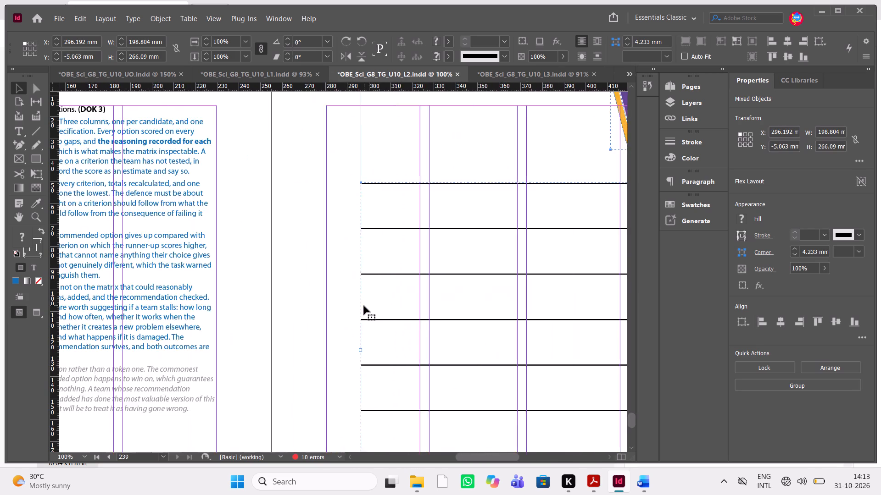
{"action": "scroll", "coordinate": [364, 306], "scroll_direction": "down", "scroll_amount": 1}
{"action": "key", "text": "ctrl+minus"}
{"action": "key", "text": "ctrl+minus"}
{"action": "key", "text": "ctrl+minus"}
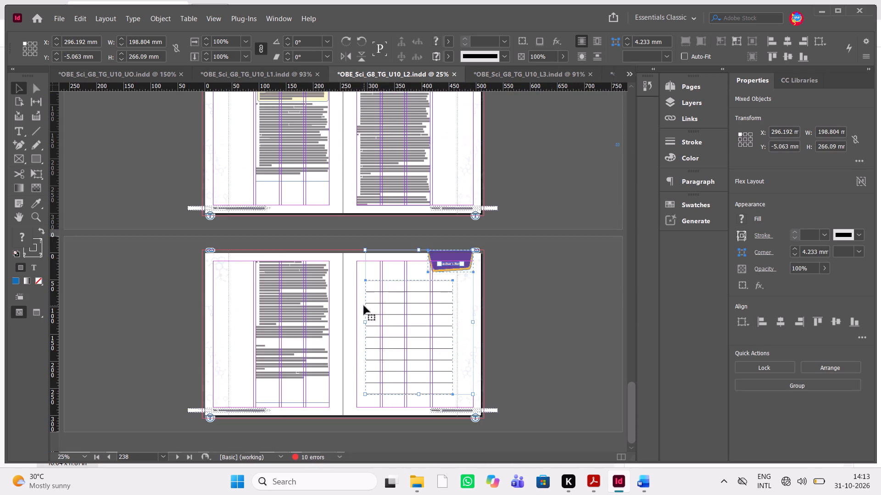
Switch to the Lesson 3 document and examine its opening page 242, from the lesson title to the Lesson Overview.
{"action": "scroll", "coordinate": [364, 306], "scroll_direction": "up", "scroll_amount": 20}
{"action": "scroll", "coordinate": [364, 306], "scroll_direction": "up", "scroll_amount": 20}
{"action": "scroll", "coordinate": [364, 306], "scroll_direction": "up", "scroll_amount": 14}
{"action": "key", "text": "ctrl+equal"}
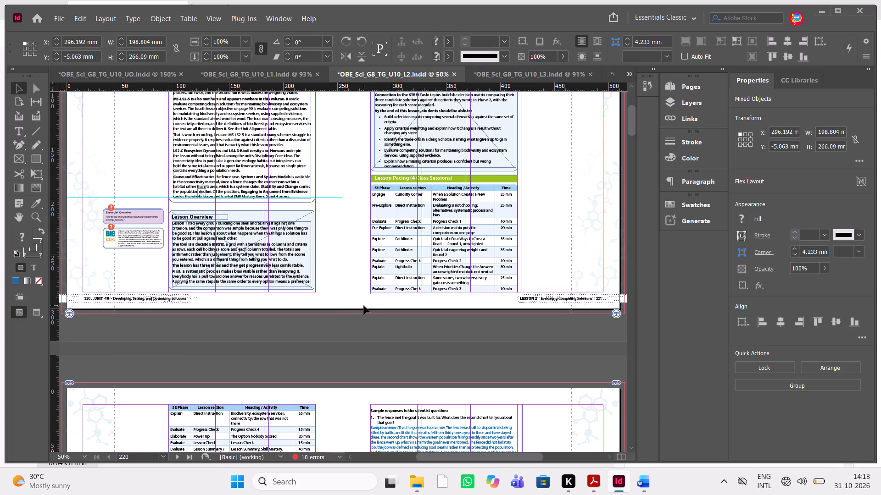
{"action": "left_click", "coordinate": [524, 70]}
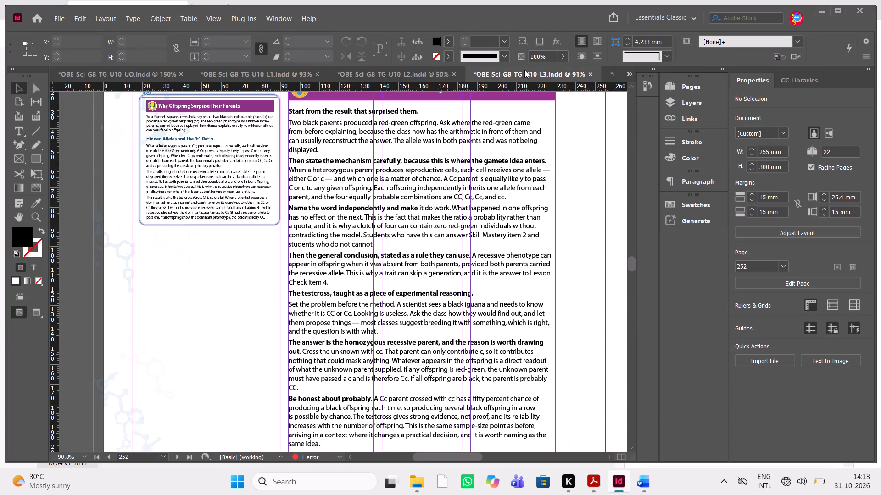
{"action": "scroll", "coordinate": [394, 220], "scroll_direction": "up", "scroll_amount": 20}
{"action": "scroll", "coordinate": [394, 220], "scroll_direction": "up", "scroll_amount": 20}
{"action": "scroll", "coordinate": [394, 220], "scroll_direction": "up", "scroll_amount": 20}
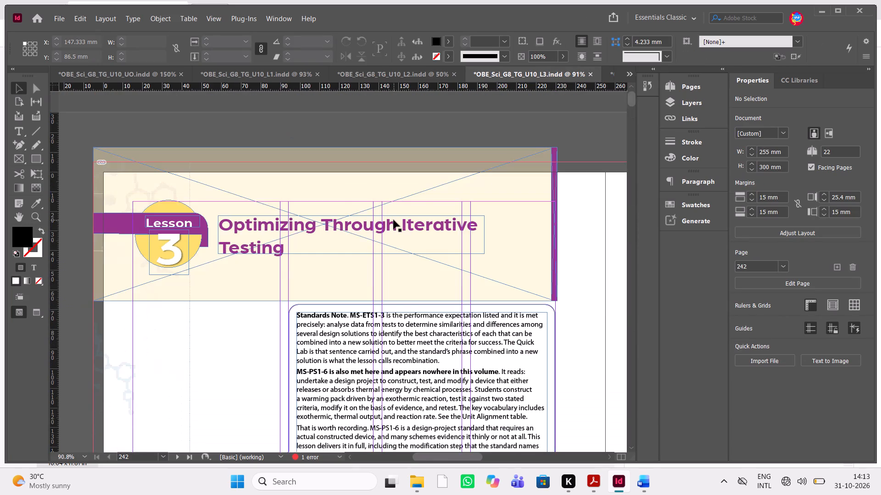
{"action": "scroll", "coordinate": [394, 220], "scroll_direction": "up", "scroll_amount": 20}
{"action": "scroll", "coordinate": [394, 220], "scroll_direction": "up", "scroll_amount": 16}
{"action": "scroll", "coordinate": [394, 220], "scroll_direction": "down", "scroll_amount": 1}
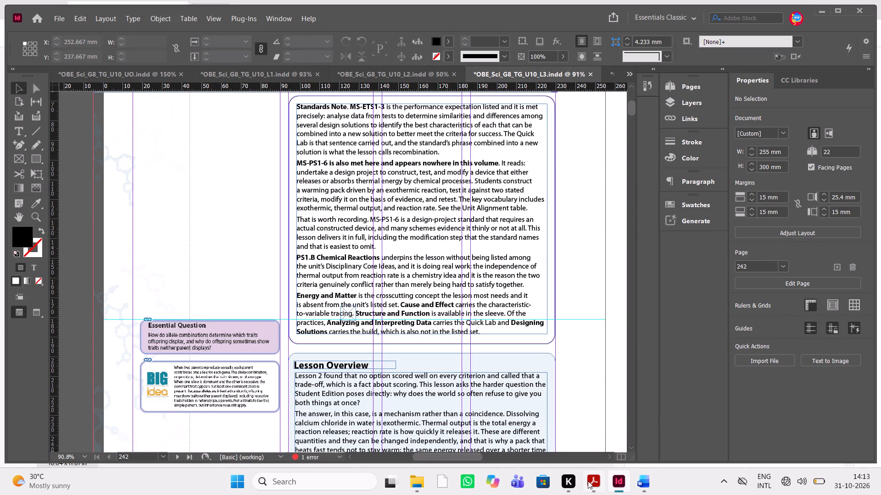
Switch to the annotated PDF in Acrobat and examine the reviewer's comments on Lesson 3's opening pages, 242 and the one following.
{"action": "left_click", "coordinate": [594, 484]}
{"action": "scroll", "coordinate": [504, 324], "scroll_direction": "down", "scroll_amount": 3}
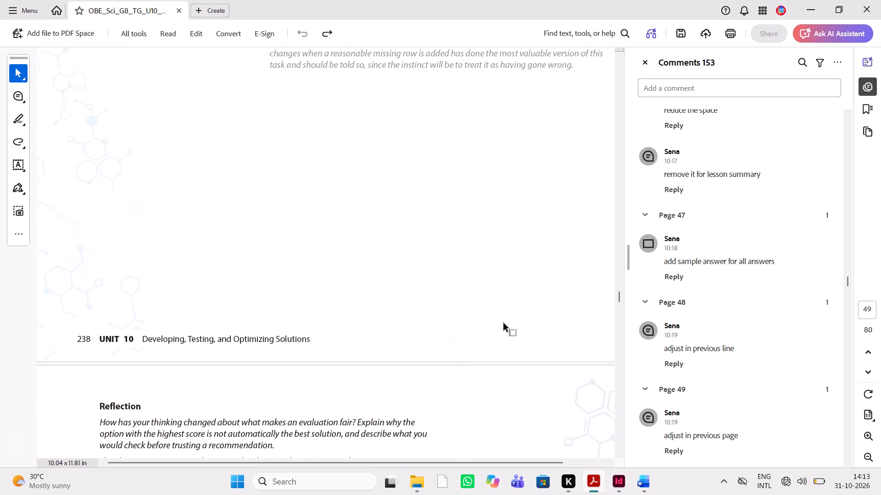
{"action": "scroll", "coordinate": [504, 324], "scroll_direction": "down", "scroll_amount": 8}
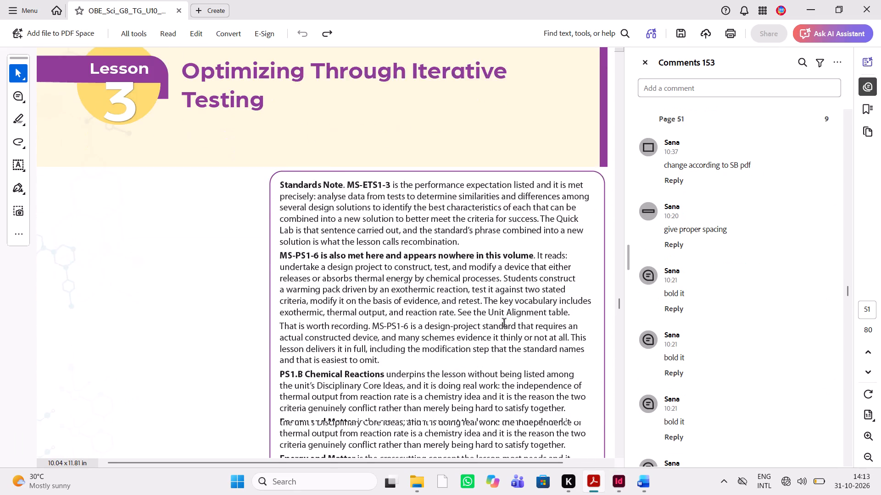
{"action": "scroll", "coordinate": [504, 324], "scroll_direction": "down", "scroll_amount": 2}
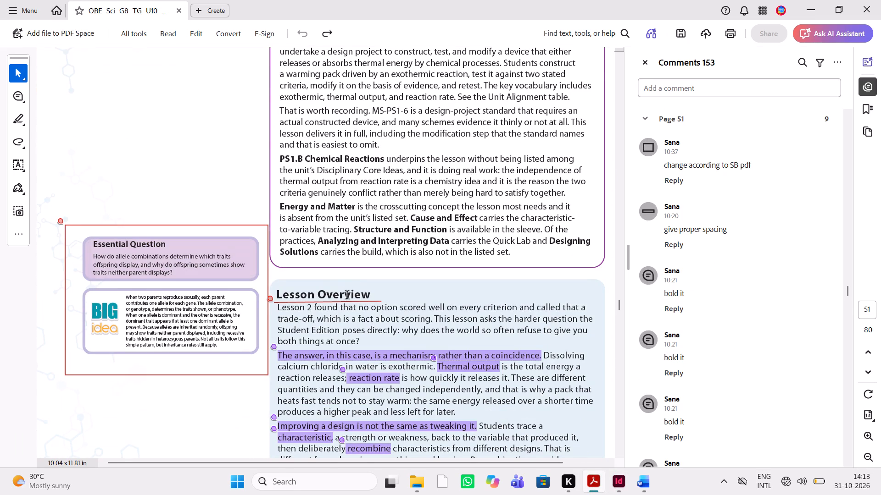
{"action": "scroll", "coordinate": [376, 366], "scroll_direction": "down", "scroll_amount": 2}
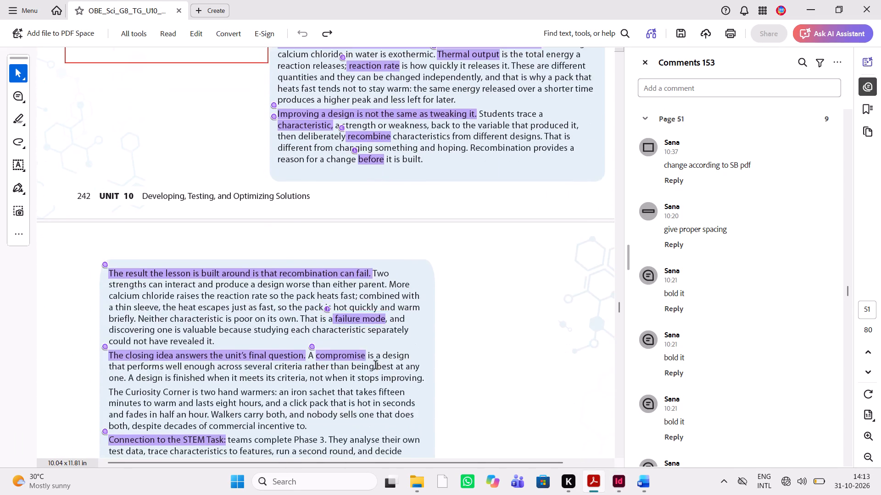
{"action": "scroll", "coordinate": [376, 366], "scroll_direction": "down", "scroll_amount": 1}
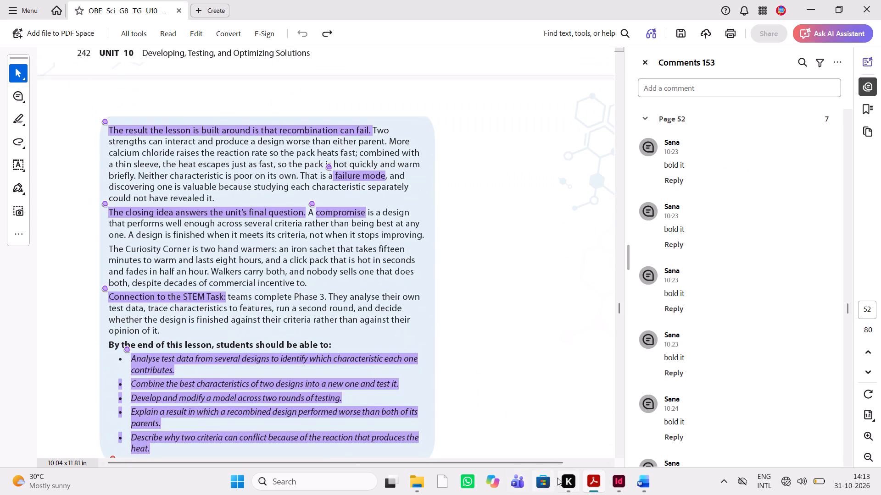
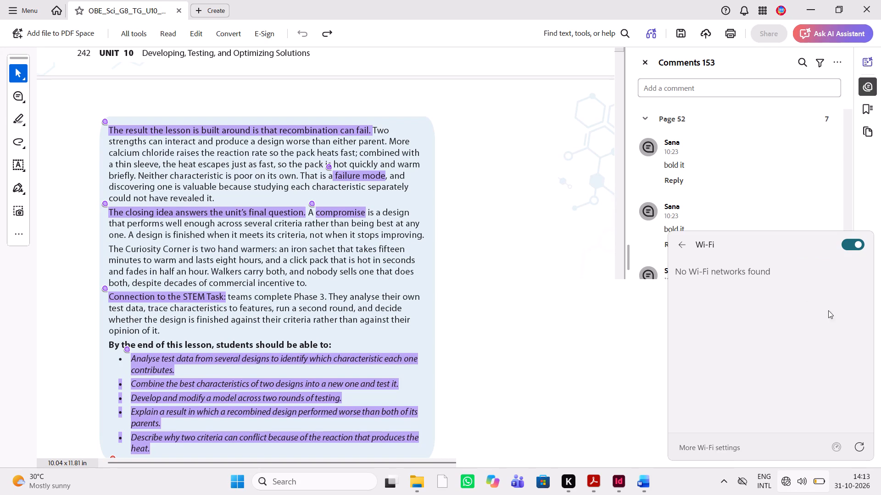
Turn Wi-Fi off and back on in the Windows network settings, and connect to the A55 network.
{"action": "left_click", "coordinate": [853, 243]}
{"action": "left_click", "coordinate": [853, 243]}
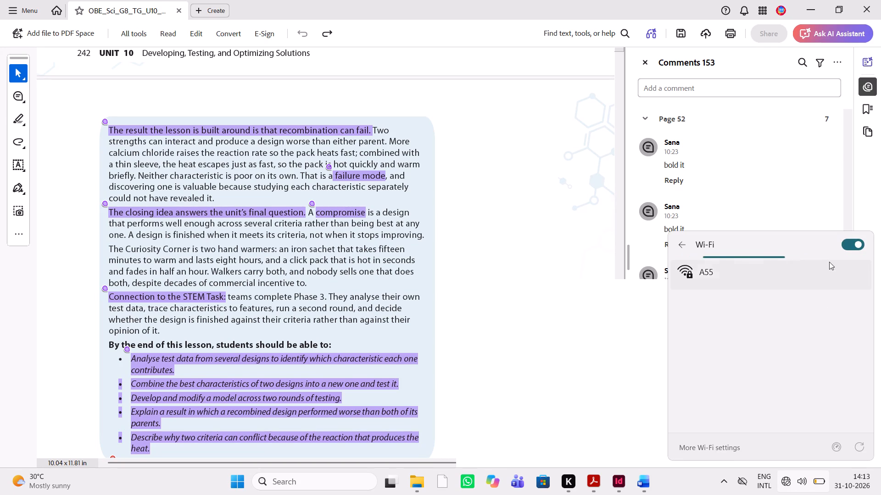
{"action": "left_click", "coordinate": [803, 274]}
{"action": "left_click", "coordinate": [809, 324]}
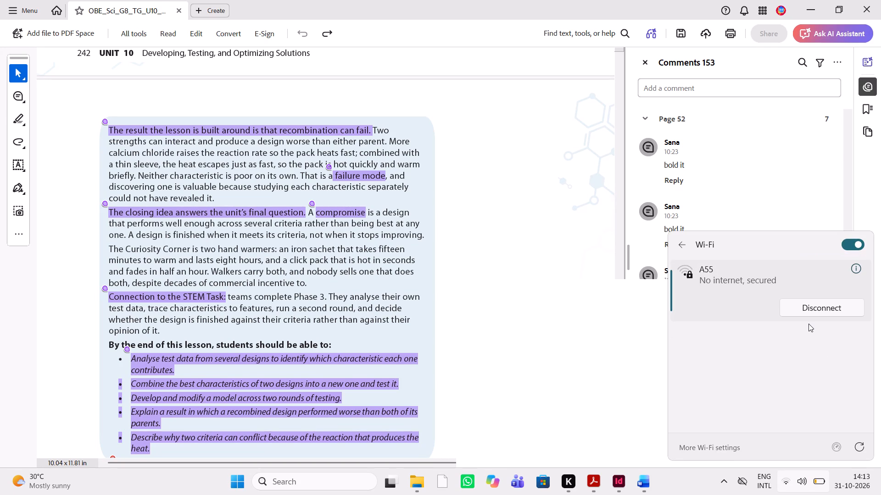
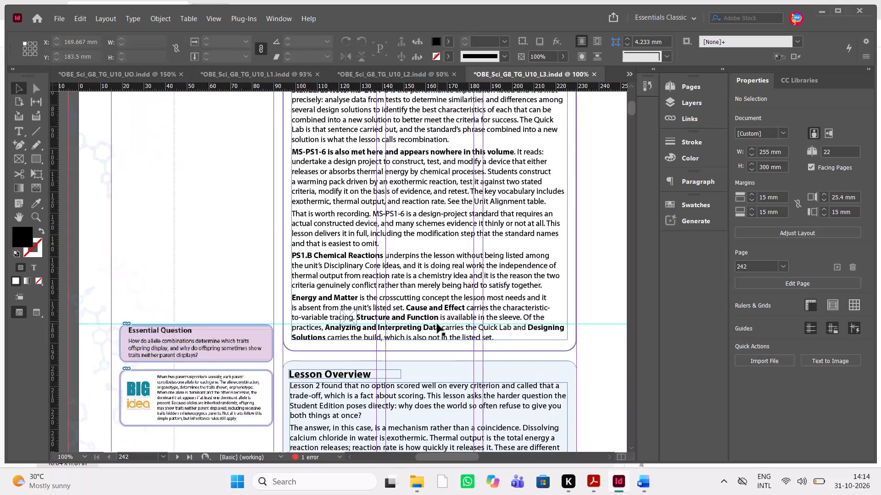
Ungroup the Lesson Overview heading from its body text frame on page 242.
{"action": "key", "text": "ctrl+equal"}
{"action": "scroll", "coordinate": [437, 324], "scroll_direction": "down", "scroll_amount": 1}
{"action": "left_click", "coordinate": [373, 336]}
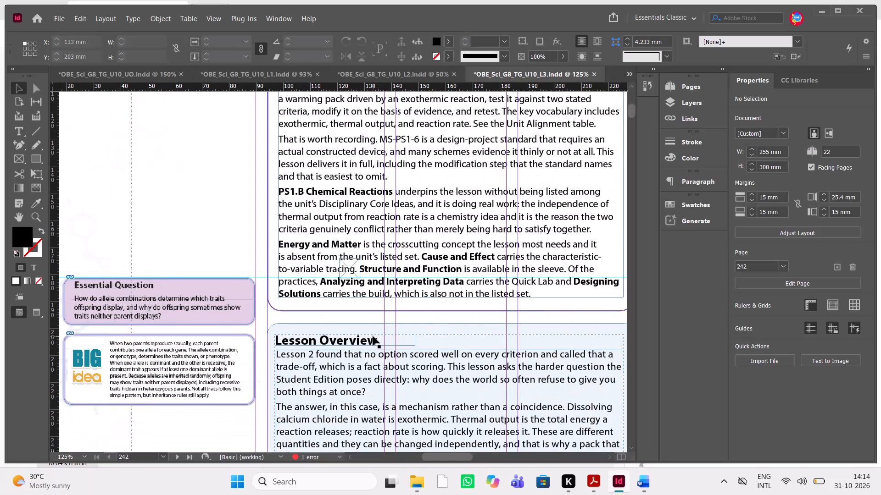
{"action": "scroll", "coordinate": [373, 336], "scroll_direction": "down", "scroll_amount": 1}
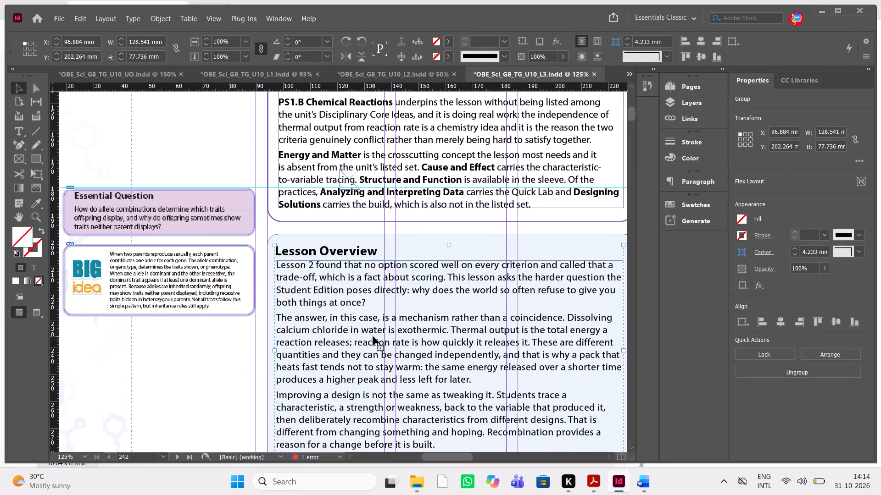
{"action": "key", "text": "ctrl+shift+g"}
{"action": "left_click", "coordinate": [266, 222]}
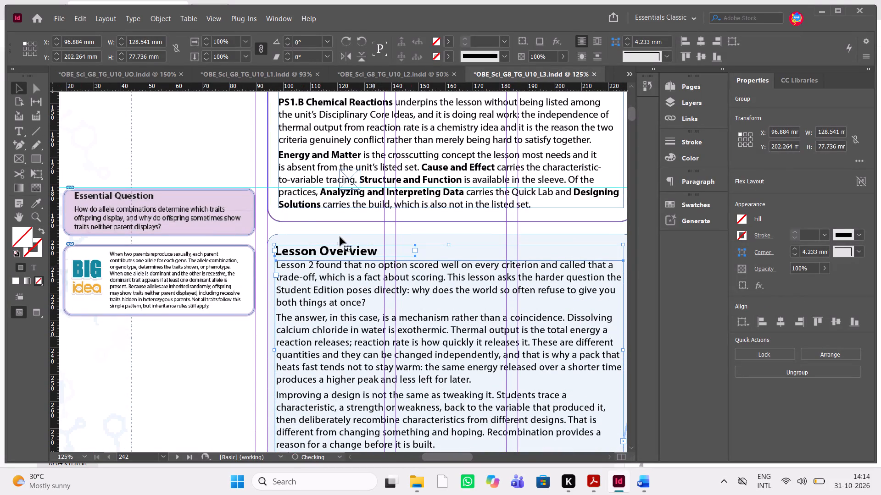
{"action": "left_click", "coordinate": [234, 360]}
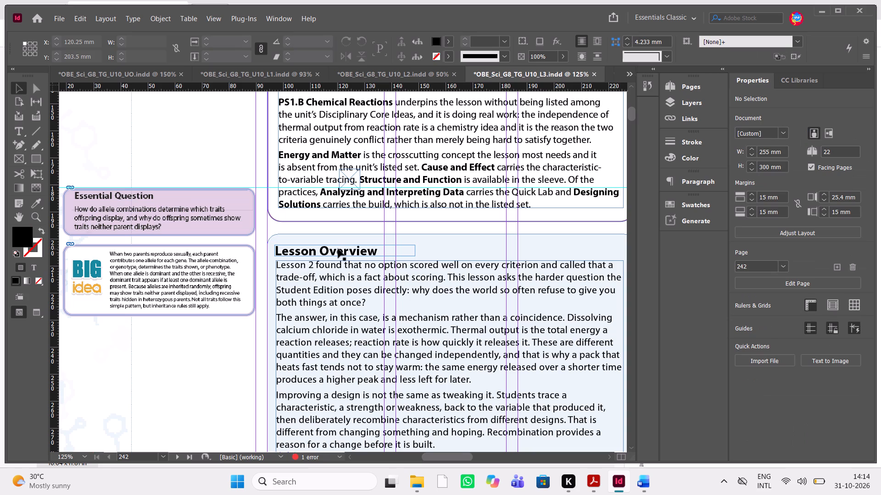
Nudge the Lesson Overview heading frame up to Y 201.014 mm, adding space above the body text.
{"action": "left_click", "coordinate": [338, 249]}
{"action": "key", "text": "Up"}
{"action": "key", "text": "Up"}
{"action": "key", "text": "Up"}
{"action": "key", "text": "Up"}
{"action": "key", "text": "Up"}
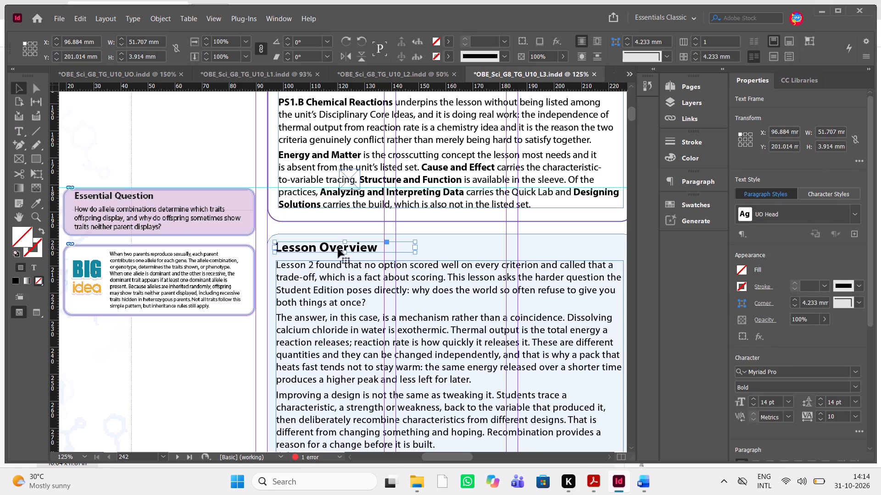
{"action": "key", "text": "Up"}
{"action": "key", "text": "Down"}
{"action": "scroll", "coordinate": [338, 249], "scroll_direction": "down", "scroll_amount": 1}
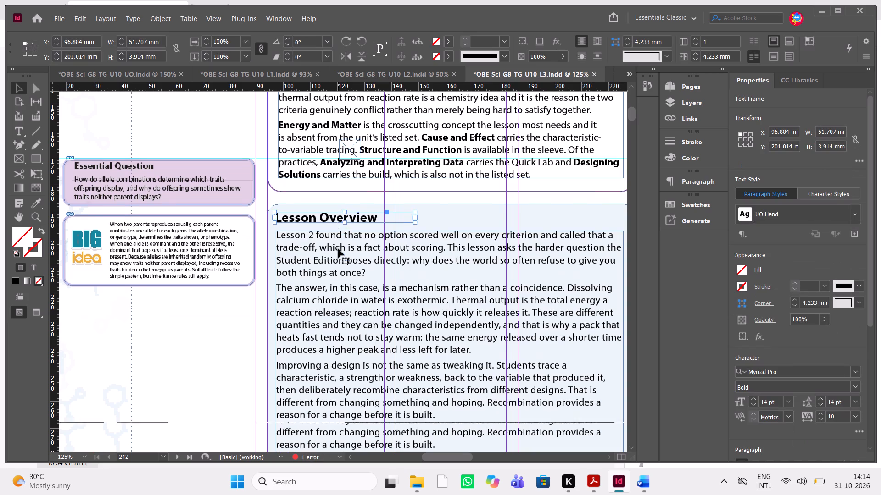
{"action": "scroll", "coordinate": [338, 249], "scroll_direction": "down", "scroll_amount": 1}
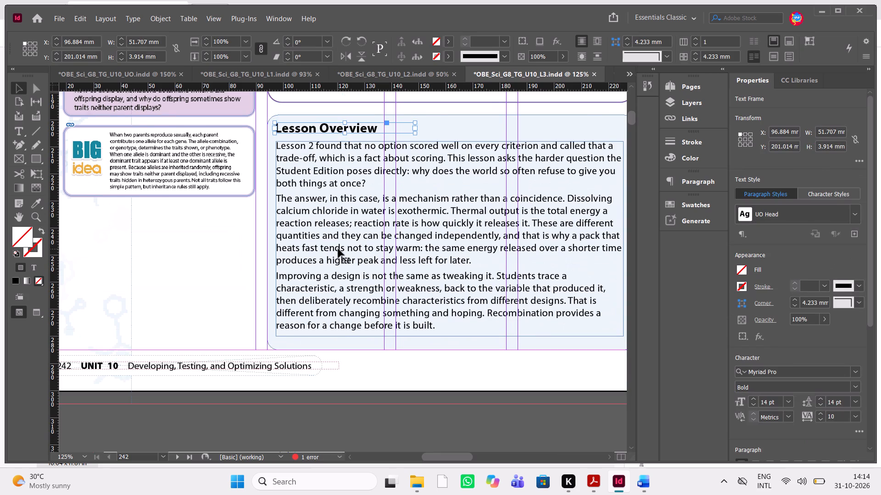
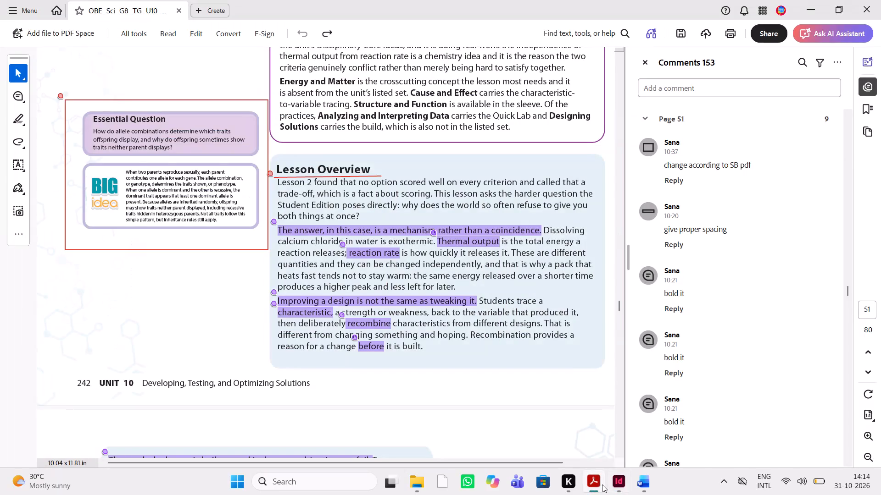
Bold "The answer, in this case, is a mechanism rather than a coincidence.", "Thermal output" and "reaction rate" in page 242's Lesson Overview.
{"action": "key", "text": "alt+Tab"}
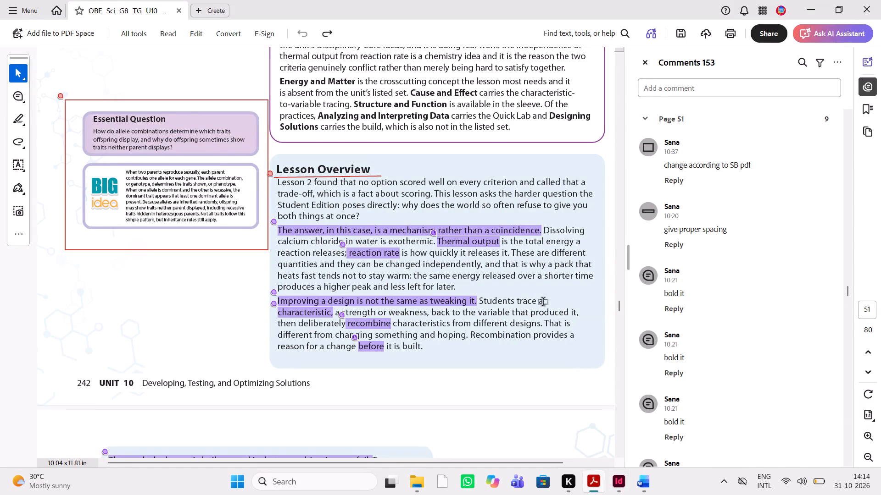
{"action": "double_click", "coordinate": [489, 184]}
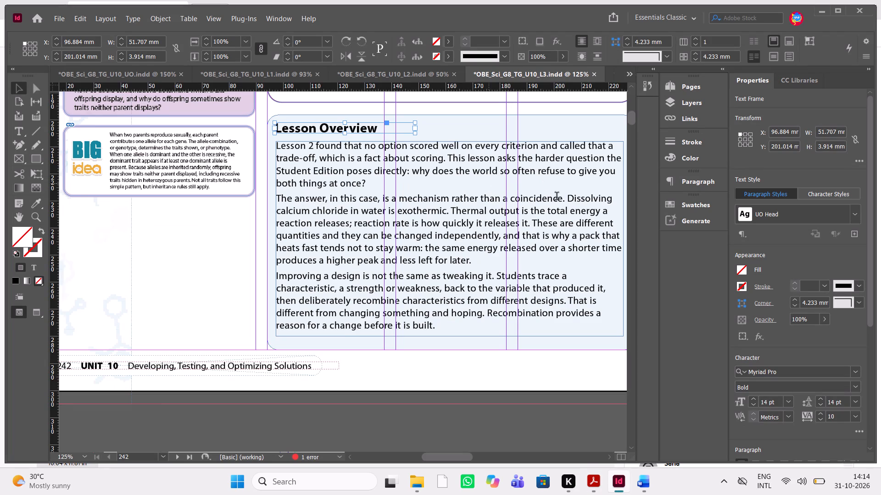
{"action": "left_click_drag", "start_coordinate": [566, 200], "coordinate": [278, 201]}
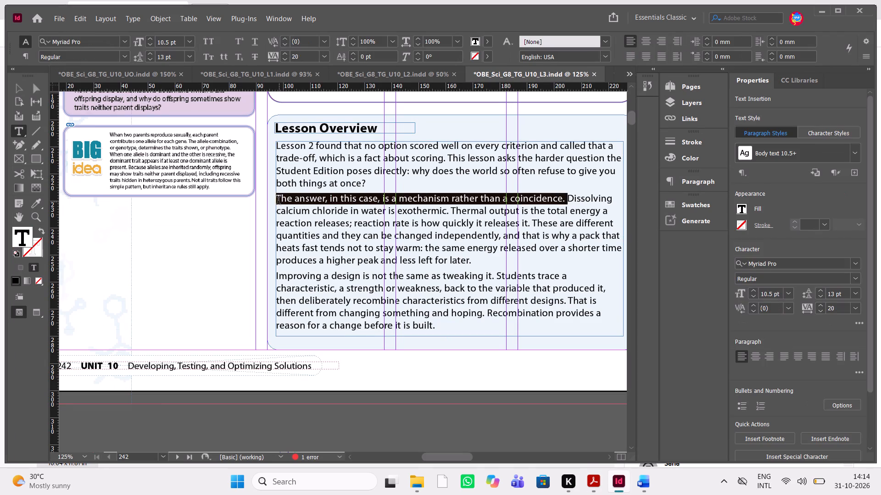
{"action": "left_click_drag", "start_coordinate": [278, 201], "coordinate": [271, 198]}
{"action": "key", "text": "ctrl+shift+b"}
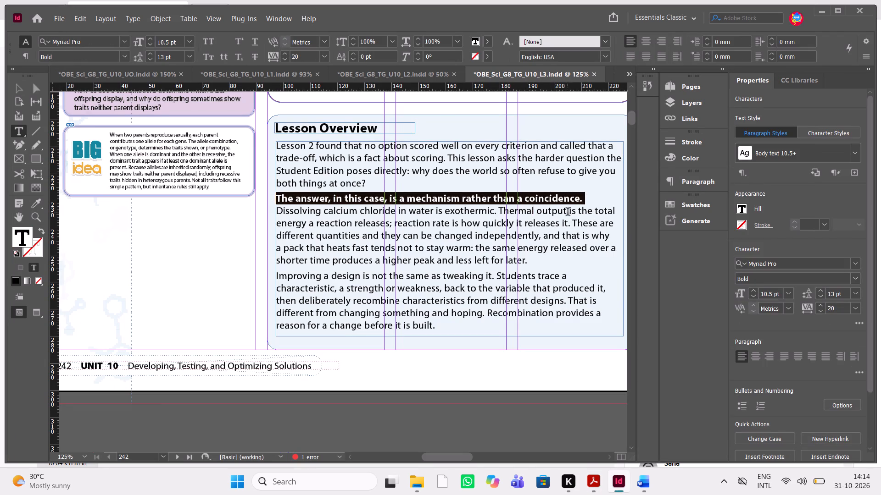
{"action": "left_click_drag", "start_coordinate": [568, 213], "coordinate": [498, 209]}
{"action": "key", "text": "ctrl+shift+b"}
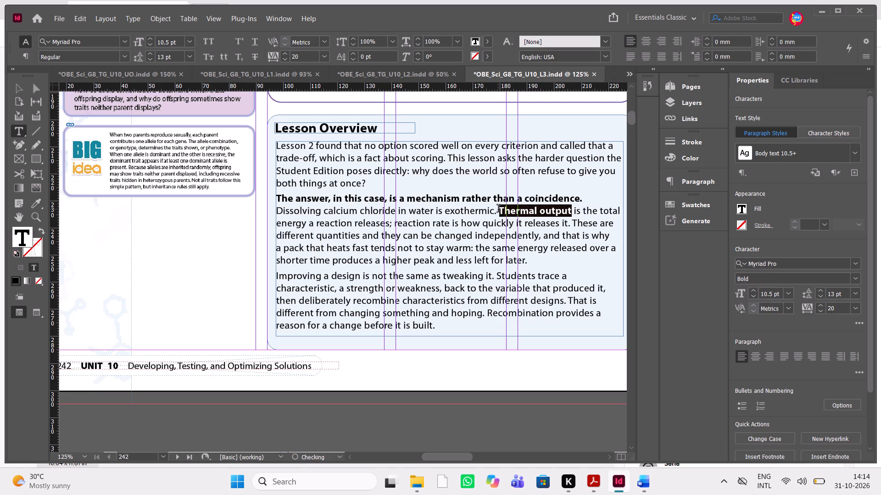
{"action": "left_click_drag", "start_coordinate": [451, 222], "coordinate": [438, 224]}
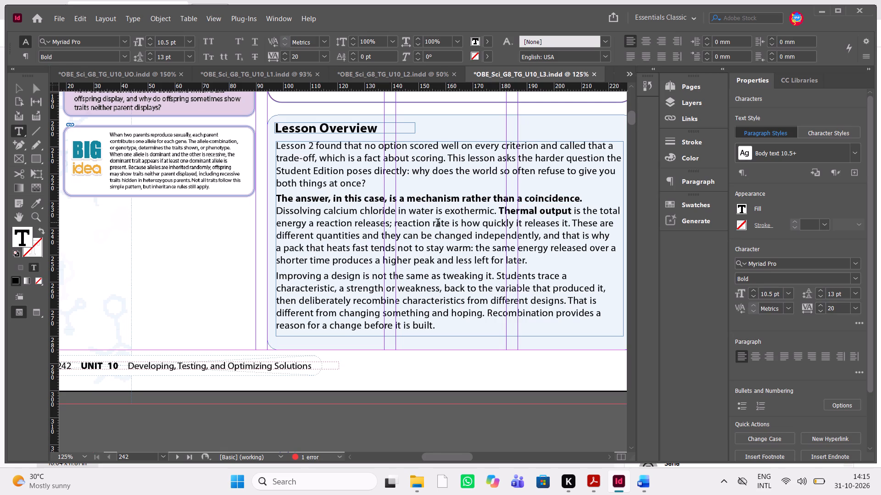
{"action": "left_click_drag", "start_coordinate": [438, 224], "coordinate": [392, 223]}
{"action": "key", "text": "ctrl+shift+b"}
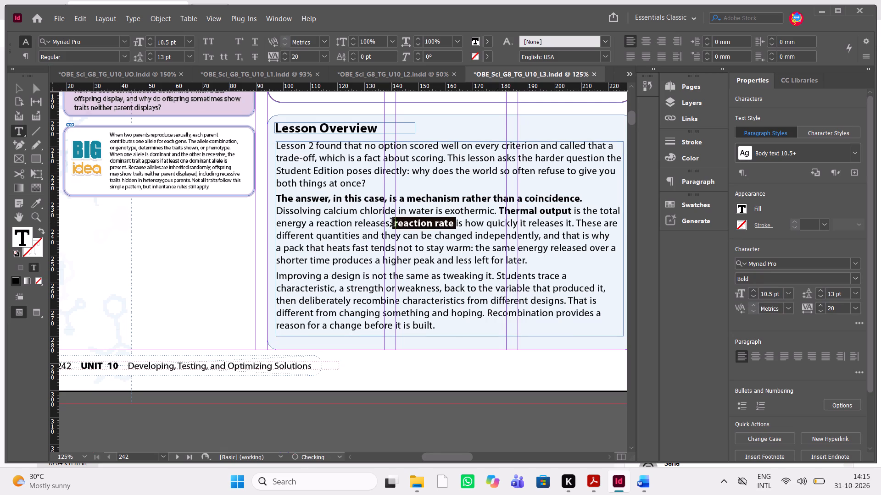
Check the reviewer's PDF marks and bold "Improving a design is not the same as tweaking it." in the Lesson Overview's third paragraph.
{"action": "left_click", "coordinate": [597, 483]}
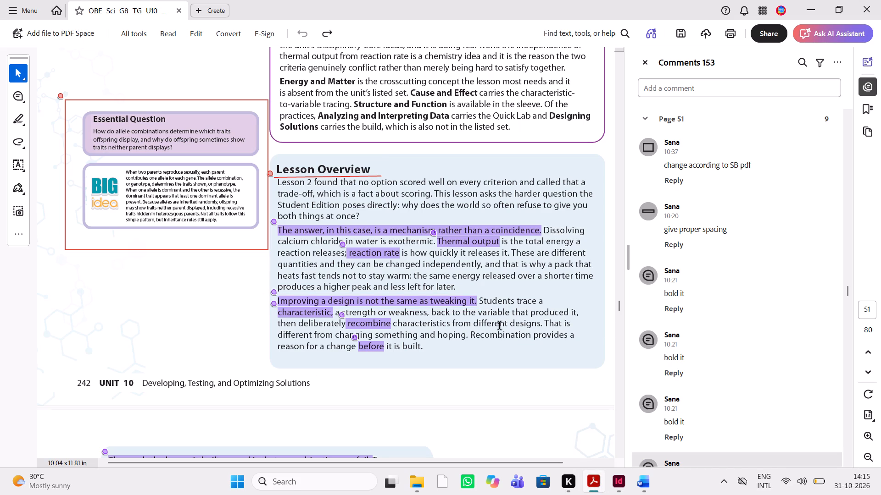
{"action": "scroll", "coordinate": [500, 326], "scroll_direction": "down", "scroll_amount": 1}
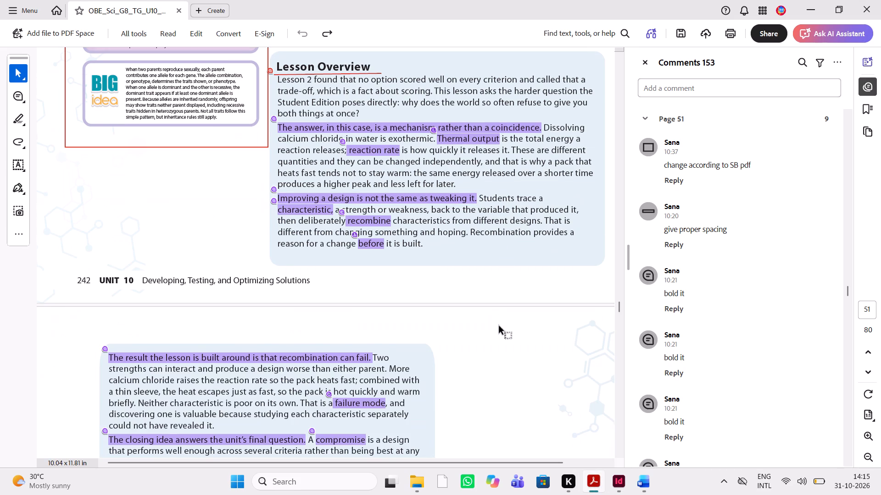
{"action": "left_click", "coordinate": [614, 482]}
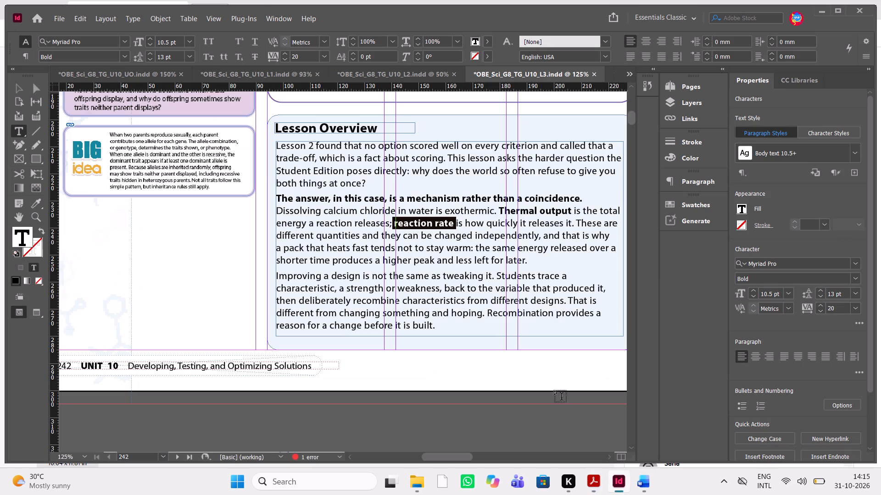
{"action": "left_click_drag", "start_coordinate": [497, 277], "coordinate": [384, 275]}
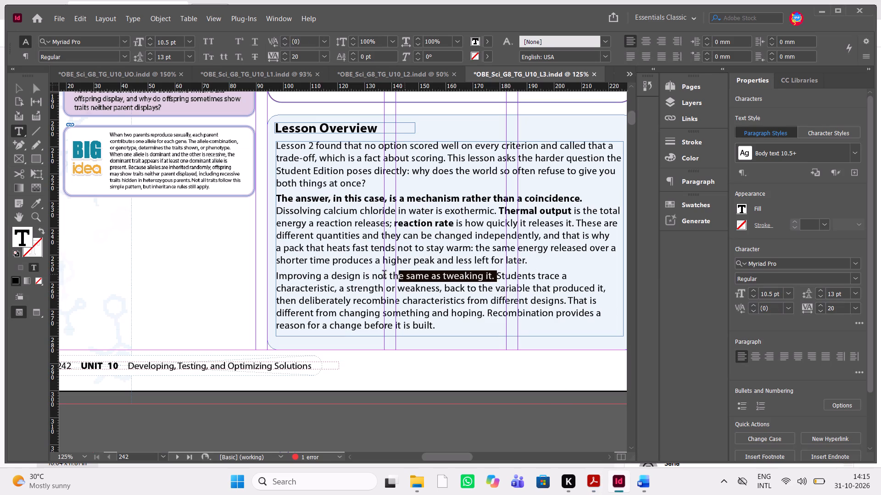
{"action": "left_click_drag", "start_coordinate": [384, 275], "coordinate": [270, 278]}
{"action": "key", "text": "ctrl+shift+b"}
{"action": "scroll", "coordinate": [350, 306], "scroll_direction": "left", "scroll_amount": 1}
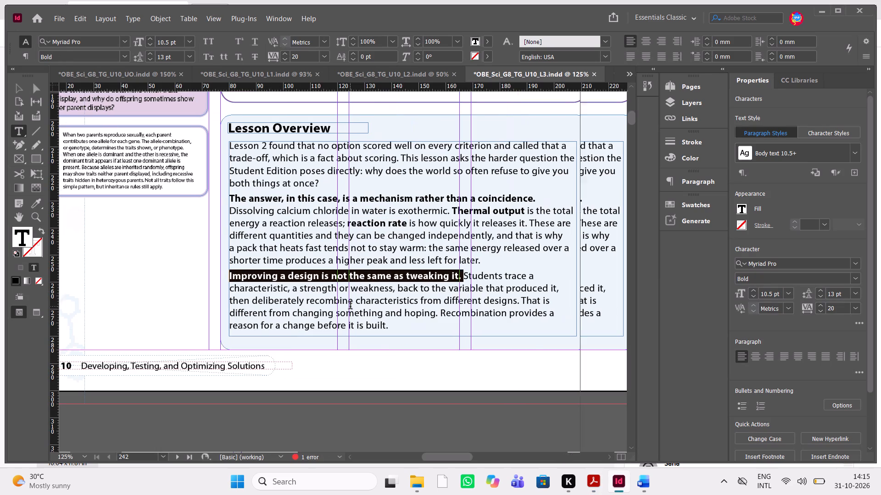
{"action": "scroll", "coordinate": [350, 306], "scroll_direction": "left", "scroll_amount": 1}
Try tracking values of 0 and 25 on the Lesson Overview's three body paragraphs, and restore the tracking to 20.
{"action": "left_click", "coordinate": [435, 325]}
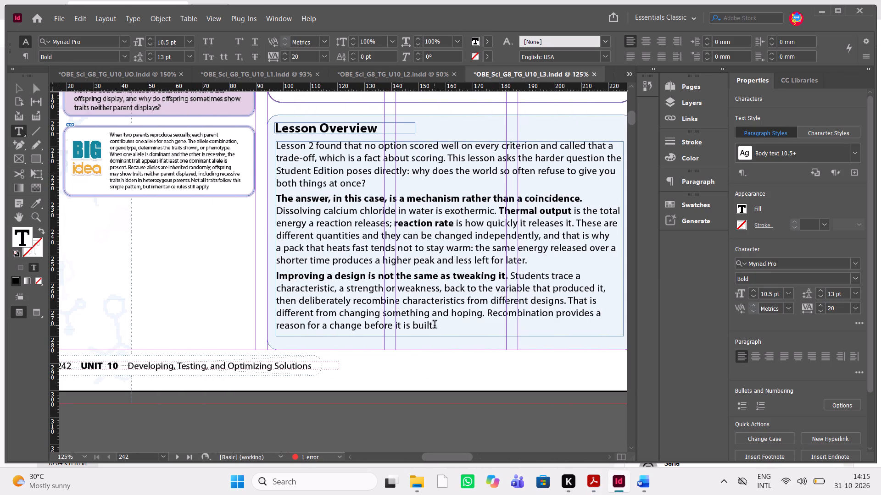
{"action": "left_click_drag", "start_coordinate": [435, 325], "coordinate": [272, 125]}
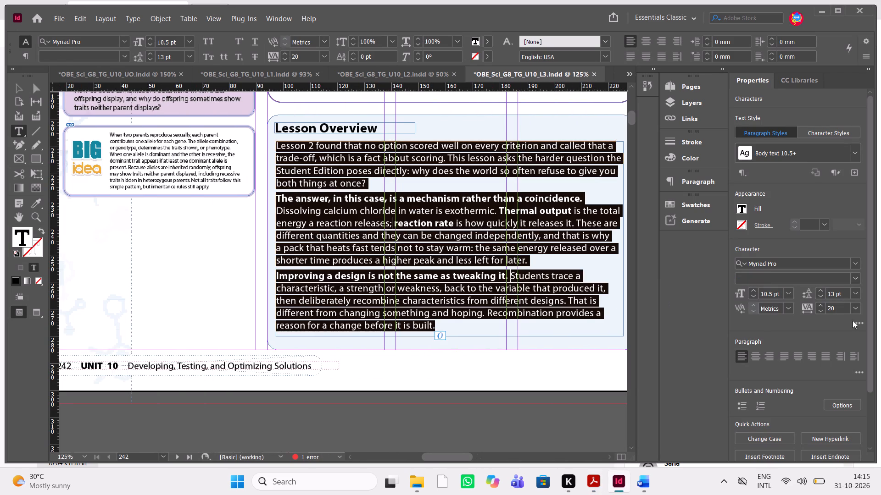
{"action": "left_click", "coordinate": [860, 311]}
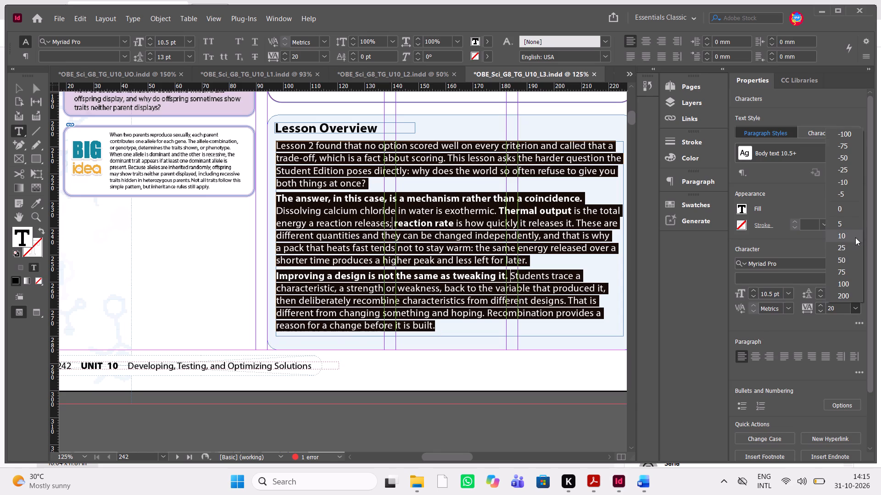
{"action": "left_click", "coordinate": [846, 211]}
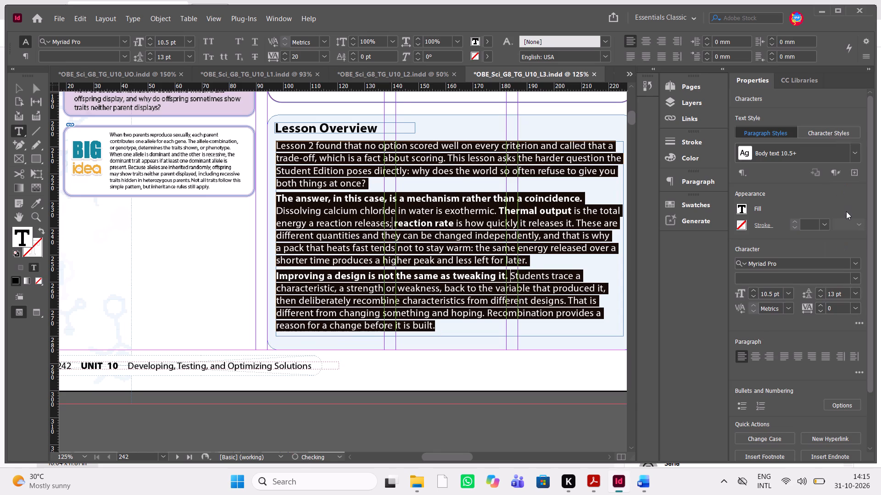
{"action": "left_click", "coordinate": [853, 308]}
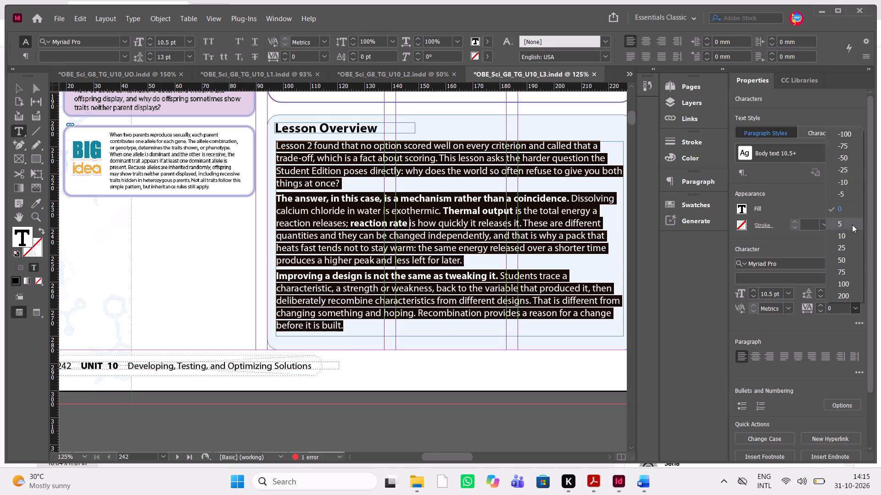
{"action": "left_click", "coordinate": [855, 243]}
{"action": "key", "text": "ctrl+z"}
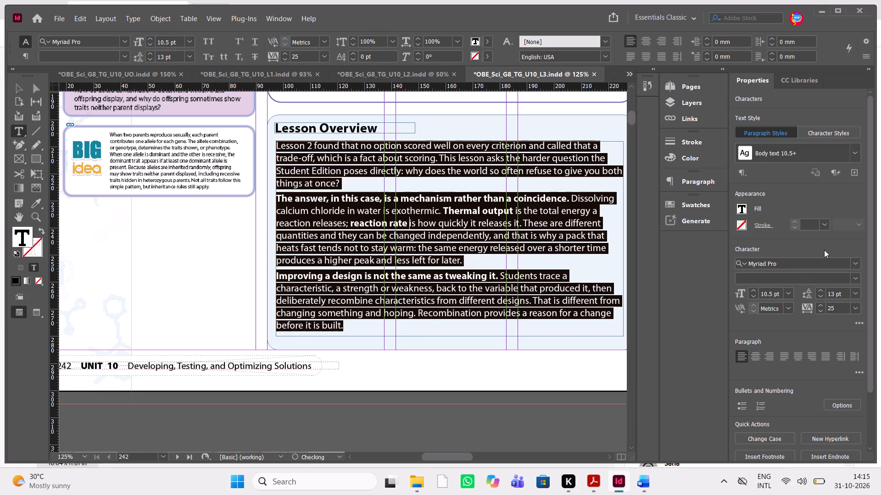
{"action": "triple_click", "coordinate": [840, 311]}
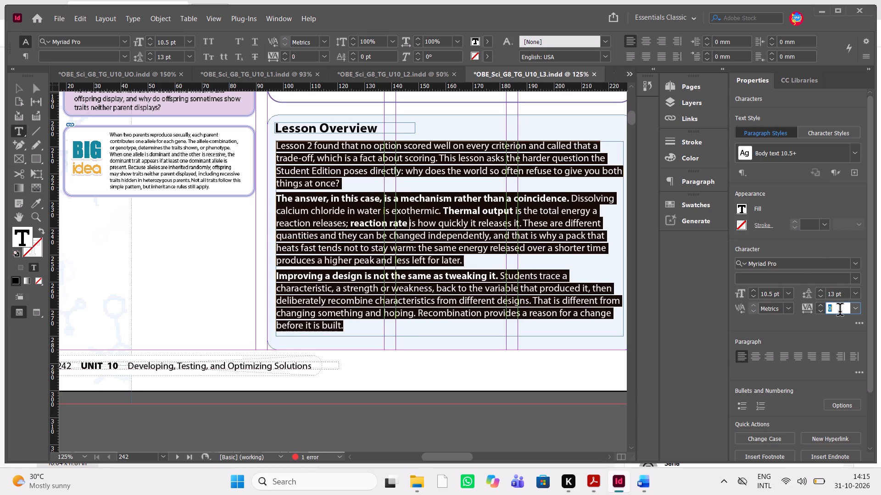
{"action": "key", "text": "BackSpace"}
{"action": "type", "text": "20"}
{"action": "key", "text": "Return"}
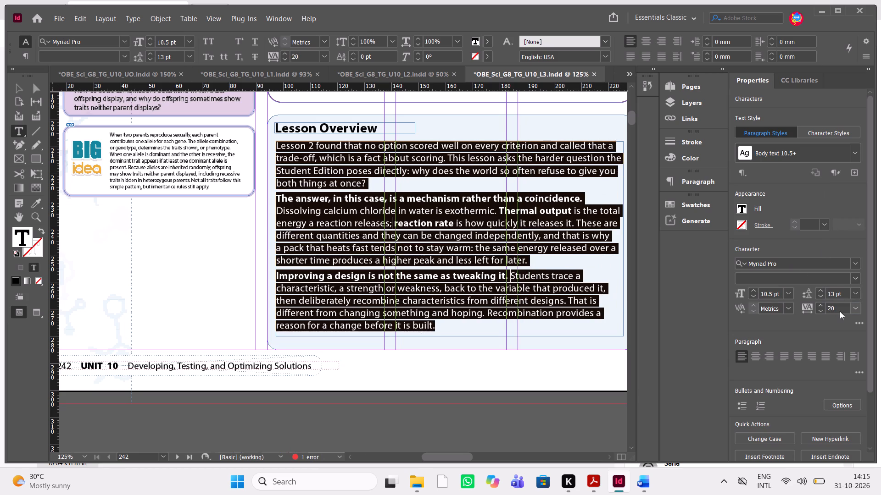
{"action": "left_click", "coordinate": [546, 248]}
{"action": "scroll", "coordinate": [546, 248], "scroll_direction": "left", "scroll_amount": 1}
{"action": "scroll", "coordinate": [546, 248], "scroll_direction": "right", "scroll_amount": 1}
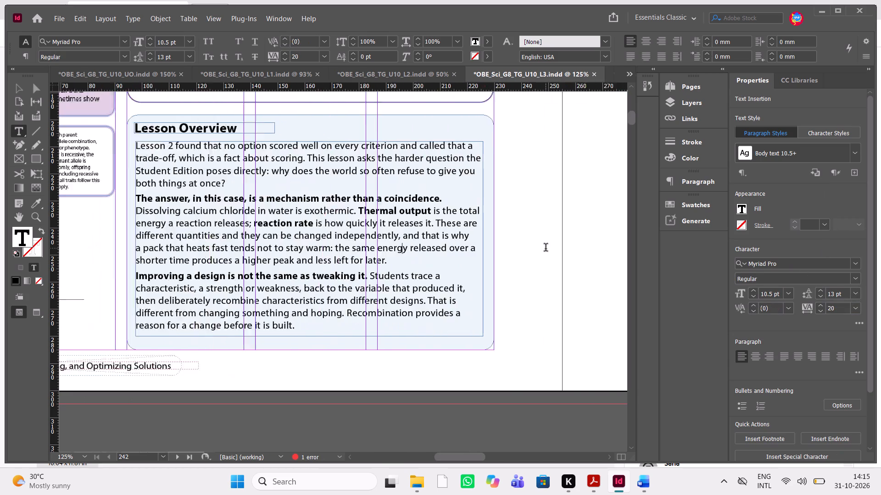
Bold the reviewer-marked words "characteristic,", "recombine" and "before" in the last paragraph of page 242's Lesson Overview.
{"action": "scroll", "coordinate": [546, 248], "scroll_direction": "right", "scroll_amount": 1}
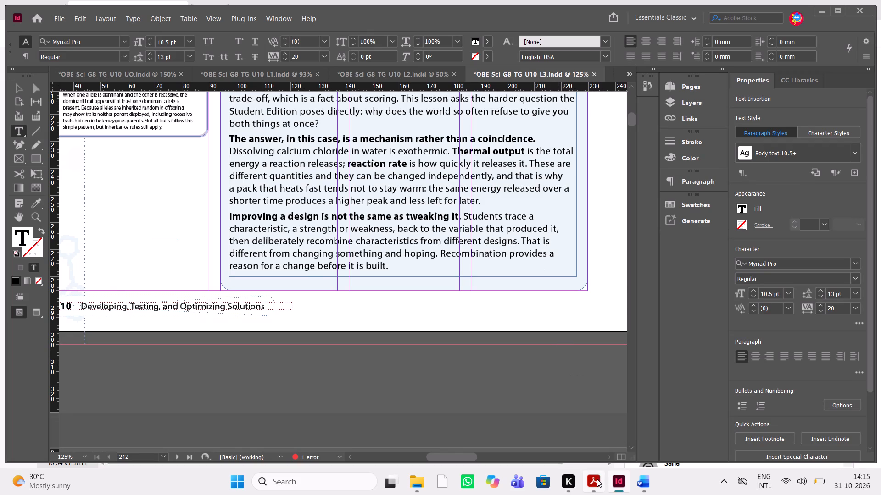
{"action": "left_click", "coordinate": [597, 479]}
{"action": "left_click", "coordinate": [597, 479]}
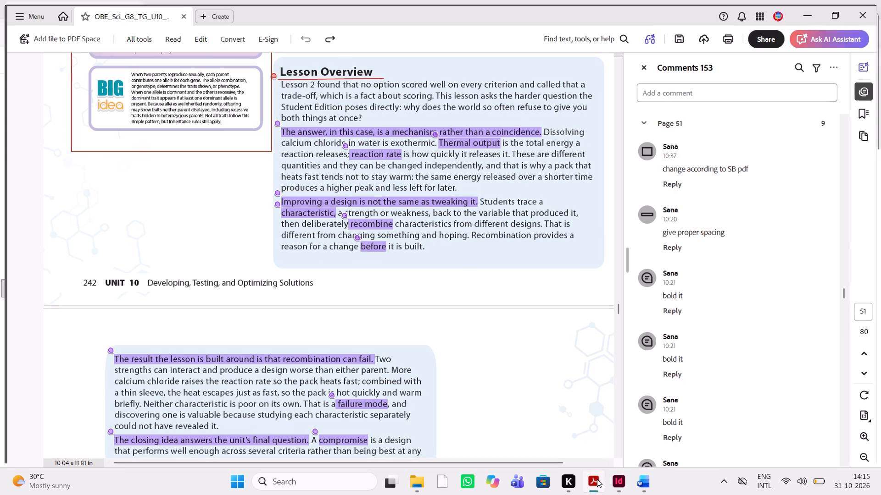
{"action": "left_click", "coordinate": [453, 349]}
{"action": "left_click_drag", "start_coordinate": [290, 228], "coordinate": [290, 228]}
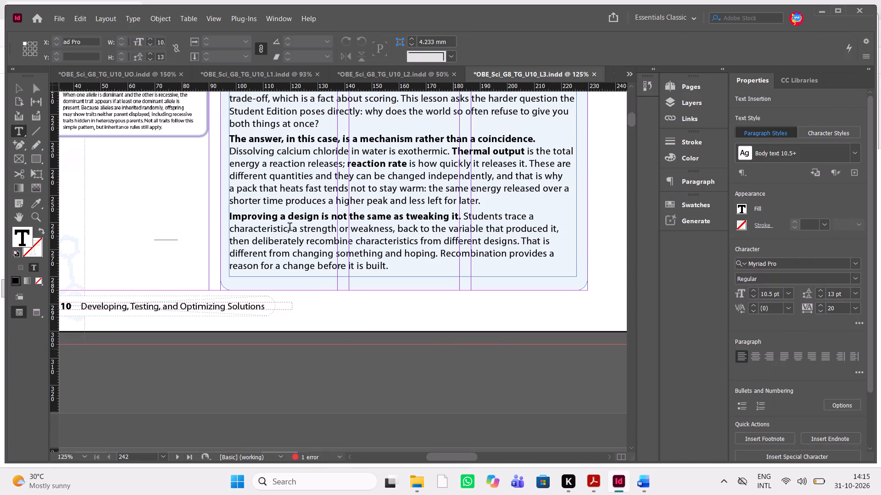
{"action": "left_click_drag", "start_coordinate": [290, 228], "coordinate": [241, 229]}
{"action": "left_click_drag", "start_coordinate": [294, 234], "coordinate": [264, 230]}
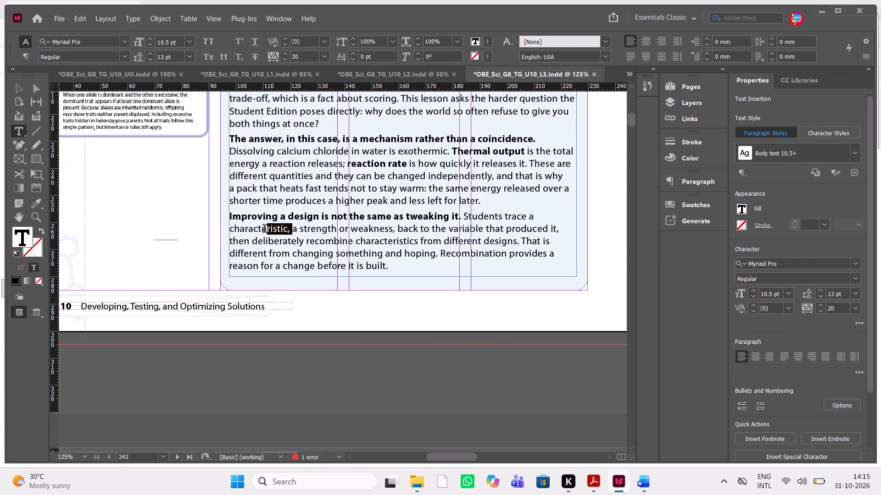
{"action": "left_click_drag", "start_coordinate": [264, 230], "coordinate": [228, 232]}
{"action": "key", "text": "ctrl+shift+b"}
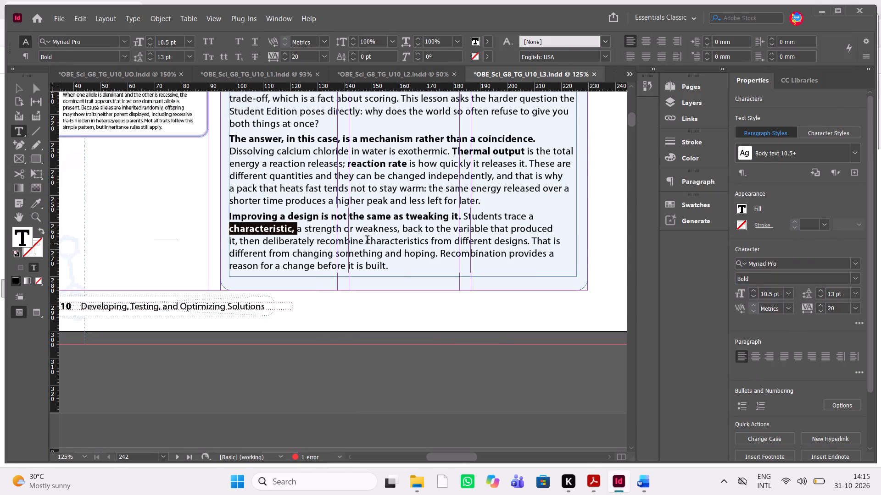
{"action": "left_click_drag", "start_coordinate": [362, 242], "coordinate": [318, 243]}
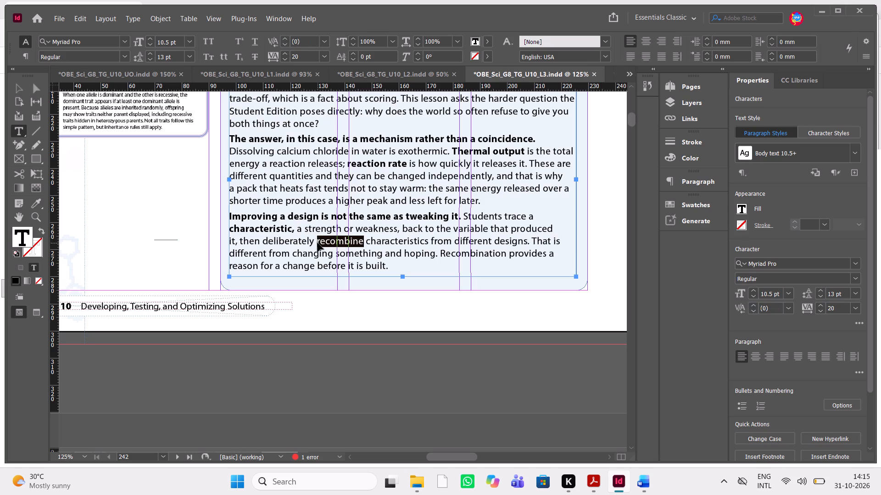
{"action": "key", "text": "ctrl+shift+b"}
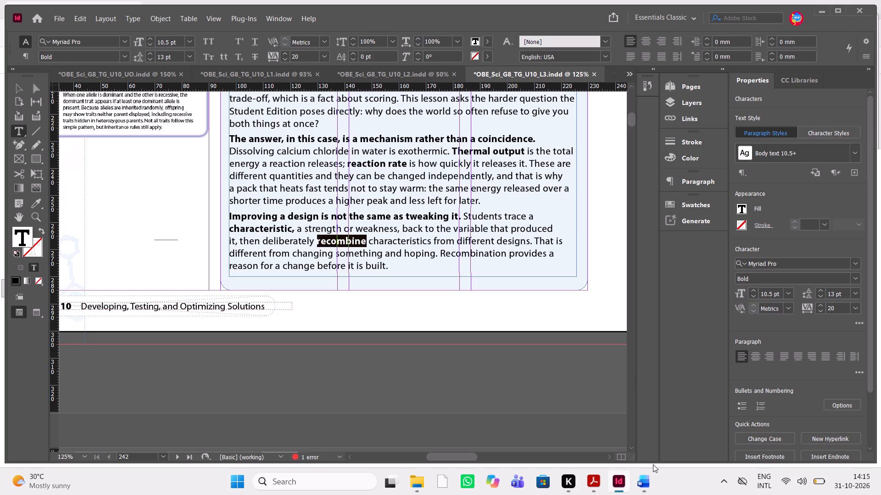
{"action": "left_click", "coordinate": [600, 480]}
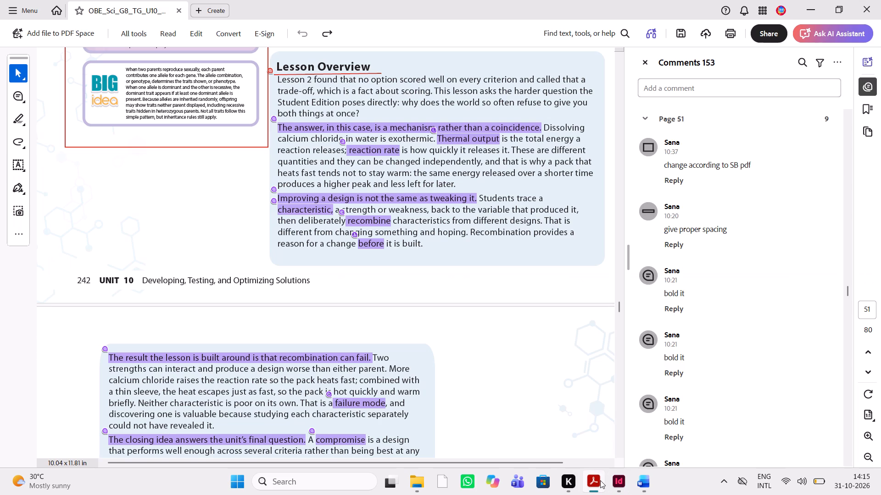
{"action": "left_click", "coordinate": [600, 480]}
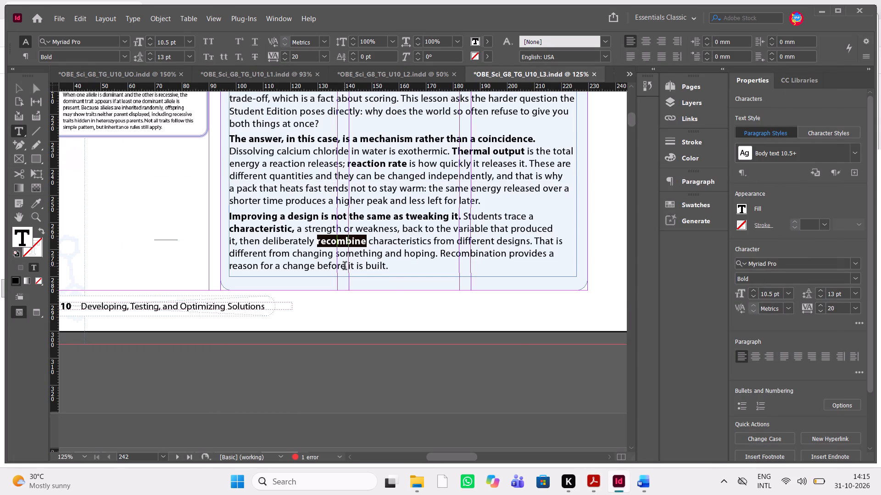
{"action": "left_click_drag", "start_coordinate": [345, 267], "coordinate": [318, 269]}
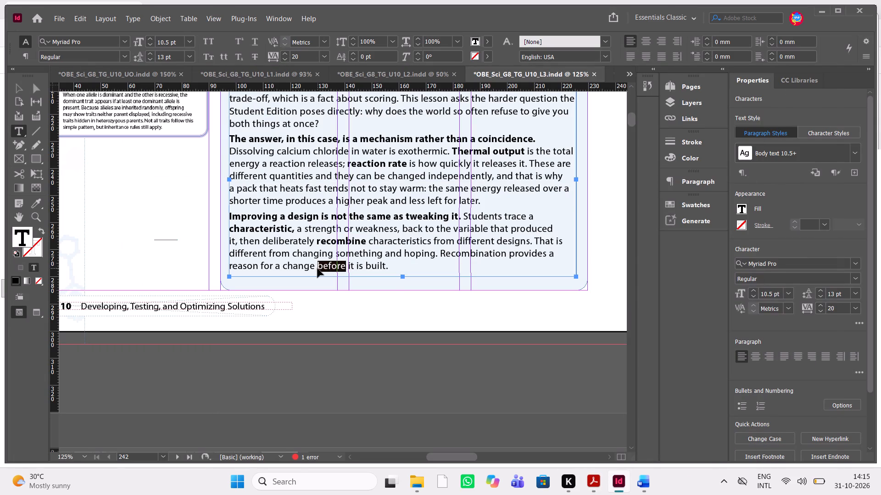
{"action": "key", "text": "ctrl+shift+b"}
Check the reviewer's PDF marks for page 243 and bold "The result the lesson is built around is that recombination can fail." and "failure mode,".
{"action": "scroll", "coordinate": [478, 296], "scroll_direction": "up", "scroll_amount": 2}
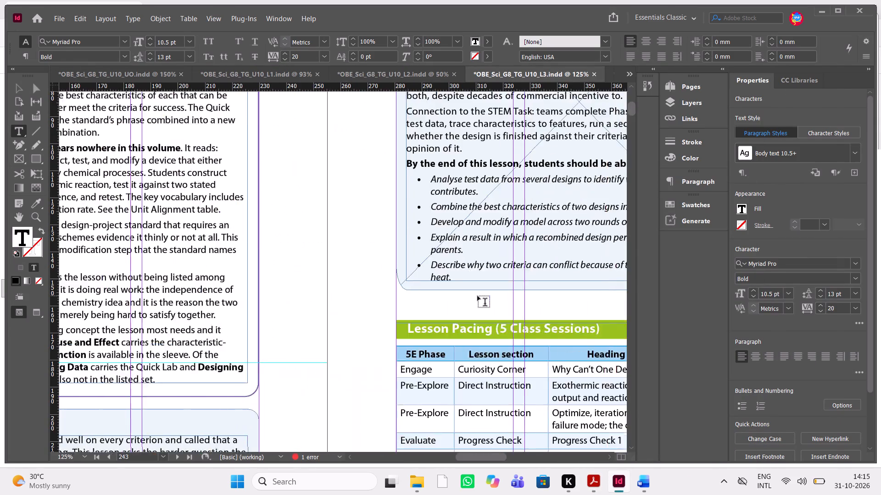
{"action": "scroll", "coordinate": [478, 296], "scroll_direction": "up", "scroll_amount": 2}
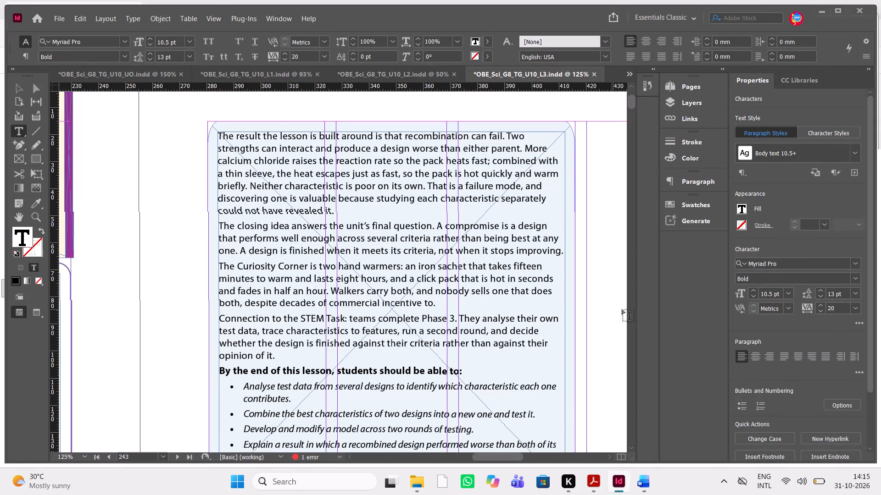
{"action": "left_click", "coordinate": [598, 489]}
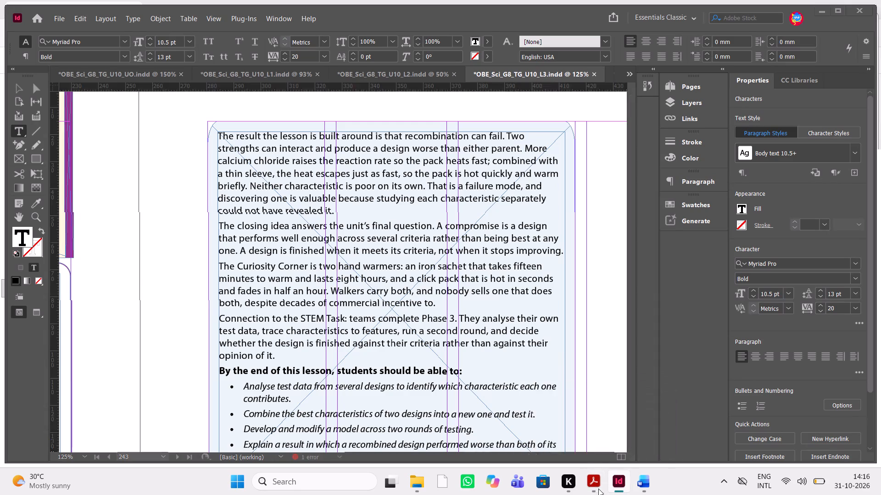
{"action": "scroll", "coordinate": [453, 270], "scroll_direction": "down", "scroll_amount": 3}
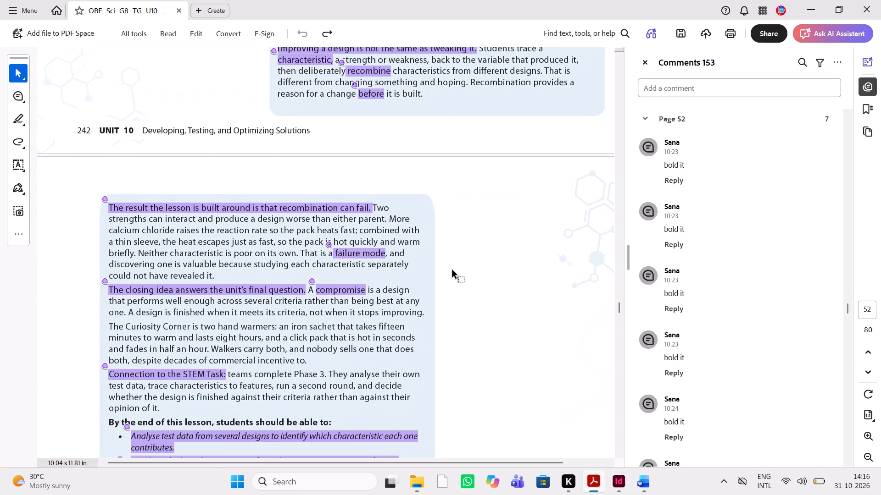
{"action": "scroll", "coordinate": [453, 270], "scroll_direction": "down", "scroll_amount": 1}
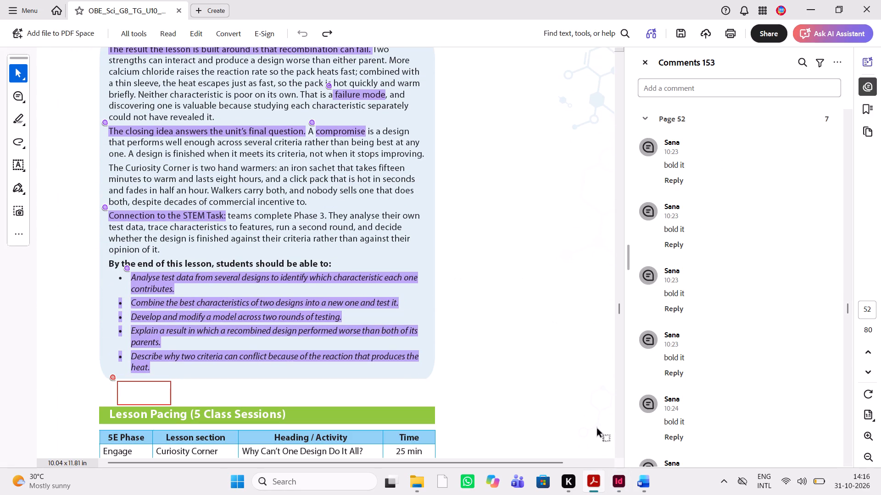
{"action": "left_click", "coordinate": [621, 491]}
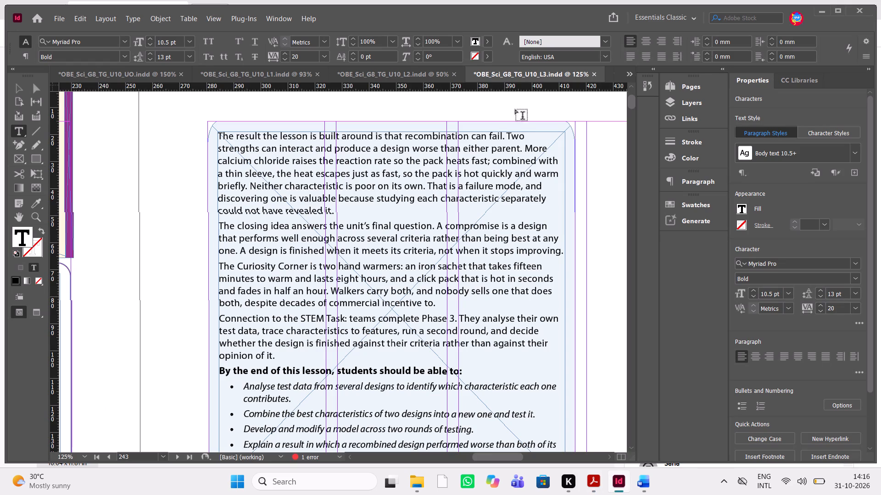
{"action": "left_click_drag", "start_coordinate": [505, 134], "coordinate": [232, 143]}
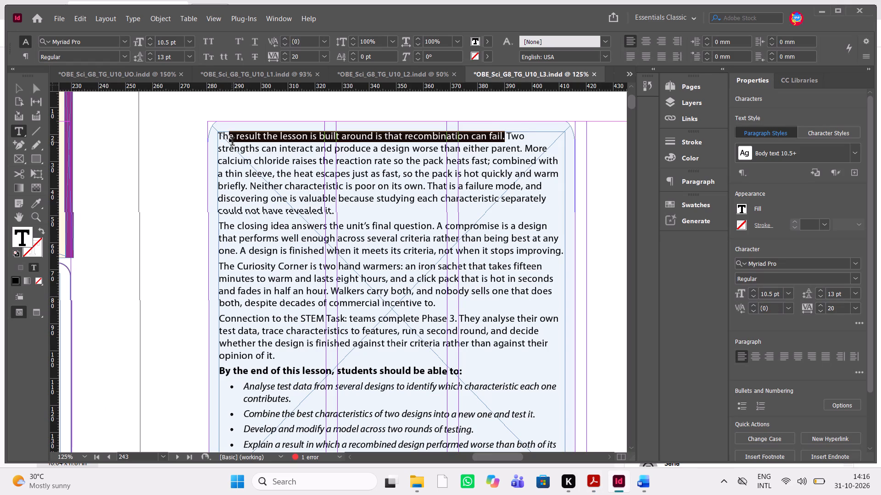
{"action": "left_click_drag", "start_coordinate": [232, 143], "coordinate": [217, 138]}
{"action": "key", "text": "ctrl+shift+b"}
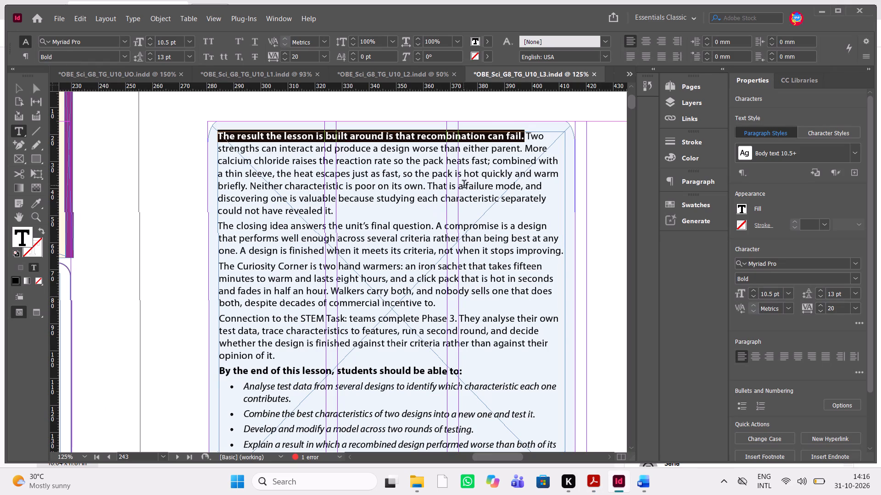
{"action": "left_click_drag", "start_coordinate": [464, 185], "coordinate": [523, 190]}
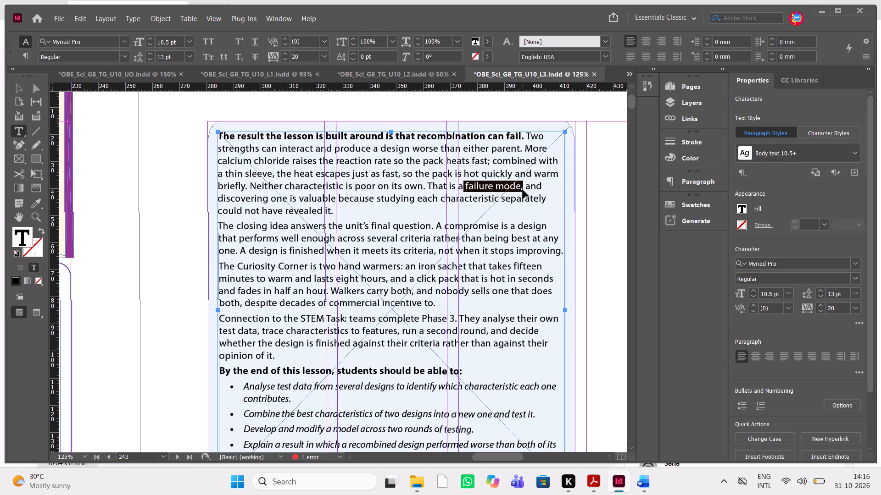
{"action": "key", "text": "ctrl+shift+b"}
Bold "The closing idea answers the unit's final question.", "compromise" and "Connection to the STEM Task:" in page 243's Lesson Overview.
{"action": "left_click", "coordinate": [602, 485]}
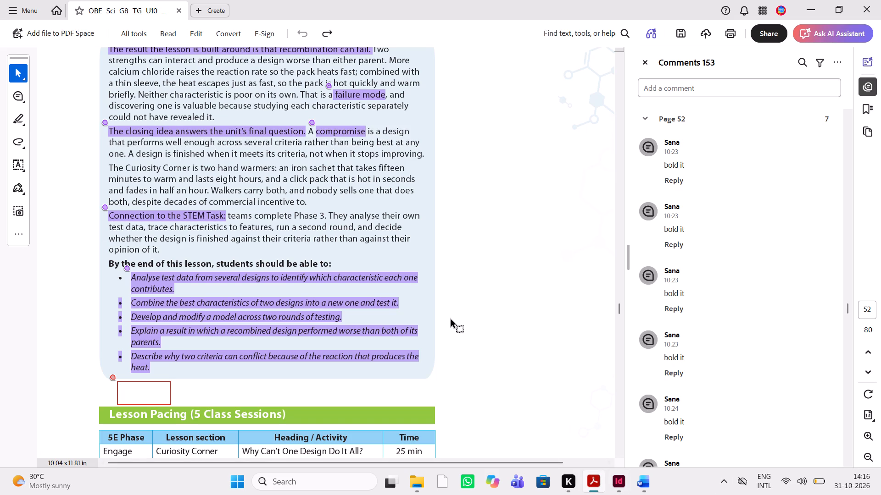
{"action": "left_click", "coordinate": [621, 494]}
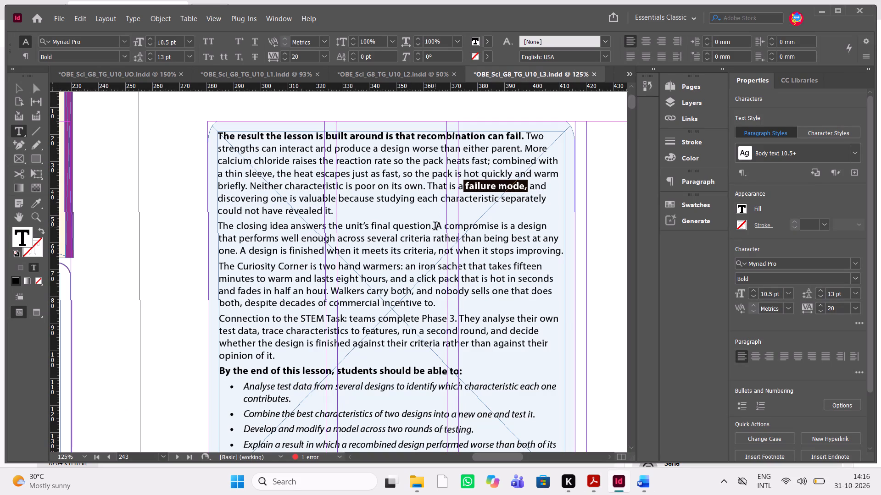
{"action": "left_click_drag", "start_coordinate": [435, 227], "coordinate": [200, 229]}
{"action": "key", "text": "ctrl+shift+b"}
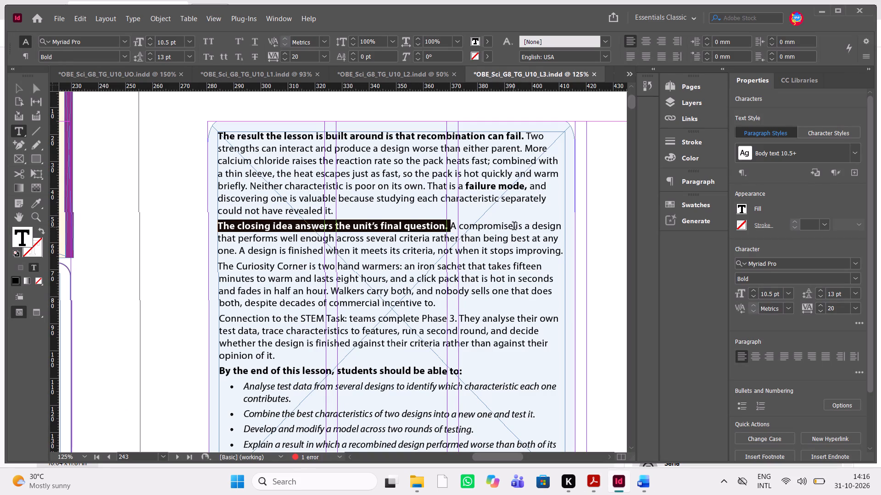
{"action": "left_click_drag", "start_coordinate": [514, 227], "coordinate": [461, 229]}
{"action": "key", "text": "ctrl+shift+b"}
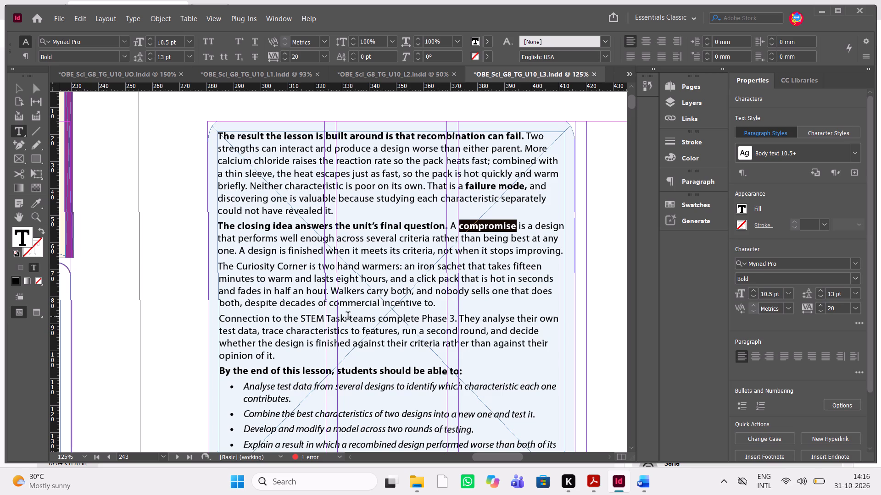
{"action": "left_click_drag", "start_coordinate": [348, 317], "coordinate": [214, 319]}
{"action": "key", "text": "ctrl+shift+b"}
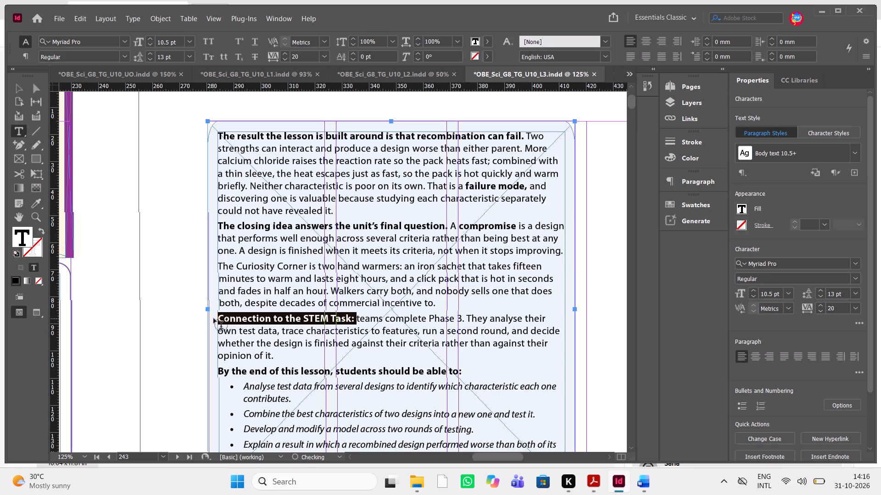
Change the five italic bullets under "By the end of this lesson, students should be able to:" to regular and preview the page.
{"action": "scroll", "coordinate": [334, 359], "scroll_direction": "down", "scroll_amount": 1}
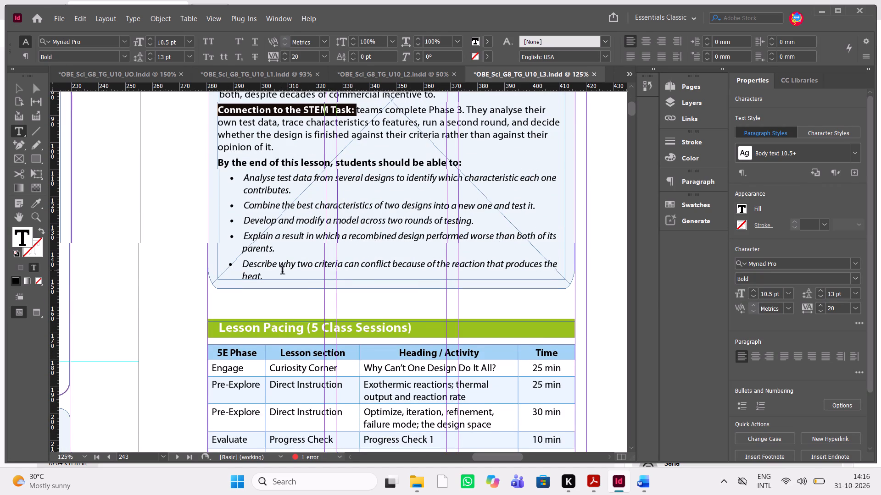
{"action": "left_click_drag", "start_coordinate": [282, 272], "coordinate": [222, 177]}
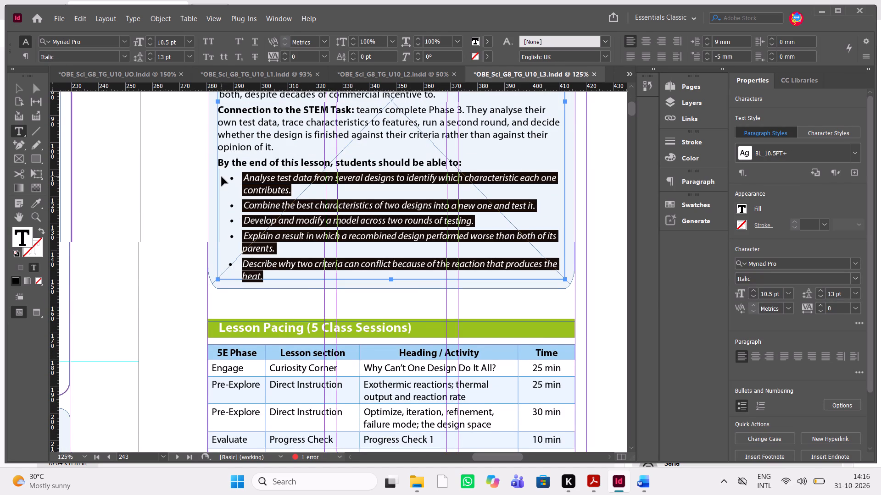
{"action": "key", "text": "ctrl+shift+i"}
{"action": "left_click", "coordinate": [245, 141]}
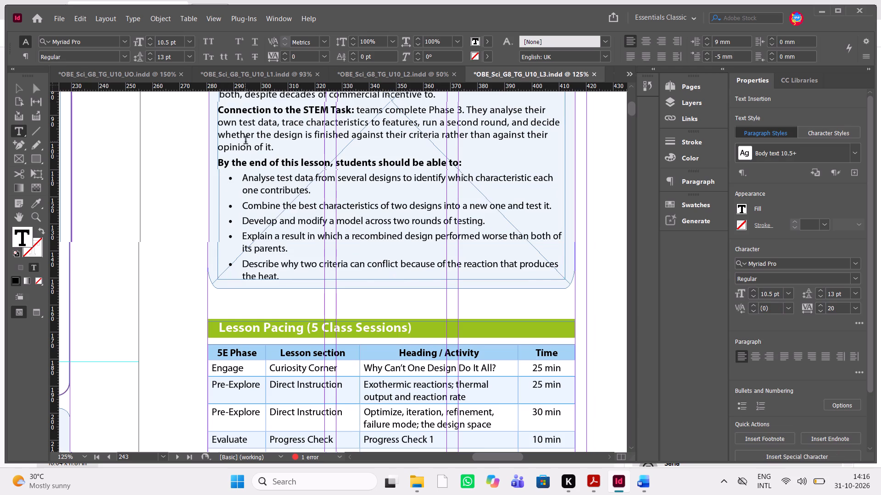
{"action": "key", "text": "Escape"}
{"action": "left_click", "coordinate": [174, 196]}
{"action": "key", "text": "w"}
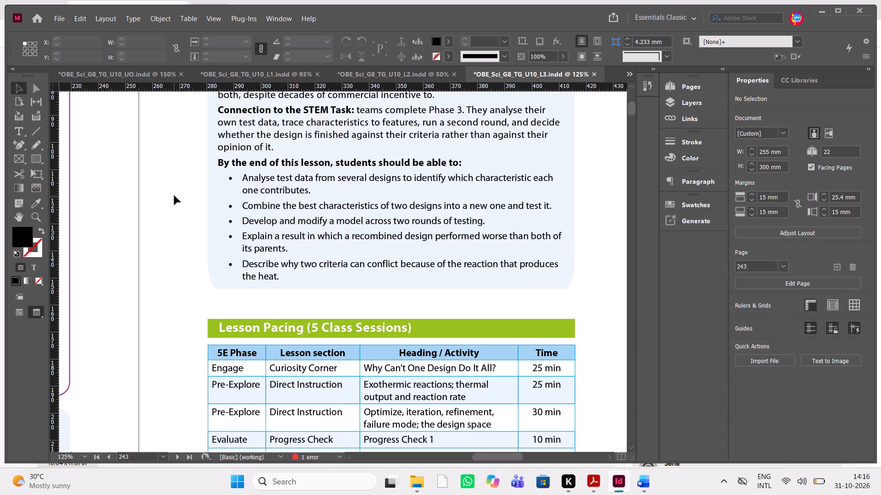
{"action": "key", "text": "w"}
Check the PDF mark above Lesson Pacing and move its heading and table up together, leaving a small gap below the Lesson Overview box.
{"action": "key", "text": "alt+Tab"}
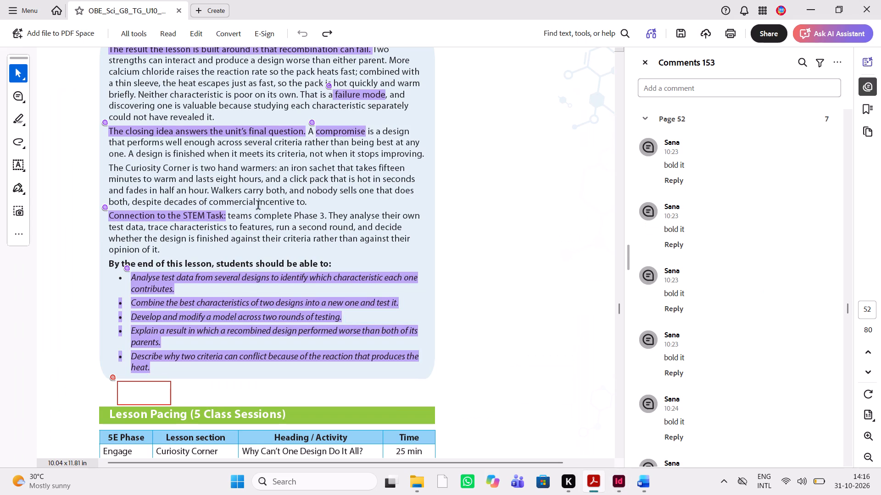
{"action": "scroll", "coordinate": [274, 242], "scroll_direction": "down", "scroll_amount": 2}
{"action": "key", "text": "alt+Tab"}
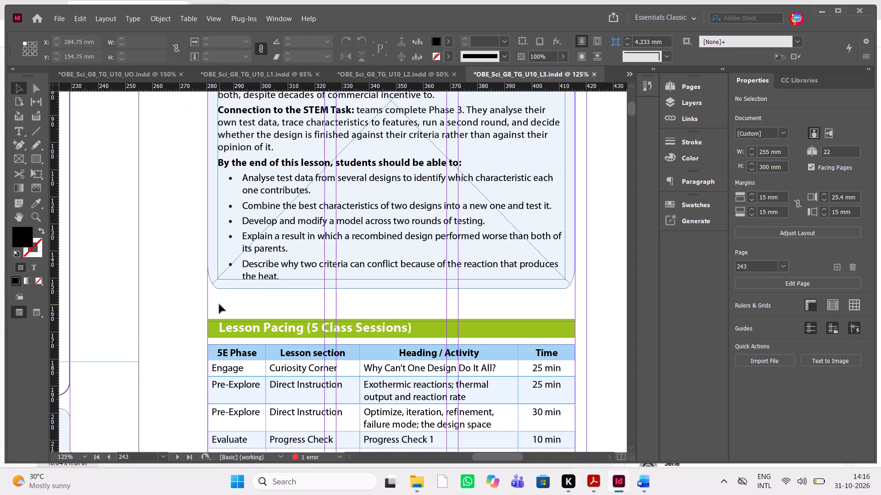
{"action": "scroll", "coordinate": [219, 304], "scroll_direction": "down", "scroll_amount": 1}
{"action": "left_click_drag", "start_coordinate": [179, 227], "coordinate": [296, 307]}
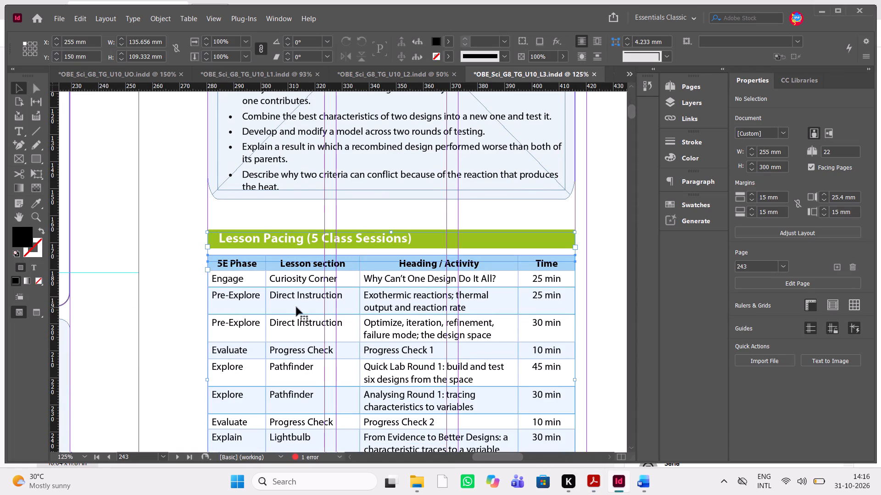
{"action": "key", "text": "shift+Up"}
{"action": "key", "text": "shift+Up"}
{"action": "key", "text": "shift+Up"}
{"action": "key", "text": "shift+Up"}
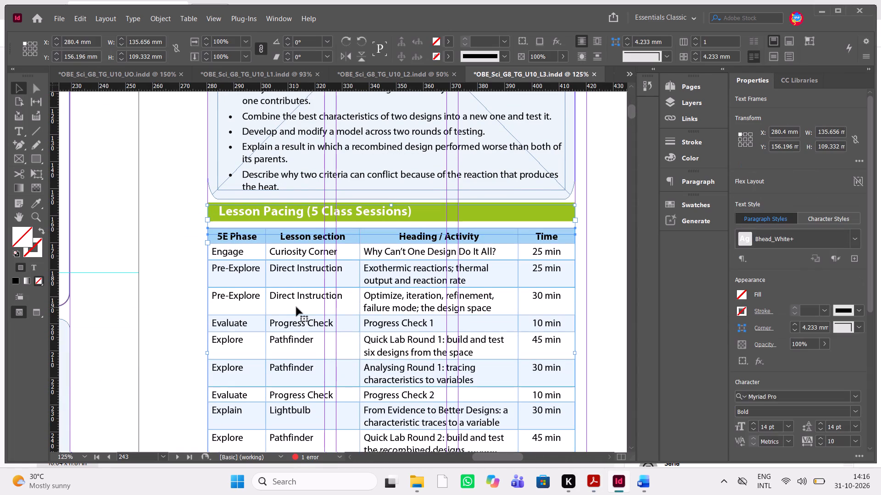
{"action": "key", "text": "shift+Up"}
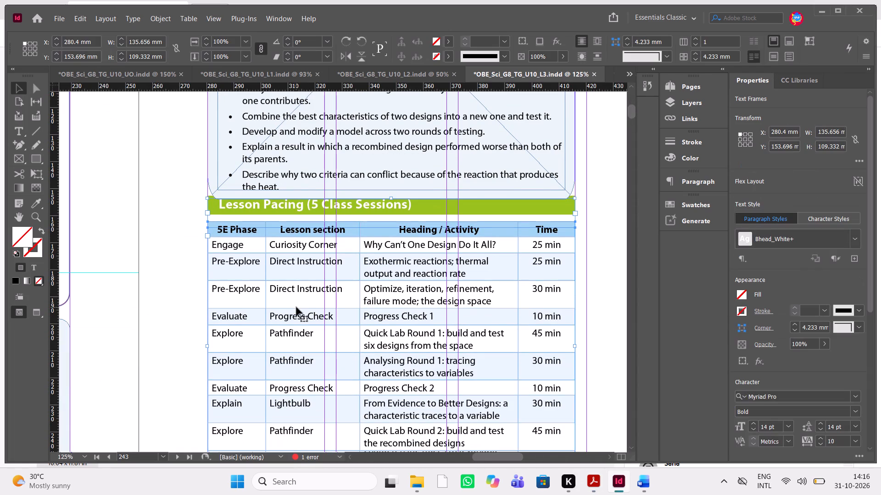
{"action": "key", "text": "Up"}
{"action": "key", "text": "Up"}
{"action": "key", "text": "Down"}
{"action": "key", "text": "Down"}
{"action": "key", "text": "Down"}
{"action": "key", "text": "Down"}
{"action": "key", "text": "Down"}
{"action": "key", "text": "Down"}
{"action": "key", "text": "Down"}
{"action": "key", "text": "Down"}
{"action": "key", "text": "Down"}
{"action": "key", "text": "Down"}
{"action": "key", "text": "Down"}
{"action": "key", "text": "Down"}
{"action": "key", "text": "Down"}
{"action": "key", "text": "Down"}
{"action": "key", "text": "Down"}
{"action": "key", "text": "Down"}
{"action": "key", "text": "Down"}
{"action": "key", "text": "Down"}
{"action": "key", "text": "Down"}
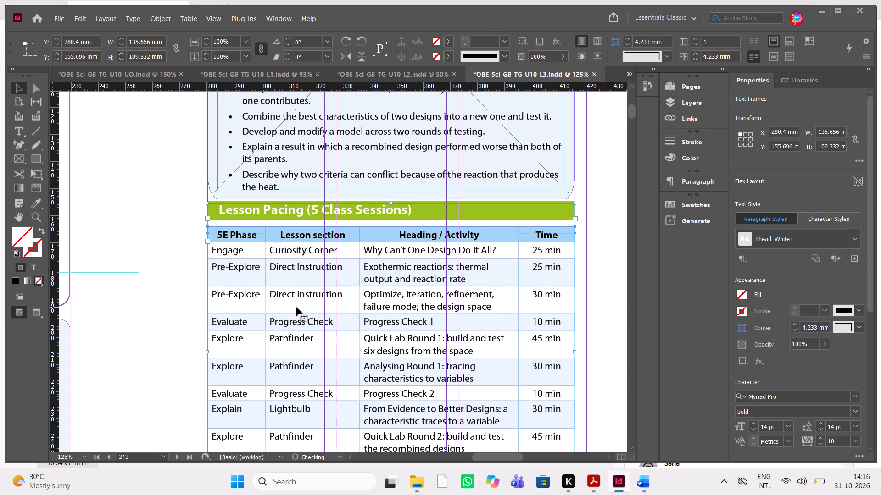
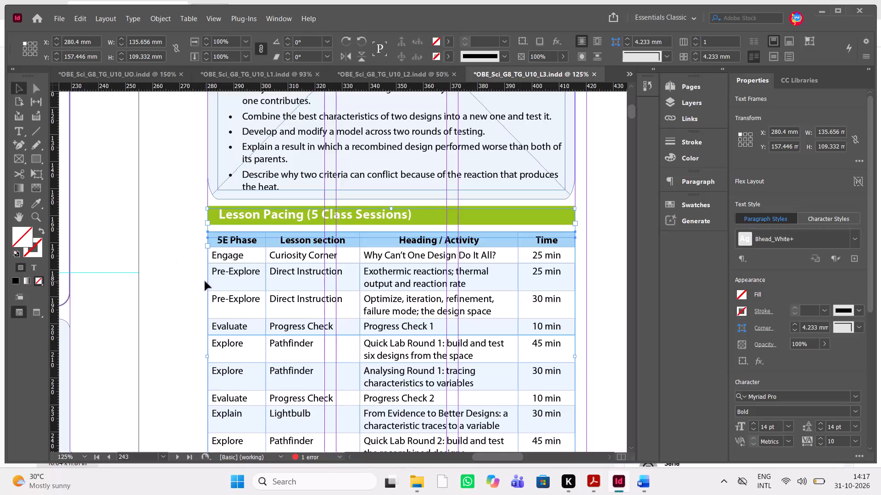
Nudge page 243's Lesson Pacing heading and table down together to a Y position of 159.696 mm.
{"action": "key", "text": "shift+Down"}
{"action": "key", "text": "Up"}
{"action": "key", "text": "Up"}
{"action": "key", "text": "Down"}
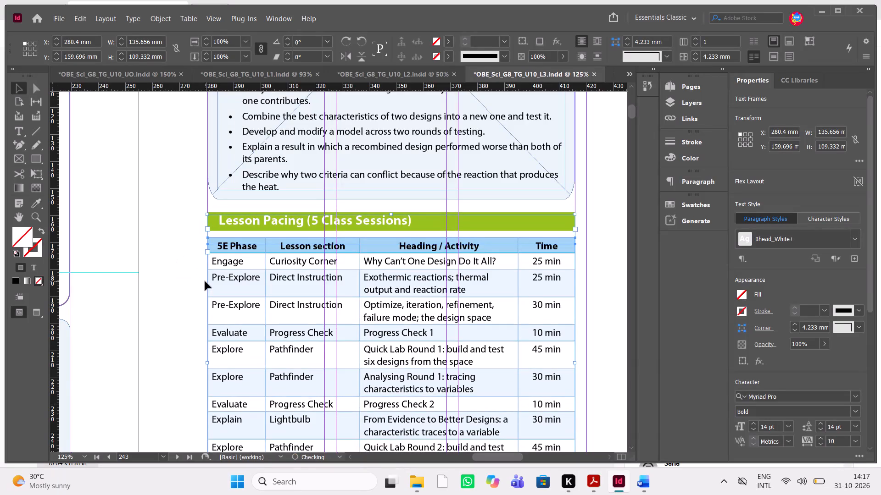
Extend the Lesson Pacing table's frame down to page 243's bottom margin, making it about 116.8 mm high.
{"action": "scroll", "coordinate": [205, 281], "scroll_direction": "down", "scroll_amount": 2}
{"action": "scroll", "coordinate": [205, 281], "scroll_direction": "up", "scroll_amount": 1}
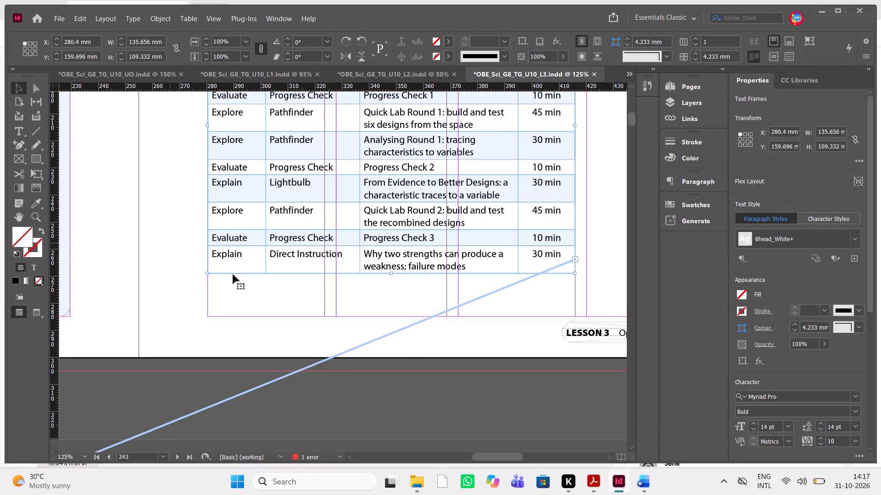
{"action": "left_click", "coordinate": [235, 297]}
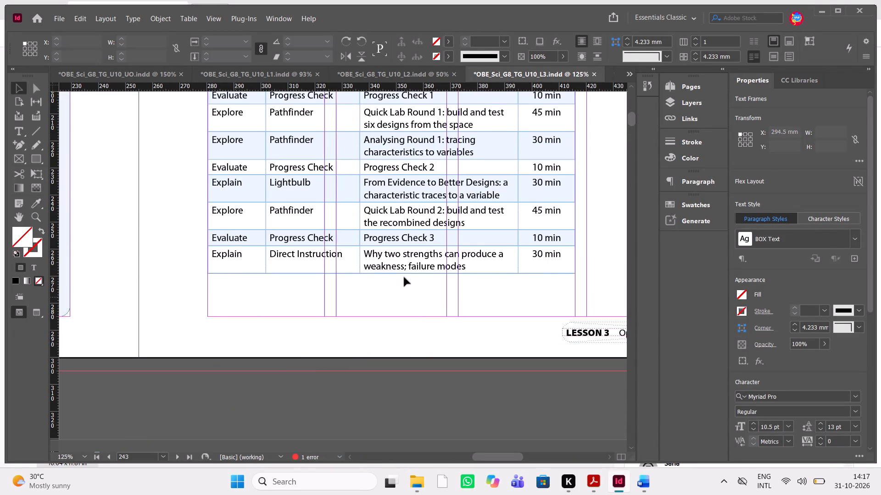
{"action": "left_click", "coordinate": [430, 272]}
{"action": "left_click_drag", "start_coordinate": [394, 275], "coordinate": [400, 314]}
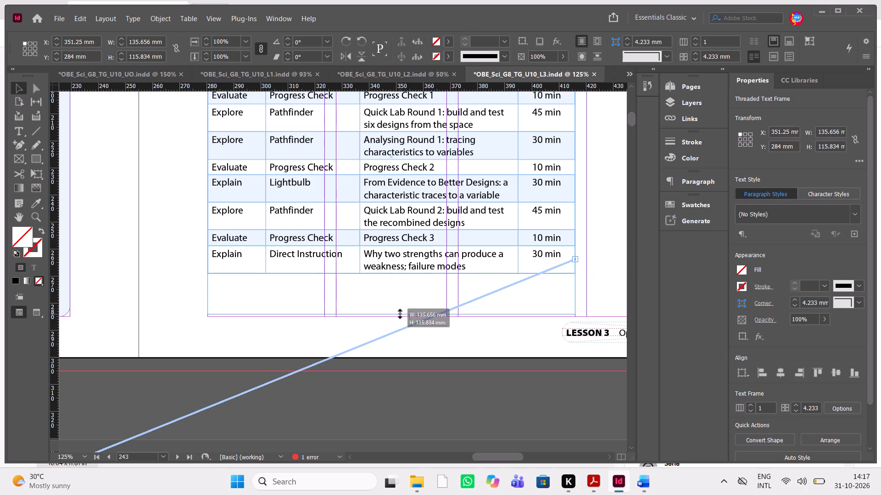
{"action": "left_click_drag", "start_coordinate": [400, 314], "coordinate": [400, 317]}
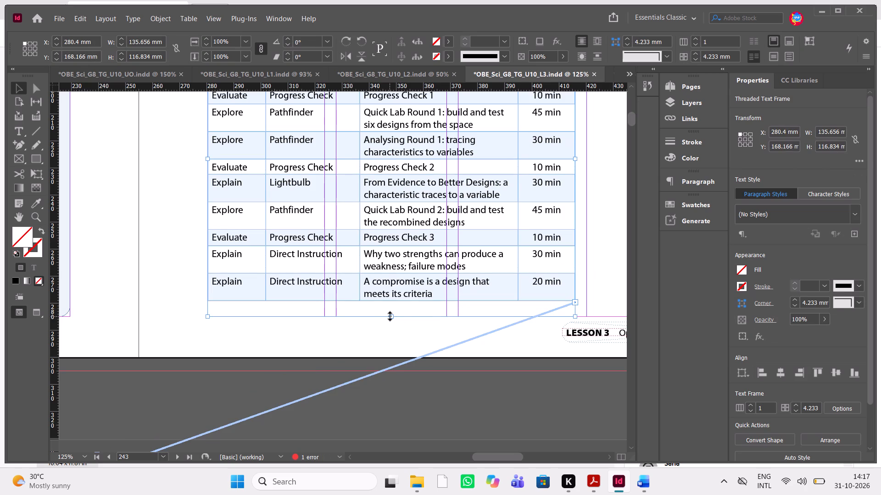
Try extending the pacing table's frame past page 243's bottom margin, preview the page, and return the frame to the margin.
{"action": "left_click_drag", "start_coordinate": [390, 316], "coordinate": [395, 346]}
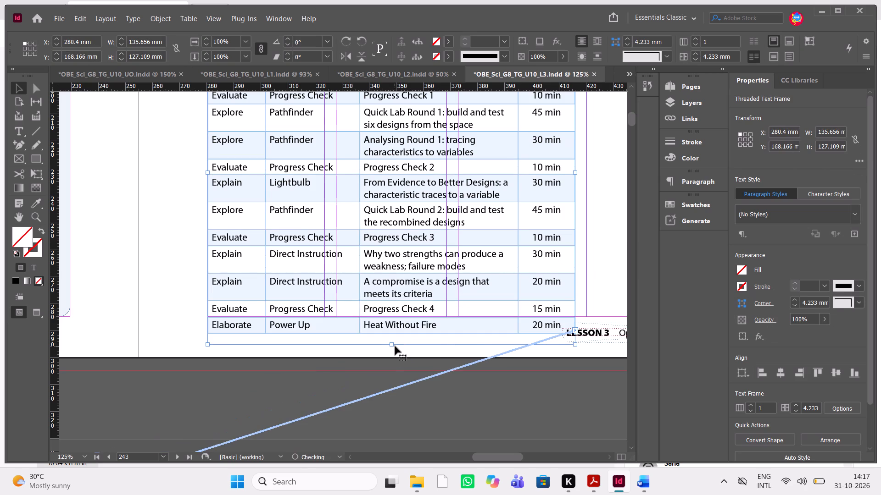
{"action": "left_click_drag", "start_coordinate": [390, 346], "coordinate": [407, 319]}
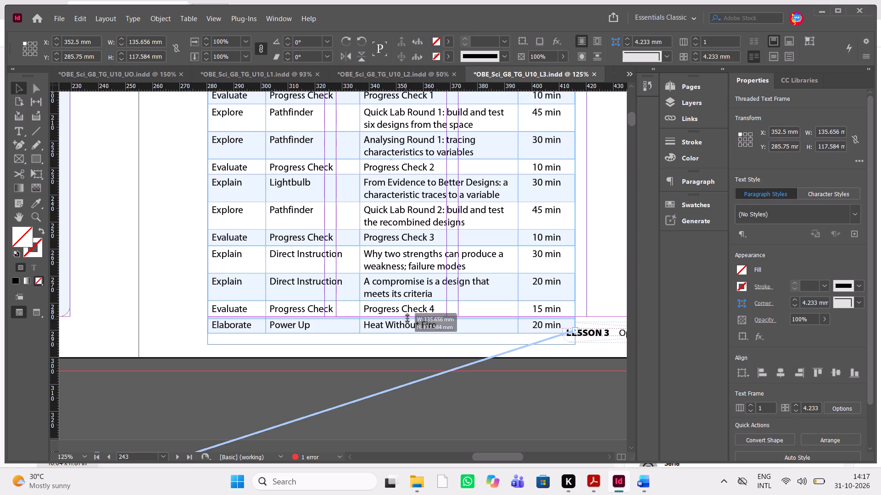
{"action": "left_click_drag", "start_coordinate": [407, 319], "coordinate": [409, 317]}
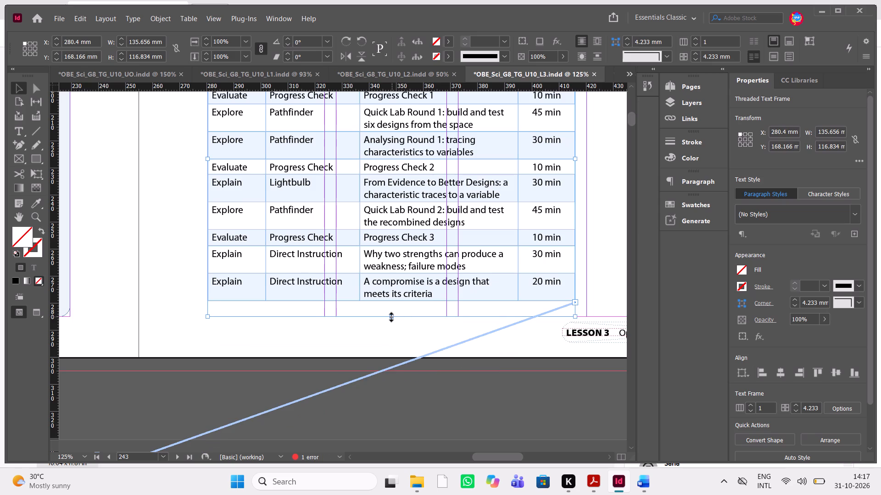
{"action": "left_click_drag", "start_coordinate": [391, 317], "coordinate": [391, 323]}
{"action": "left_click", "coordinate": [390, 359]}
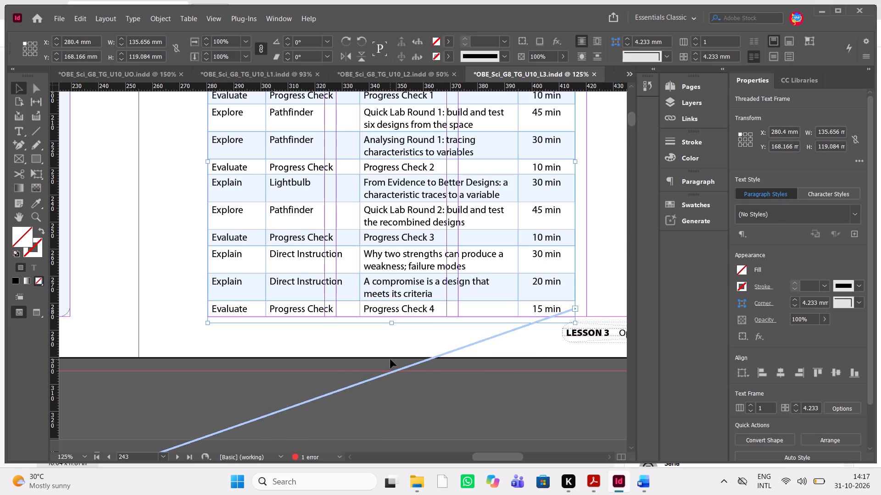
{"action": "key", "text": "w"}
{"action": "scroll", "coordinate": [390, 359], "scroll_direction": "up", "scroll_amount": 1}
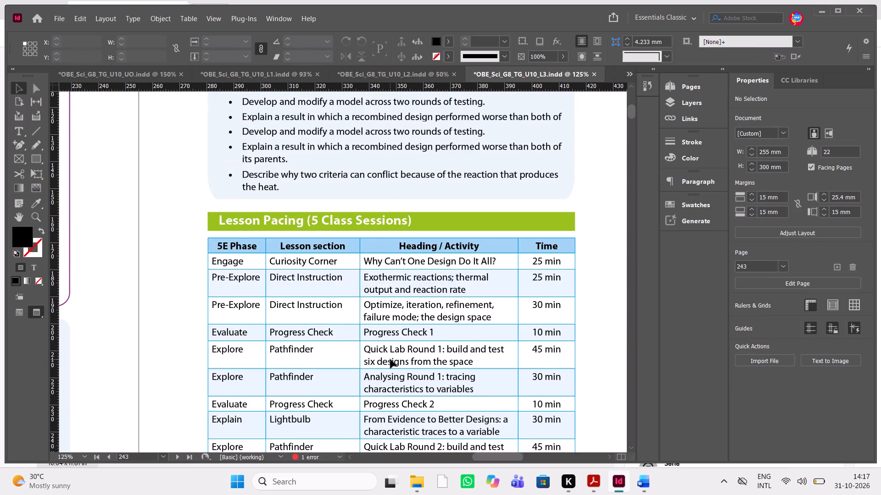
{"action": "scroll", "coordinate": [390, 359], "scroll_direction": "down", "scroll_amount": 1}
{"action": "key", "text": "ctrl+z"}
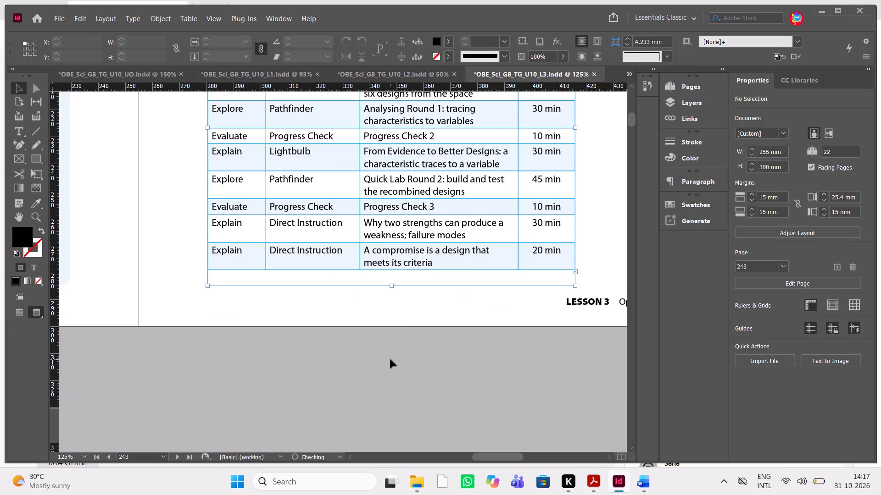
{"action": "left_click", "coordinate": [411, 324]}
Examine page 244's continued pacing table and the italic paragraph below it, and check the reviewer's marks for them in the PDF.
{"action": "scroll", "coordinate": [411, 324], "scroll_direction": "down", "scroll_amount": 1}
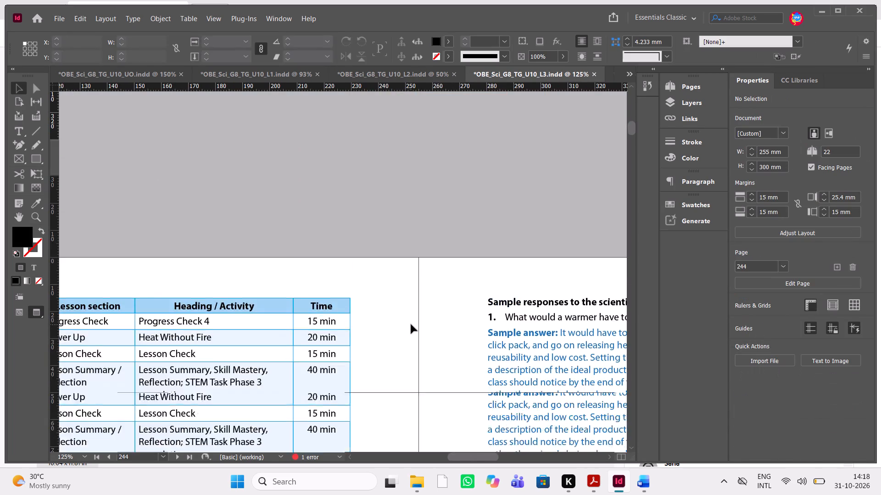
{"action": "scroll", "coordinate": [411, 324], "scroll_direction": "down", "scroll_amount": 1}
{"action": "scroll", "coordinate": [295, 331], "scroll_direction": "right", "scroll_amount": 1}
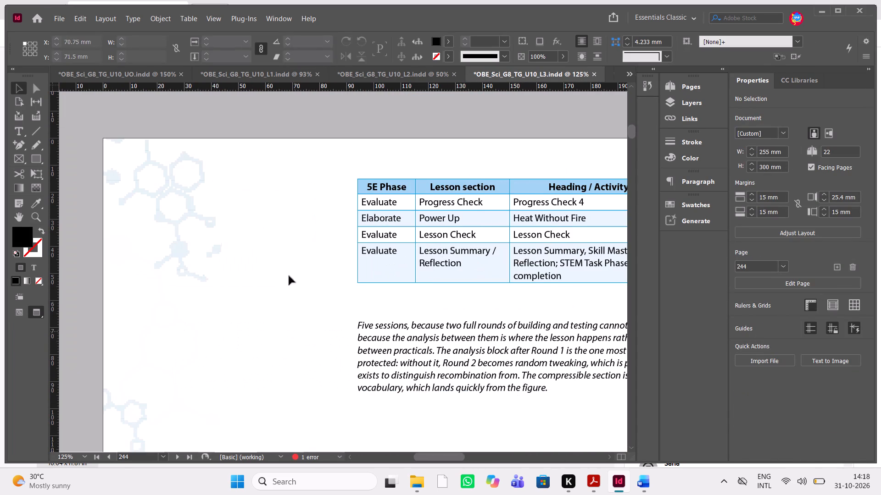
{"action": "left_click", "coordinate": [215, 118]}
{"action": "key", "text": "w"}
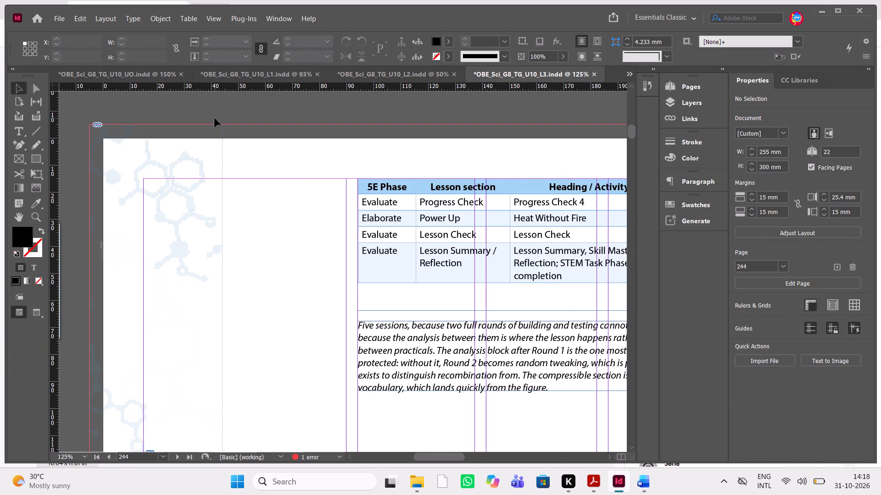
{"action": "scroll", "coordinate": [225, 139], "scroll_direction": "up", "scroll_amount": 1}
{"action": "scroll", "coordinate": [225, 139], "scroll_direction": "down", "scroll_amount": 1}
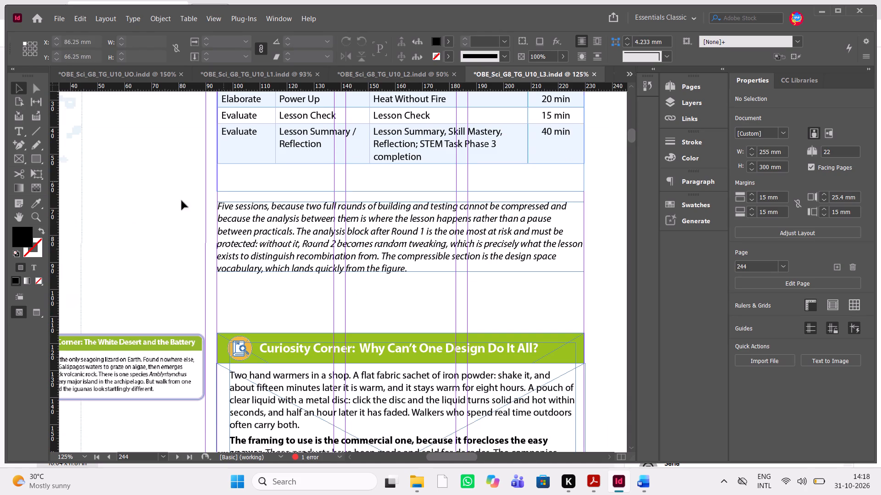
{"action": "left_click", "coordinate": [332, 228]}
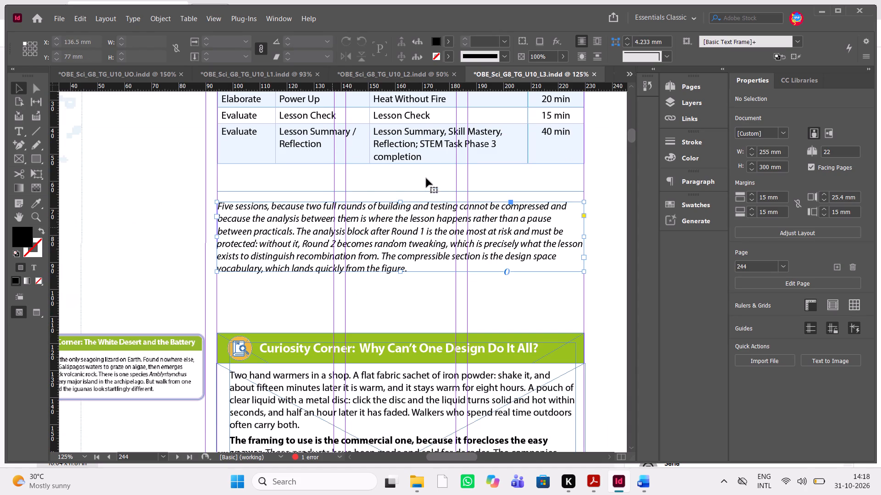
{"action": "left_click", "coordinate": [425, 181]}
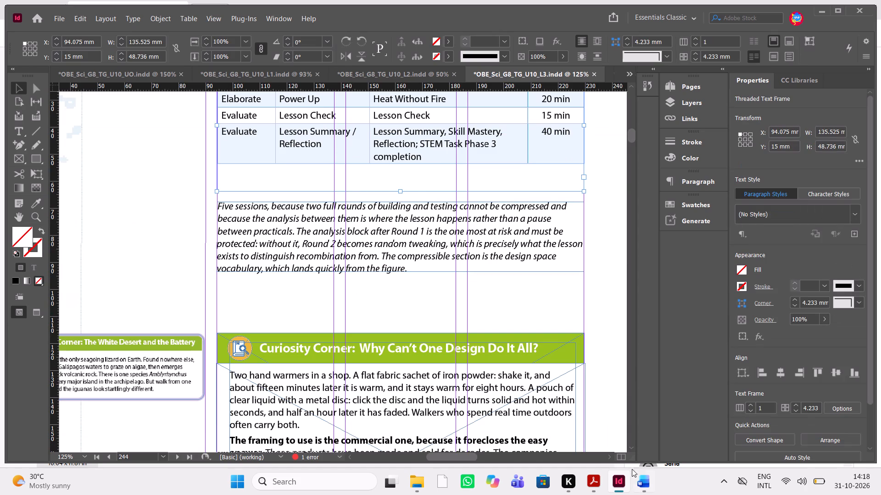
{"action": "left_click", "coordinate": [641, 481]}
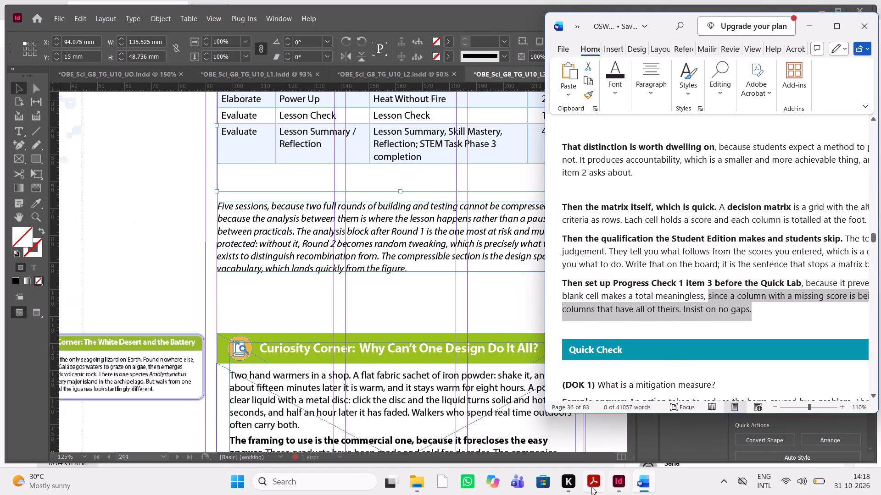
{"action": "left_click", "coordinate": [591, 487]}
{"action": "scroll", "coordinate": [468, 358], "scroll_direction": "down", "scroll_amount": 2}
{"action": "scroll", "coordinate": [468, 358], "scroll_direction": "left", "scroll_amount": 1}
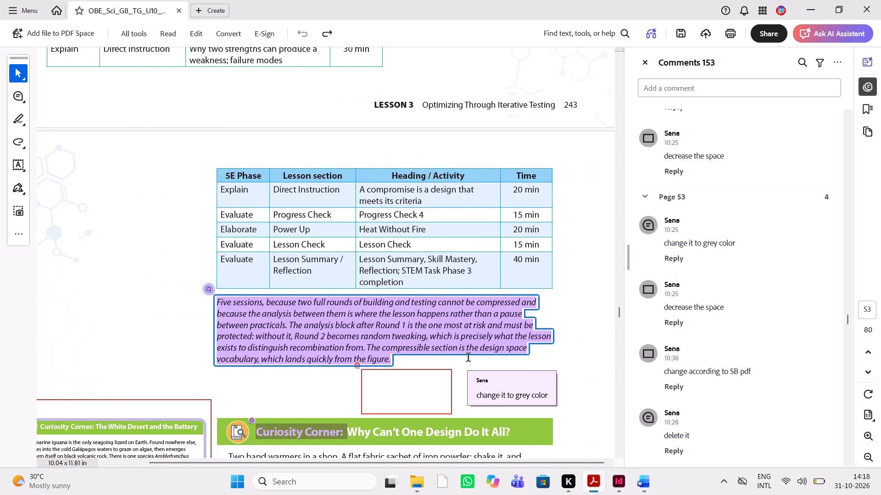
{"action": "left_click", "coordinate": [624, 491]}
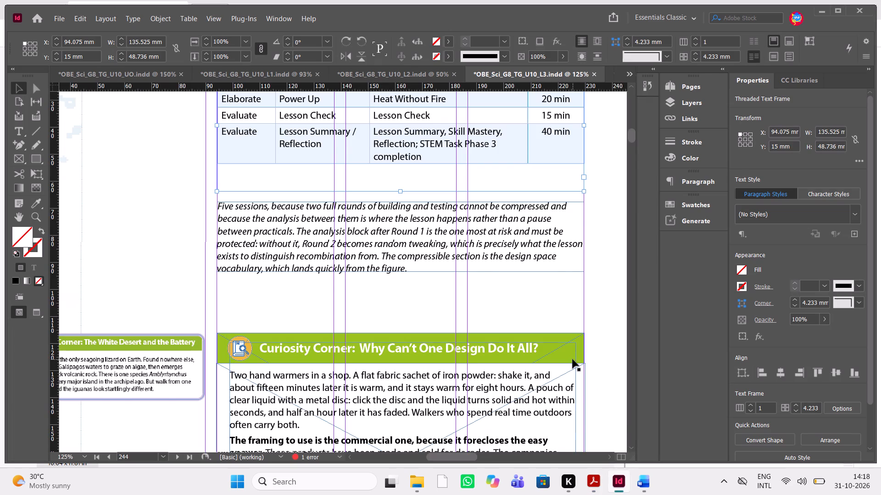
Shorten the frame of page 244's continued pacing table to about 42 mm high, ending just below its last row.
{"action": "scroll", "coordinate": [573, 359], "scroll_direction": "up", "scroll_amount": 1}
{"action": "left_click_drag", "start_coordinate": [401, 280], "coordinate": [405, 263]}
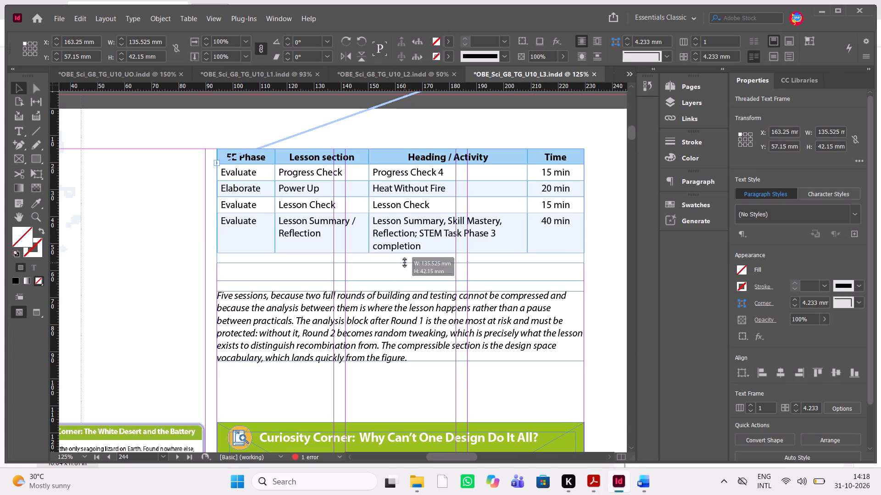
{"action": "left_click_drag", "start_coordinate": [405, 263], "coordinate": [410, 261]}
Move the italic "Five sessions, because..." paragraph up close beneath page 244's pacing table, to a Y position of 58.95 mm.
{"action": "left_click_drag", "start_coordinate": [185, 291], "coordinate": [355, 368]}
{"action": "key", "text": "shift+Up"}
{"action": "key", "text": "shift+Up"}
{"action": "key", "text": "shift+Up"}
{"action": "key", "text": "shift+Up"}
{"action": "key", "text": "shift+Up"}
{"action": "key", "text": "shift+Up"}
{"action": "key", "text": "shift+Up"}
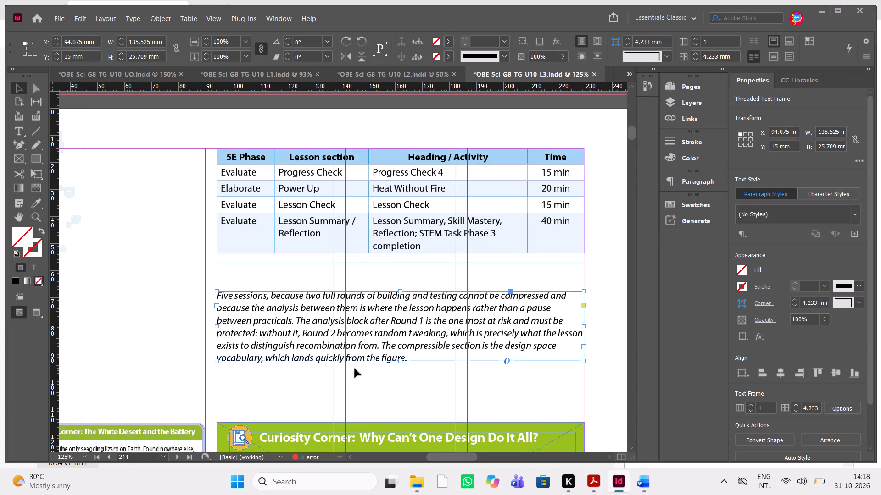
{"action": "key", "text": "shift+Up"}
{"action": "key", "text": "shift+Up"}
{"action": "key", "text": "shift+Down"}
{"action": "key", "text": "shift+Down"}
{"action": "key", "text": "Up"}
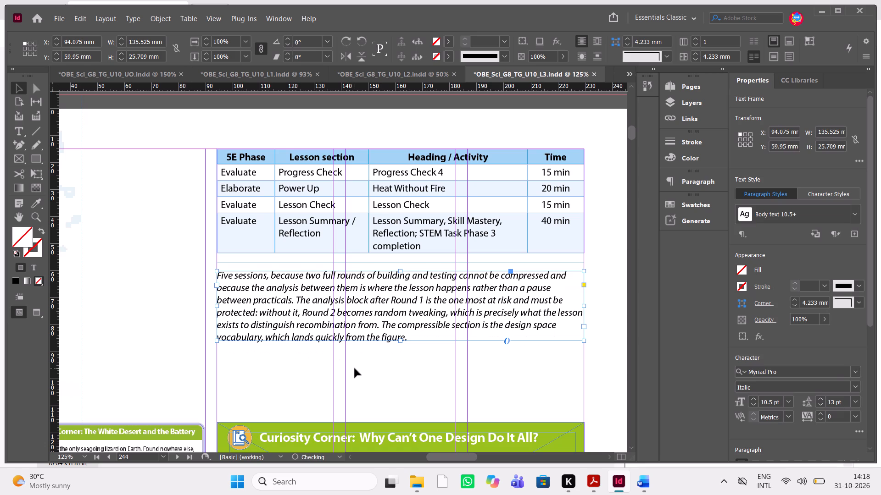
{"action": "key", "text": "Up"}
{"action": "key", "text": "Up"}
{"action": "key", "text": "Up"}
{"action": "key", "text": "Up"}
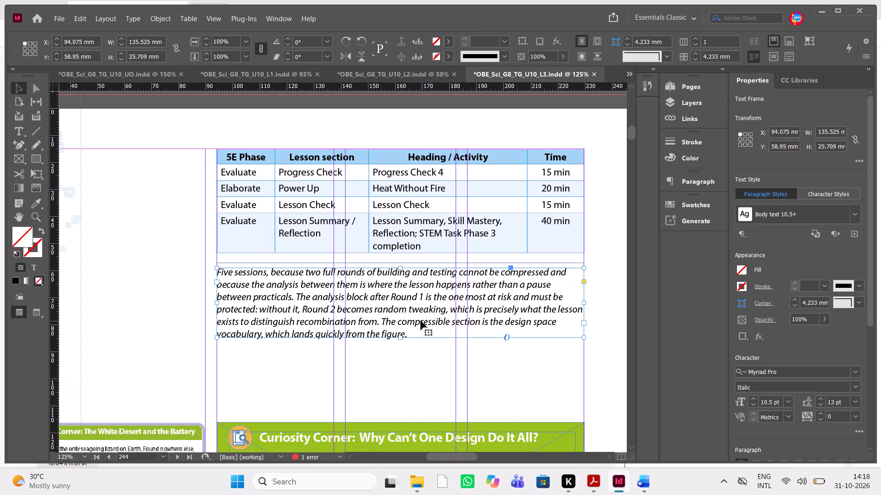
Recolour the whole "Five sessions, because..." paragraph grey using C=0 M=0 Y=0 K=50, adding that colour as a CMYK swatch.
{"action": "double_click", "coordinate": [421, 321]}
{"action": "left_click_drag", "start_coordinate": [414, 330], "coordinate": [371, 328]}
{"action": "left_click_drag", "start_coordinate": [371, 328], "coordinate": [191, 258]}
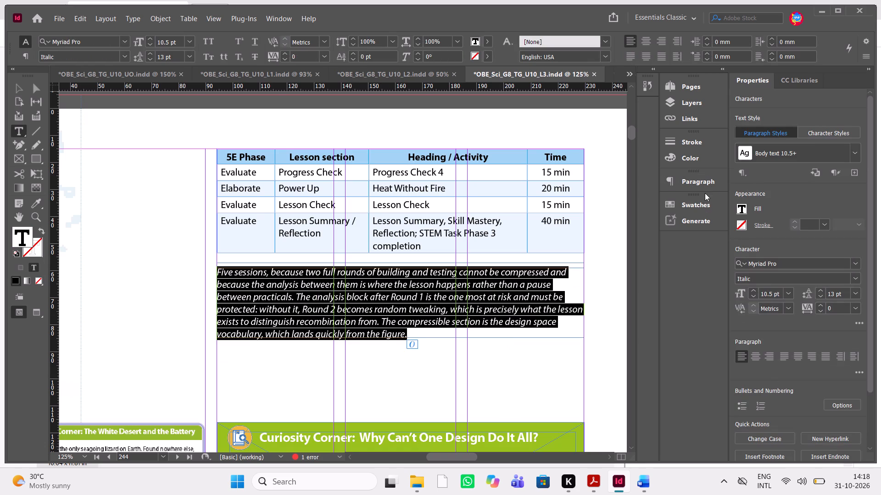
{"action": "left_click", "coordinate": [710, 208]}
{"action": "scroll", "coordinate": [568, 316], "scroll_direction": "down", "scroll_amount": 7}
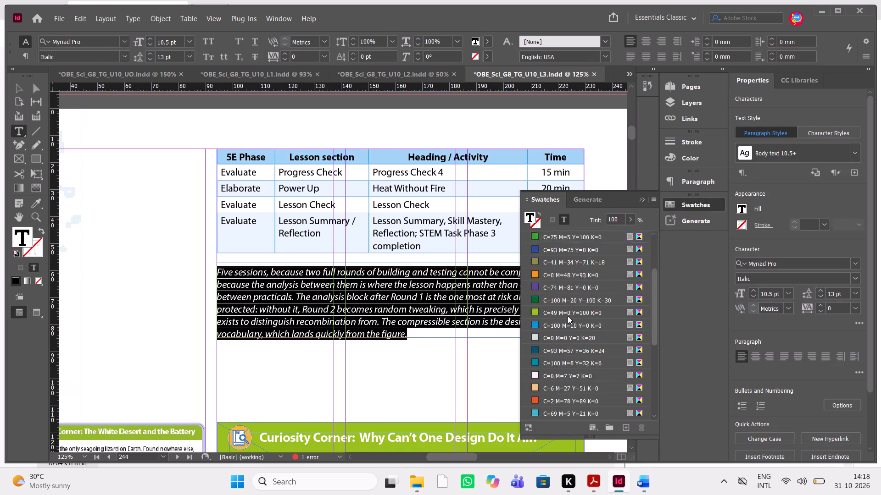
{"action": "scroll", "coordinate": [568, 316], "scroll_direction": "down", "scroll_amount": 3}
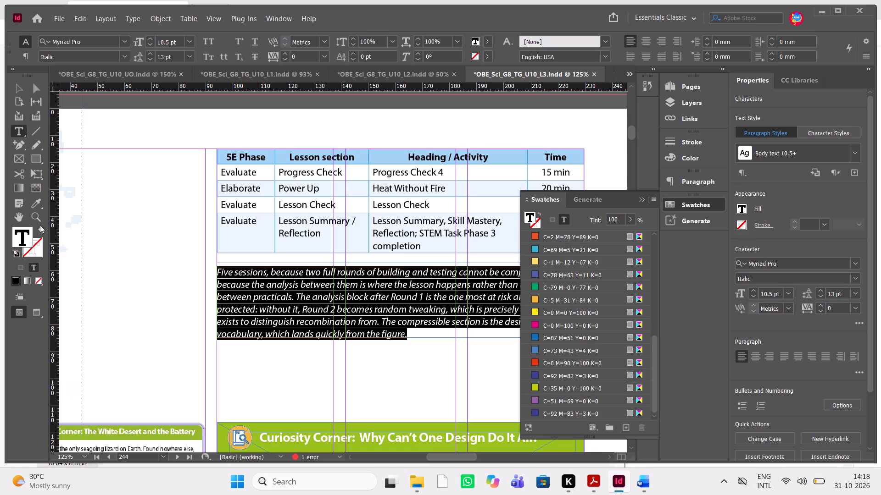
{"action": "double_click", "coordinate": [22, 233]}
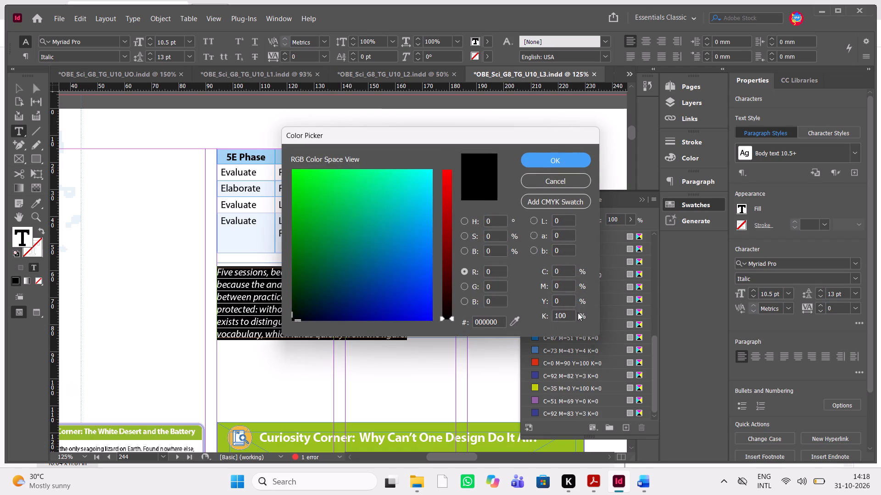
{"action": "left_click_drag", "start_coordinate": [569, 313], "coordinate": [474, 316]}
{"action": "key", "text": "BackSpace"}
{"action": "type", "text": "50"}
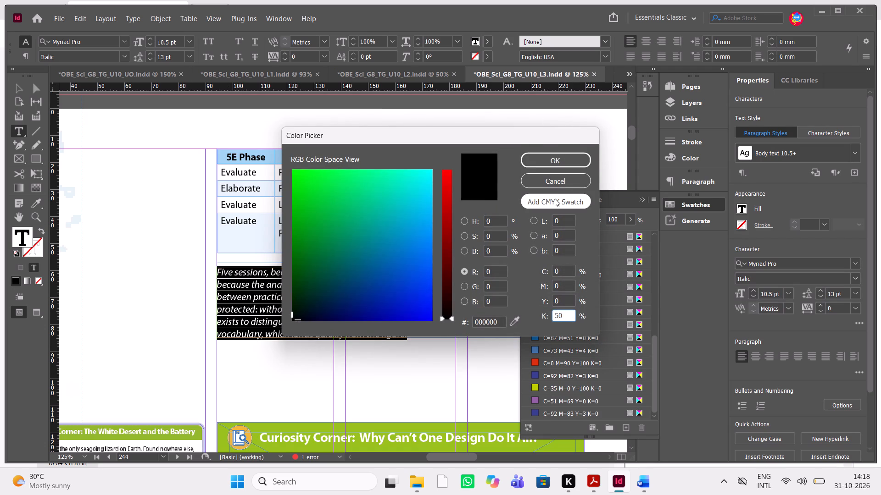
{"action": "left_click", "coordinate": [555, 198]}
{"action": "left_click", "coordinate": [575, 161]}
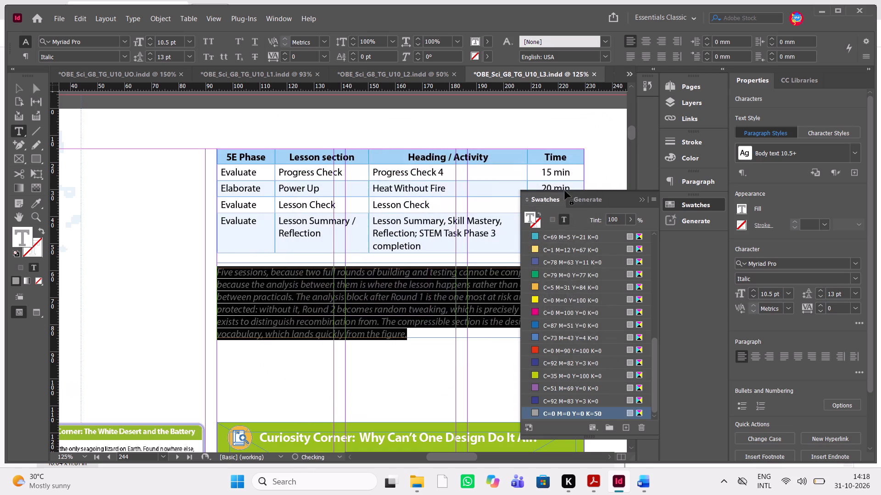
{"action": "left_click", "coordinate": [320, 349]}
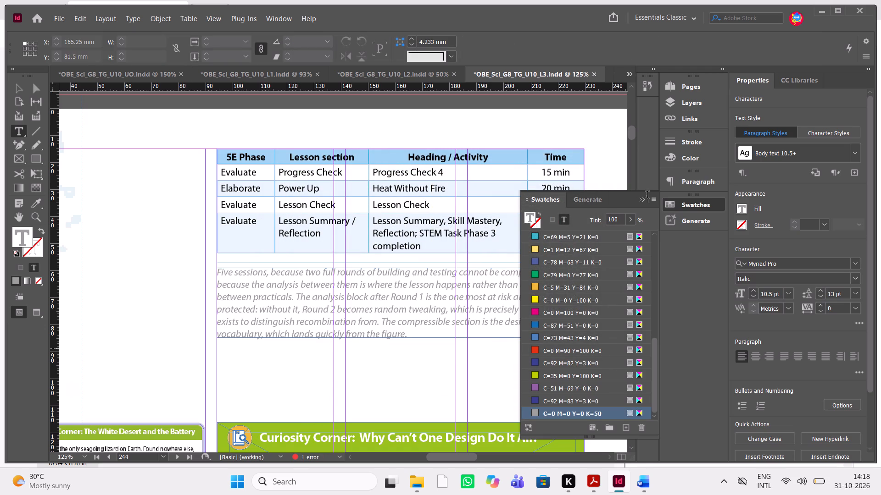
{"action": "left_click", "coordinate": [645, 205]}
{"action": "left_click", "coordinate": [642, 194]}
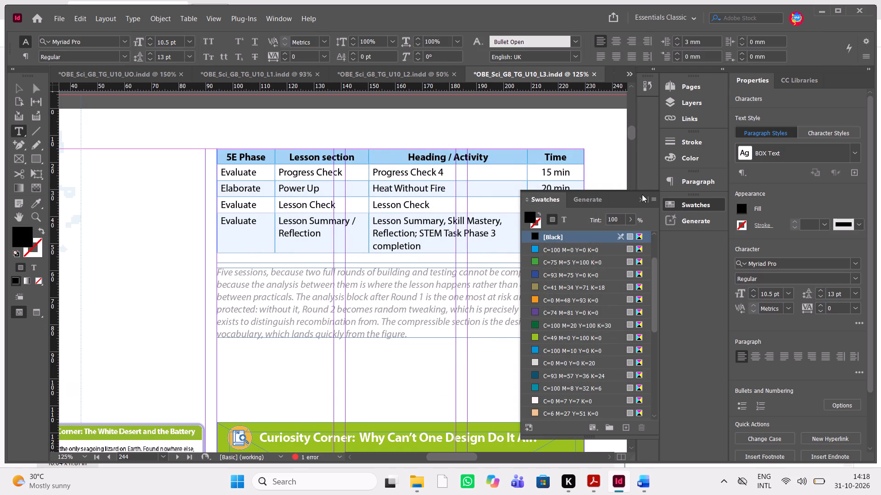
{"action": "left_click", "coordinate": [641, 199]}
Delete "Curiosity Corner:" from the green "Why Can't One Design Do It All?" heading on page 244.
{"action": "scroll", "coordinate": [446, 323], "scroll_direction": "down", "scroll_amount": 1}
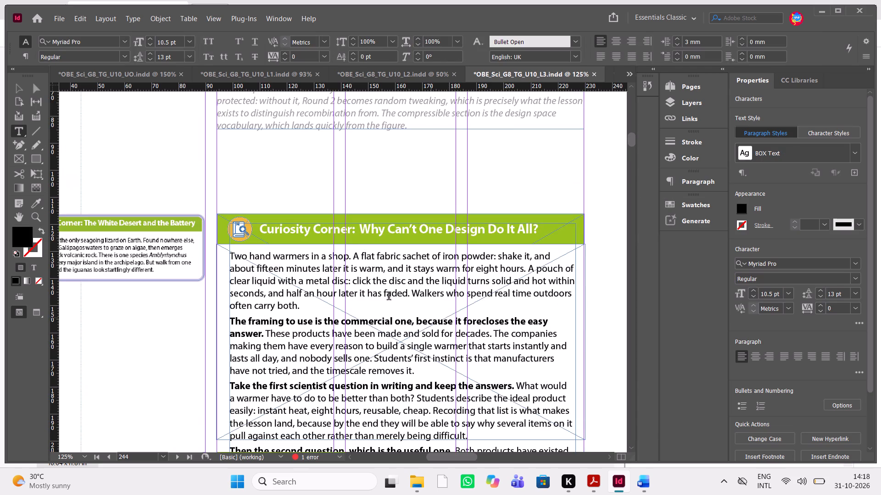
{"action": "left_click_drag", "start_coordinate": [357, 229], "coordinate": [264, 233]}
{"action": "key", "text": "BackSpace"}
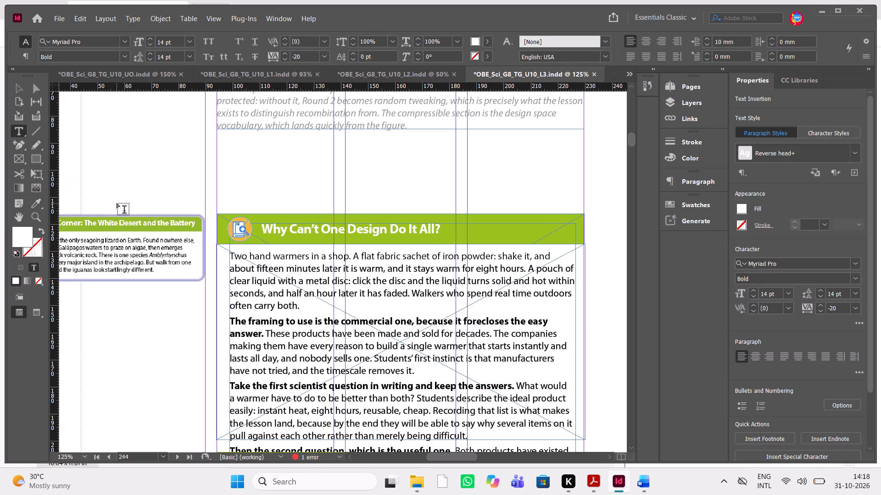
Move the "Why Can't One Design Do It All?" section and its adjacent sidebar box up beneath the grey paragraph, to a Y position of 88.625 mm.
{"action": "key", "text": "Escape"}
{"action": "left_click_drag", "start_coordinate": [135, 195], "coordinate": [329, 341]}
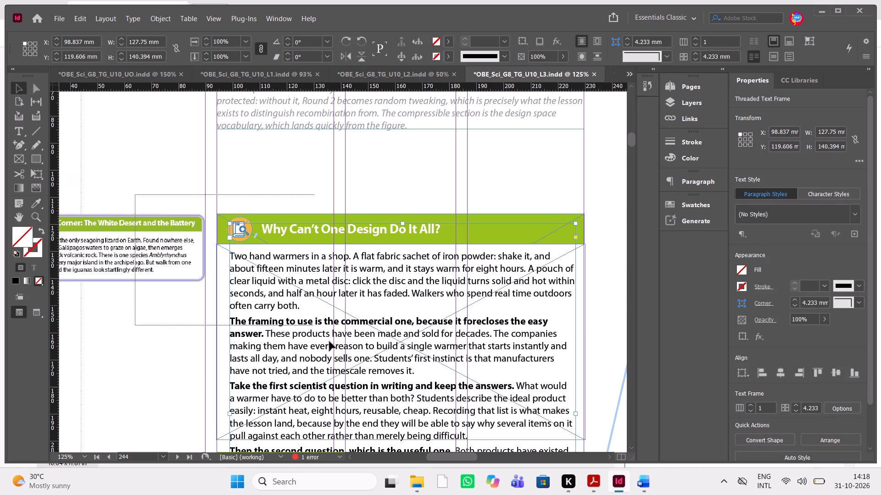
{"action": "left_click_drag", "start_coordinate": [329, 341], "coordinate": [361, 381]}
{"action": "key", "text": "shift+Up"}
{"action": "key", "text": "shift+Up"}
{"action": "key", "text": "shift+Up"}
{"action": "key", "text": "shift+Up"}
{"action": "key", "text": "shift+Up"}
{"action": "key", "text": "shift+Up"}
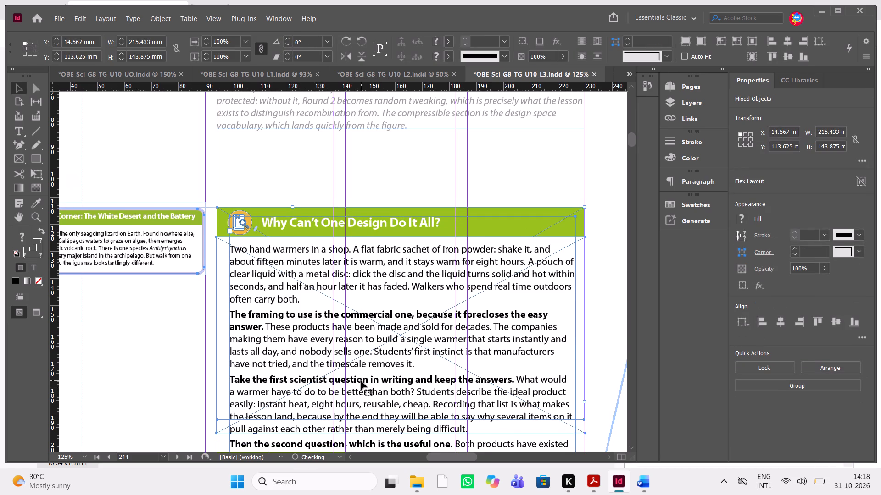
{"action": "key", "text": "shift+Up"}
{"action": "key", "text": "shift+Up"}
{"action": "key", "text": "shift+Up"}
{"action": "key", "text": "shift+Up"}
{"action": "key", "text": "shift+Up"}
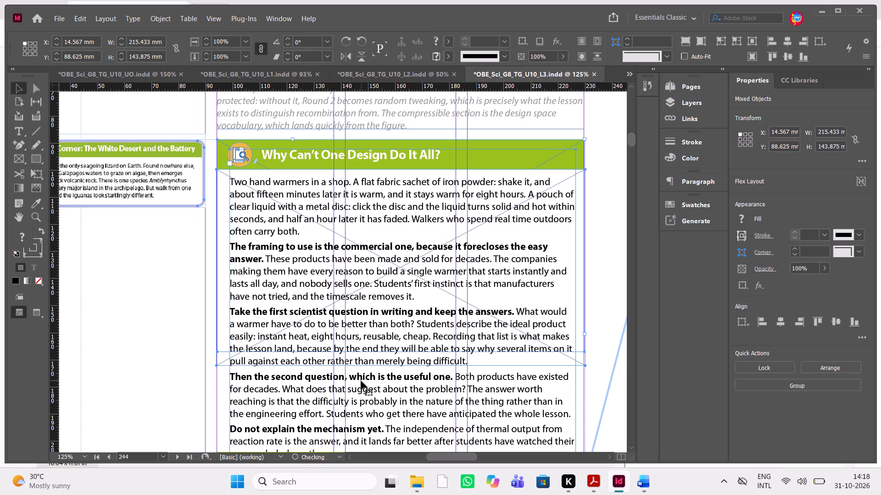
{"action": "key", "text": "alt+Tab"}
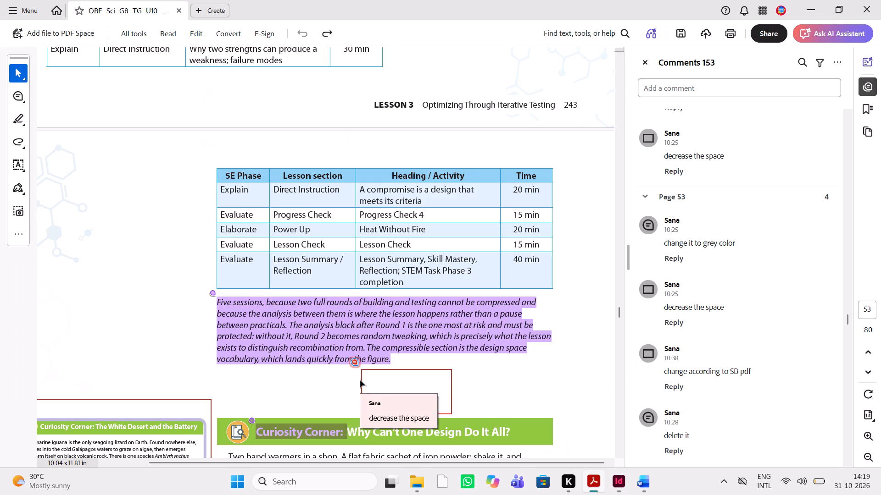
{"action": "scroll", "coordinate": [465, 349], "scroll_direction": "down", "scroll_amount": 2}
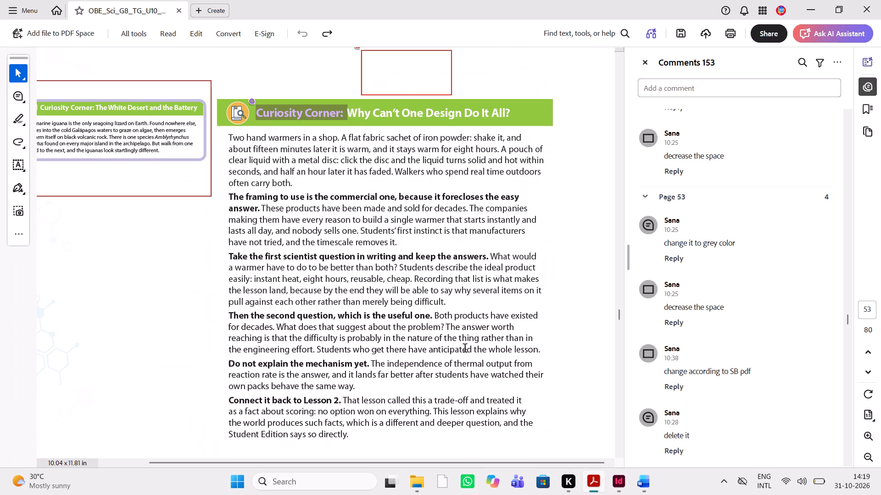
{"action": "key", "text": "alt+Tab"}
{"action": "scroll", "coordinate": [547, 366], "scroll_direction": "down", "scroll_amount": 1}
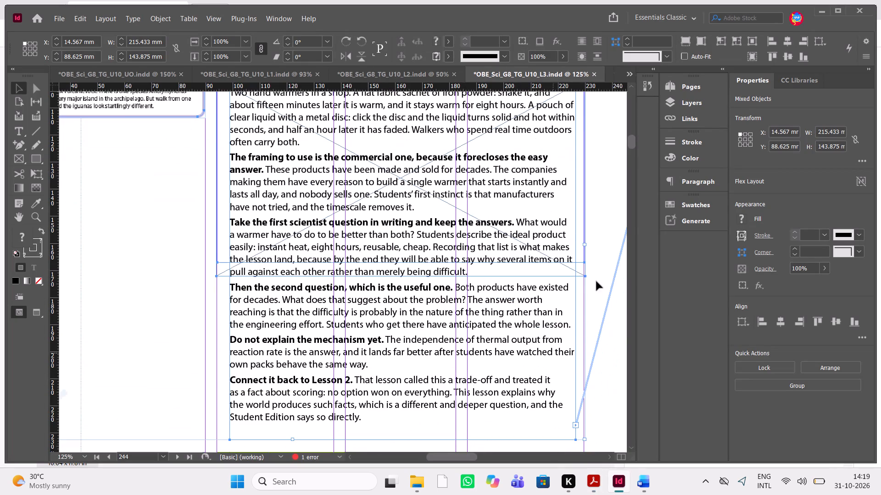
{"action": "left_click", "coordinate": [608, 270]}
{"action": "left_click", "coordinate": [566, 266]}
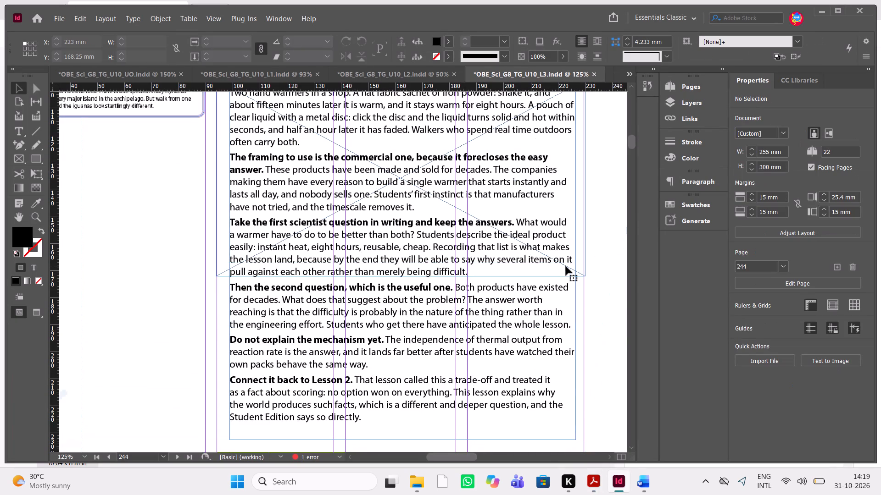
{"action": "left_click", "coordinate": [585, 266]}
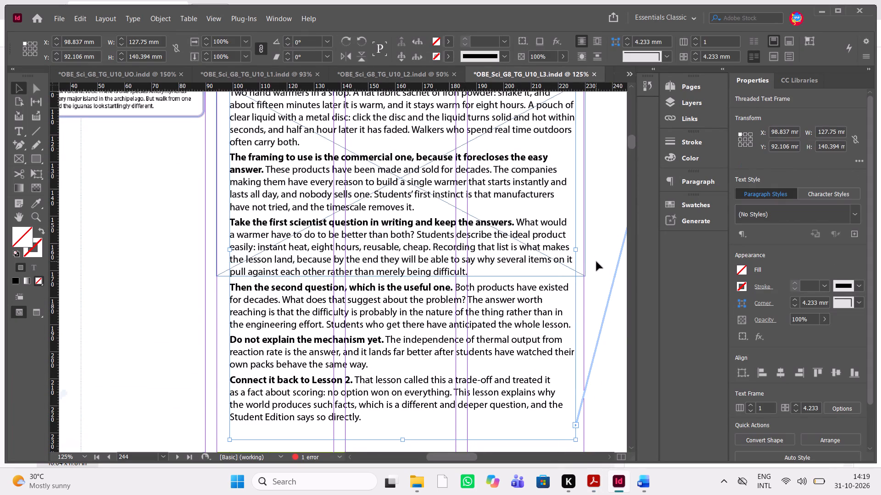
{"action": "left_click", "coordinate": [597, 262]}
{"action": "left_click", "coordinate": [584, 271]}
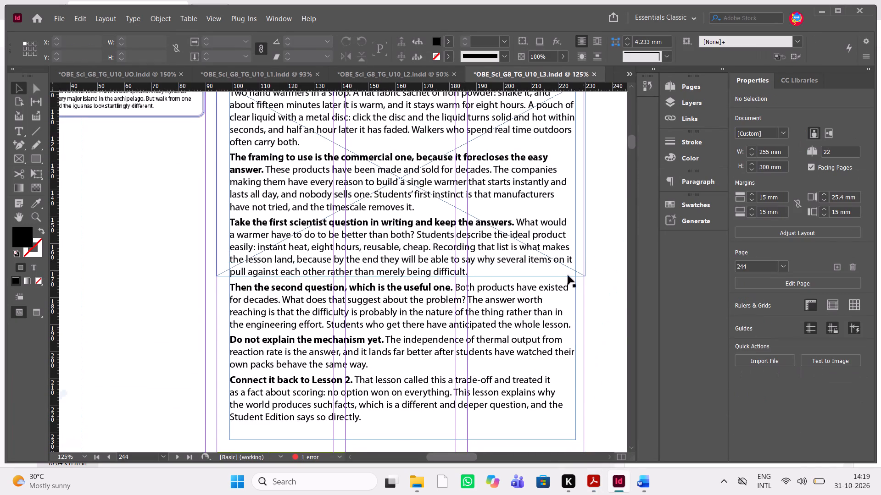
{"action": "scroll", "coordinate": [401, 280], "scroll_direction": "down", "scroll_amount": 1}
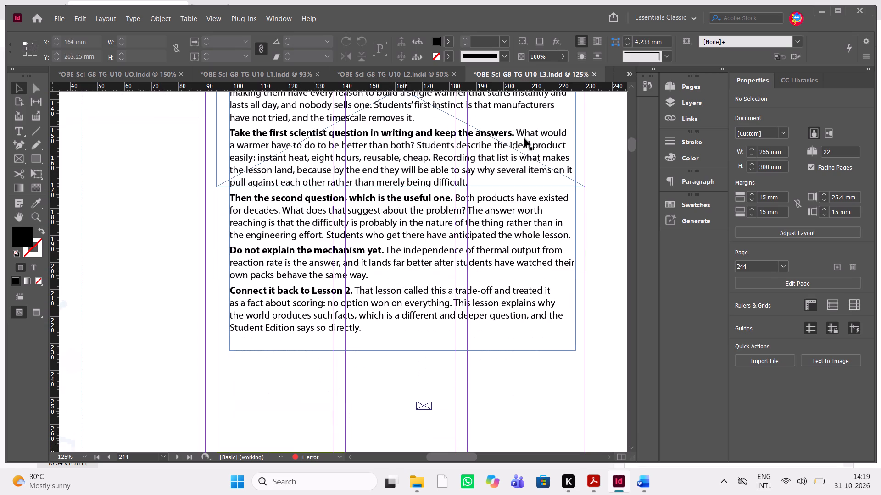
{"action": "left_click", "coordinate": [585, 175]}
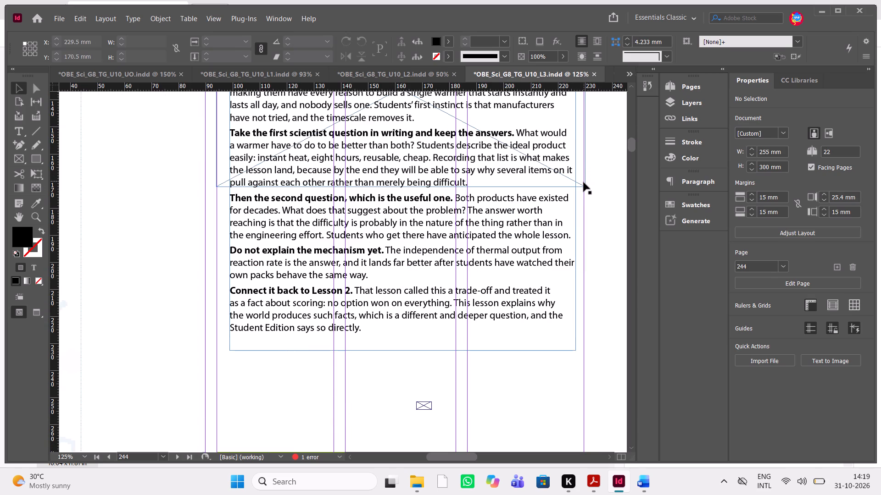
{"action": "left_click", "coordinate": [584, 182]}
Delete the small stray empty frame below the section's body text on page 244.
{"action": "left_click", "coordinate": [425, 404]}
{"action": "key", "text": "Delete"}
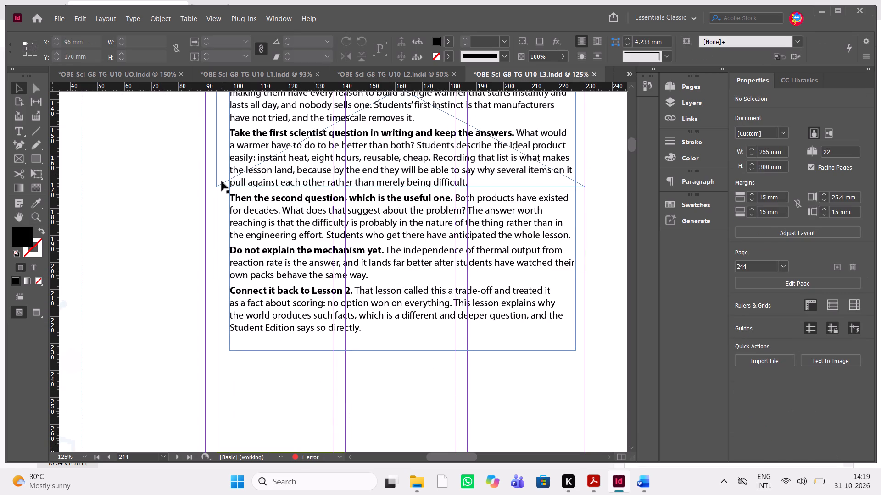
Extend the white background frame behind page 244's section text downward to about 133.6 mm high, so it reaches past the last paragraph.
{"action": "left_click", "coordinate": [222, 181]}
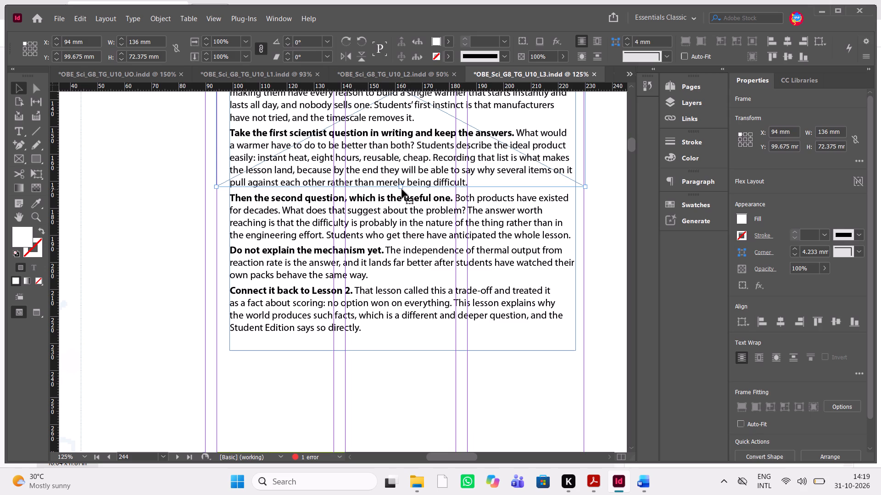
{"action": "left_click_drag", "start_coordinate": [402, 187], "coordinate": [400, 351]}
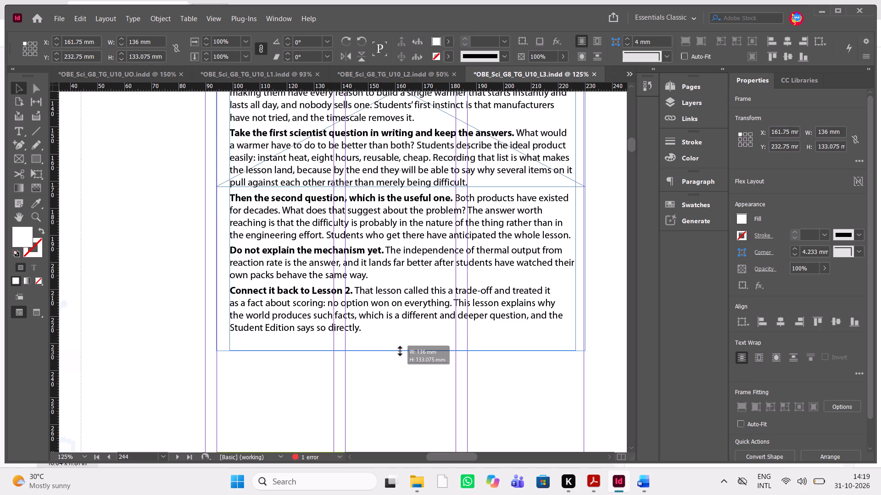
{"action": "left_click_drag", "start_coordinate": [400, 351], "coordinate": [403, 352]}
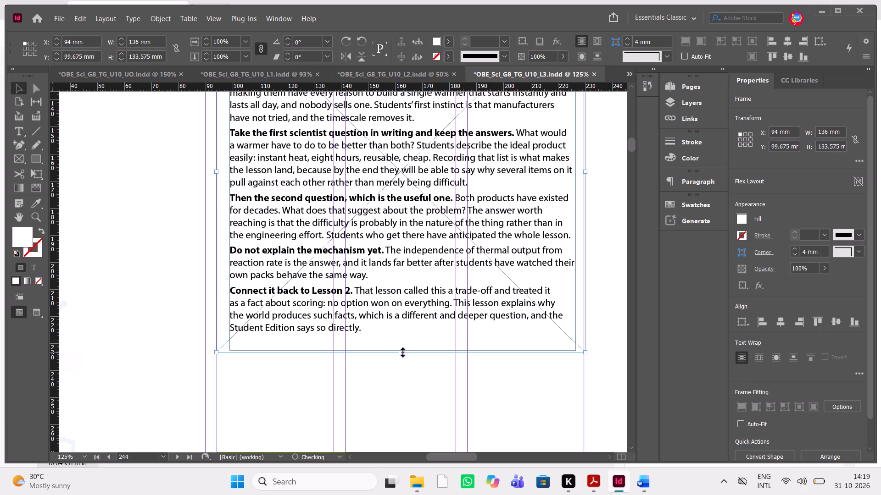
{"action": "left_click", "coordinate": [442, 335]}
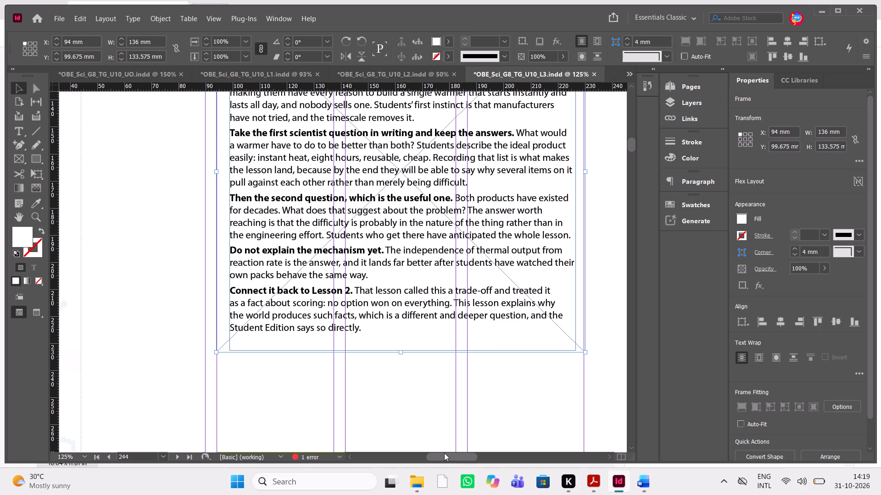
{"action": "left_click", "coordinate": [444, 453]}
{"action": "left_click", "coordinate": [422, 387]}
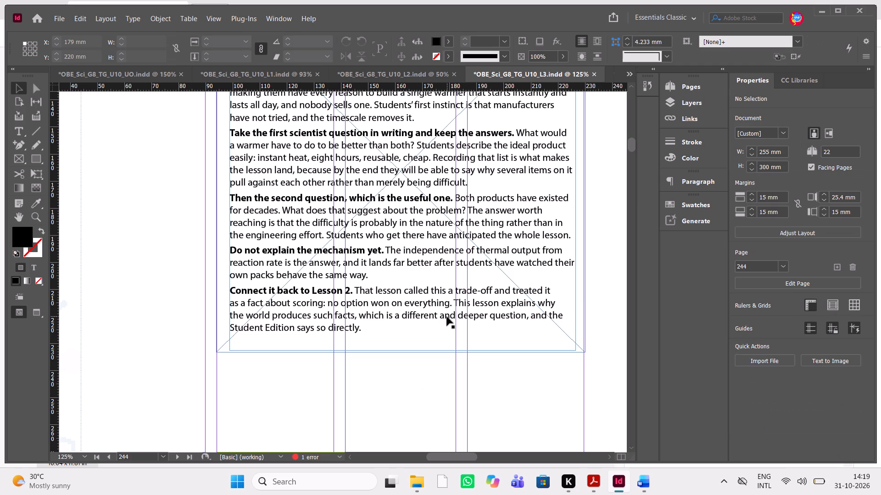
Shorten the section's body text frame to about 133.3 mm high, and trim the white background frame's bottom edge slightly.
{"action": "left_click", "coordinate": [447, 317]}
{"action": "left_click_drag", "start_coordinate": [402, 349], "coordinate": [402, 340]}
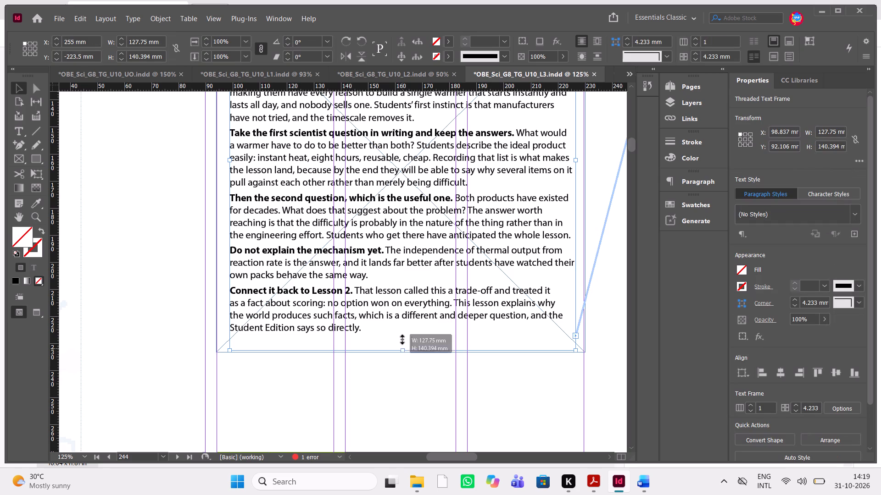
{"action": "left_click_drag", "start_coordinate": [402, 340], "coordinate": [405, 332]}
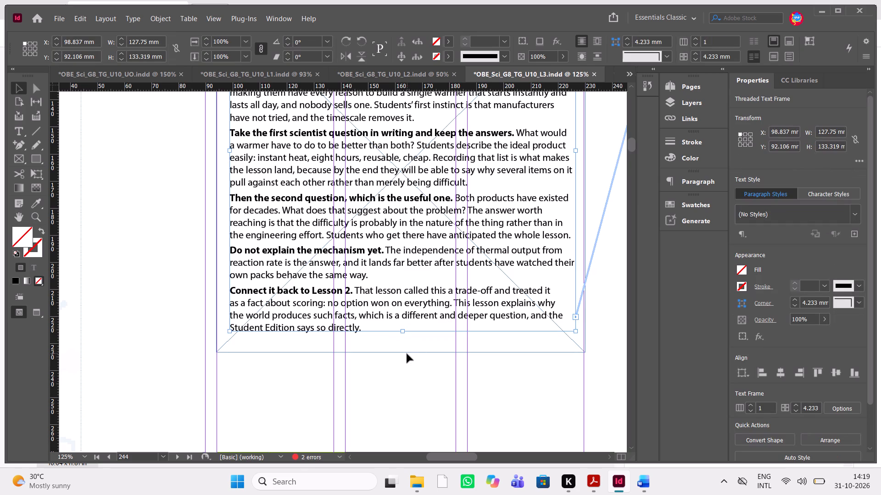
{"action": "left_click", "coordinate": [421, 349]}
{"action": "left_click_drag", "start_coordinate": [399, 352], "coordinate": [402, 343]}
{"action": "left_click", "coordinate": [412, 364]}
Following the reviewer's "decrease the space" comment, move page 245's Misconception Alert box up closer to the third sample answer.
{"action": "key", "text": "alt+Tab"}
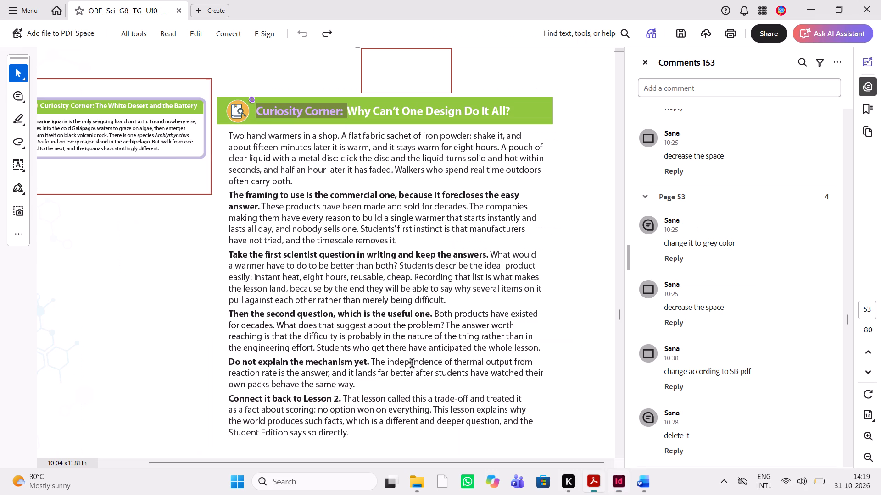
{"action": "scroll", "coordinate": [441, 335], "scroll_direction": "down", "scroll_amount": 4}
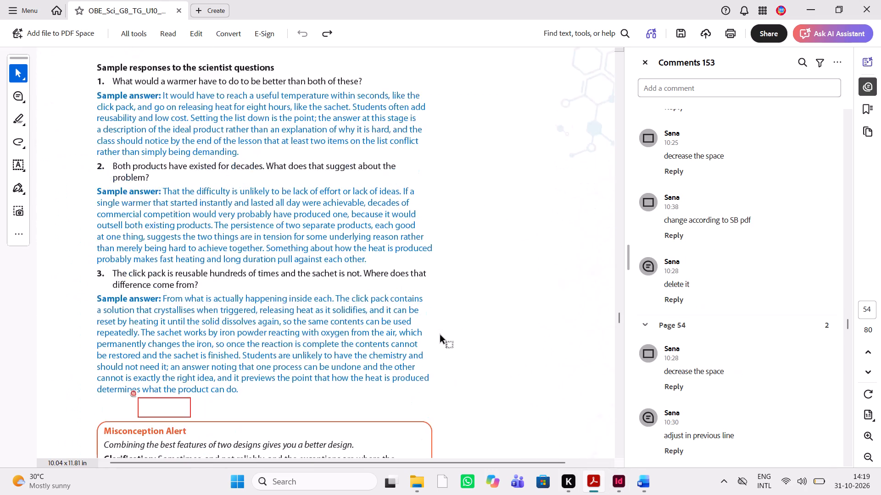
{"action": "scroll", "coordinate": [441, 335], "scroll_direction": "down", "scroll_amount": 2}
{"action": "key", "text": "alt+Tab"}
{"action": "scroll", "coordinate": [441, 335], "scroll_direction": "up", "scroll_amount": 1}
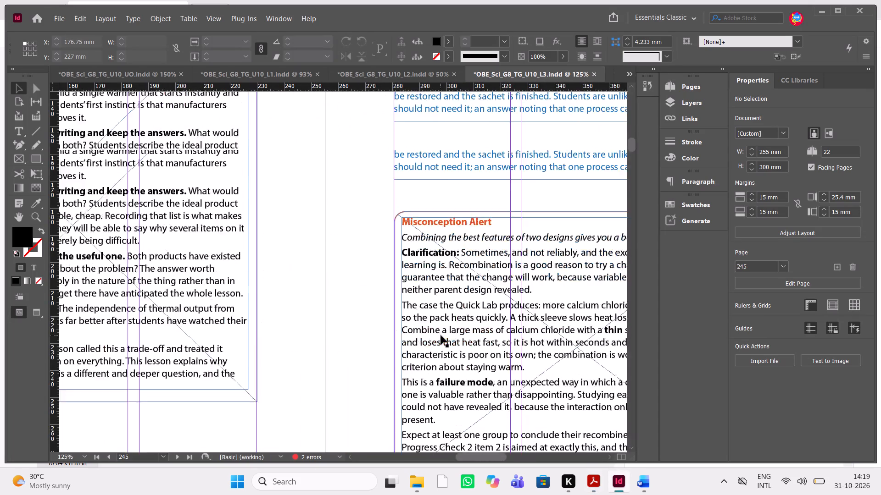
{"action": "scroll", "coordinate": [441, 335], "scroll_direction": "up", "scroll_amount": 1}
{"action": "scroll", "coordinate": [441, 335], "scroll_direction": "down", "scroll_amount": 1}
{"action": "left_click_drag", "start_coordinate": [248, 231], "coordinate": [373, 323]}
{"action": "key", "text": "shift+Up"}
{"action": "key", "text": "shift+Up"}
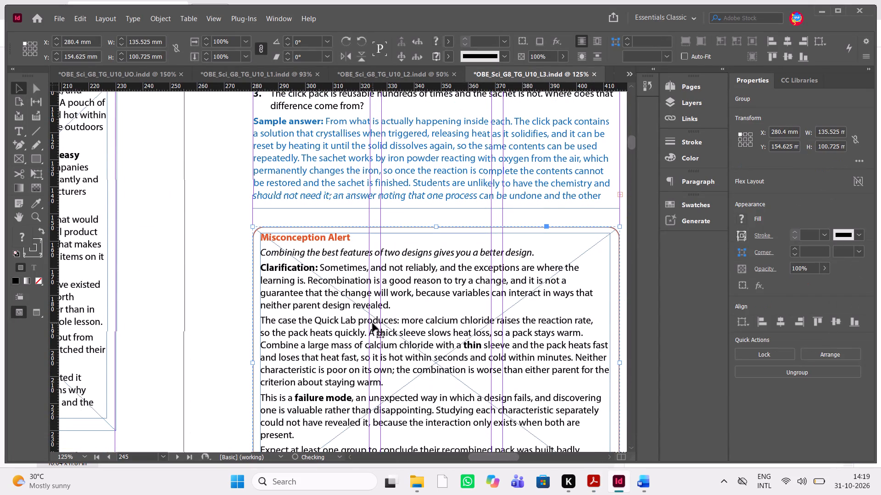
{"action": "key", "text": "shift+Up"}
{"action": "key", "text": "alt+Tab"}
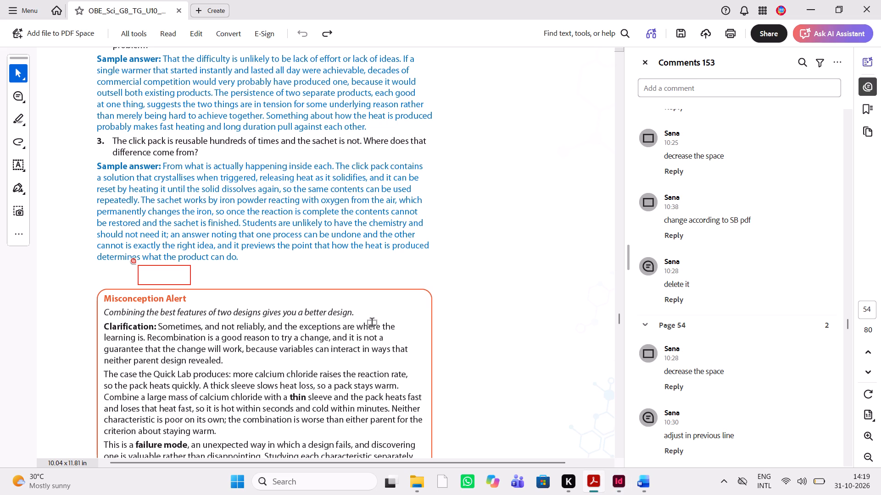
{"action": "key", "text": "alt+Tab"}
Preview the page without guides and nudge the Misconception Alert box further up to a Y position of 150.375 mm.
{"action": "left_click", "coordinate": [248, 270]}
{"action": "key", "text": "w"}
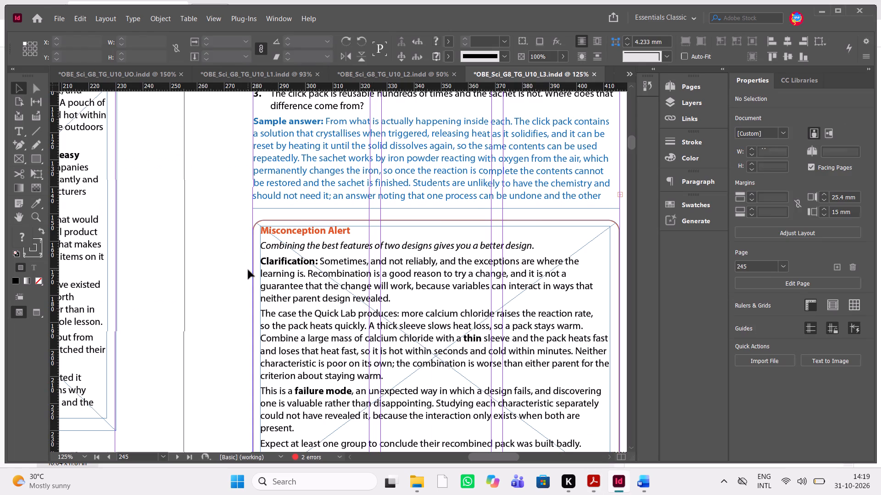
{"action": "key", "text": "w"}
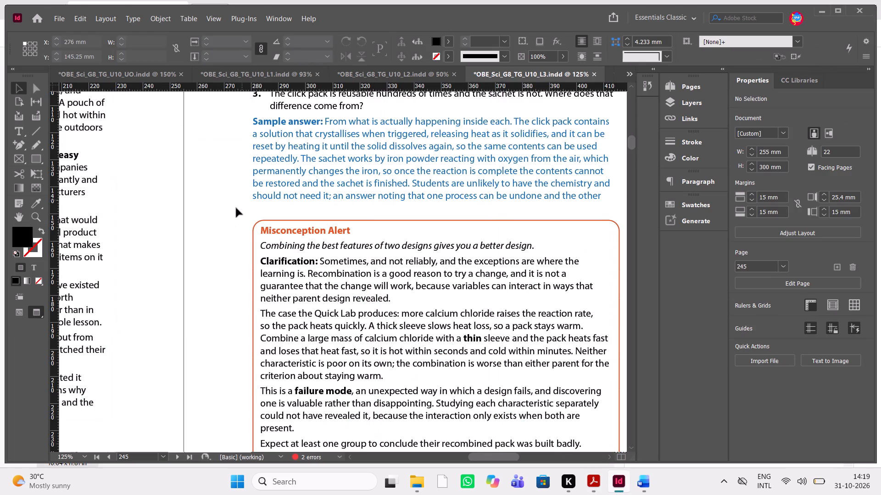
{"action": "left_click_drag", "start_coordinate": [235, 210], "coordinate": [320, 269]}
{"action": "key", "text": "Up"}
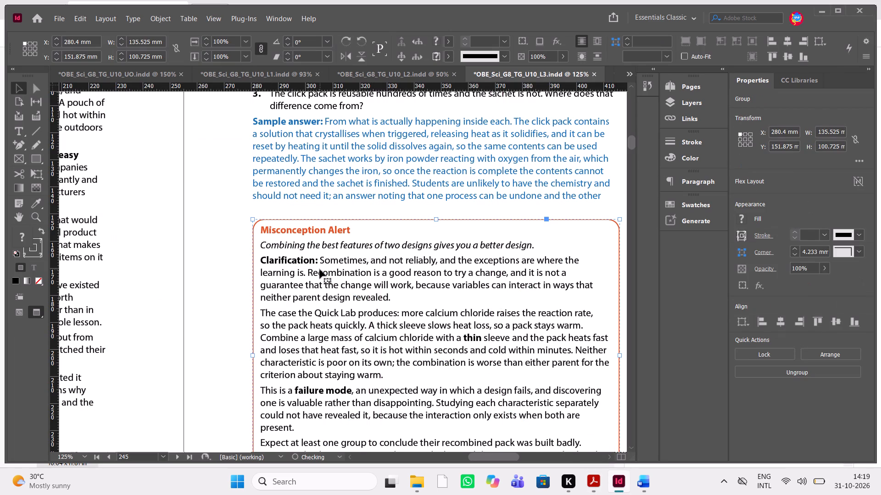
{"action": "key", "text": "Up"}
{"action": "key", "text": "Up"}
{"action": "key", "text": "Up"}
{"action": "key", "text": "Up"}
{"action": "key", "text": "Up"}
{"action": "key", "text": "Up"}
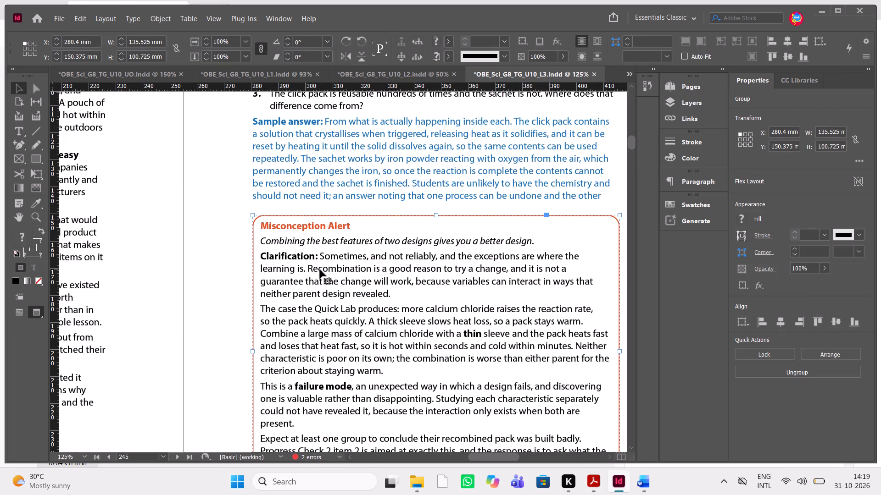
Following the reviewer's "adjust in previous line" comment, set tracking to -10 on the Misconception Alert's "This is a failure mode" paragraph.
{"action": "key", "text": "alt+Tab"}
{"action": "scroll", "coordinate": [320, 269], "scroll_direction": "down", "scroll_amount": 3}
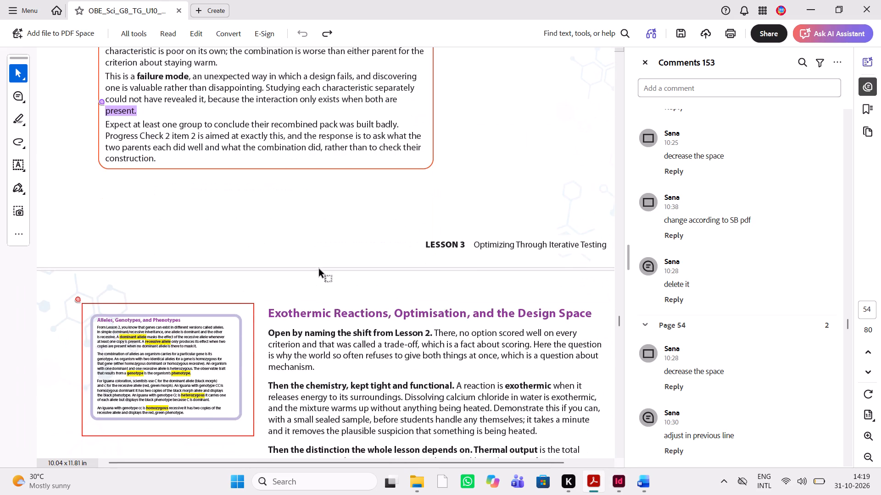
{"action": "key", "text": "alt+Tab"}
{"action": "double_click", "coordinate": [335, 399]}
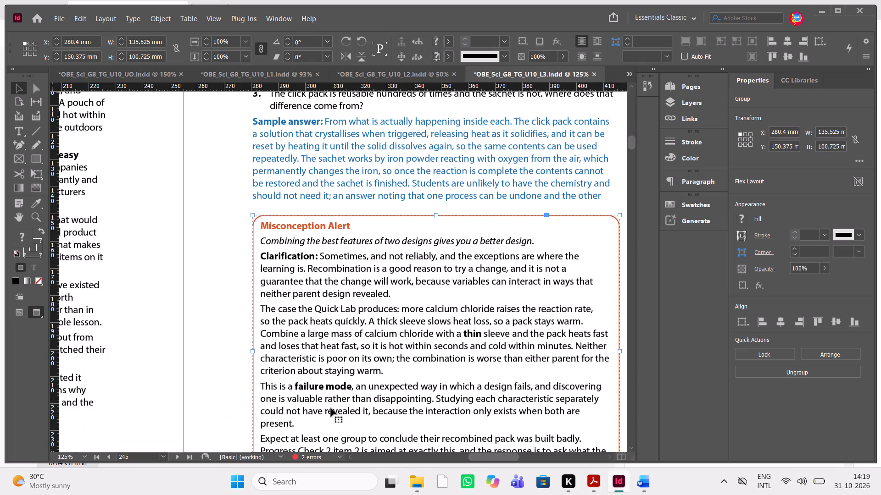
{"action": "triple_click", "coordinate": [331, 408]}
{"action": "left_click_drag", "start_coordinate": [312, 415], "coordinate": [304, 419]}
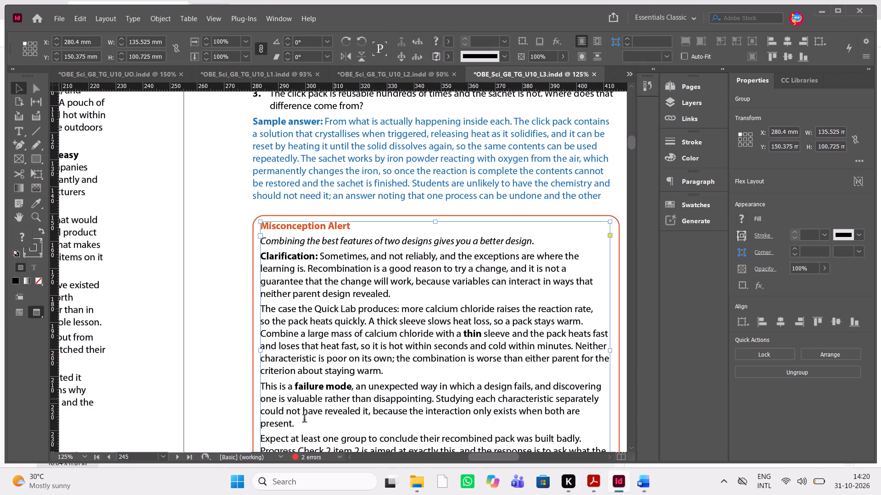
{"action": "left_click_drag", "start_coordinate": [304, 419], "coordinate": [298, 423]}
{"action": "left_click_drag", "start_coordinate": [298, 423], "coordinate": [254, 378]}
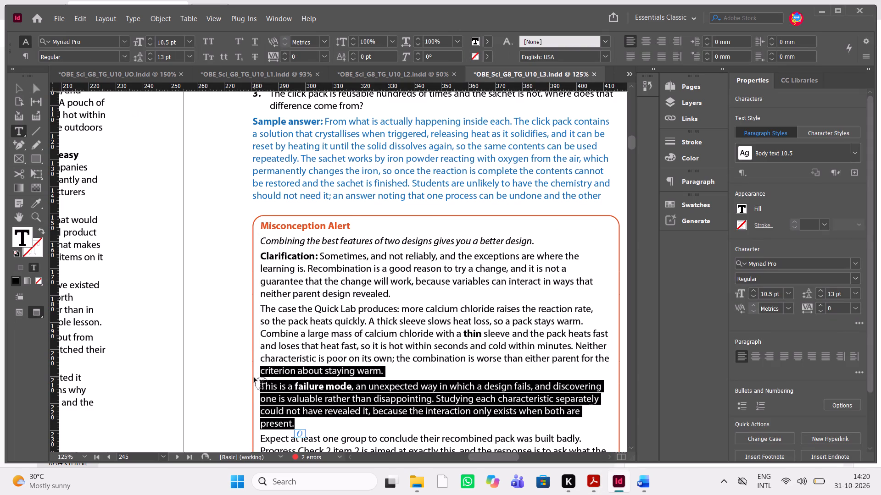
{"action": "left_click_drag", "start_coordinate": [319, 418], "coordinate": [257, 390]}
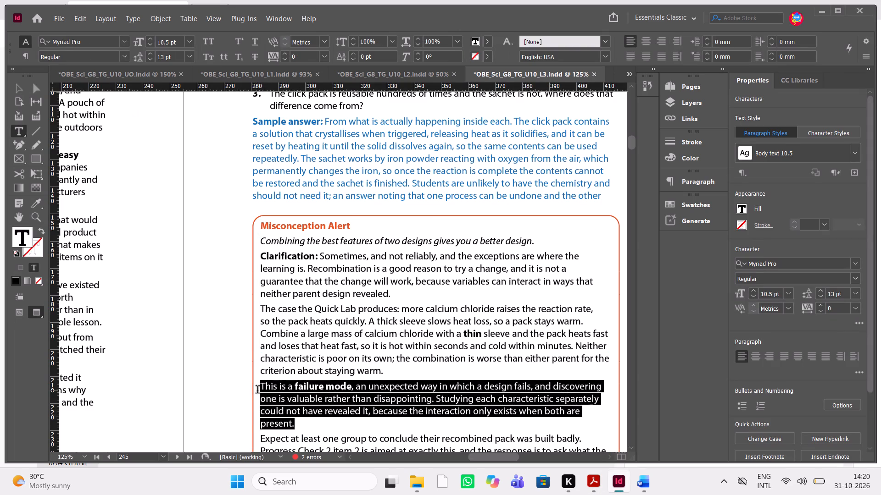
{"action": "left_click_drag", "start_coordinate": [257, 390], "coordinate": [257, 390]}
{"action": "left_click", "coordinate": [851, 309]}
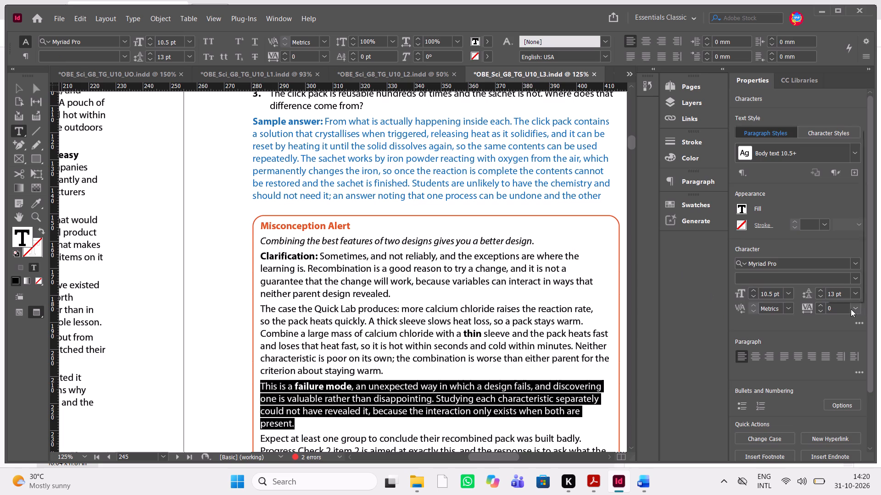
{"action": "left_click", "coordinate": [841, 192]}
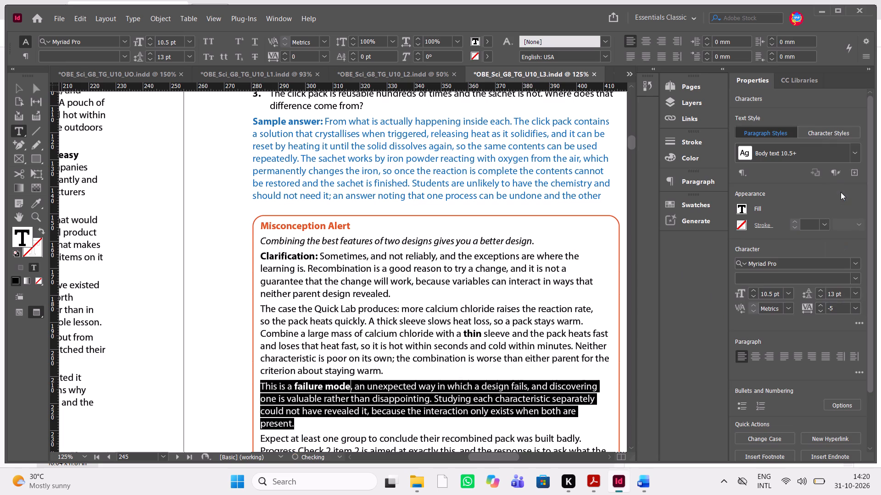
{"action": "left_click", "coordinate": [858, 306]}
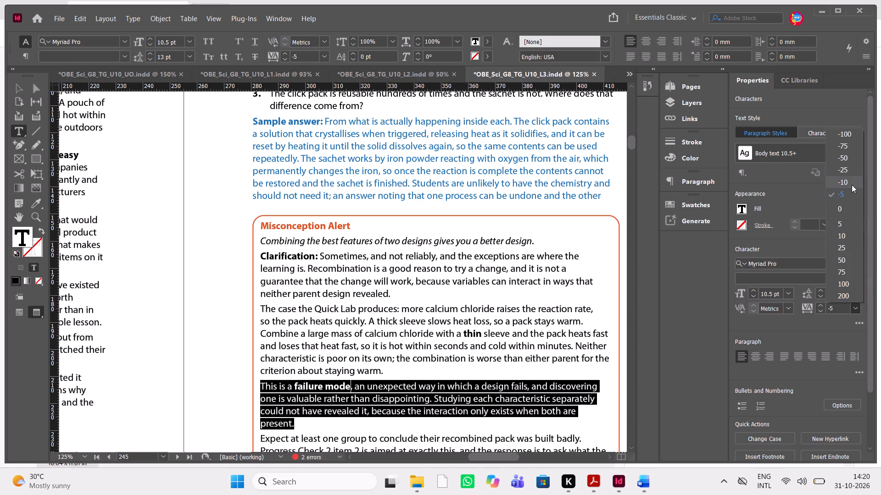
{"action": "left_click", "coordinate": [852, 184]}
{"action": "left_click", "coordinate": [514, 386]}
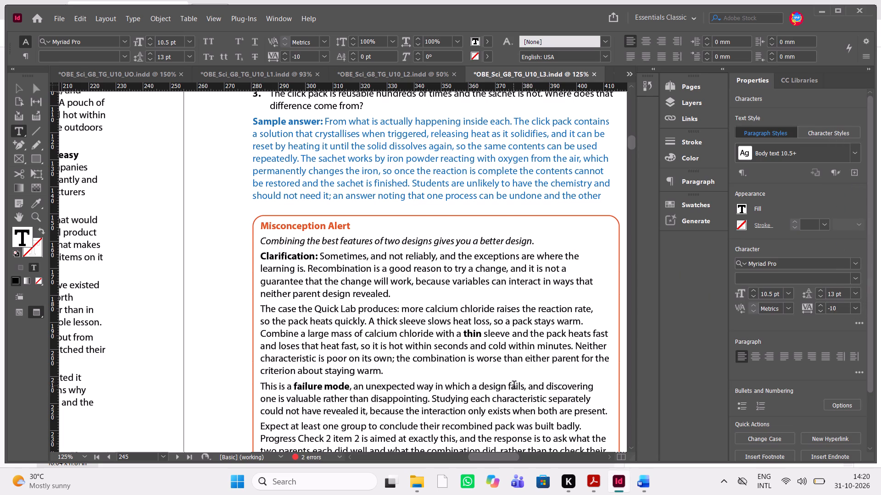
{"action": "scroll", "coordinate": [514, 386], "scroll_direction": "down", "scroll_amount": 1}
{"action": "key", "text": "Escape"}
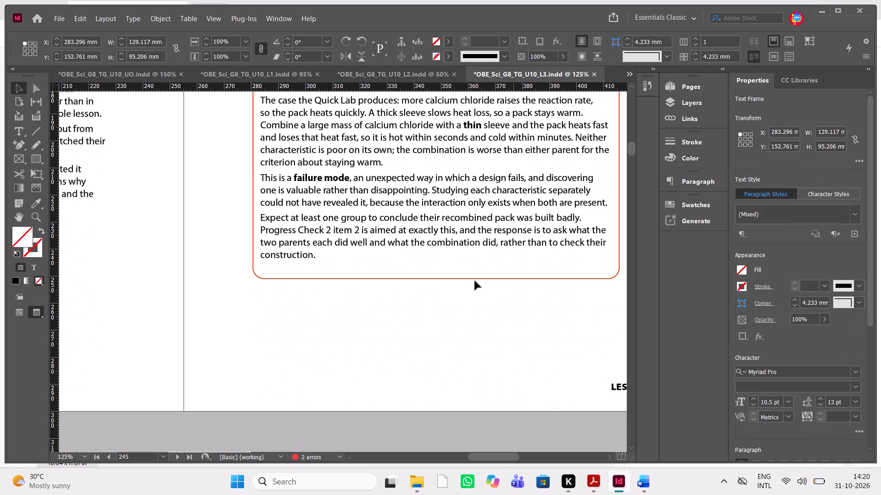
Ungroup the Misconception Alert box and raise its orange border frame's bottom edge closer to the last paragraph.
{"action": "left_click", "coordinate": [475, 281]}
{"action": "scroll", "coordinate": [437, 273], "scroll_direction": "up", "scroll_amount": 1}
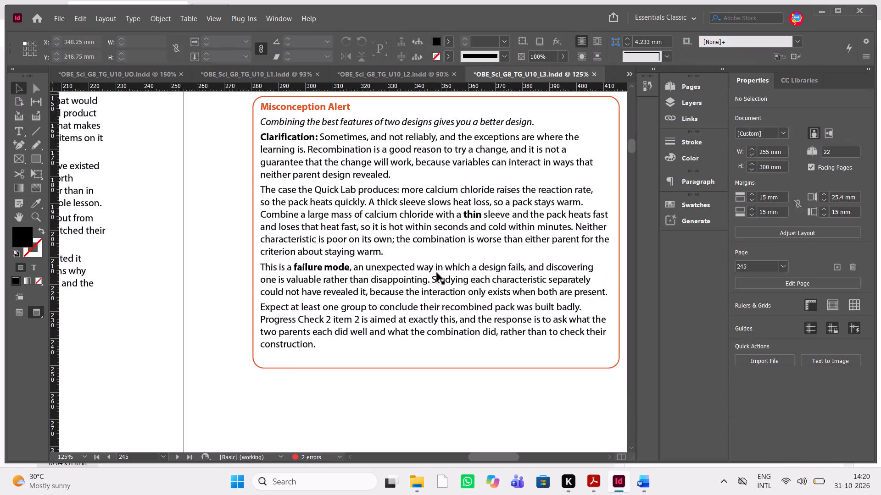
{"action": "scroll", "coordinate": [437, 273], "scroll_direction": "up", "scroll_amount": 1}
{"action": "left_click_drag", "start_coordinate": [473, 396], "coordinate": [260, 225]}
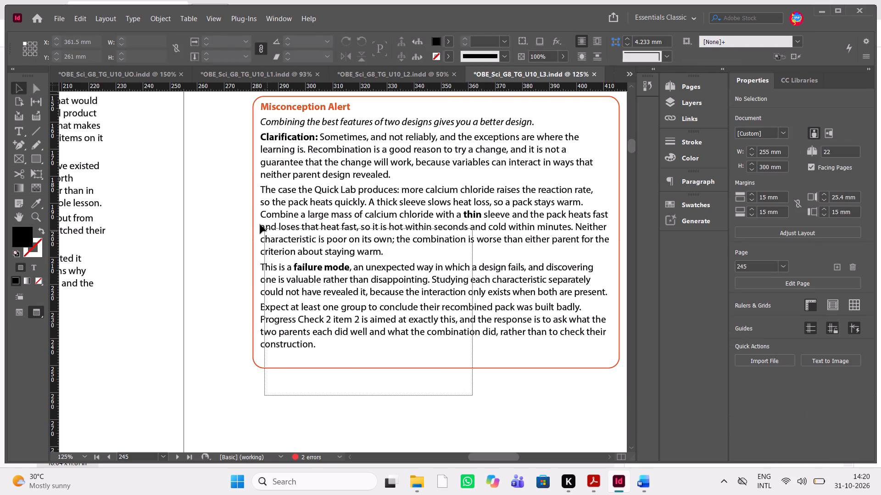
{"action": "left_click_drag", "start_coordinate": [260, 225], "coordinate": [255, 218]}
{"action": "key", "text": "ctrl+shift+g"}
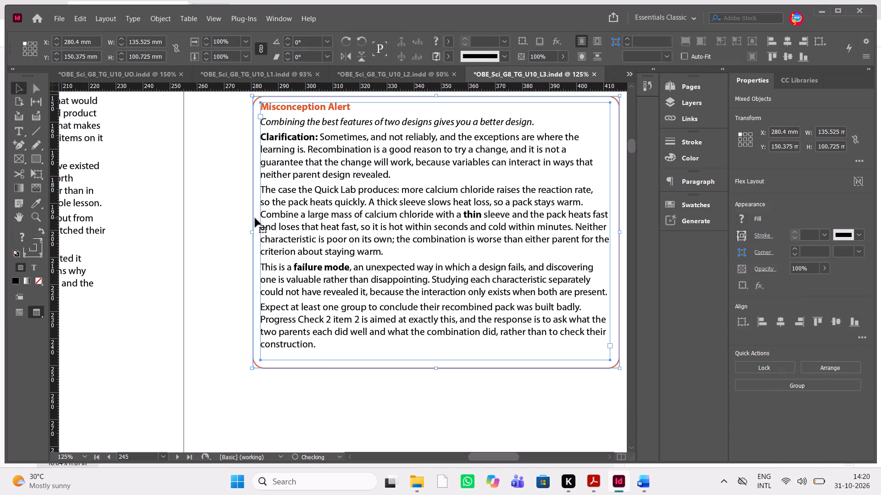
{"action": "left_click", "coordinate": [336, 393]}
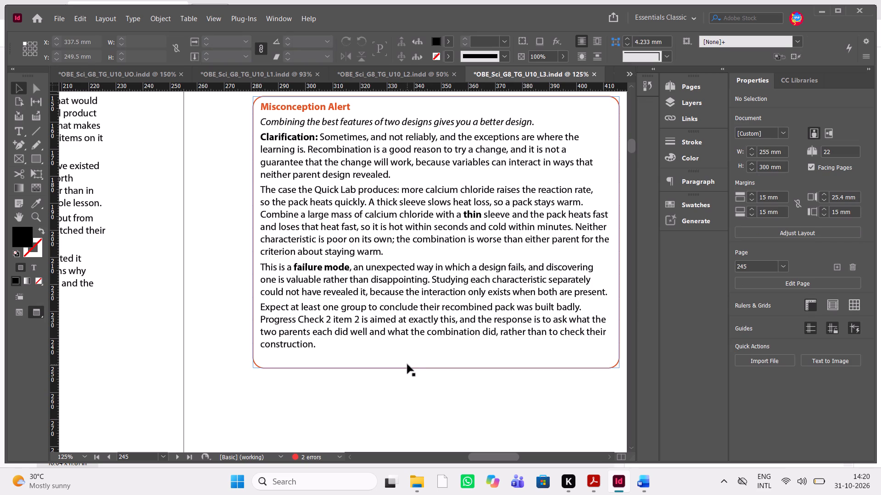
{"action": "left_click", "coordinate": [407, 364]}
{"action": "left_click_drag", "start_coordinate": [436, 370], "coordinate": [435, 357]}
{"action": "left_click", "coordinate": [422, 377]}
Check the reviewer's comments on PDF page 55 and examine page 246's section text and paragraph spacing down to the Quick Check.
{"action": "scroll", "coordinate": [422, 377], "scroll_direction": "down", "scroll_amount": 1}
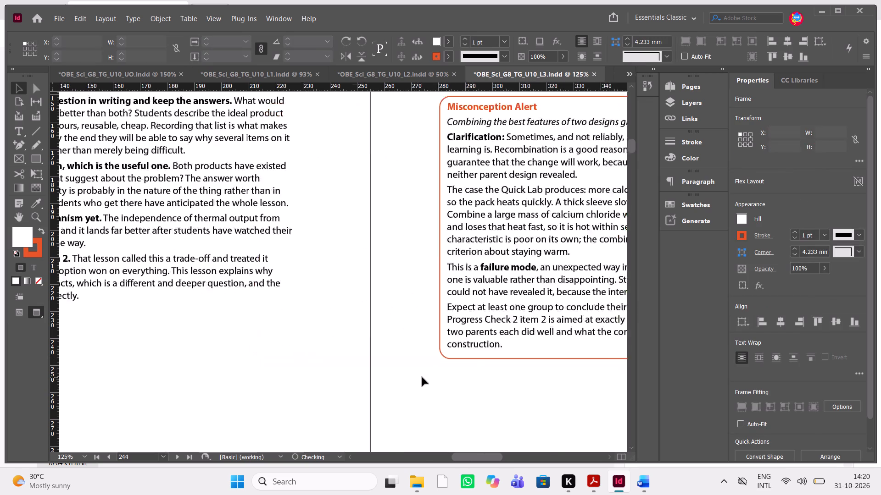
{"action": "scroll", "coordinate": [422, 377], "scroll_direction": "down", "scroll_amount": 2}
{"action": "scroll", "coordinate": [422, 377], "scroll_direction": "right", "scroll_amount": 1}
{"action": "key", "text": "alt+Tab"}
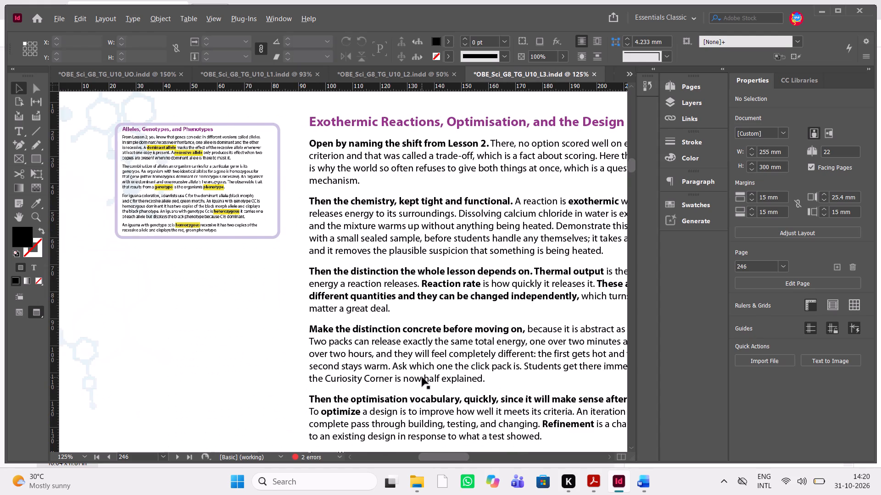
{"action": "scroll", "coordinate": [422, 377], "scroll_direction": "down", "scroll_amount": 2}
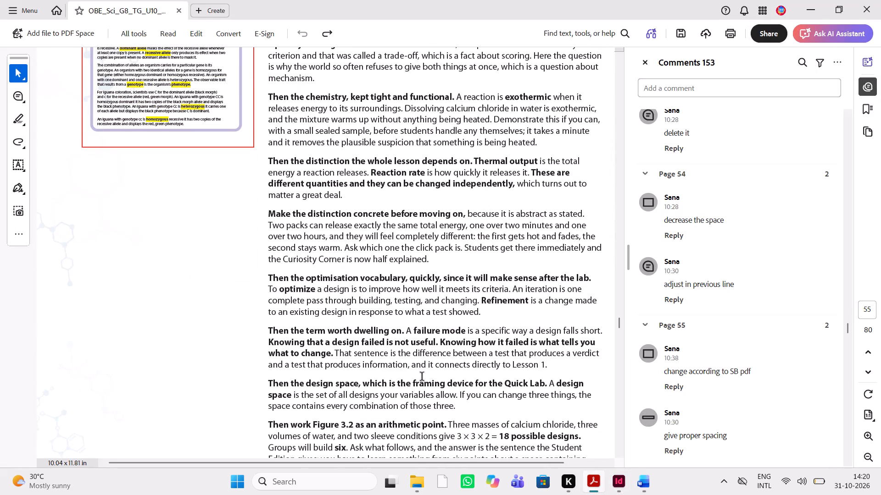
{"action": "scroll", "coordinate": [422, 377], "scroll_direction": "down", "scroll_amount": 2}
{"action": "key", "text": "alt+Tab"}
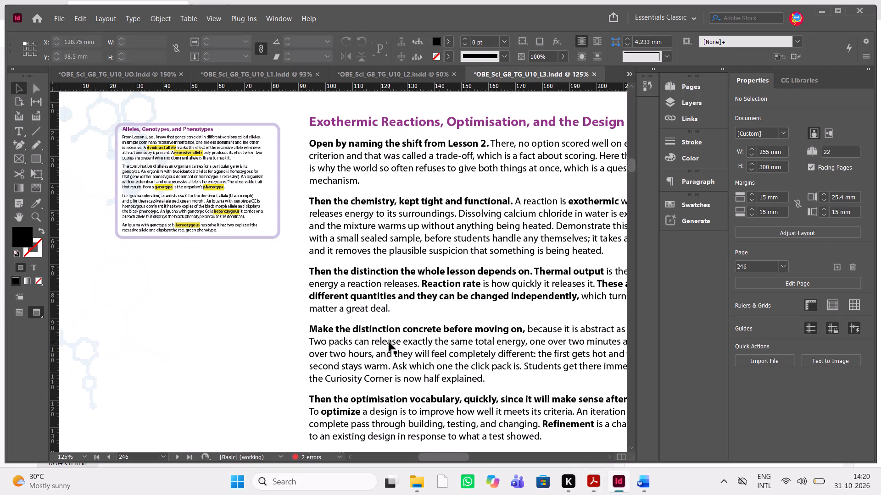
{"action": "scroll", "coordinate": [389, 342], "scroll_direction": "left", "scroll_amount": 1}
{"action": "scroll", "coordinate": [389, 342], "scroll_direction": "down", "scroll_amount": 1}
{"action": "double_click", "coordinate": [305, 377]}
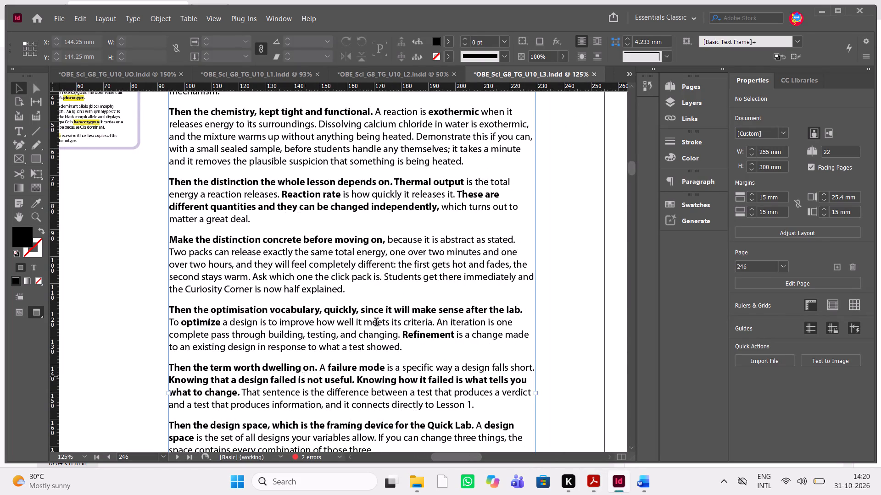
{"action": "left_click_drag", "start_coordinate": [405, 345], "coordinate": [185, 291]}
{"action": "left_click_drag", "start_coordinate": [185, 291], "coordinate": [191, 286]}
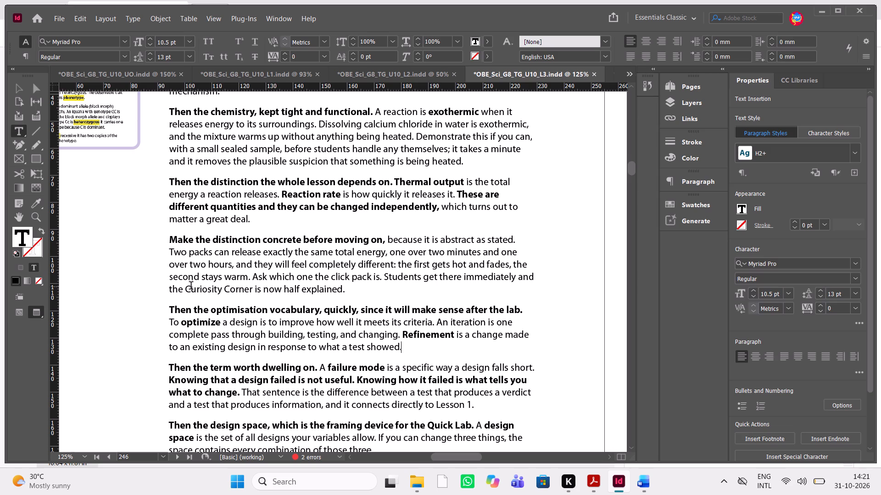
{"action": "scroll", "coordinate": [251, 230], "scroll_direction": "up", "scroll_amount": 1}
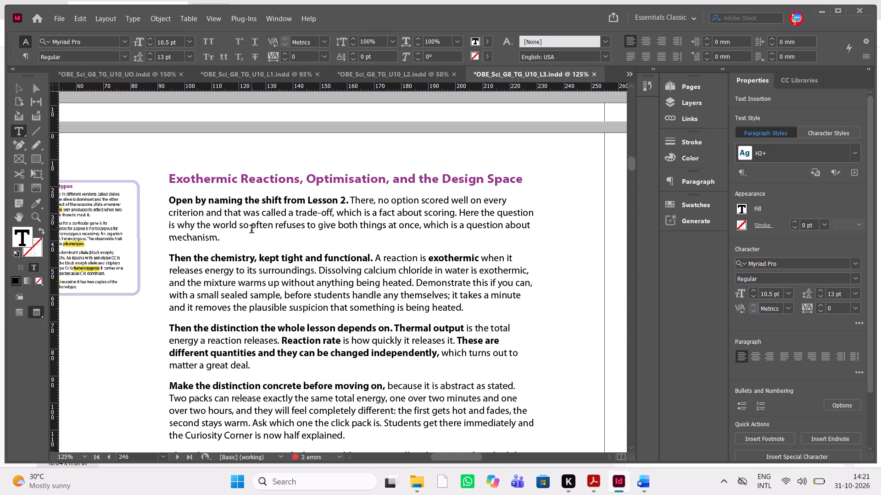
{"action": "key", "text": "Escape"}
{"action": "left_click", "coordinate": [311, 113]}
{"action": "key", "text": "w"}
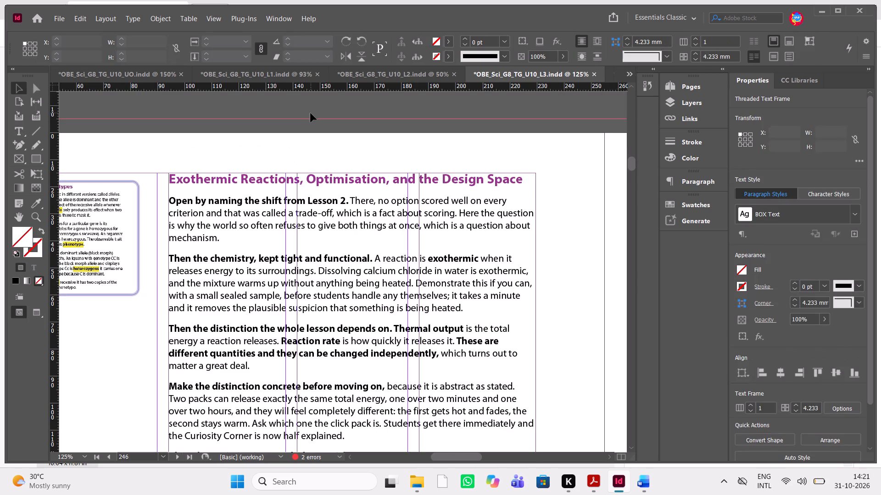
{"action": "scroll", "coordinate": [297, 304], "scroll_direction": "down", "scroll_amount": 3}
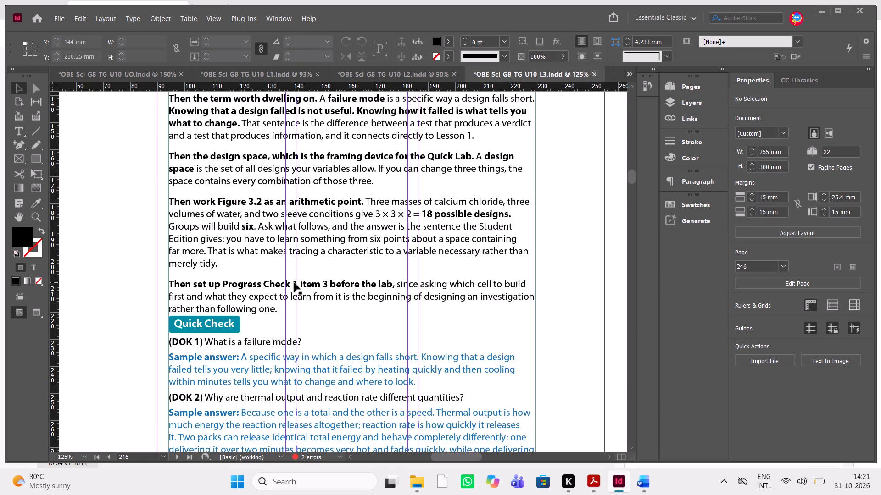
{"action": "double_click", "coordinate": [294, 283]}
{"action": "left_click_drag", "start_coordinate": [287, 304], "coordinate": [286, 304]}
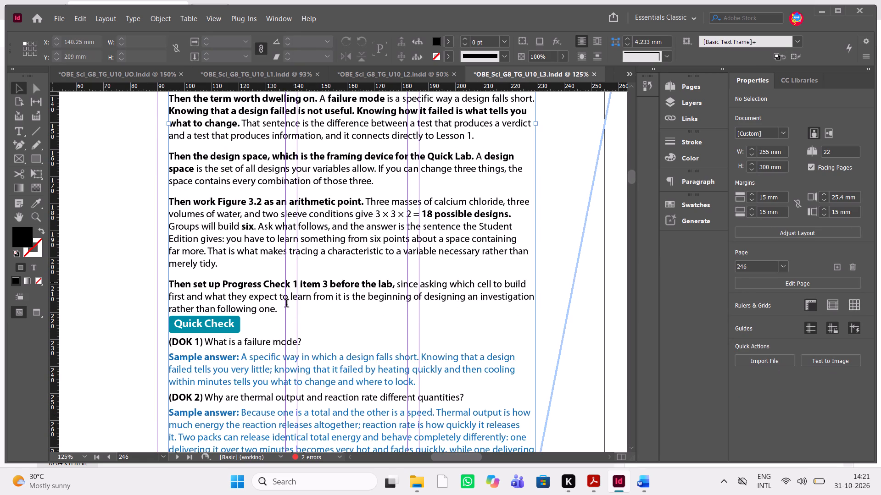
{"action": "left_click_drag", "start_coordinate": [286, 304], "coordinate": [206, 258]}
{"action": "scroll", "coordinate": [206, 258], "scroll_direction": "up", "scroll_amount": 6}
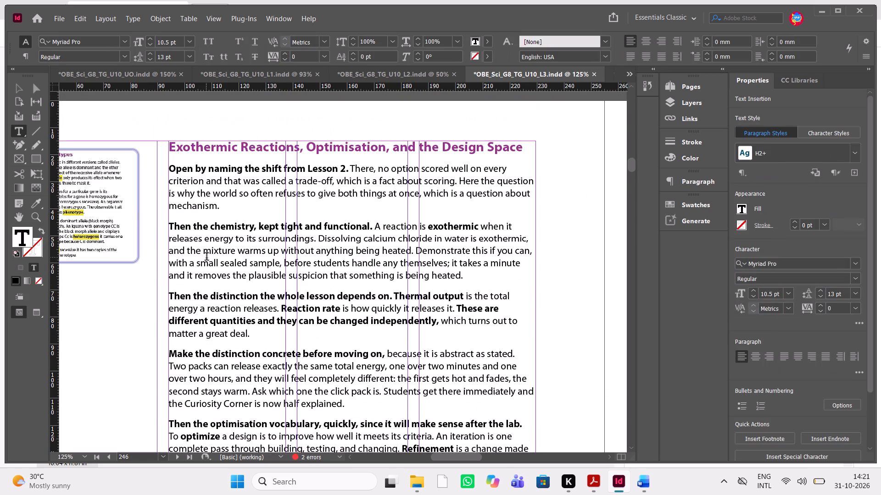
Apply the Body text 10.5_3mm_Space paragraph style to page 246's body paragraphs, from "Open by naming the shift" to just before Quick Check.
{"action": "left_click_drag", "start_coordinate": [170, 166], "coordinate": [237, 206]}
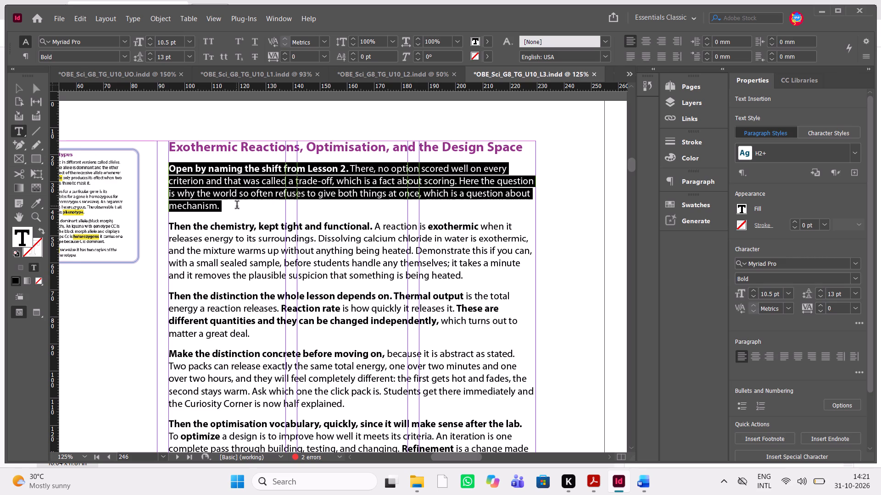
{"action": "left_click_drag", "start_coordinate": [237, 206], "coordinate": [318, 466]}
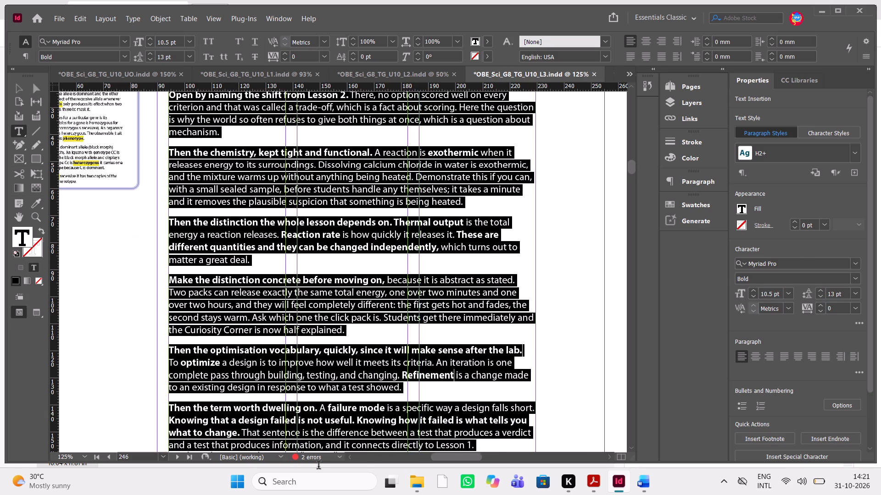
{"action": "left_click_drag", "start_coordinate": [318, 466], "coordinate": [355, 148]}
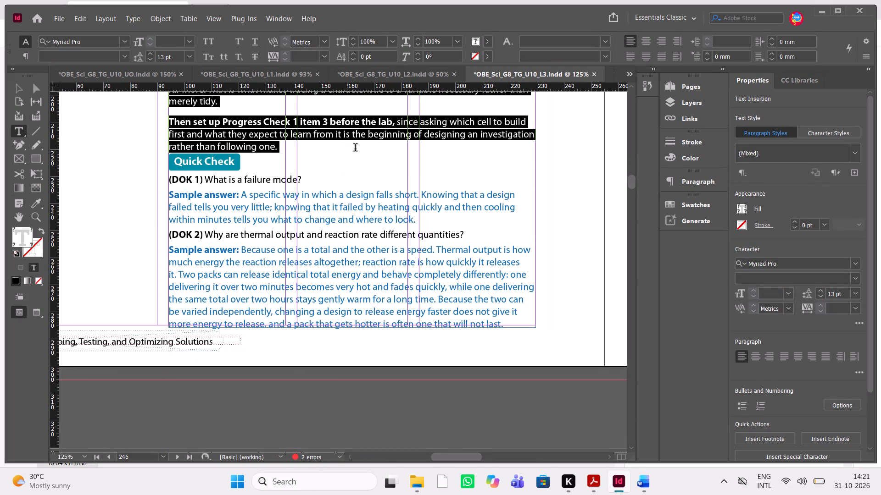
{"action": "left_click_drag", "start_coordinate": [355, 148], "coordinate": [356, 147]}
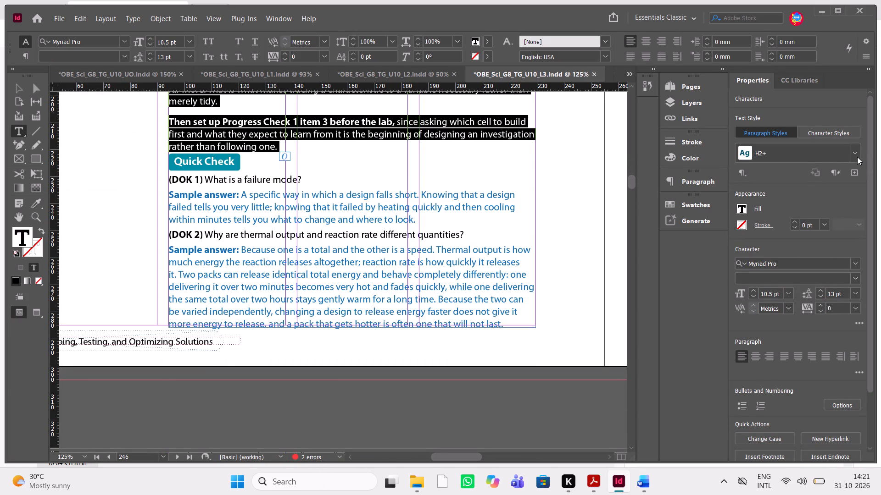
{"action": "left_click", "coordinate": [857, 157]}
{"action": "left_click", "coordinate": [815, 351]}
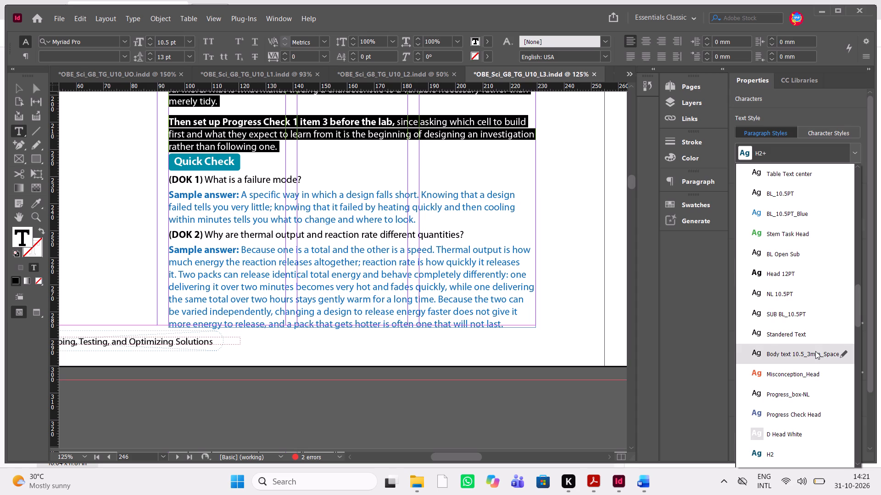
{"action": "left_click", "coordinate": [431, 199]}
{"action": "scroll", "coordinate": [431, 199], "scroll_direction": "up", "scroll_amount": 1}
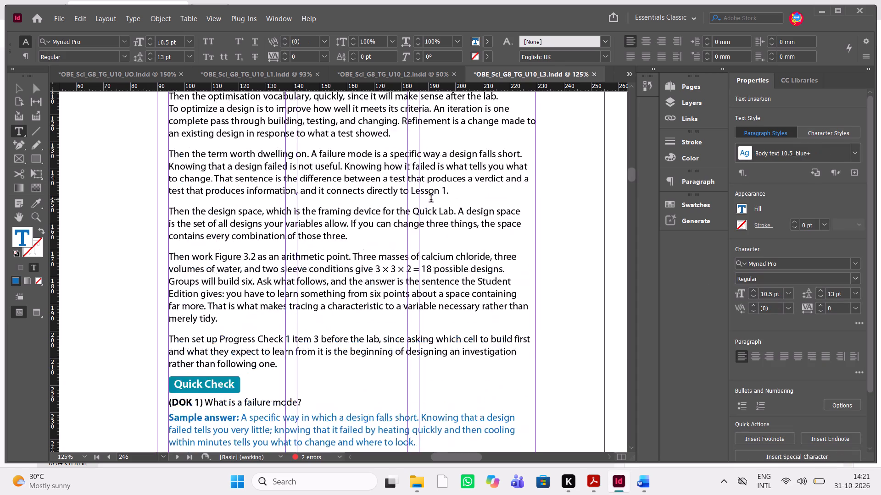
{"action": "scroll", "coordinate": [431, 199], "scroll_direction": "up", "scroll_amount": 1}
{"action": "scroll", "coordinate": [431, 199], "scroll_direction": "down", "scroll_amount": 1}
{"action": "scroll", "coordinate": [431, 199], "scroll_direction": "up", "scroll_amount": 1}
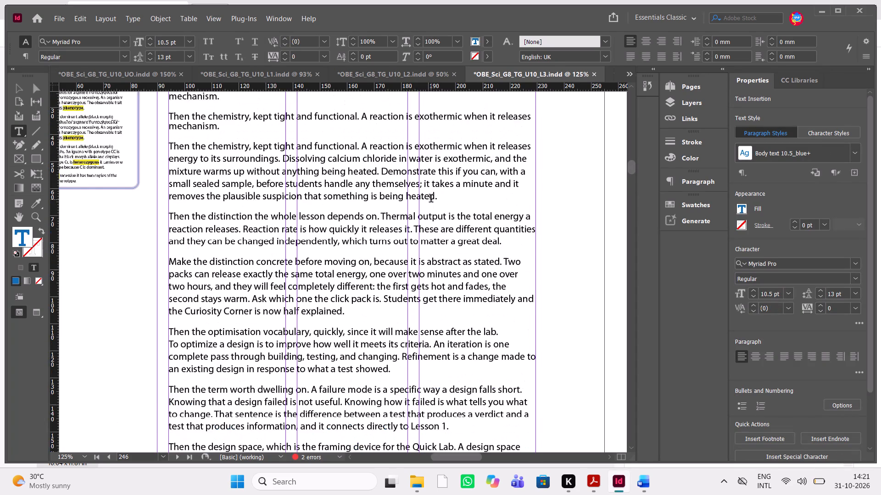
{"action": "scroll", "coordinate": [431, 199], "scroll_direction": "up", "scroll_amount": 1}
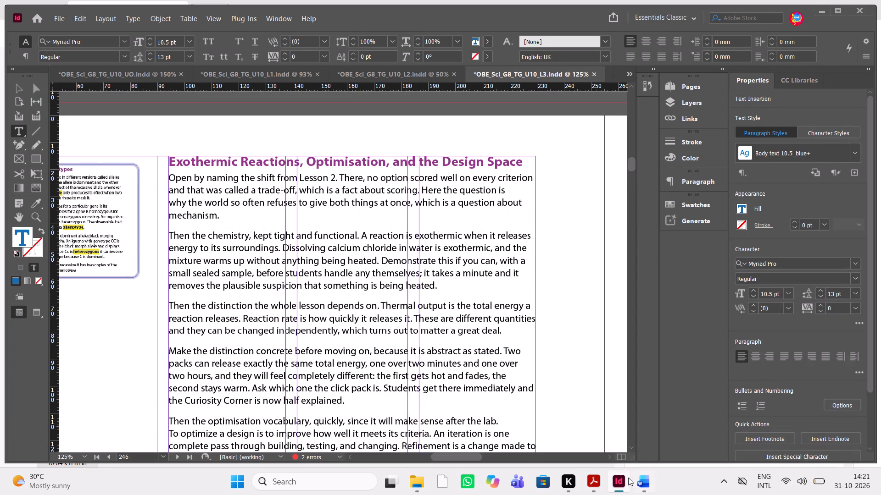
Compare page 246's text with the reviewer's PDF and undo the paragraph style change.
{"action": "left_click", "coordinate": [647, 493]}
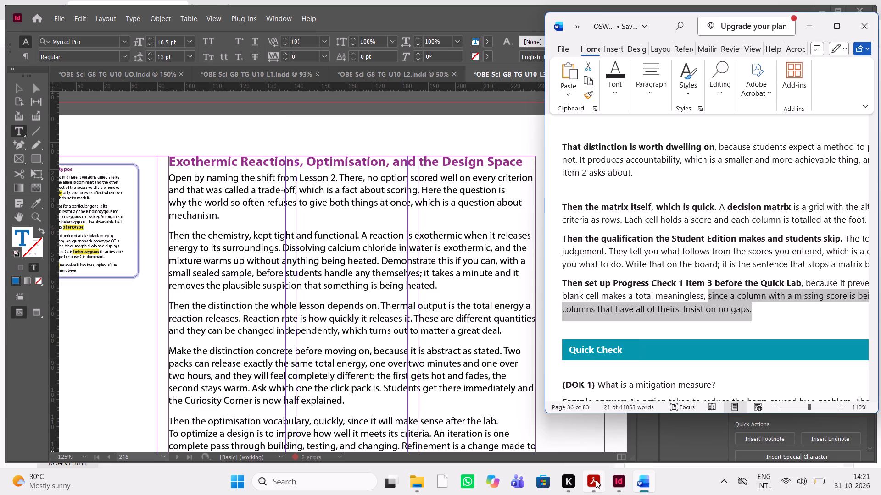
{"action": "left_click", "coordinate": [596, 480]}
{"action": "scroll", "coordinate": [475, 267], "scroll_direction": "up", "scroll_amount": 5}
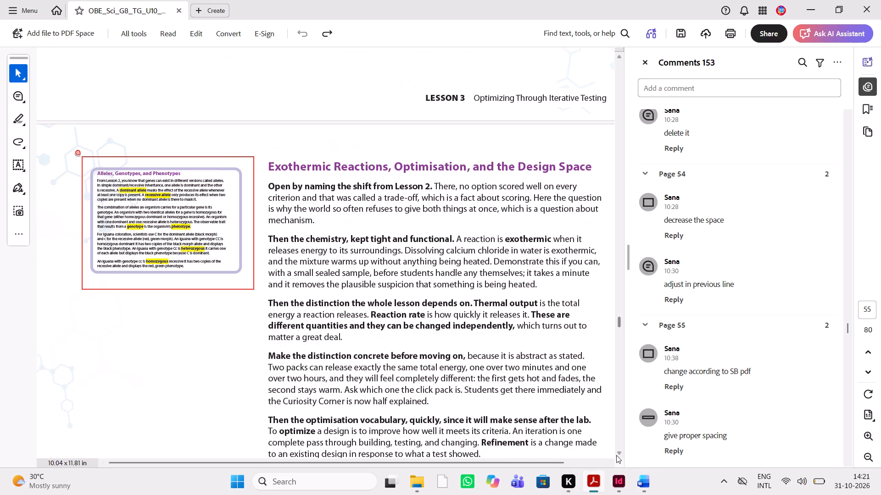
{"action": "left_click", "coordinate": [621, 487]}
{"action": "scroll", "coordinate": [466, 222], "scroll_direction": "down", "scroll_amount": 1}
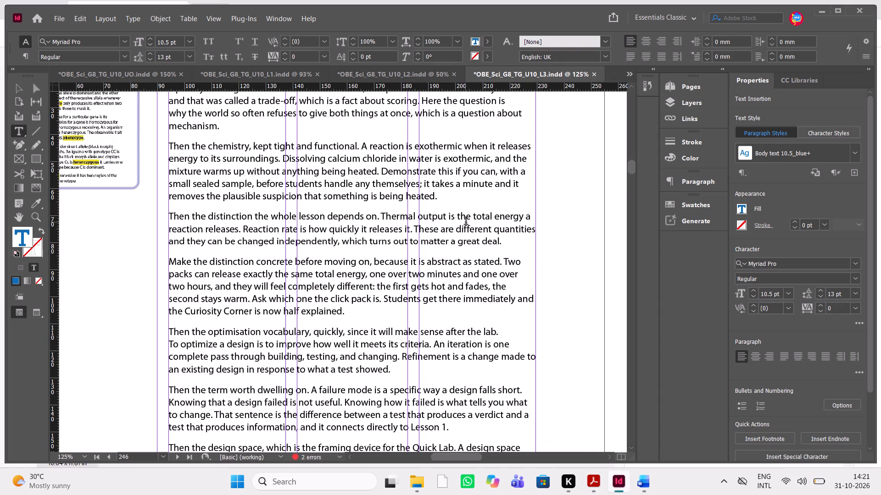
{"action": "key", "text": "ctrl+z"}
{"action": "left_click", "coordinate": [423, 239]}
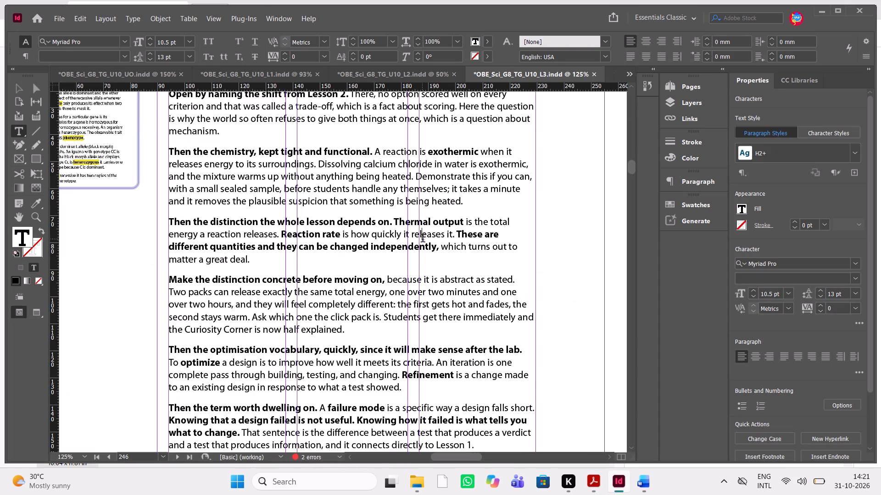
Review the spacing of page 246's body paragraphs under the "Exothermic Reactions, Optimisation, and the Design Space" heading.
{"action": "scroll", "coordinate": [423, 239], "scroll_direction": "down", "scroll_amount": 2}
{"action": "scroll", "coordinate": [320, 295], "scroll_direction": "up", "scroll_amount": 1}
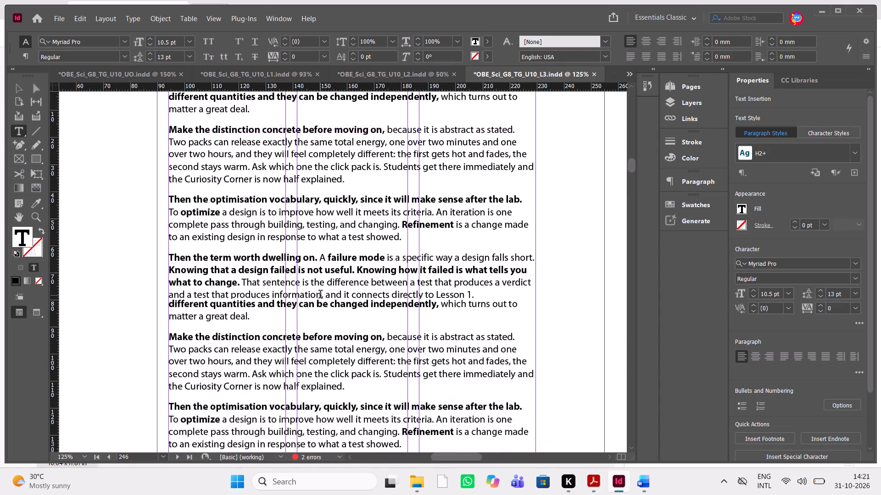
{"action": "scroll", "coordinate": [320, 295], "scroll_direction": "up", "scroll_amount": 1}
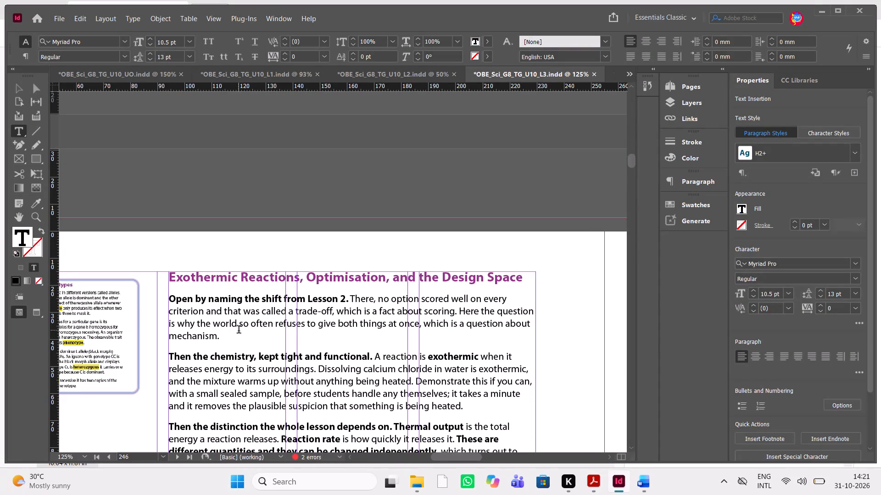
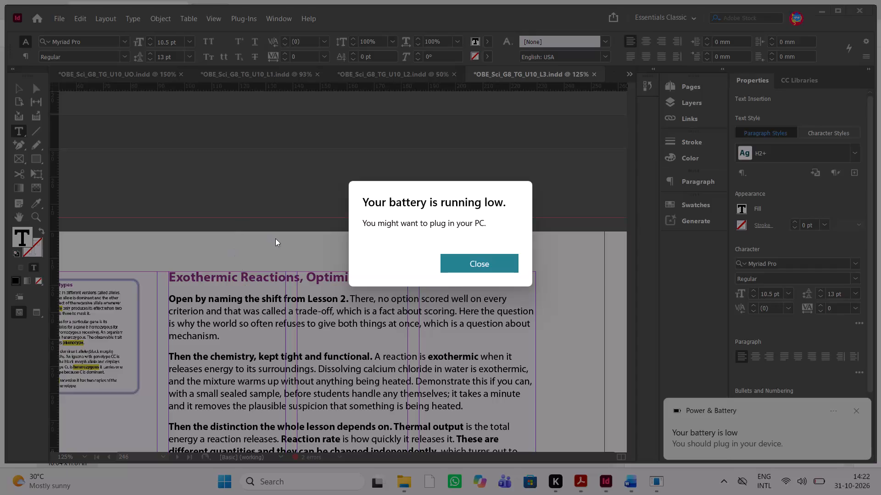
Dismiss the low-battery warning.
{"action": "left_click", "coordinate": [480, 262]}
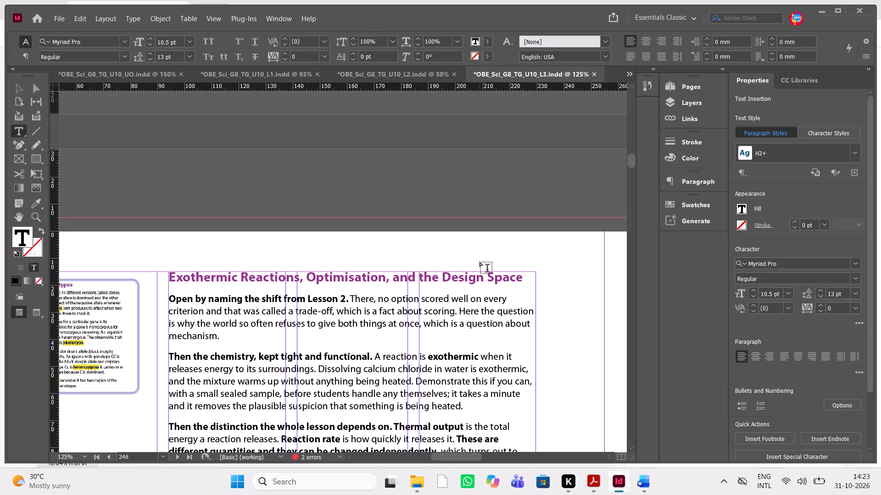
Apply the Body text 10.5_3mm_Space paragraph style to page 246's body paragraphs, from "Open by naming the shift" through "Then the term worth dwelling on".
{"action": "scroll", "coordinate": [461, 283], "scroll_direction": "down", "scroll_amount": 1}
{"action": "scroll", "coordinate": [461, 283], "scroll_direction": "up", "scroll_amount": 1}
{"action": "scroll", "coordinate": [461, 283], "scroll_direction": "down", "scroll_amount": 1}
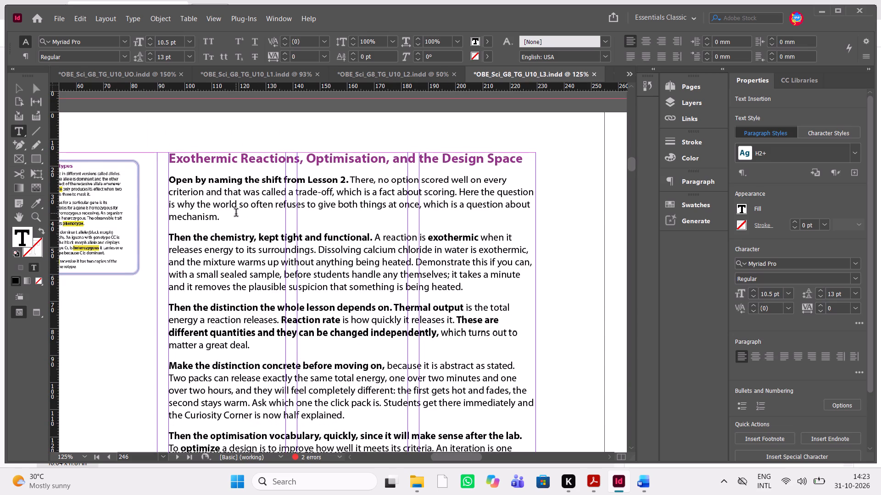
{"action": "left_click_drag", "start_coordinate": [236, 214], "coordinate": [169, 186]}
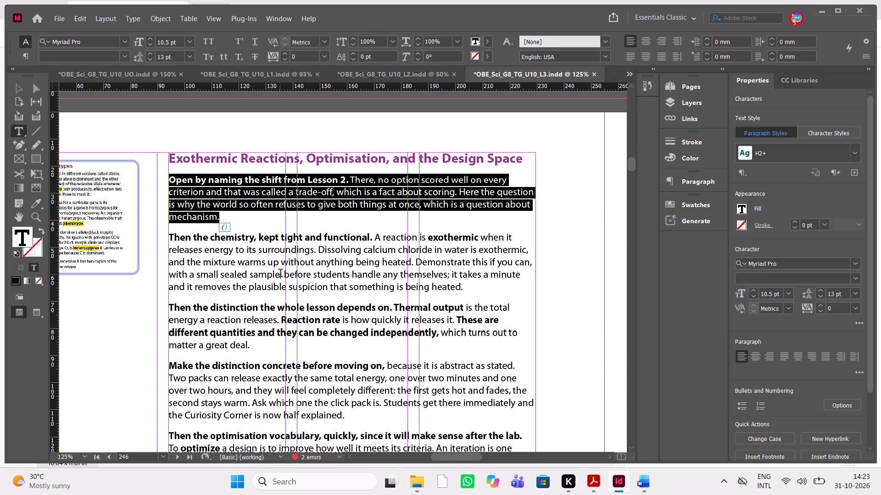
{"action": "scroll", "coordinate": [280, 274], "scroll_direction": "down", "scroll_amount": 2}
{"action": "left_click_drag", "start_coordinate": [279, 319], "coordinate": [166, 86]}
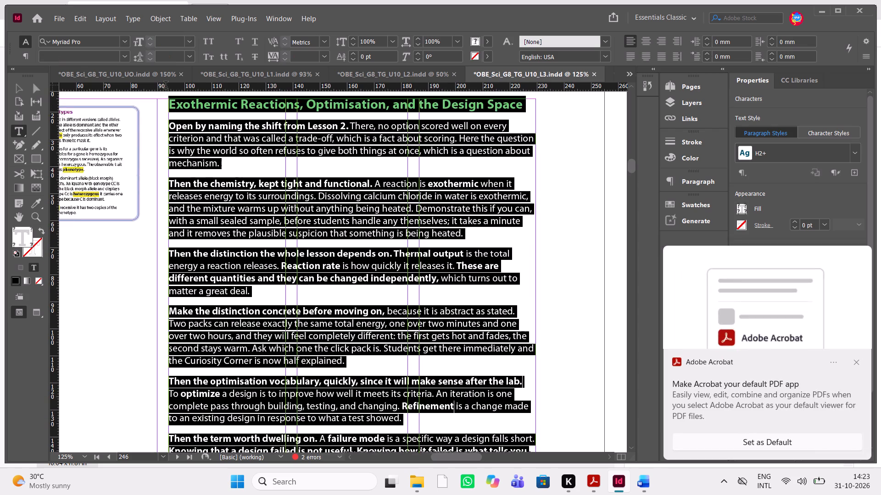
{"action": "left_click_drag", "start_coordinate": [166, 86], "coordinate": [166, 143]}
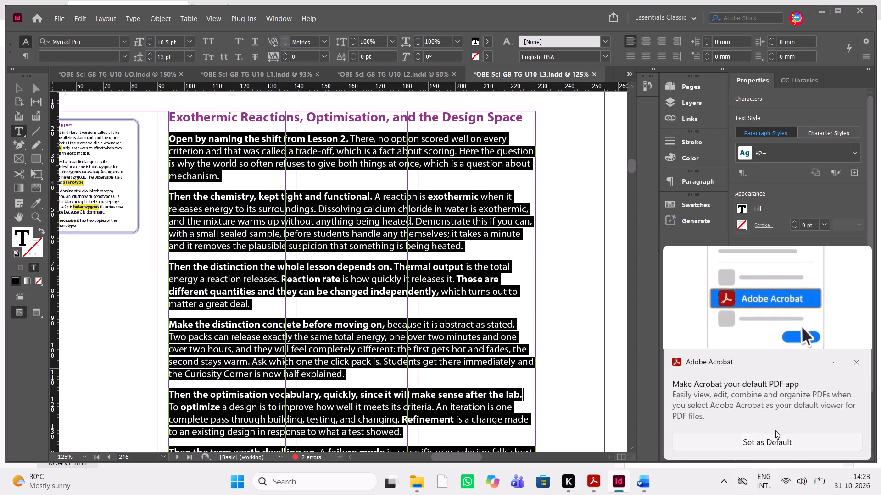
{"action": "left_click", "coordinate": [647, 277]}
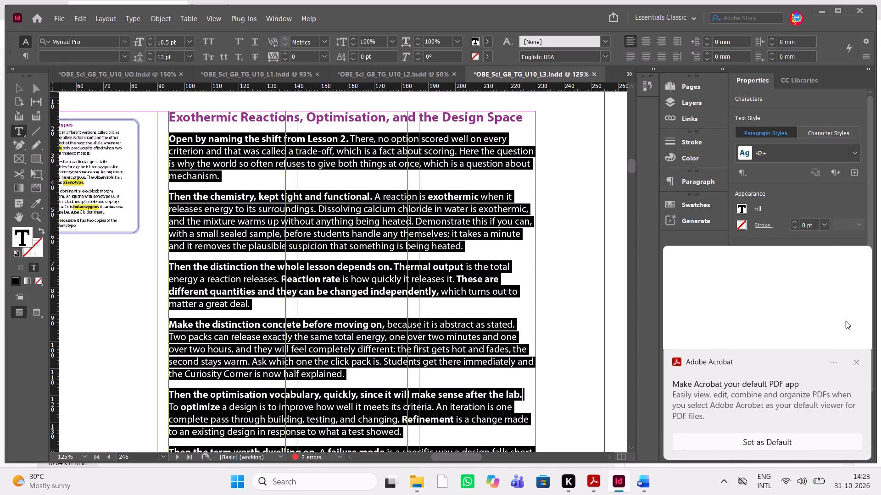
{"action": "left_click", "coordinate": [857, 366]}
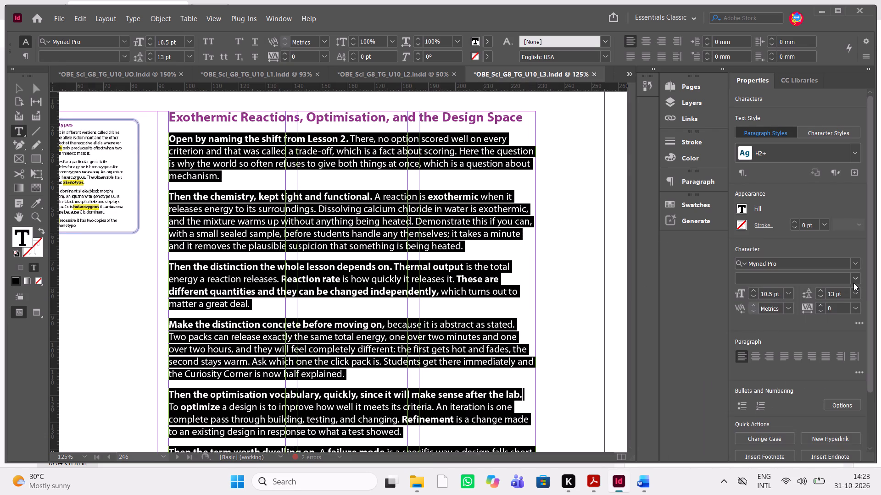
{"action": "left_click", "coordinate": [852, 279]}
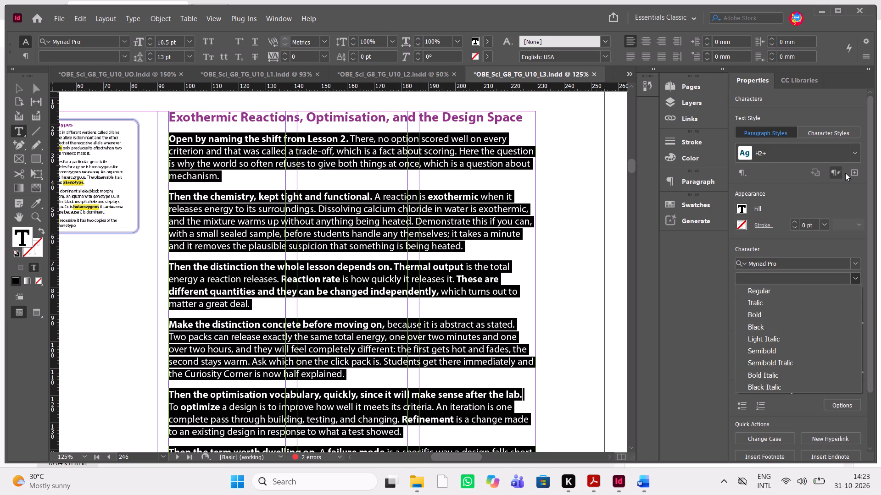
{"action": "left_click", "coordinate": [855, 157]}
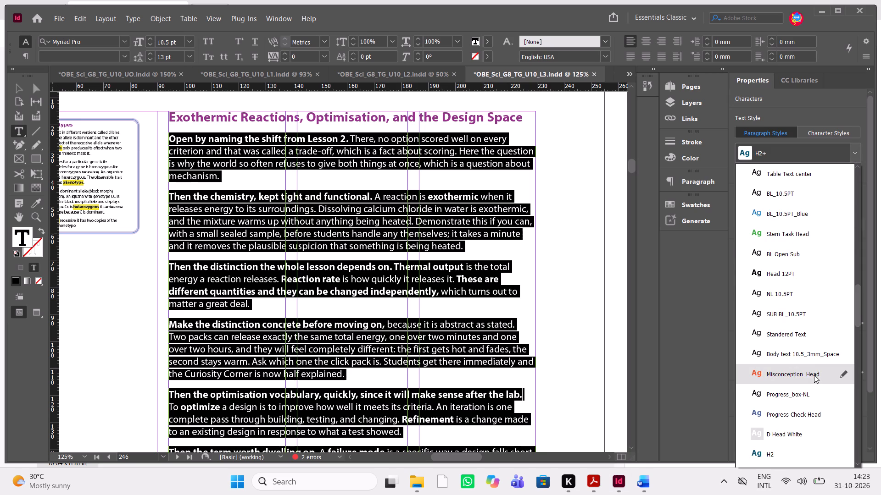
{"action": "left_click", "coordinate": [828, 358]}
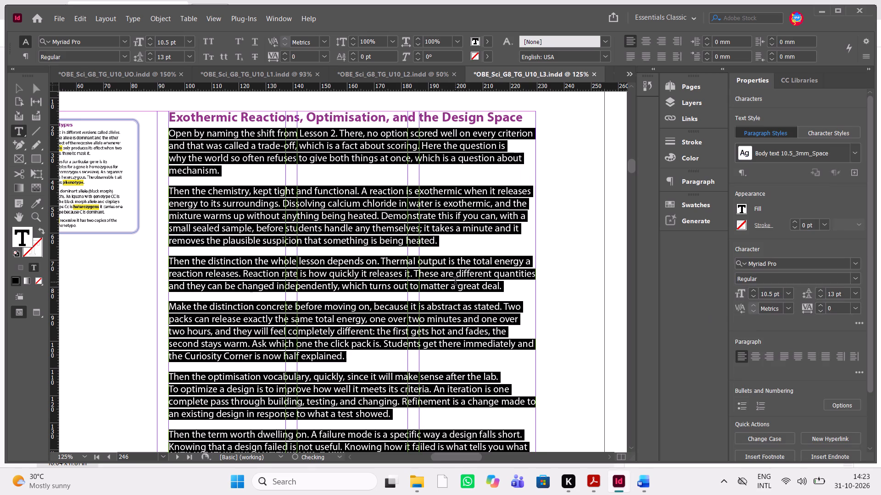
{"action": "left_click", "coordinate": [455, 282]}
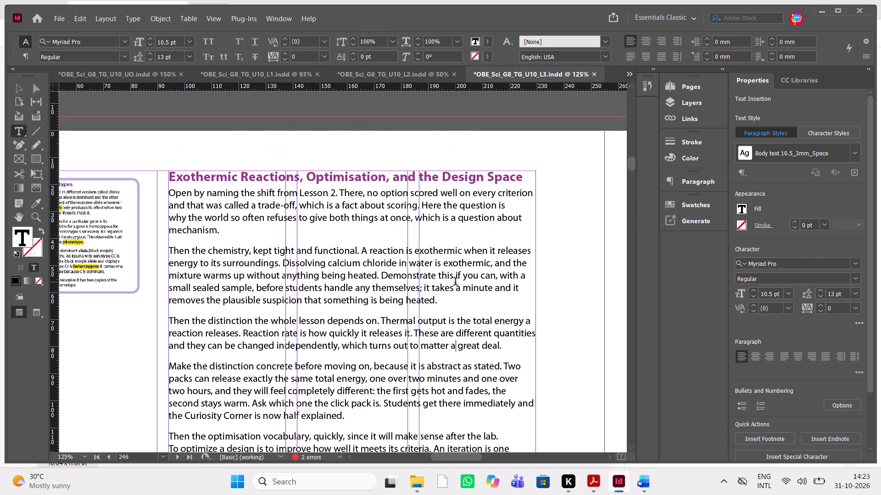